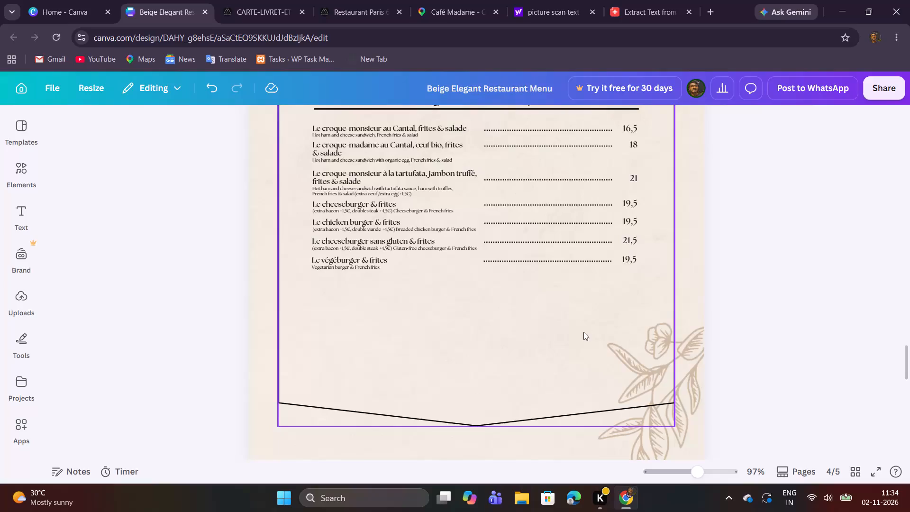
# Review the Croques & Burgers section on page 4 and the existing layout of page 5 in the menu design.
pyautogui.scroll(-2, 683, 370)
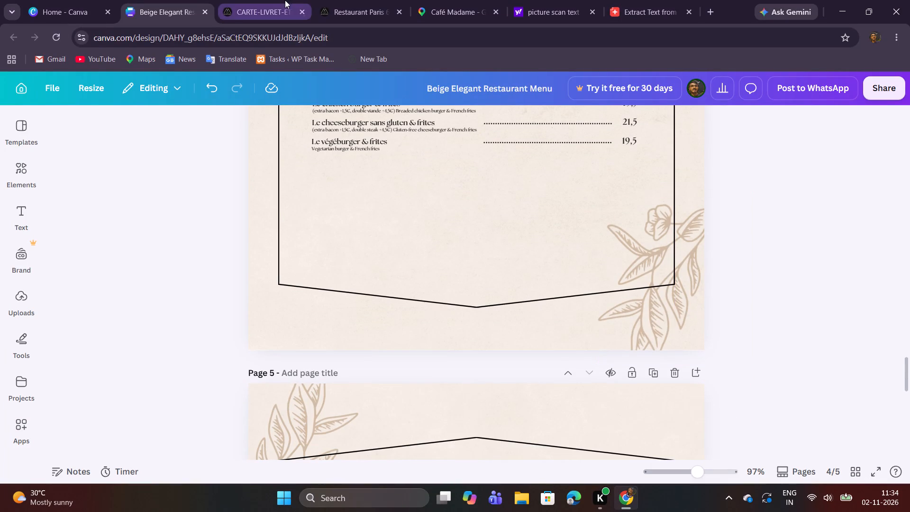
pyautogui.click(704, 473)
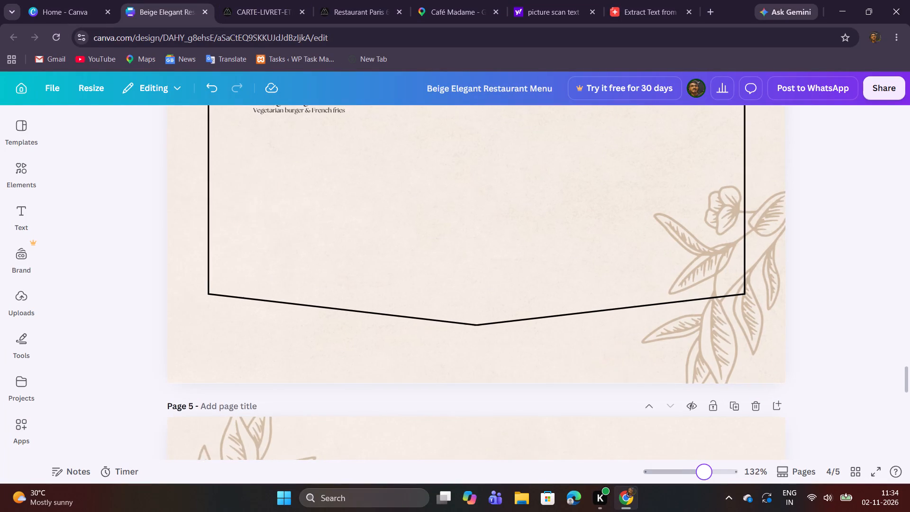
pyautogui.scroll(4, 694, 373)
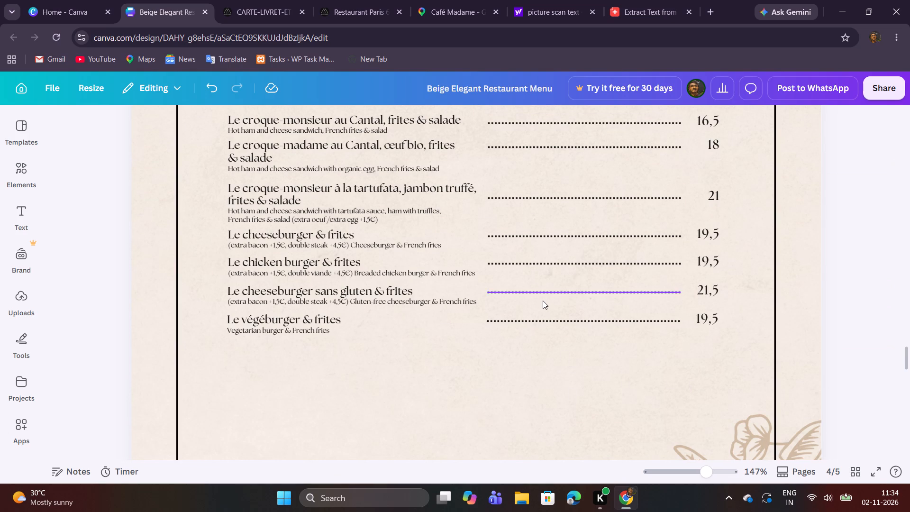
pyautogui.scroll(2, 543, 301)
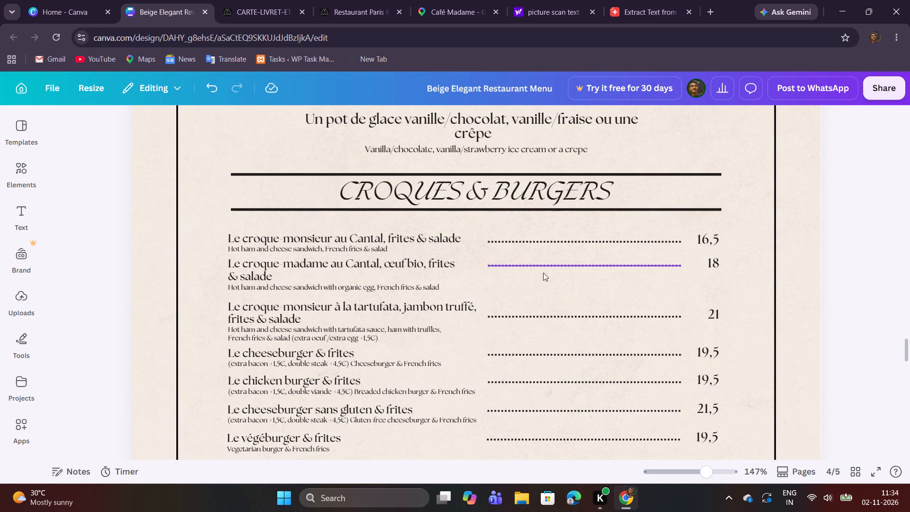
pyautogui.scroll(-6, 557, 306)
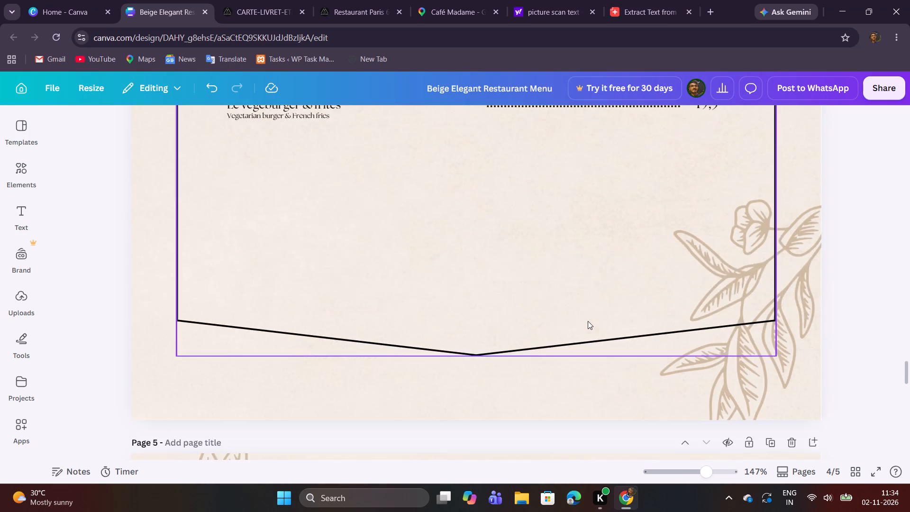
pyautogui.scroll(-8, 587, 319)
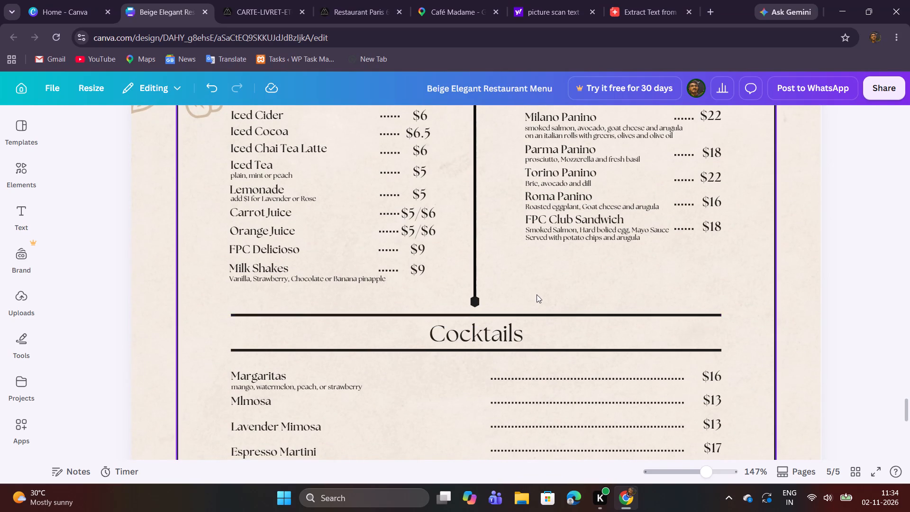
pyautogui.scroll(10, 533, 292)
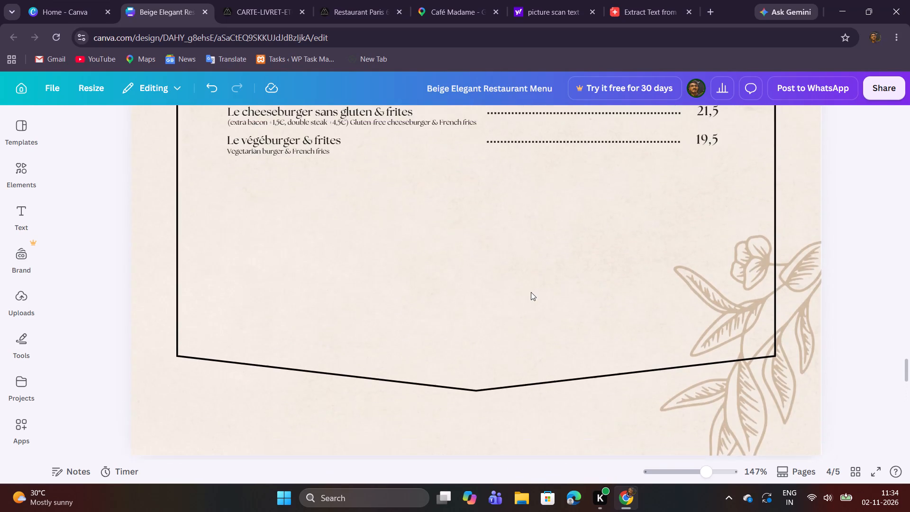
pyautogui.scroll(4, 531, 292)
# Compare page 4 of the Canva design with the Croques & Burgers, Main Courses and Desserts sections of the source menu PDF.
pyautogui.click(265, 0)
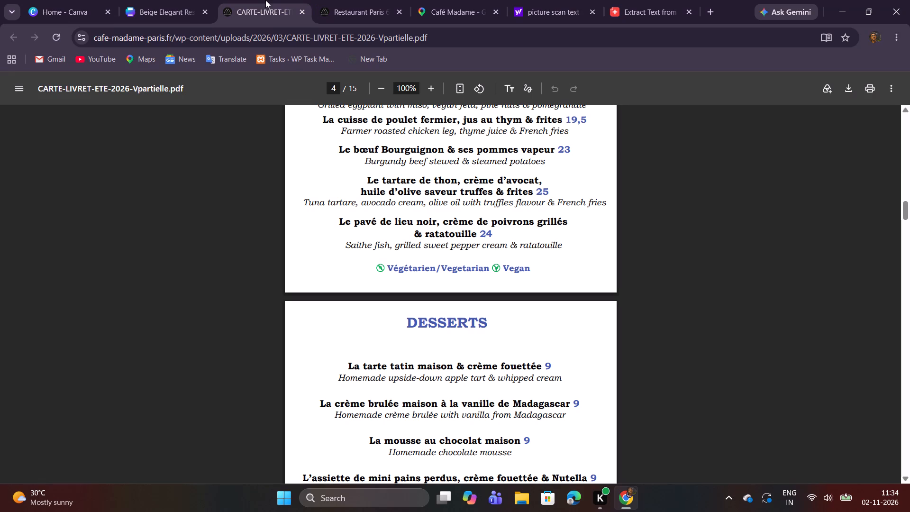
pyautogui.click(158, 0)
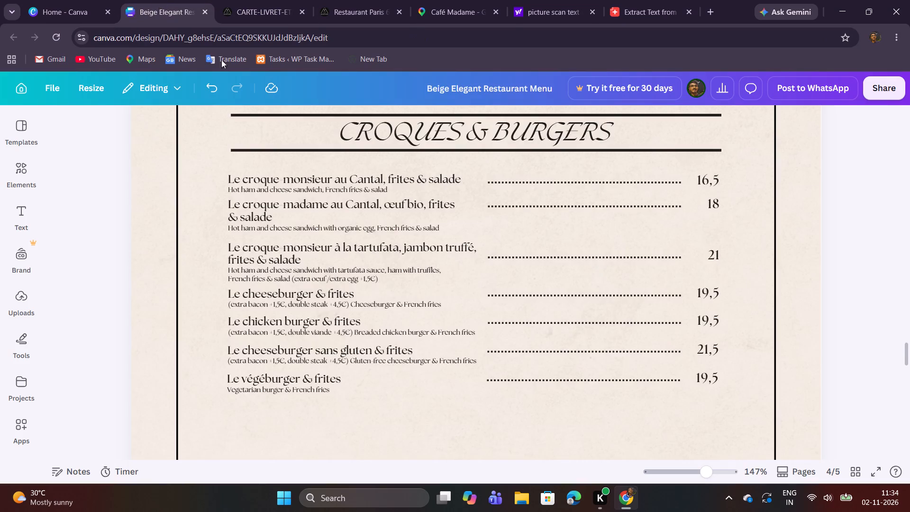
pyautogui.scroll(3, 357, 201)
pyautogui.scroll(-2, 357, 201)
pyautogui.click(274, 0)
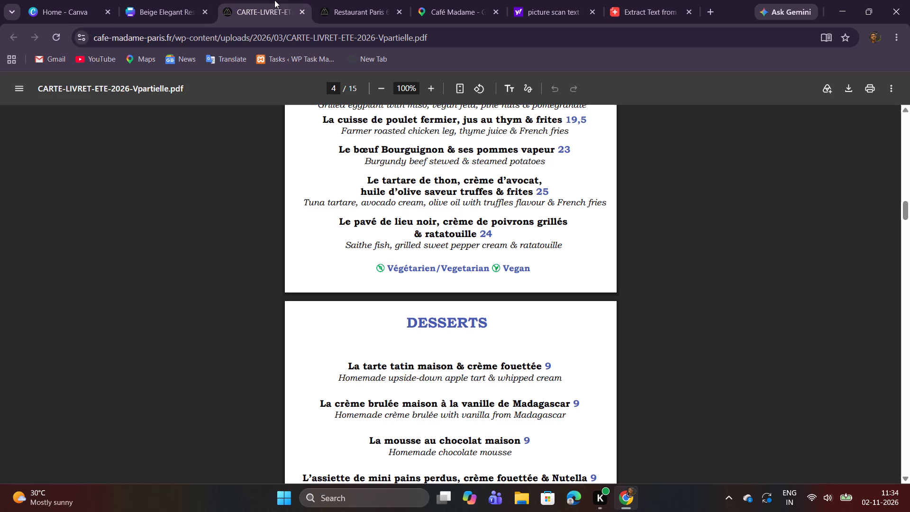
pyautogui.scroll(5, 360, 273)
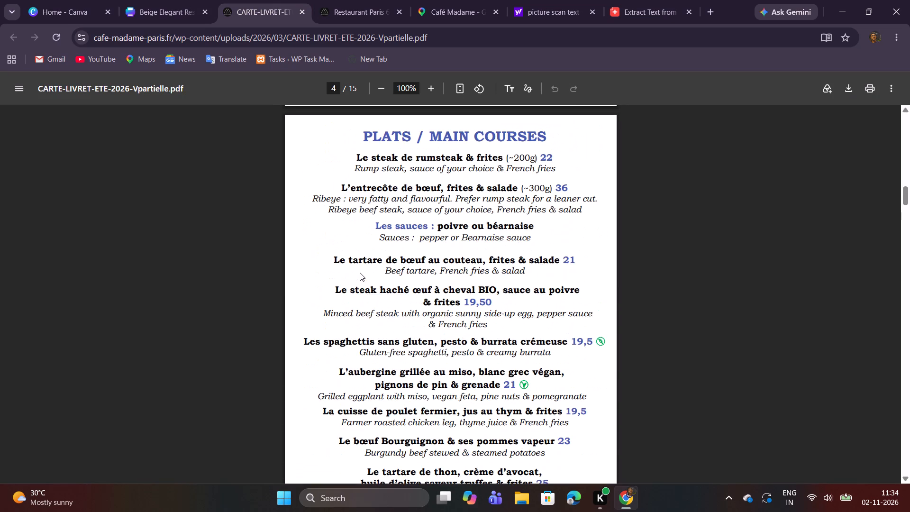
pyautogui.scroll(6, 360, 273)
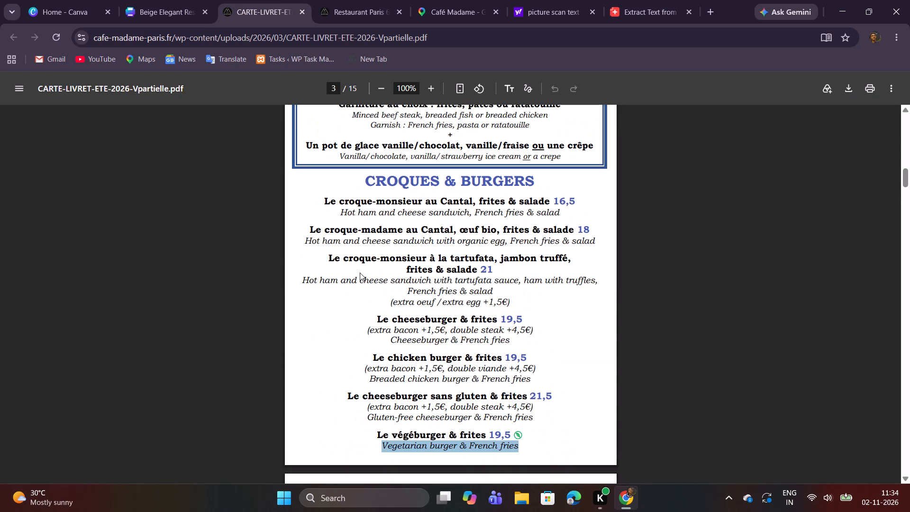
pyautogui.click(168, 0)
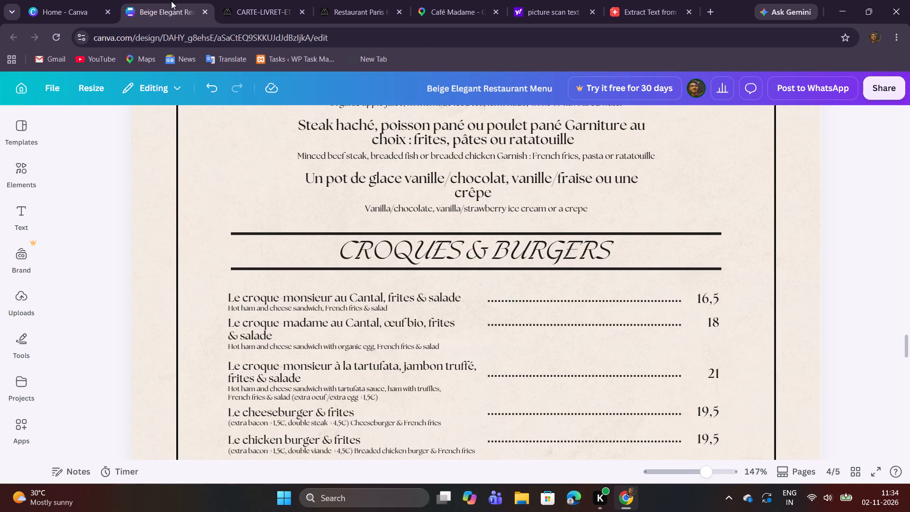
pyautogui.scroll(-8, 435, 363)
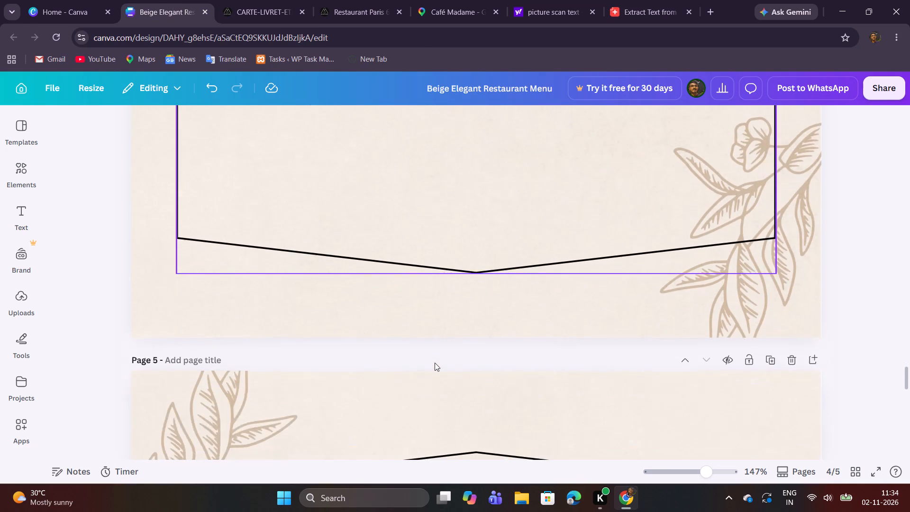
pyautogui.scroll(13, 435, 363)
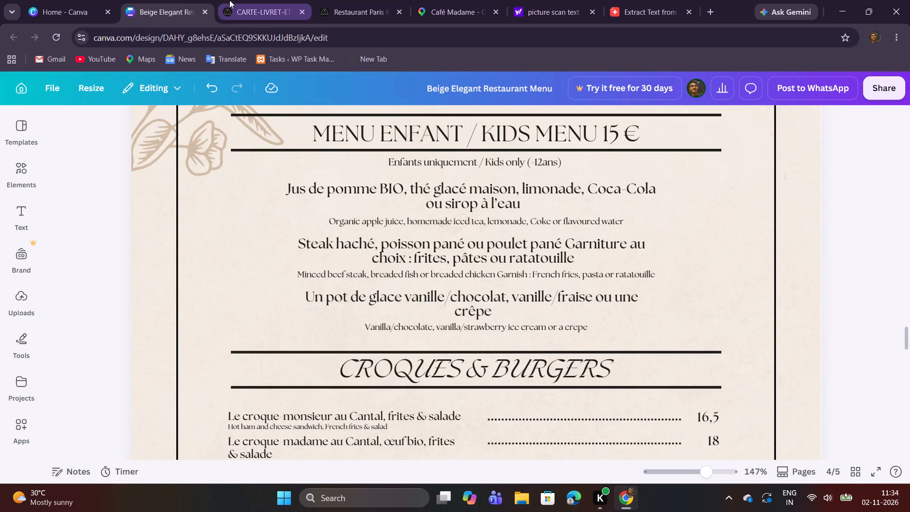
pyautogui.click(229, 0)
pyautogui.scroll(-6, 485, 245)
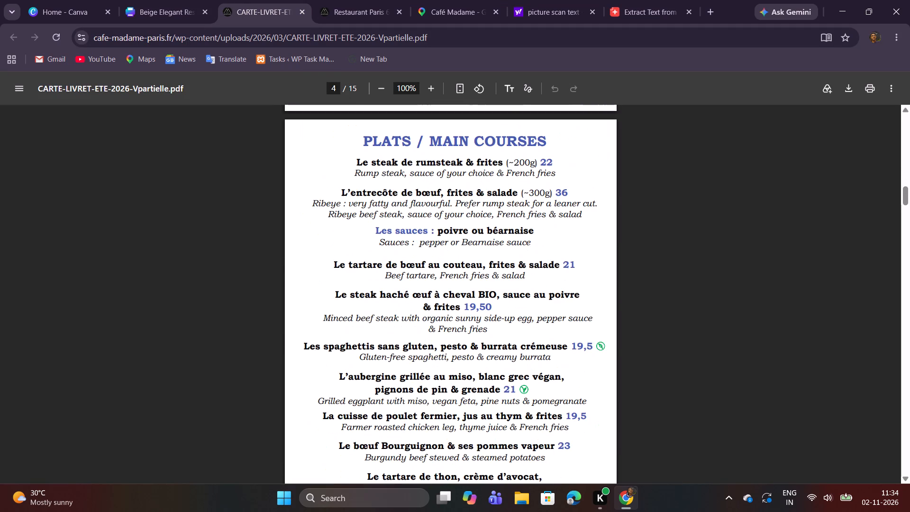
pyautogui.scroll(-6, 486, 249)
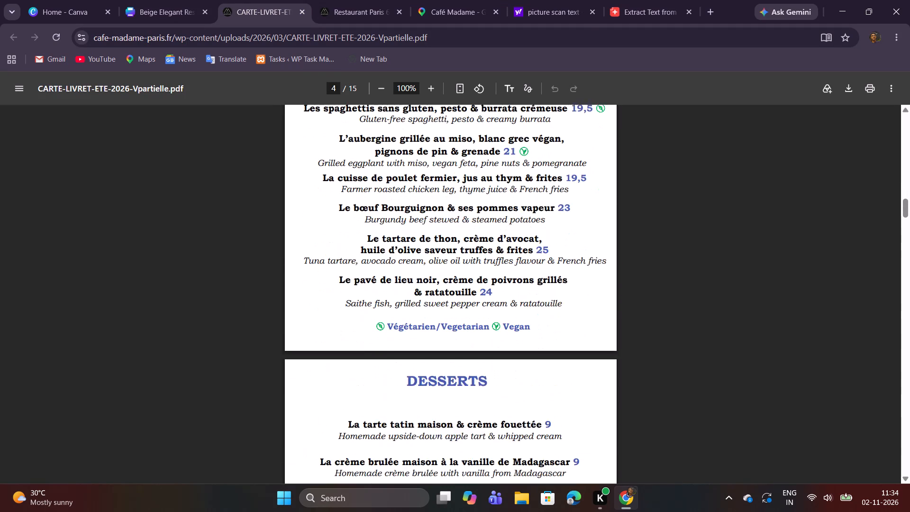
pyautogui.scroll(8, 487, 249)
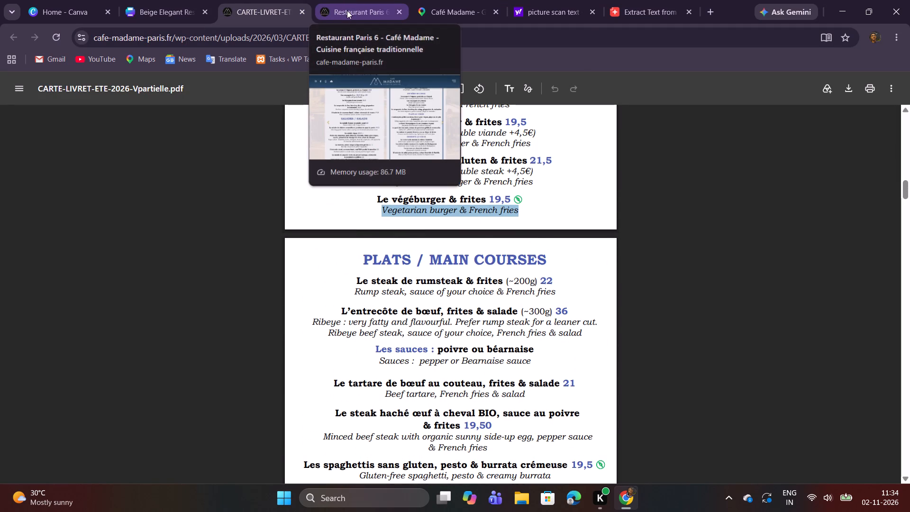
# Duplicate page 4, the kids menu and Croques & Burgers page, in the Canva menu design.
pyautogui.click(193, 0)
pyautogui.scroll(2, 398, 197)
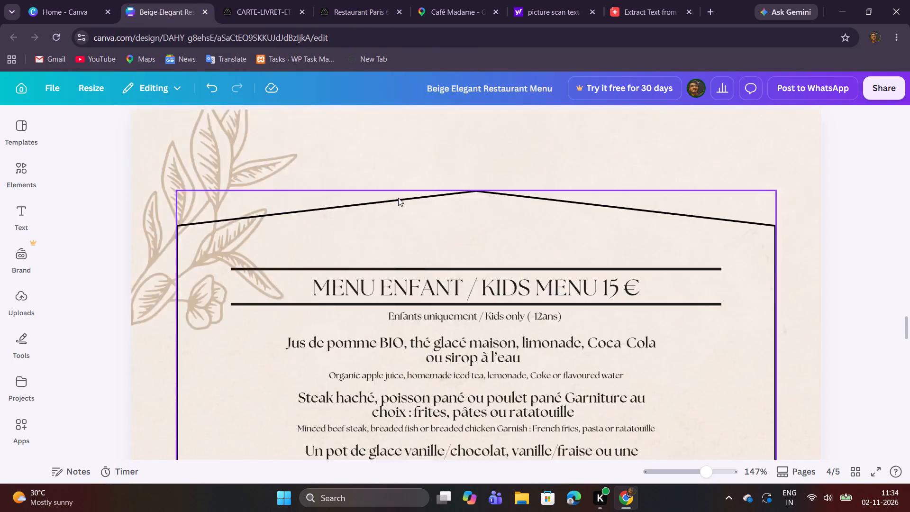
pyautogui.scroll(-4, 399, 198)
pyautogui.scroll(10, 400, 197)
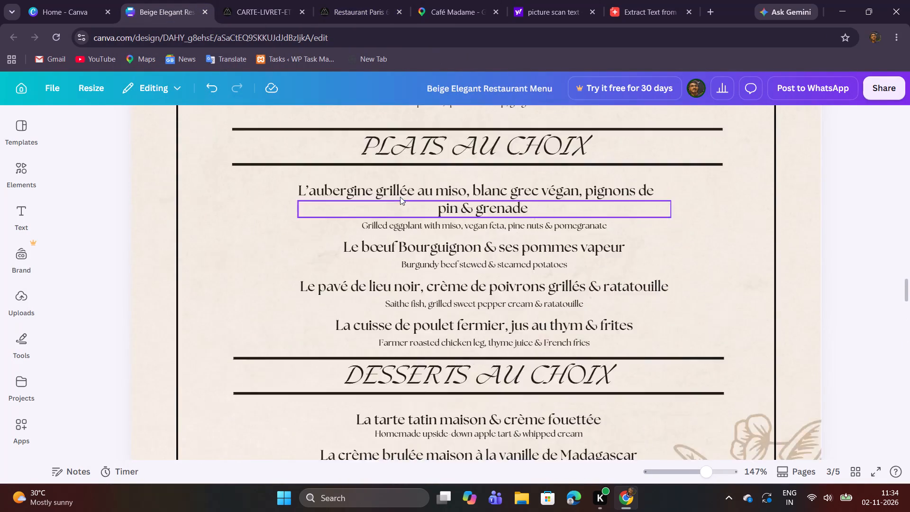
pyautogui.scroll(1, 400, 197)
pyautogui.scroll(-11, 400, 197)
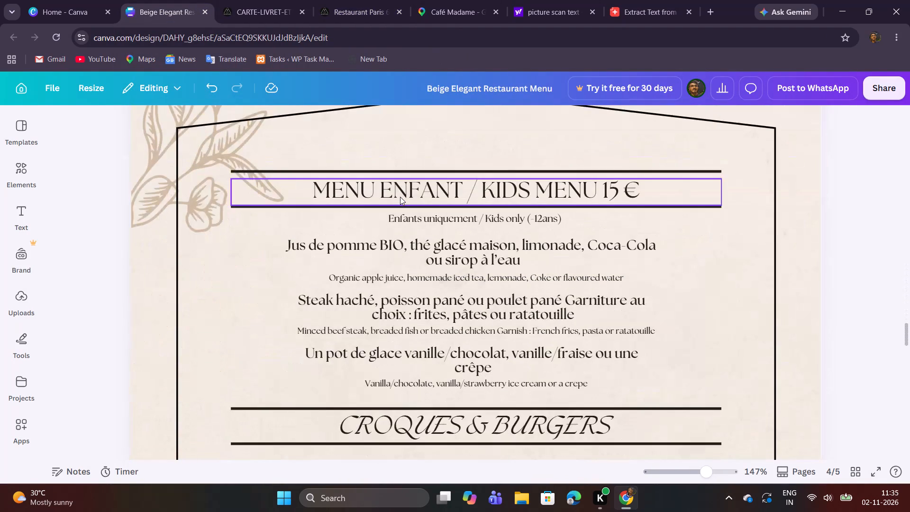
pyautogui.scroll(-2, 400, 197)
pyautogui.scroll(2, 401, 197)
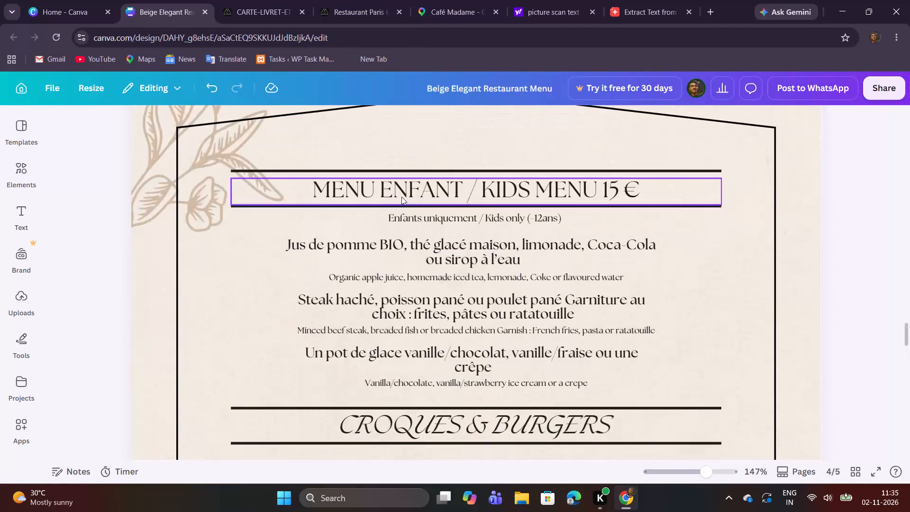
pyautogui.scroll(2, 402, 197)
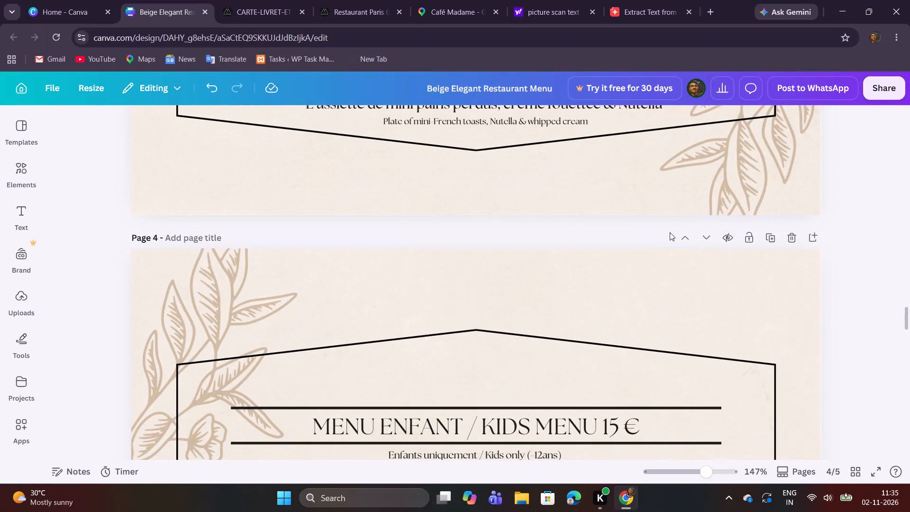
pyautogui.click(766, 240)
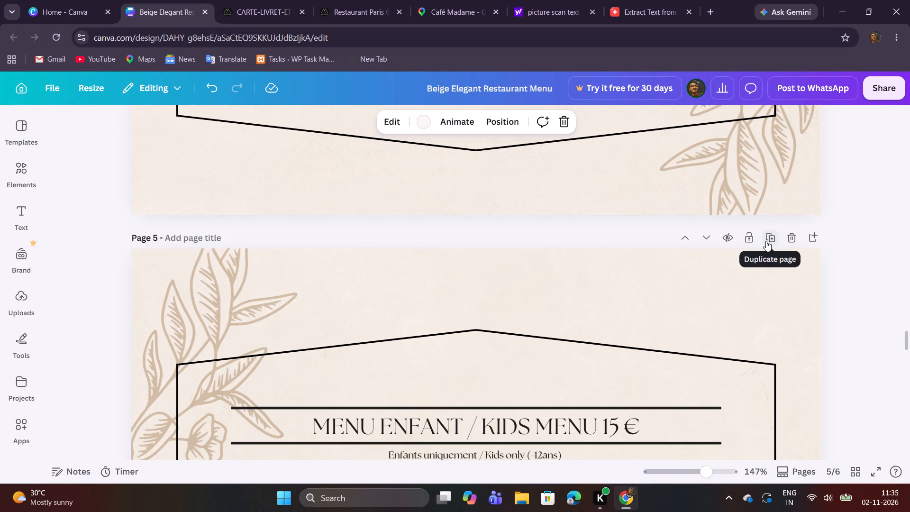
# Copy the heading "PLATS / MAIN COURSES" from the source menu PDF.
pyautogui.click(283, 0)
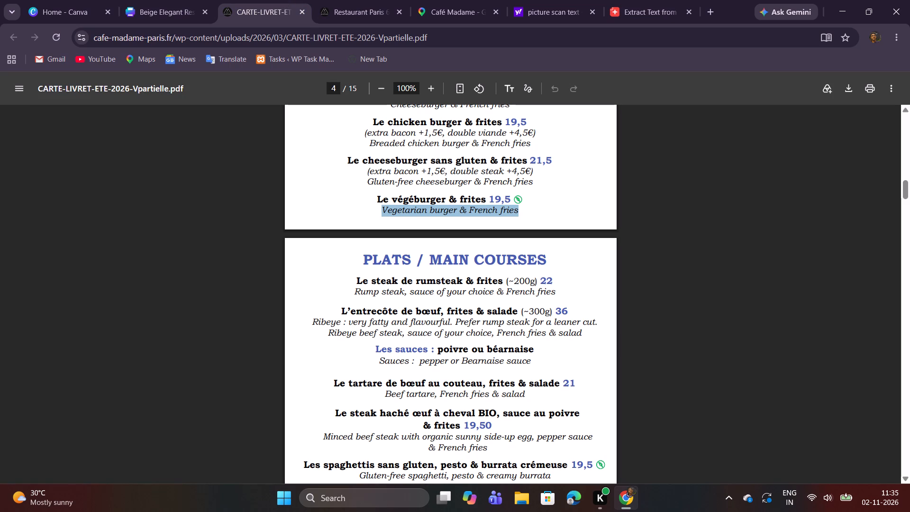
pyautogui.moveTo(364, 264); pyautogui.dragTo(546, 265)
pyautogui.hotkey('ctrl', 'c')
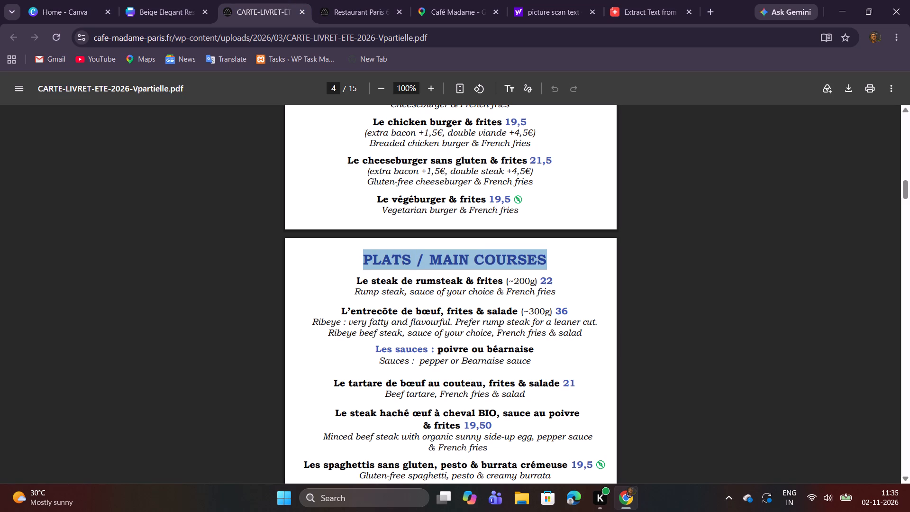
pyautogui.hotkey('ctrl', 'c')
# In the Canva design, delete all the kids menu text lines beneath the "MENU ENFANT / KIDS MENU 15 €" heading on the duplicated page 5.
pyautogui.click(163, 0)
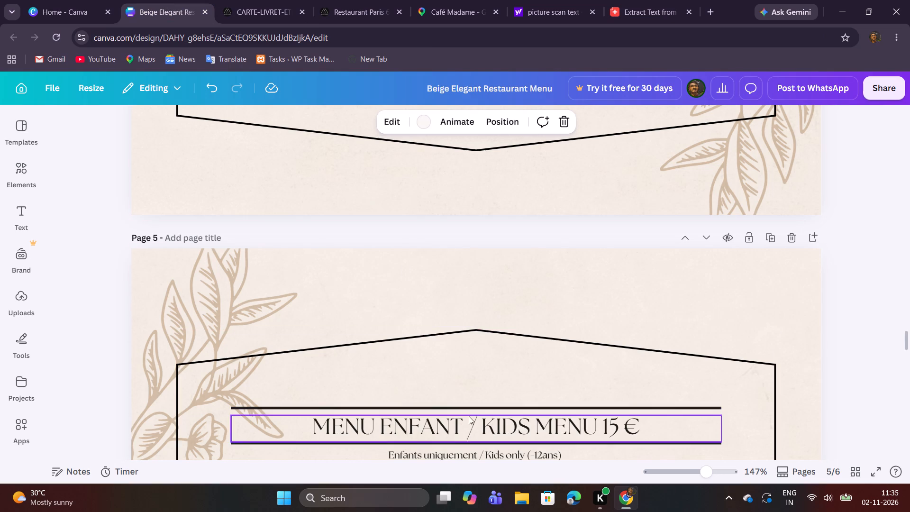
pyautogui.scroll(-6, 471, 412)
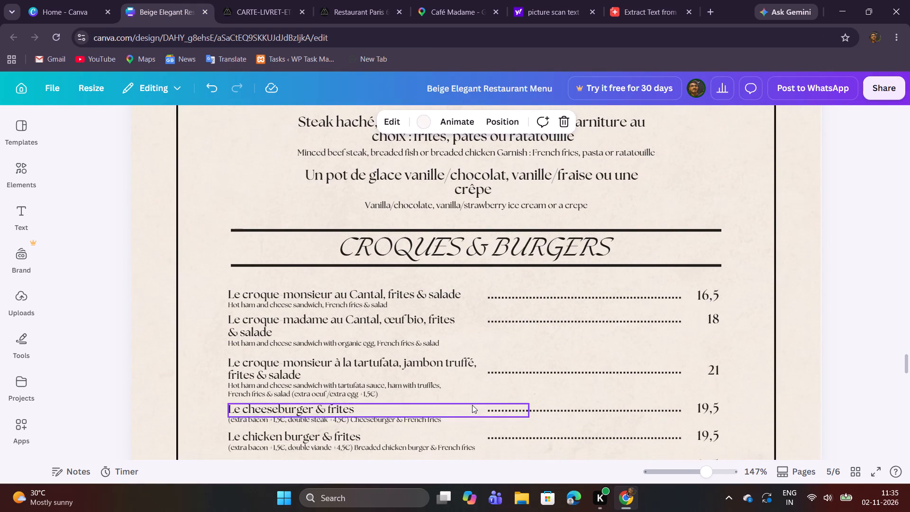
pyautogui.scroll(2, 472, 405)
pyautogui.moveTo(273, 277); pyautogui.dragTo(638, 324)
pyautogui.scroll(-1, 638, 324)
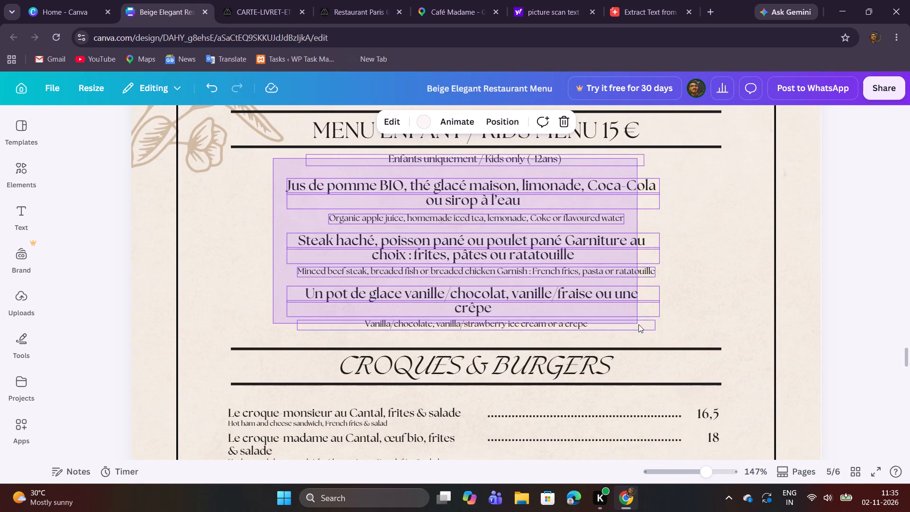
pyautogui.moveTo(638, 324); pyautogui.dragTo(677, 330)
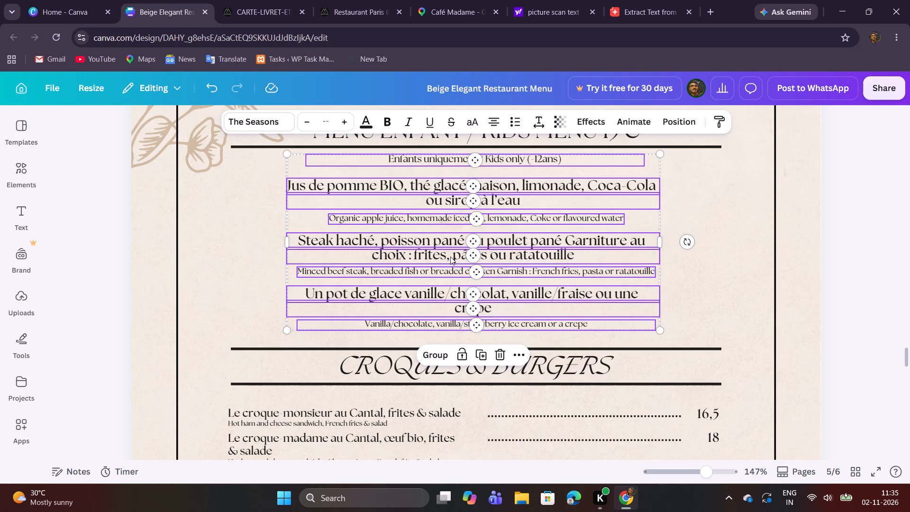
pyautogui.click(497, 359)
# Delete the "CROQUES & BURGERS" heading together with its two horizontal rules on page 5.
pyautogui.scroll(-1, 584, 338)
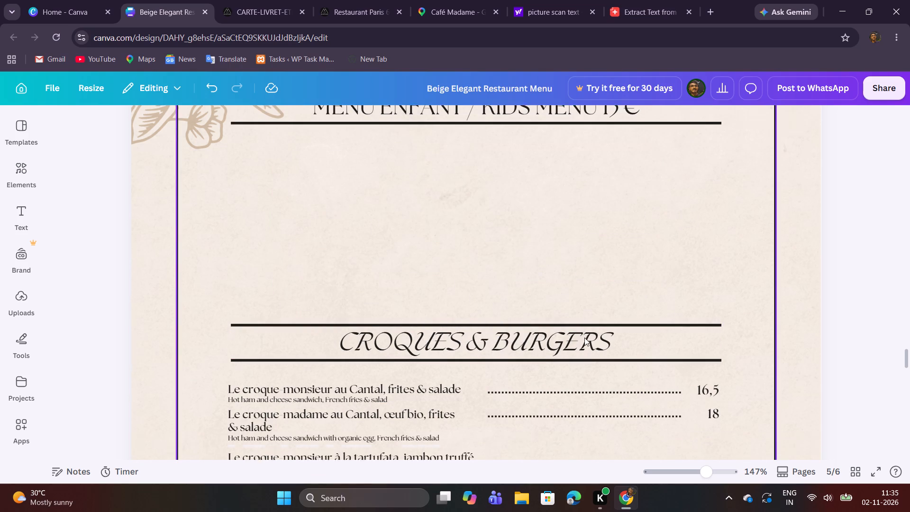
pyautogui.moveTo(218, 281); pyautogui.dragTo(657, 327)
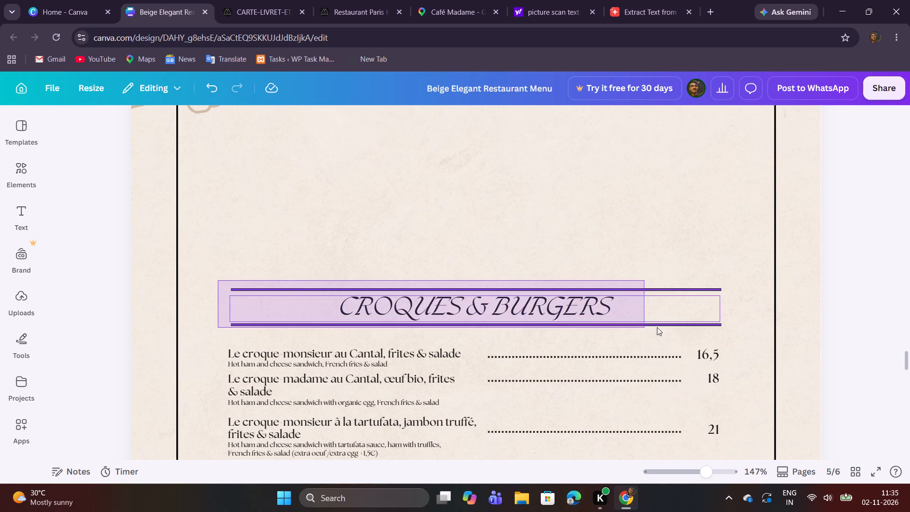
pyautogui.moveTo(657, 327); pyautogui.dragTo(683, 324)
pyautogui.click(502, 262)
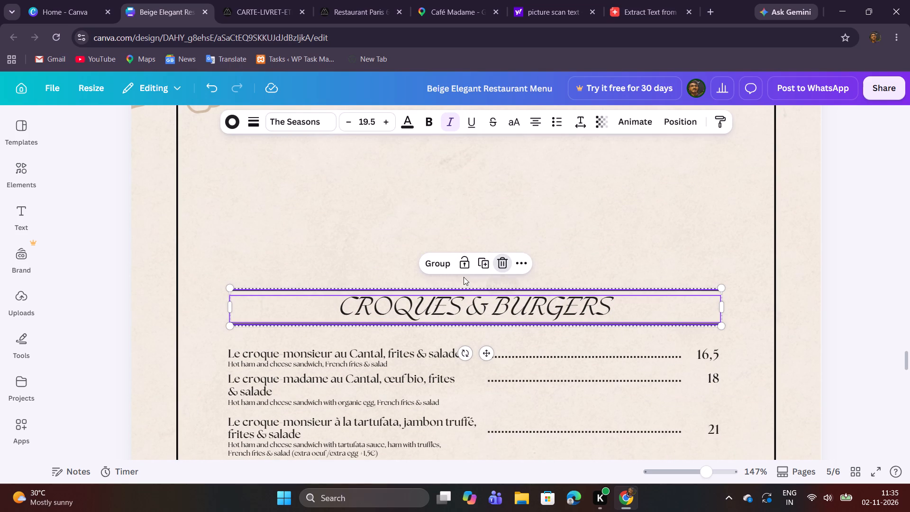
pyautogui.moveTo(703, 473); pyautogui.dragTo(701, 472)
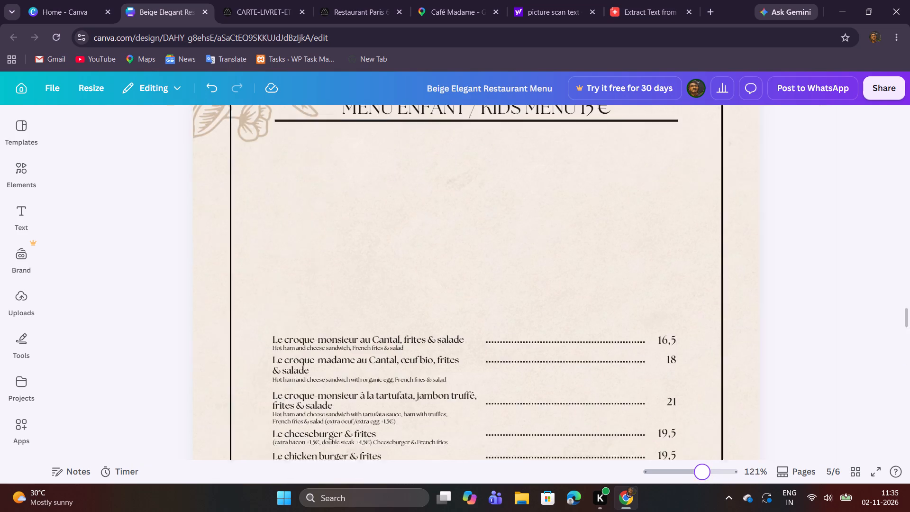
pyautogui.moveTo(701, 472); pyautogui.dragTo(694, 472)
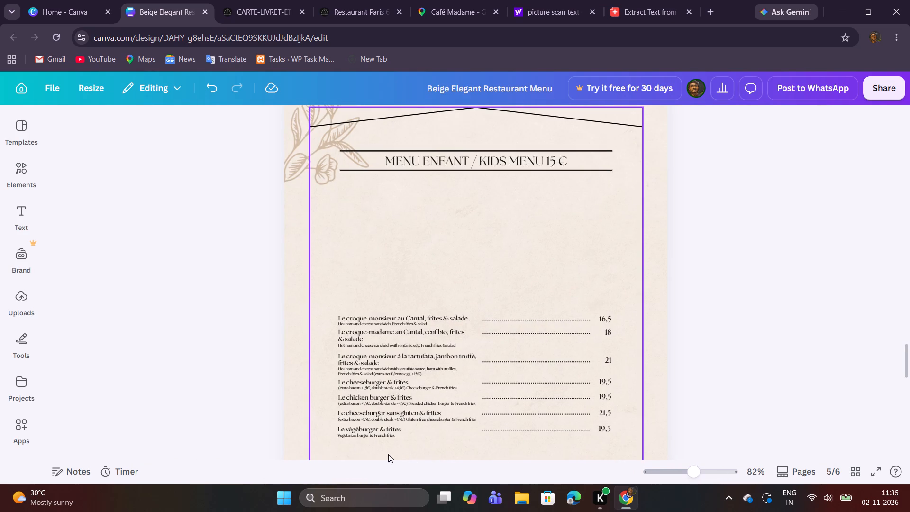
# Move the whole block of croque and burger items, with dotted leaders and prices, up to just beneath the page 5 heading.
pyautogui.moveTo(343, 455); pyautogui.dragTo(633, 304)
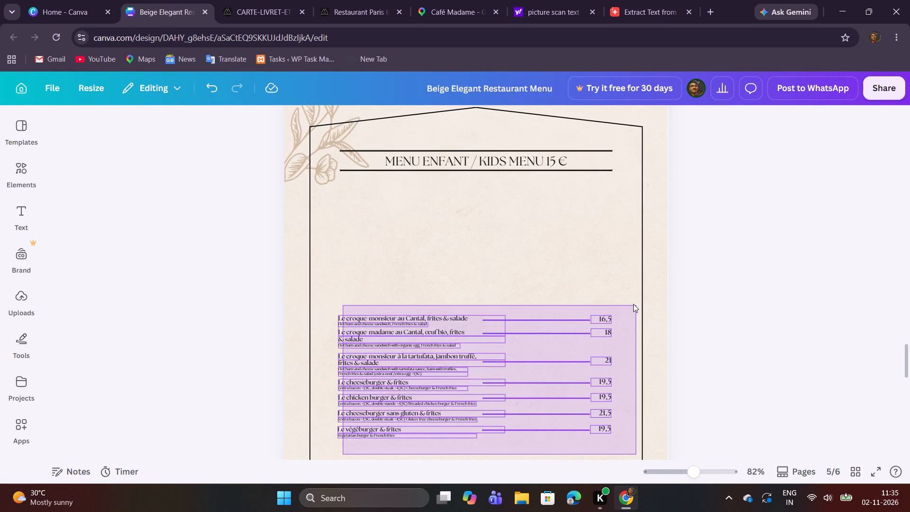
pyautogui.moveTo(633, 304); pyautogui.dragTo(622, 303)
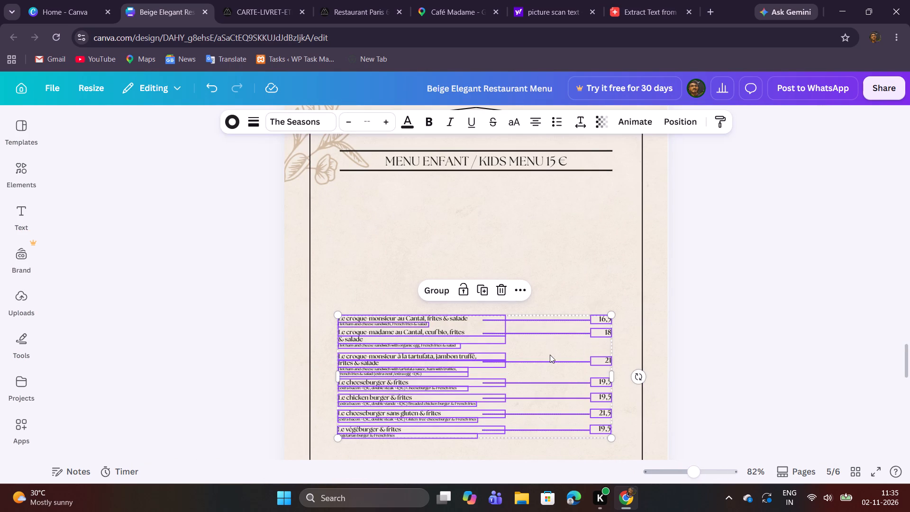
pyautogui.keyDown('shift'); pyautogui.moveTo(550, 355); pyautogui.dragTo(544, 226); pyautogui.keyUp('shift')
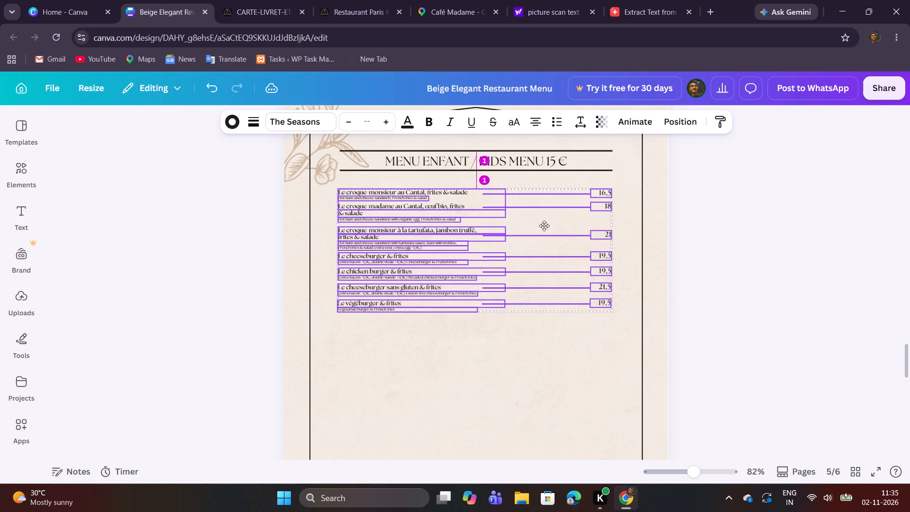
pyautogui.keyDown('shift'); pyautogui.moveTo(544, 226); pyautogui.dragTo(546, 222); pyautogui.keyUp('shift')
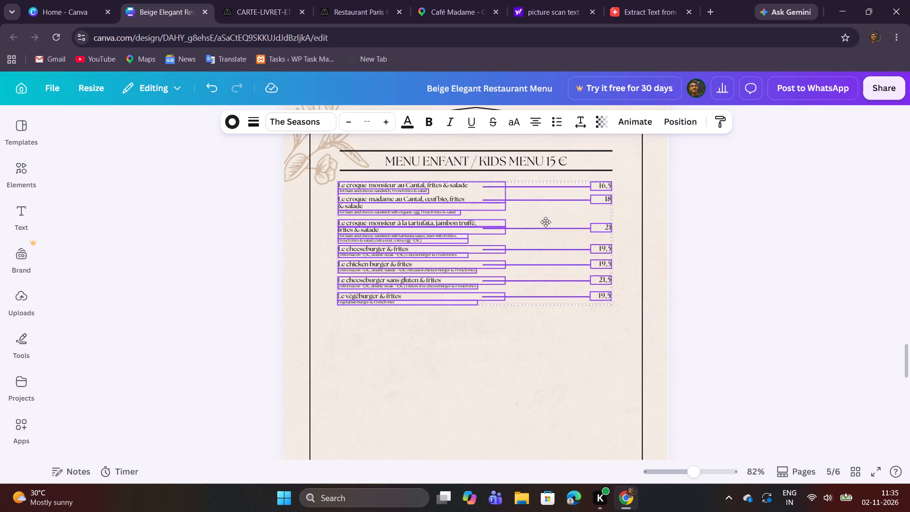
pyautogui.keyDown('shift'); pyautogui.moveTo(546, 222); pyautogui.dragTo(546, 225); pyautogui.keyUp('shift')
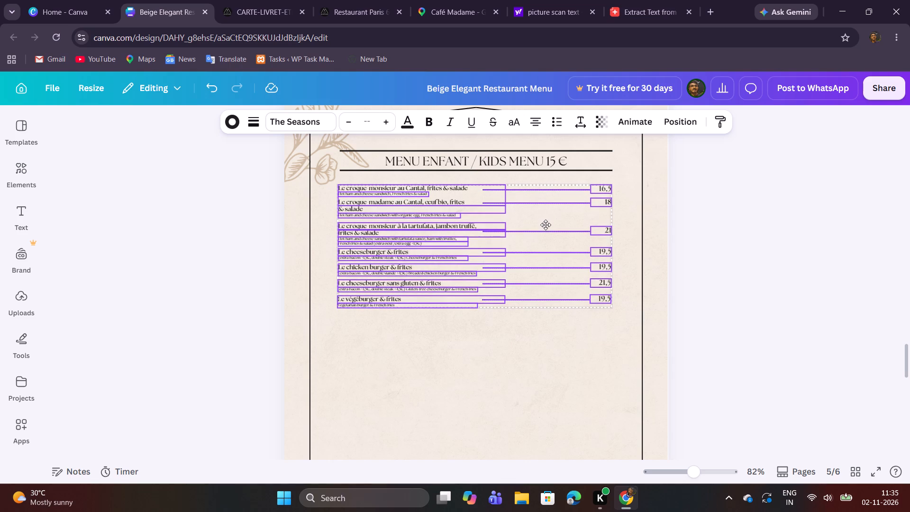
pyautogui.keyDown('shift'); pyautogui.moveTo(546, 225); pyautogui.dragTo(546, 227); pyautogui.keyUp('shift')
pyautogui.click(555, 323)
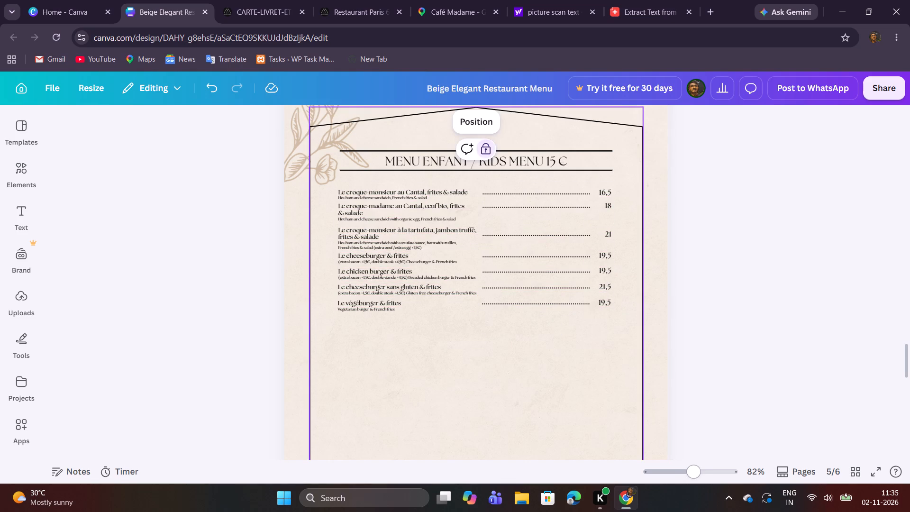
# Examine the dishes, descriptions and prices in the Plats / Main Courses section of the source menu PDF.
pyautogui.moveTo(697, 471); pyautogui.dragTo(709, 476)
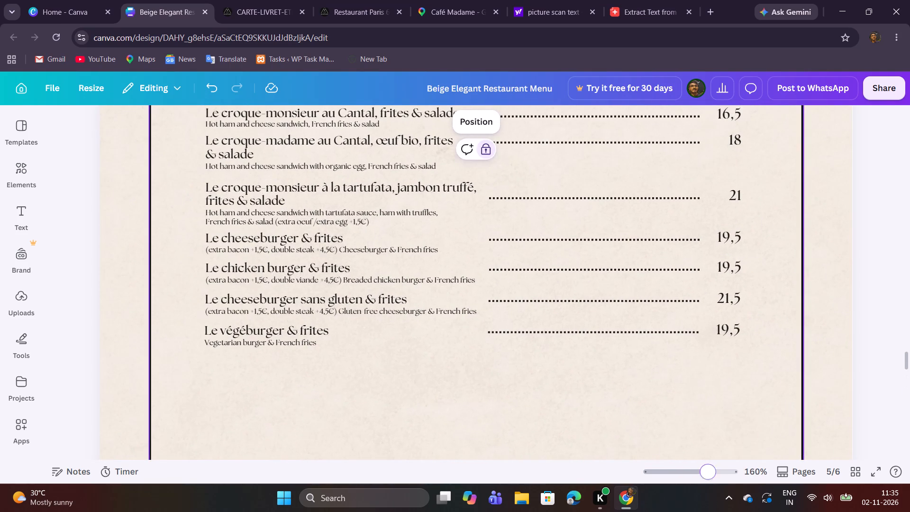
pyautogui.scroll(1, 630, 430)
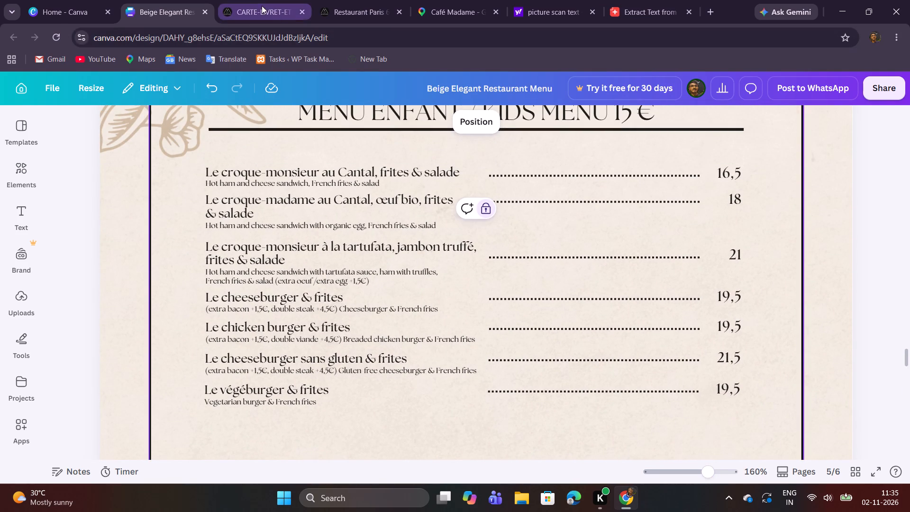
pyautogui.click(262, 6)
pyautogui.scroll(-3, 454, 256)
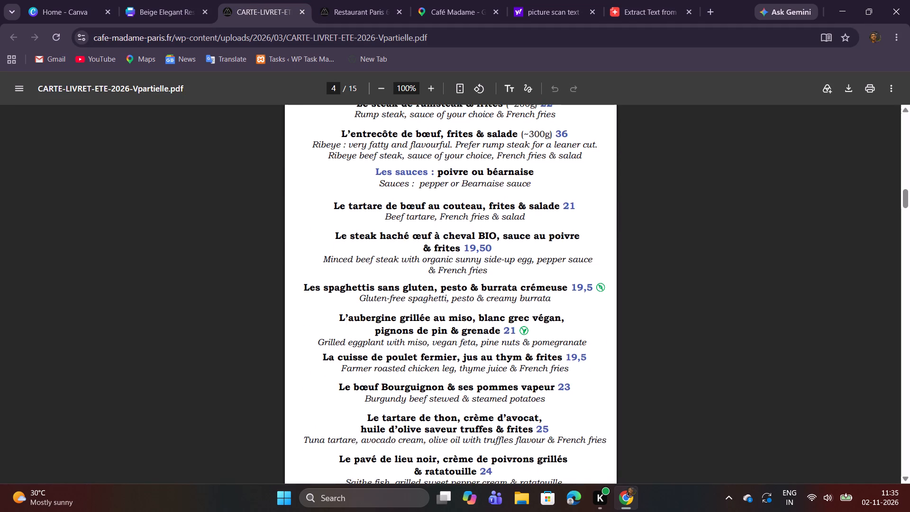
pyautogui.scroll(-2, 457, 260)
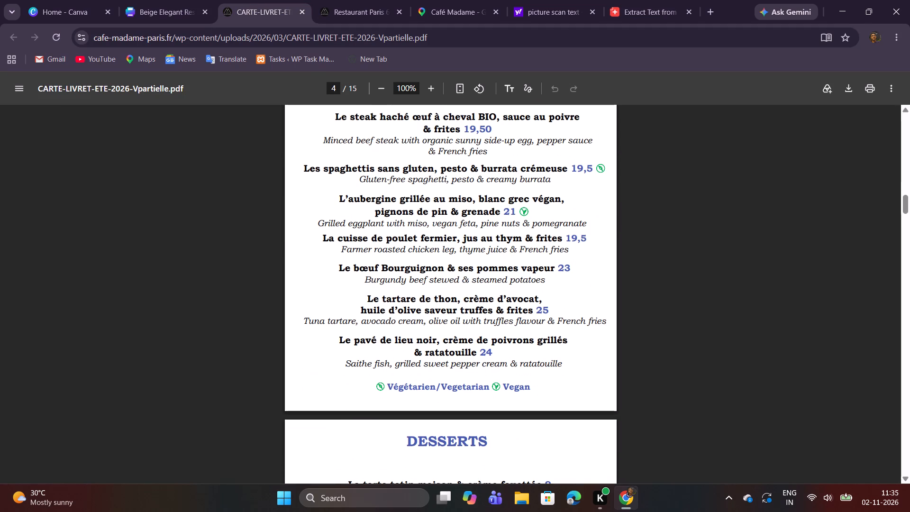
pyautogui.scroll(1, 505, 360)
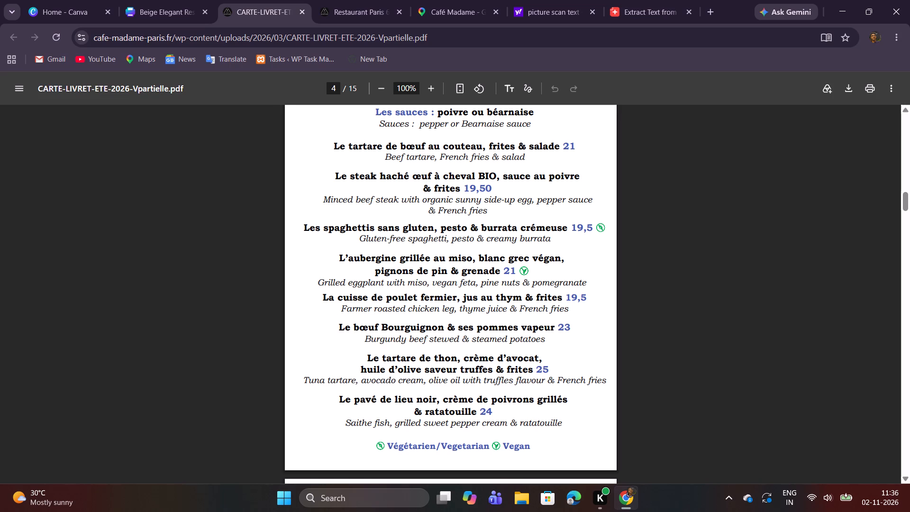
pyautogui.scroll(2, 440, 155)
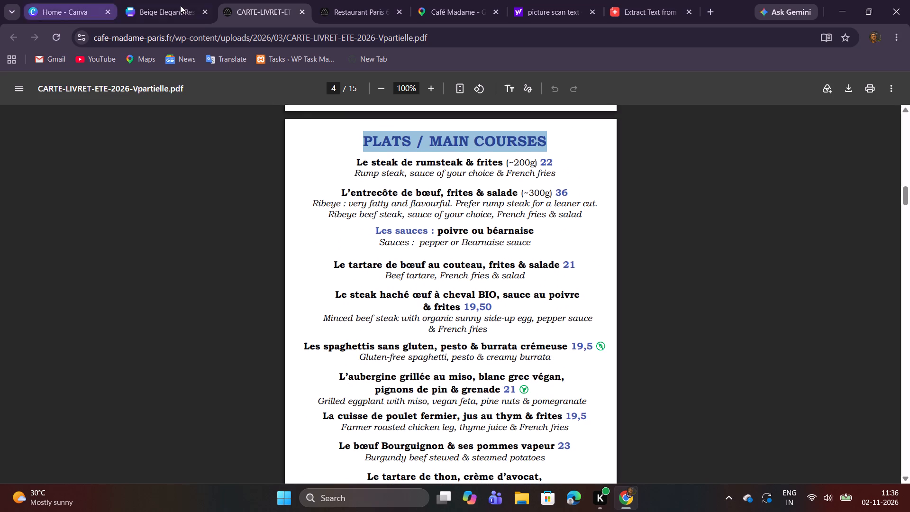
# Back in the Canva design, delete all item text, dotted leaders and prices below the "Le croque-madame au Cantal, œuf bio, frites" line.
pyautogui.click(153, 5)
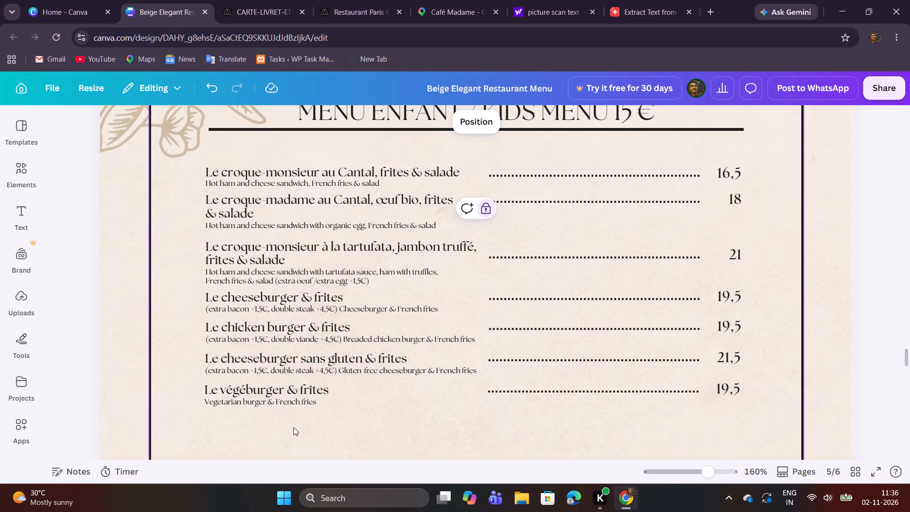
pyautogui.moveTo(293, 427); pyautogui.dragTo(614, 196)
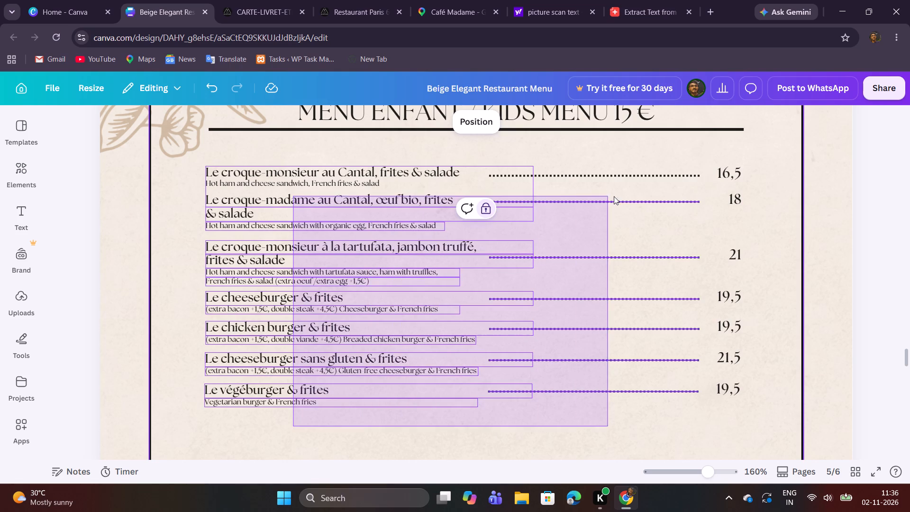
pyautogui.moveTo(614, 196); pyautogui.dragTo(629, 211)
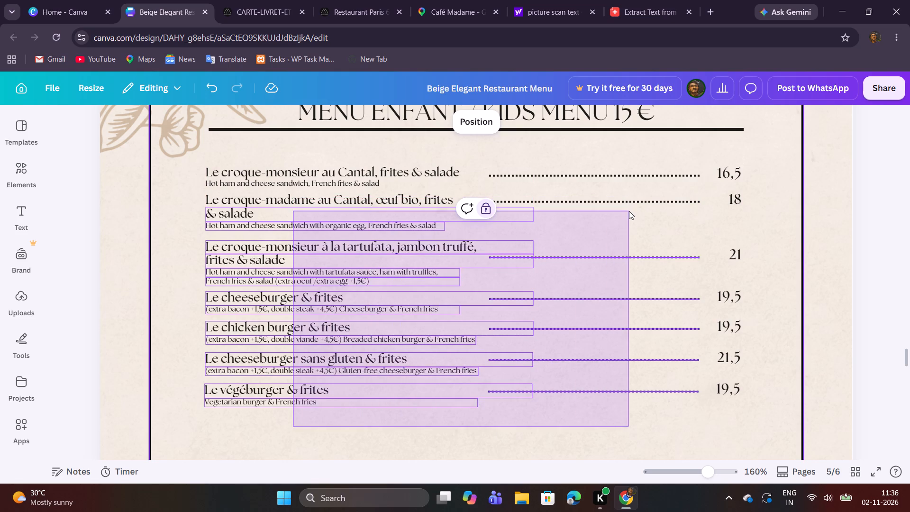
pyautogui.moveTo(629, 211); pyautogui.dragTo(630, 219)
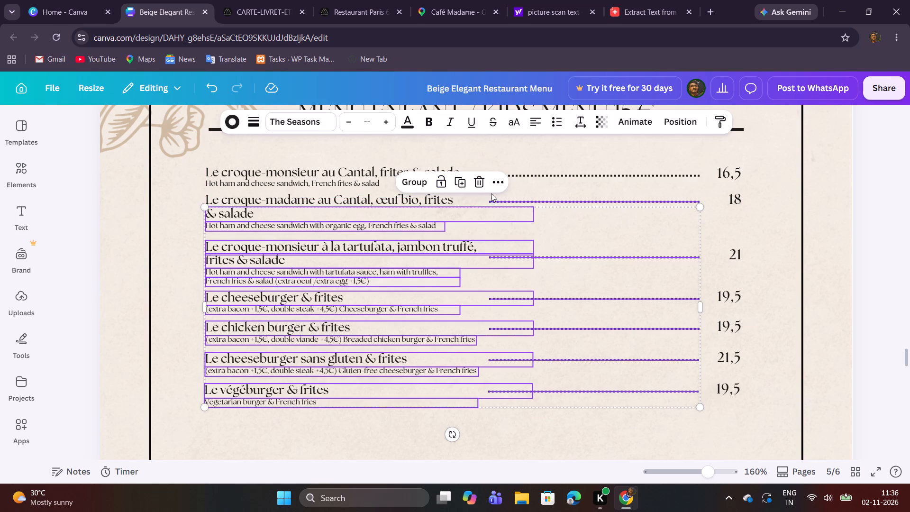
pyautogui.click(478, 181)
pyautogui.moveTo(685, 421); pyautogui.dragTo(755, 245)
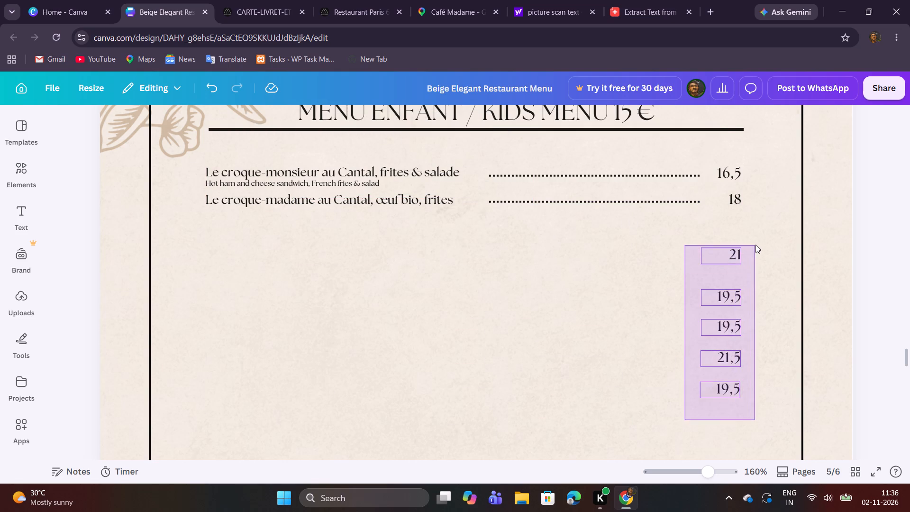
pyautogui.click(749, 223)
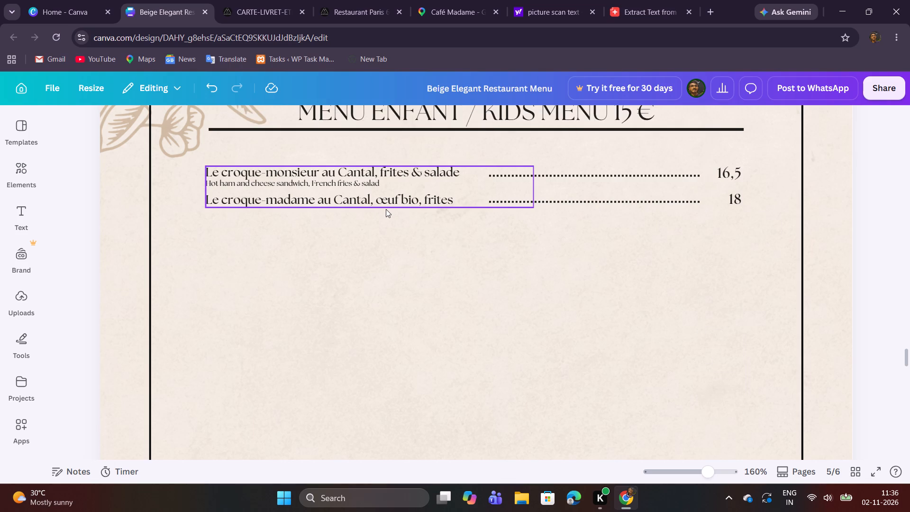
# Replace the croque item names in the first text box with "Le steak de rumsteak & frites (~200g)" copied from the PDF.
pyautogui.doubleClick(430, 197)
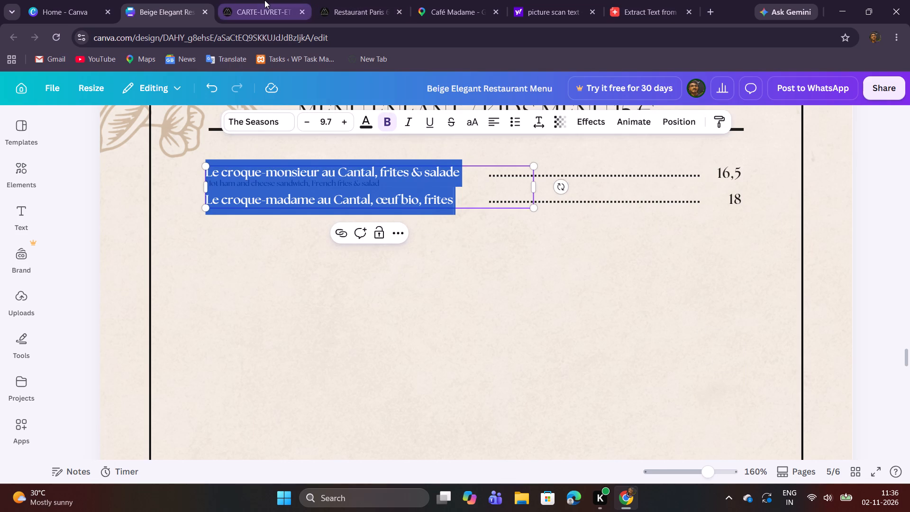
pyautogui.click(264, 0)
pyautogui.moveTo(355, 161); pyautogui.dragTo(435, 158)
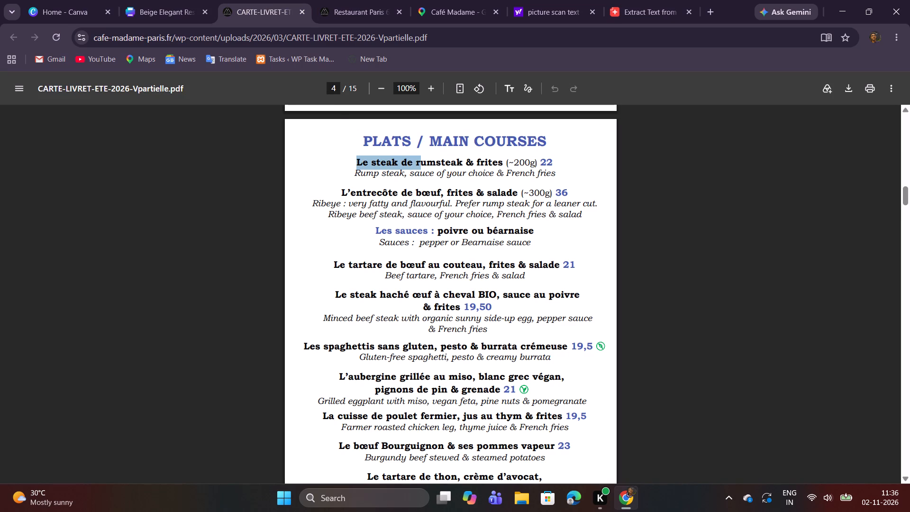
pyautogui.moveTo(435, 158); pyautogui.dragTo(537, 159)
pyautogui.hotkey('ctrl', 'c')
pyautogui.hotkey('ctrl', 'c')
pyautogui.click(140, 0)
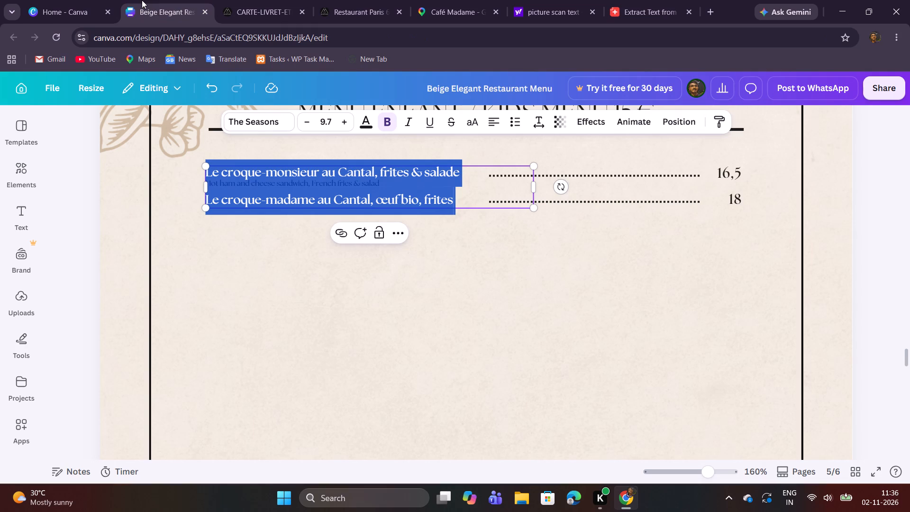
pyautogui.hotkey('ctrl', 'v')
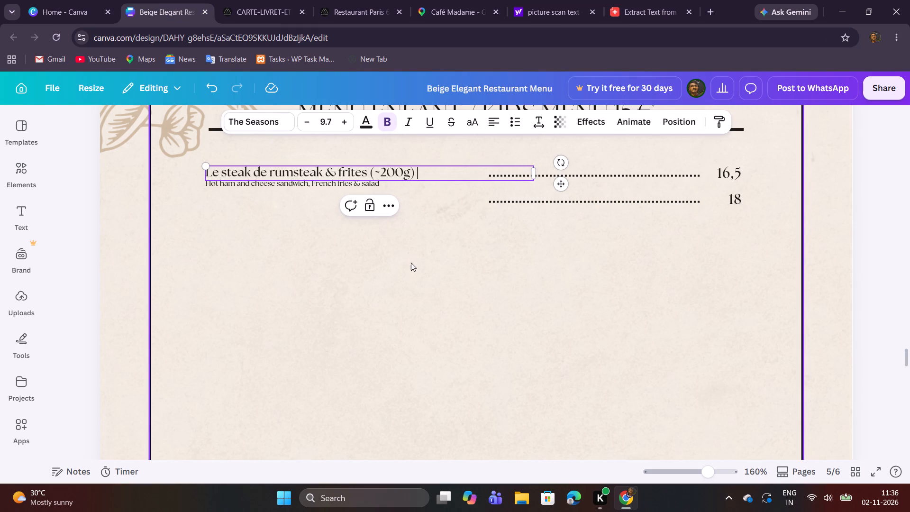
pyautogui.click(409, 264)
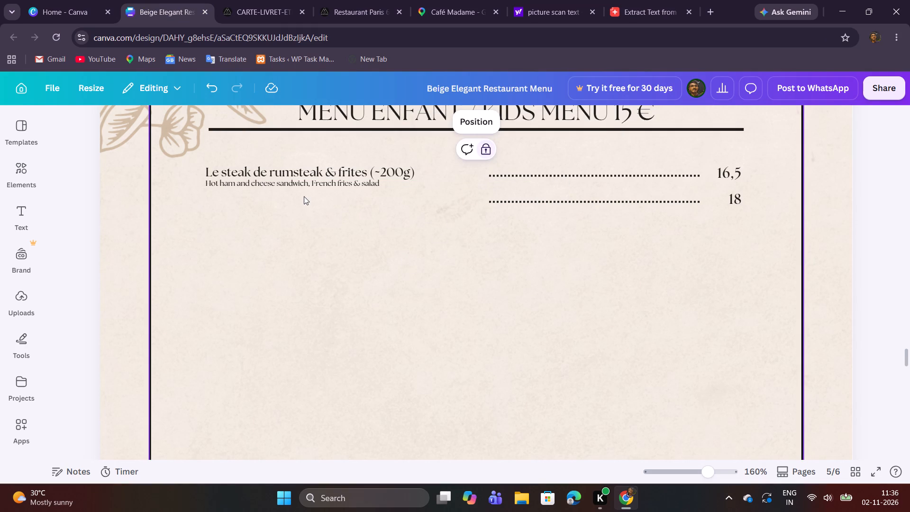
# Replace the description under the rumsteak item with "Rump steak, sauce of your choice & French fries" copied from the PDF.
pyautogui.click(226, 0)
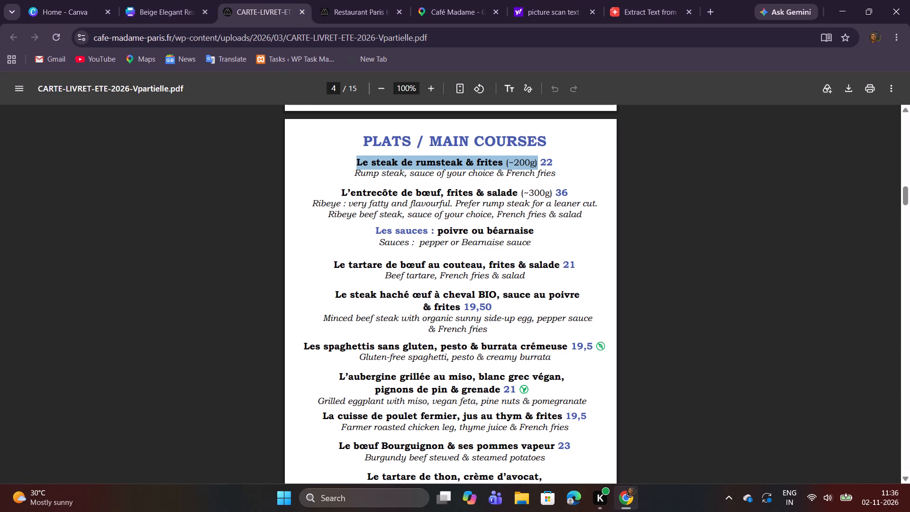
pyautogui.moveTo(355, 175); pyautogui.dragTo(550, 170)
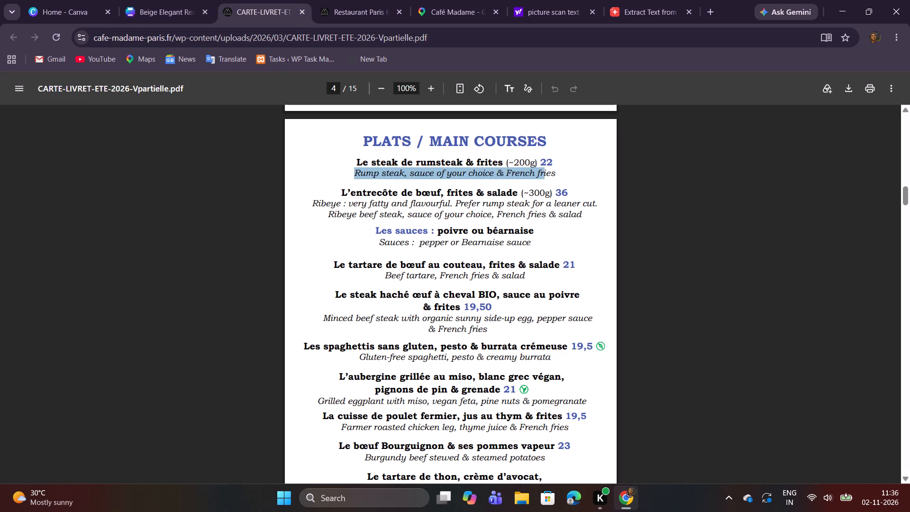
pyautogui.moveTo(550, 170); pyautogui.dragTo(563, 171)
pyautogui.hotkey('ctrl', 'c')
pyautogui.hotkey('ctrl', 'c')
pyautogui.click(133, 11)
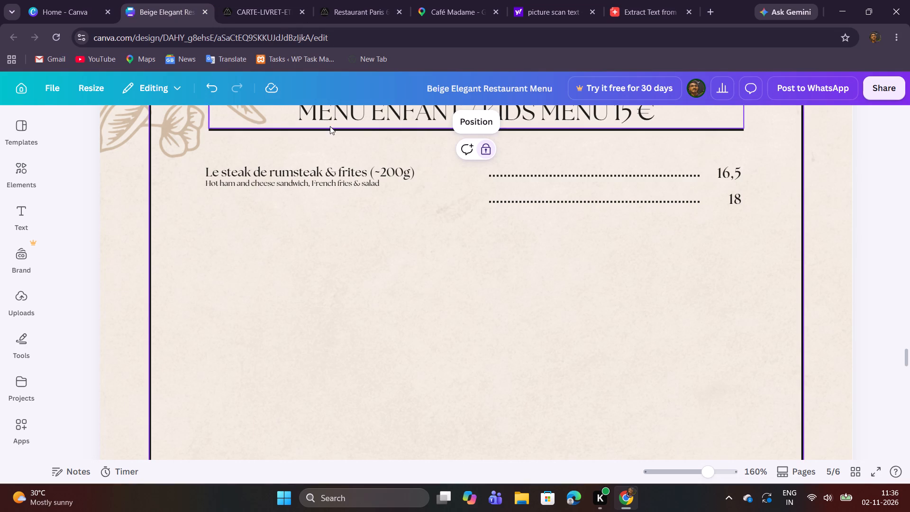
pyautogui.doubleClick(313, 183)
pyautogui.hotkey('ctrl', 'v')
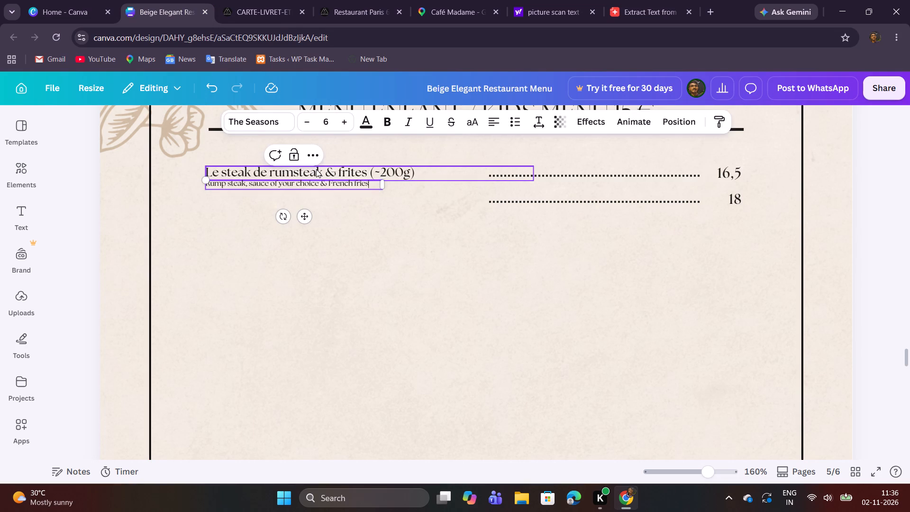
pyautogui.click(388, 257)
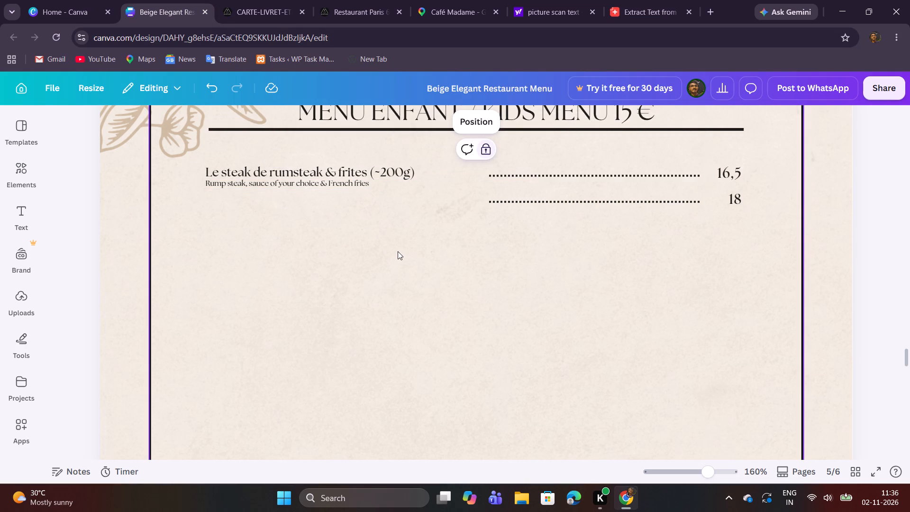
# Replace the rumsteak item's price with 22, copied from the PDF.
pyautogui.click(265, 8)
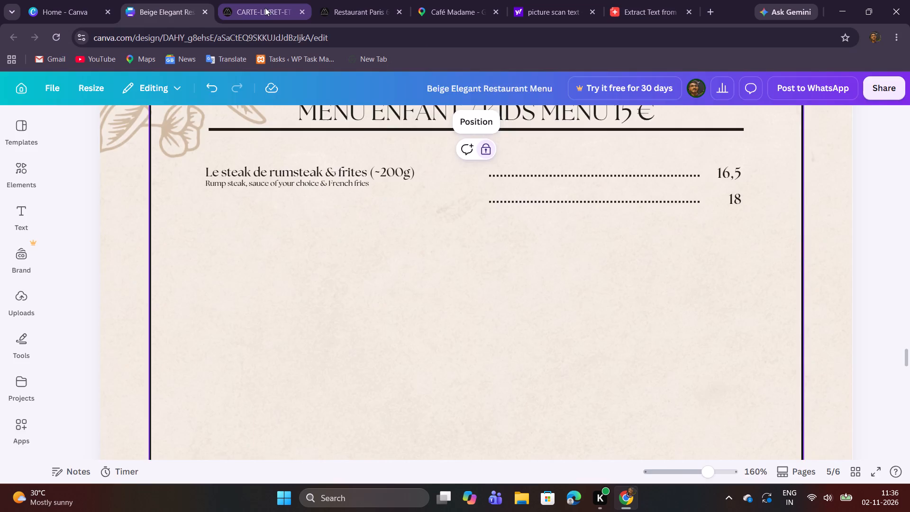
pyautogui.doubleClick(544, 164)
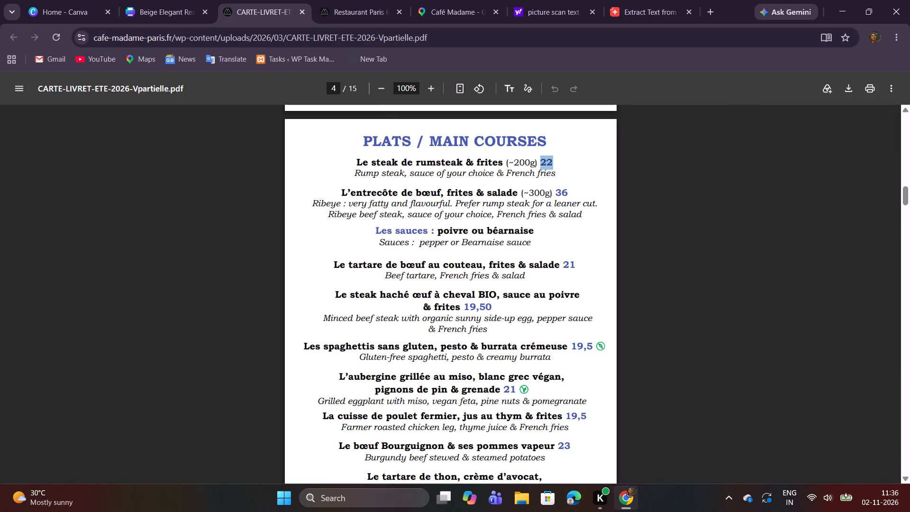
pyautogui.hotkey('ctrl', 'c')
pyautogui.click(165, 0)
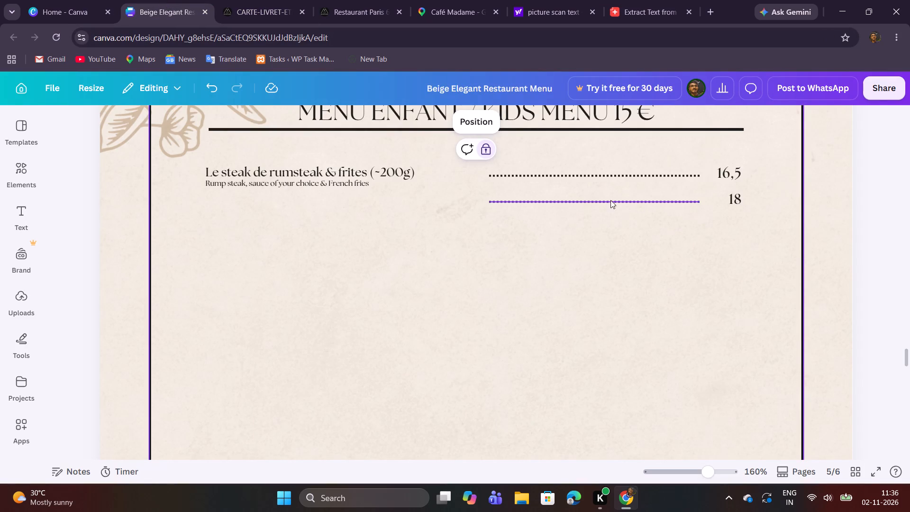
pyautogui.doubleClick(723, 180)
pyautogui.hotkey('ctrl', 'v')
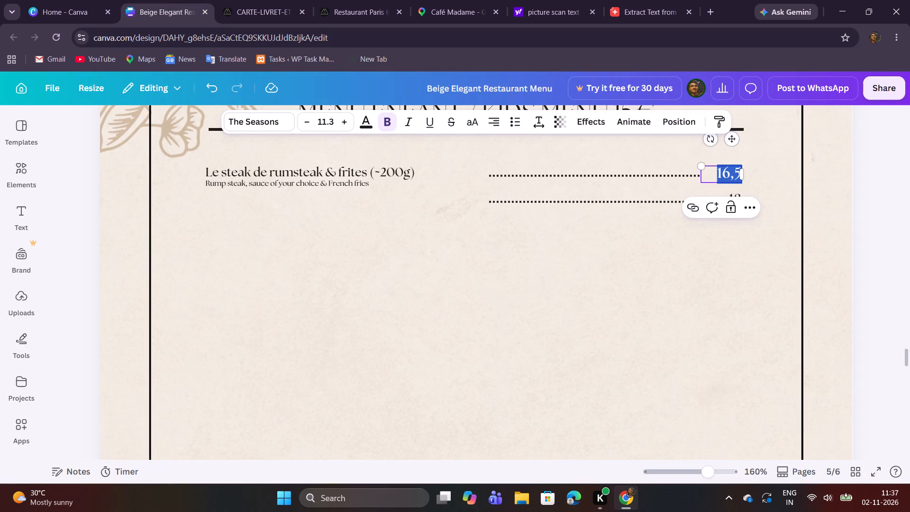
pyautogui.click(719, 274)
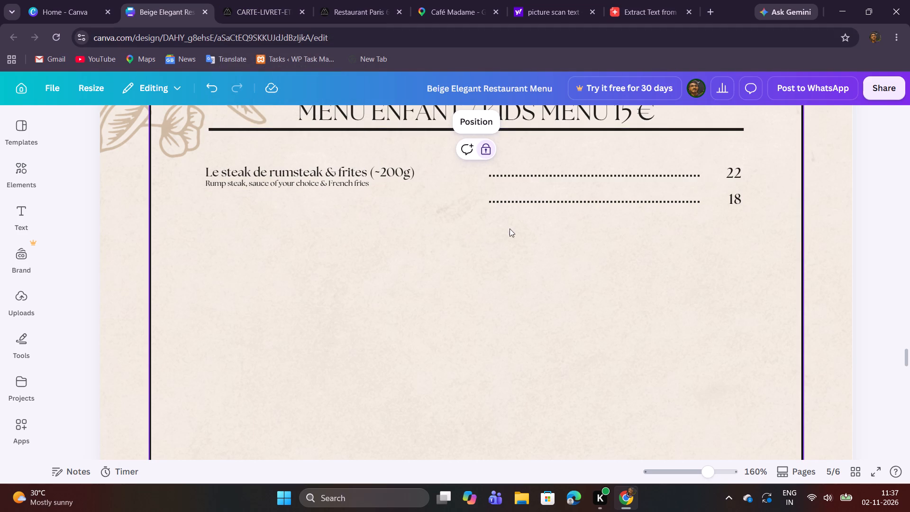
# Move the second dotted leader and its 18 price down together, leaving more space below the rumsteak item.
pyautogui.moveTo(522, 228); pyautogui.dragTo(745, 192)
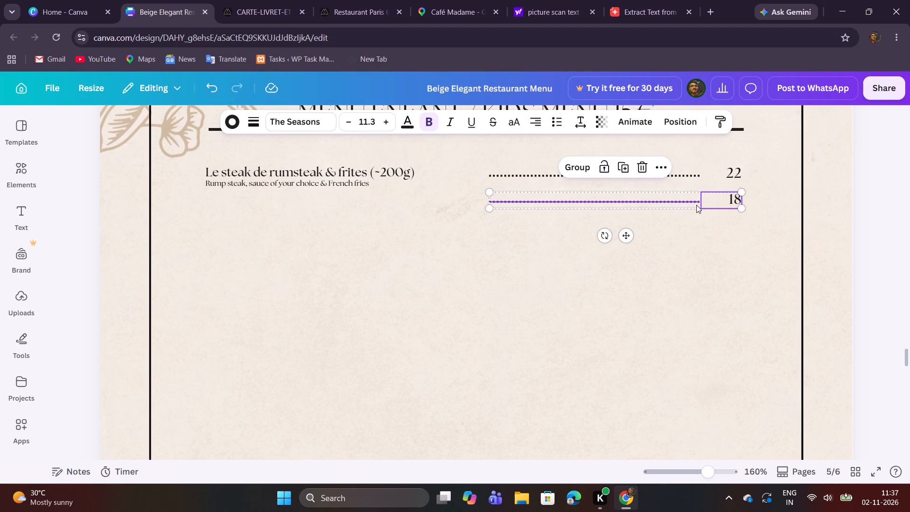
pyautogui.keyDown('shift'); pyautogui.moveTo(650, 205); pyautogui.dragTo(650, 216); pyautogui.keyUp('shift')
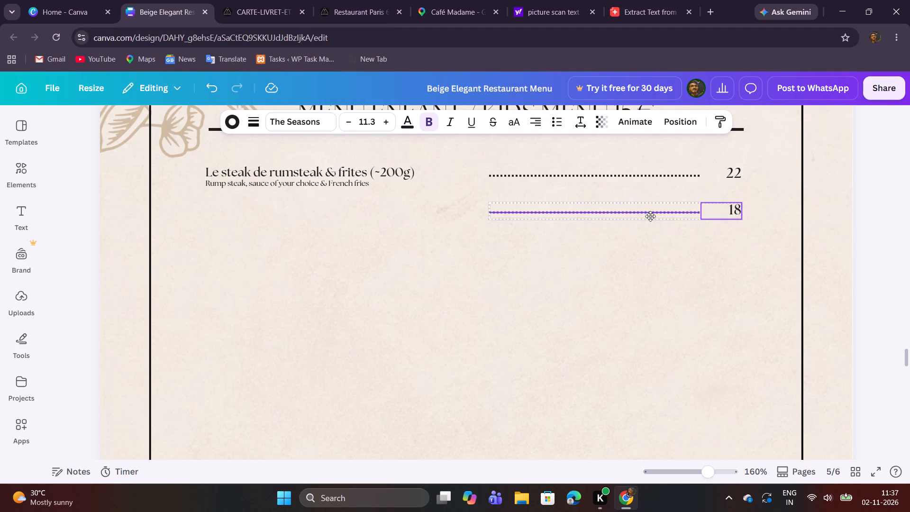
pyautogui.keyDown('shift'); pyautogui.moveTo(650, 216); pyautogui.dragTo(652, 226); pyautogui.keyUp('shift')
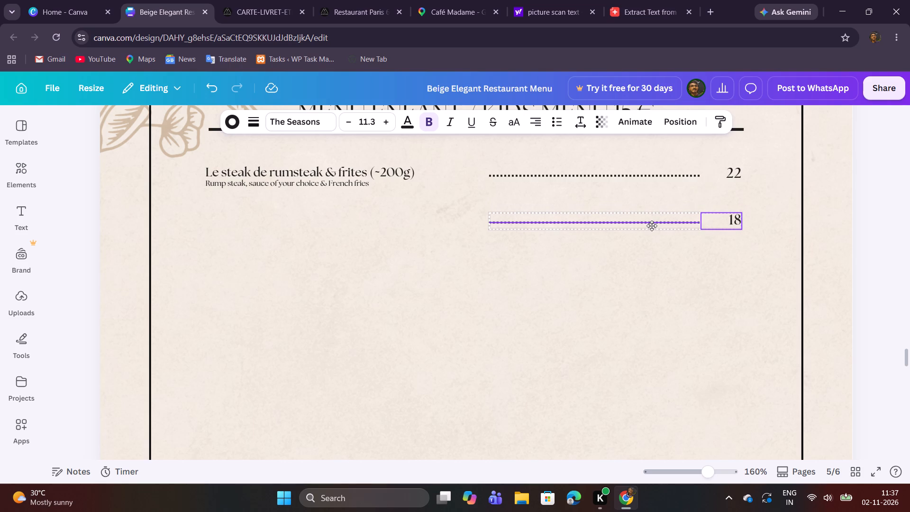
pyautogui.keyDown('shift'); pyautogui.moveTo(652, 226); pyautogui.dragTo(652, 224); pyautogui.keyUp('shift')
pyautogui.click(682, 269)
# Switch to the menu PDF and copy the item name "L'entrecôte de bœuf, frites & salade (~300g)".
pyautogui.scroll(-3, 684, 265)
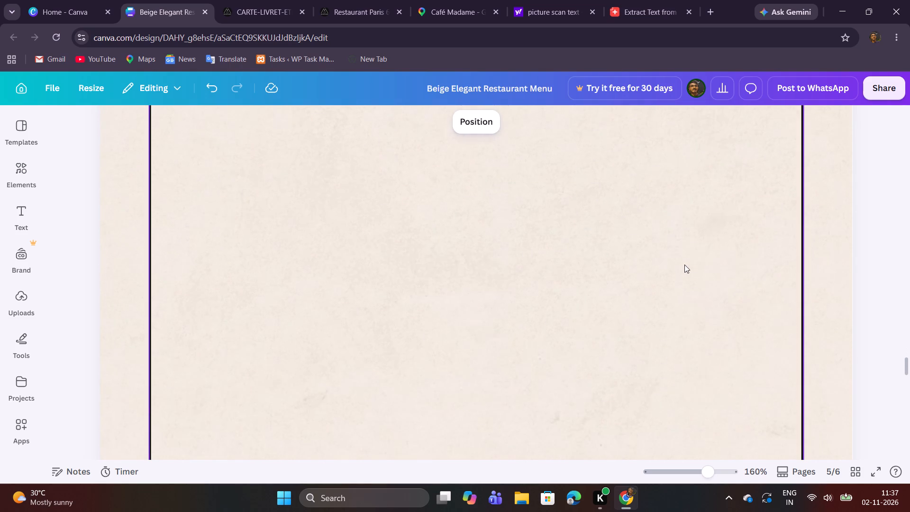
pyautogui.scroll(-3, 684, 264)
pyautogui.scroll(7, 685, 264)
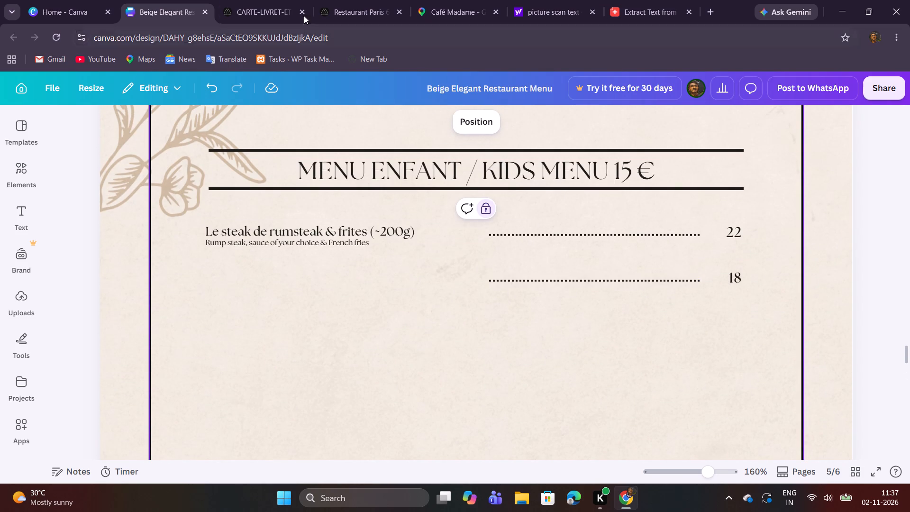
pyautogui.click(272, 0)
pyautogui.moveTo(340, 195); pyautogui.dragTo(341, 195)
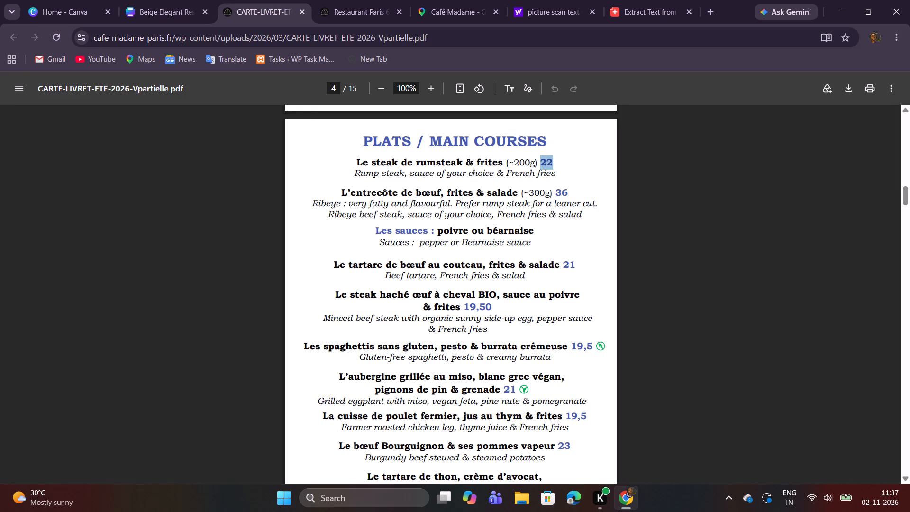
pyautogui.moveTo(341, 195); pyautogui.dragTo(553, 196)
pyautogui.hotkey('ctrl', 'c')
pyautogui.hotkey('ctrl', 'c')
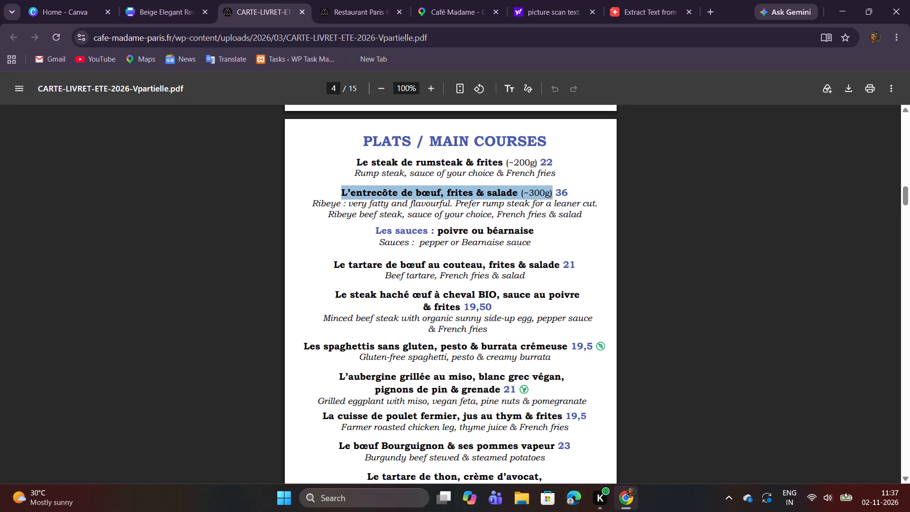
# Back in the Canva design, duplicate the rumsteak name and description and place the copy level with the second dotted leader.
pyautogui.click(158, 2)
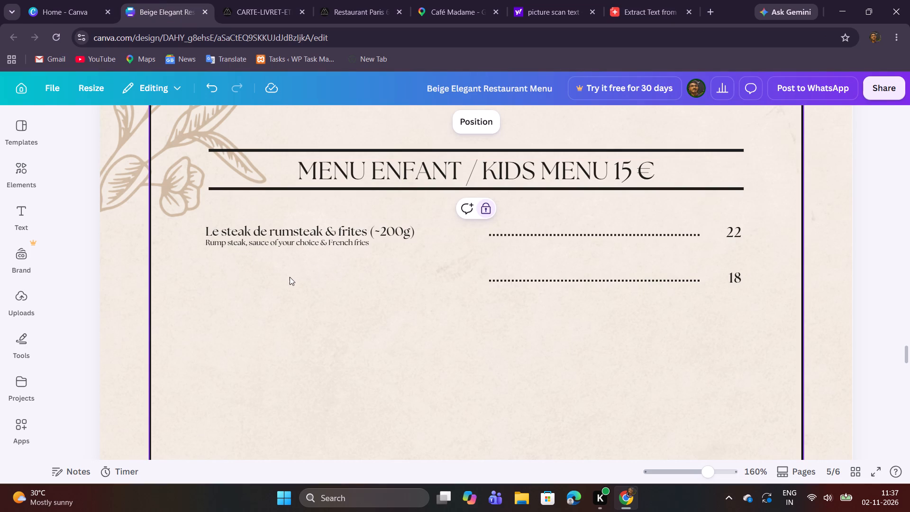
pyautogui.click(319, 274)
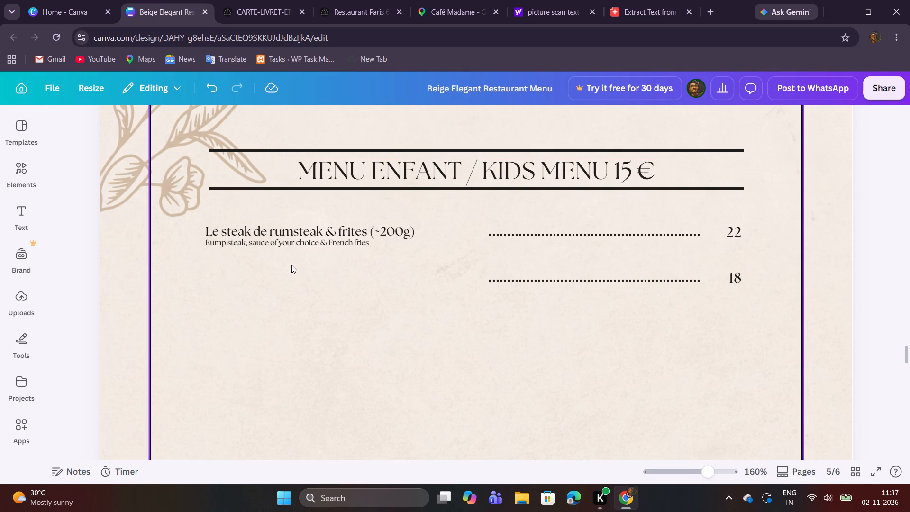
pyautogui.moveTo(291, 265); pyautogui.dragTo(294, 235)
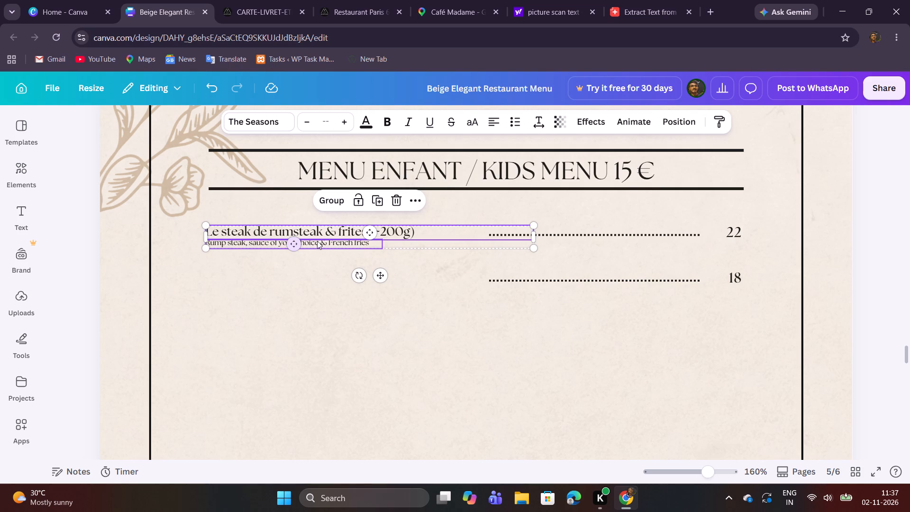
pyautogui.click(376, 199)
pyautogui.click(352, 248)
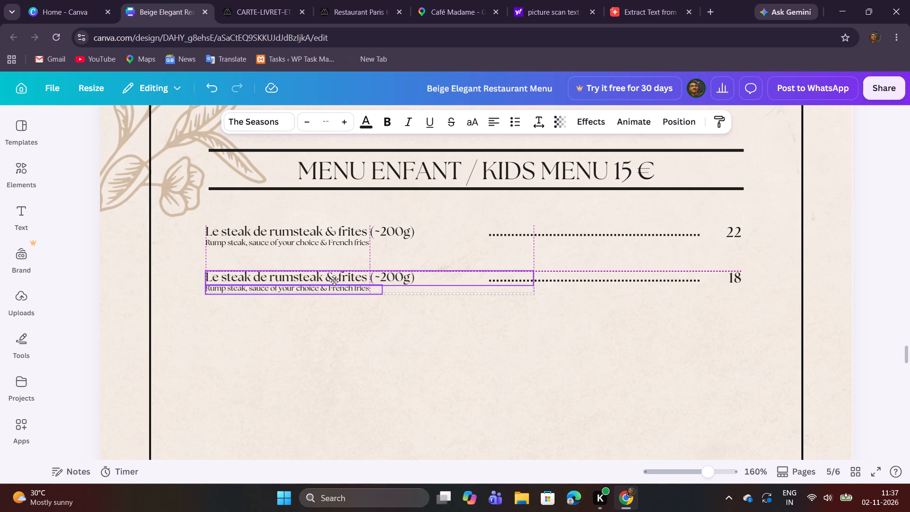
pyautogui.click(428, 312)
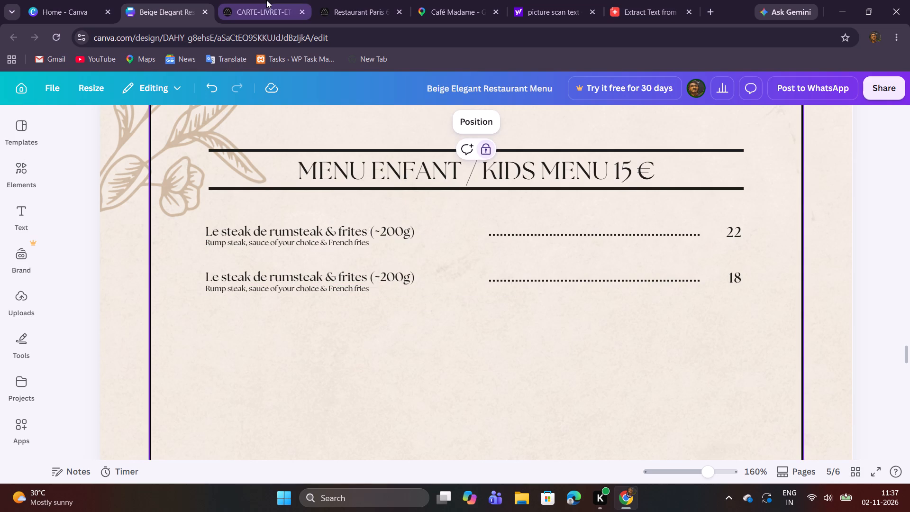
# Replace the duplicated item name with "L'entrecôte de bœuf, frites & salade (~300g)" copied from the PDF.
pyautogui.click(266, 2)
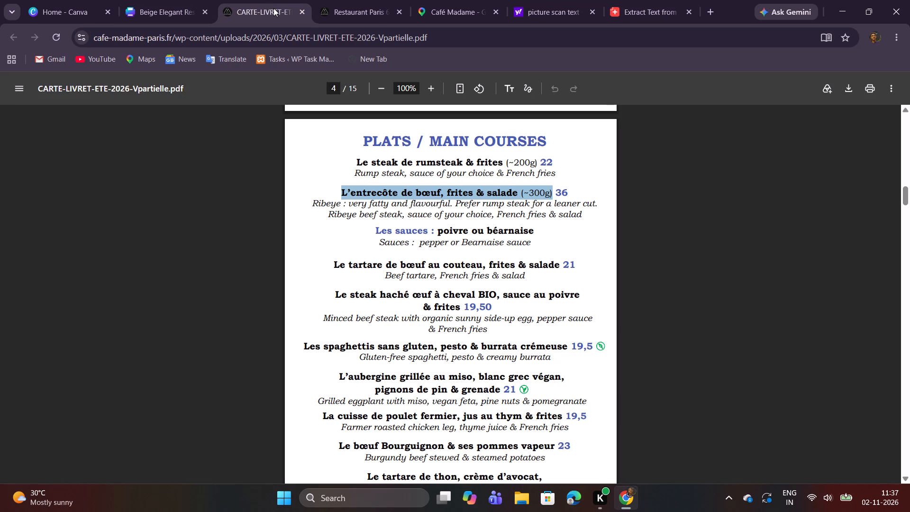
pyautogui.hotkey('ctrl', 'c')
pyautogui.hotkey('ctrl', 'c')
pyautogui.click(173, 0)
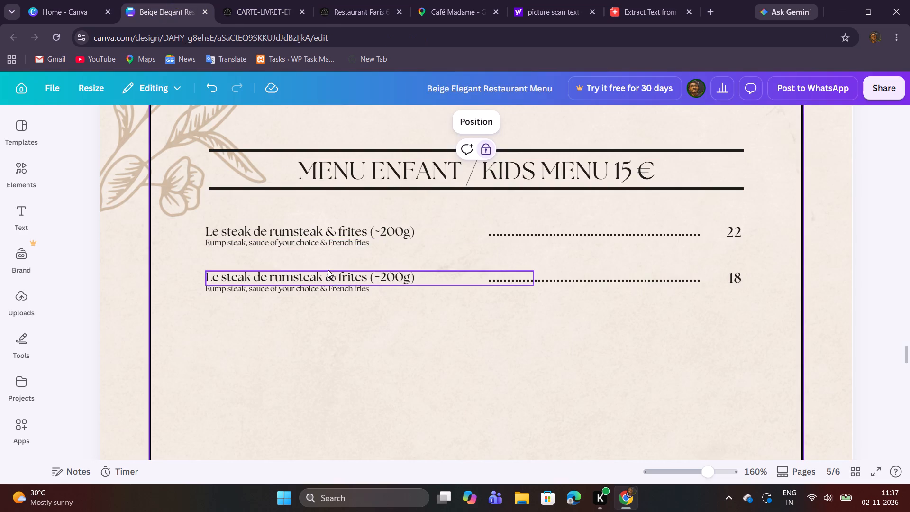
pyautogui.doubleClick(333, 277)
pyautogui.hotkey('ctrl', 'v')
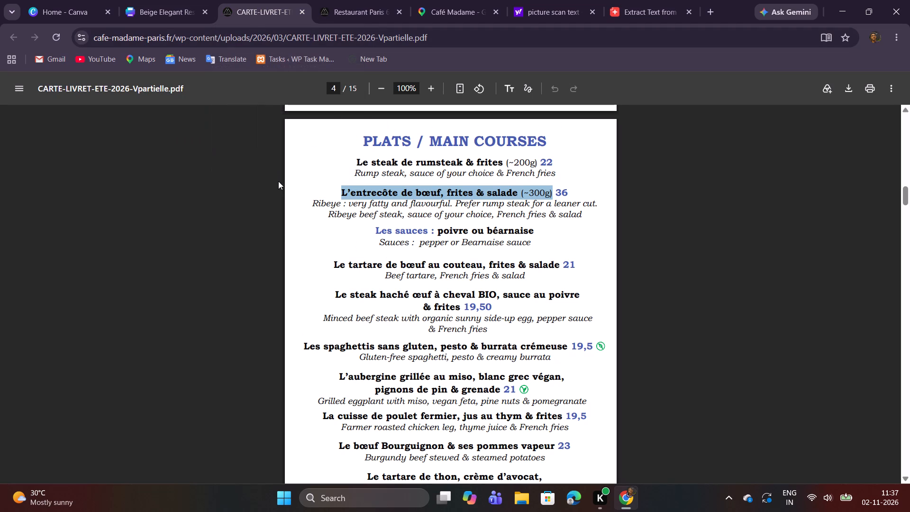
# Replace the entrecôte's description with the PDF text from "Ribeye : very fatty" through "French fries & salad", and widen its text box.
pyautogui.moveTo(313, 202); pyautogui.dragTo(560, 227)
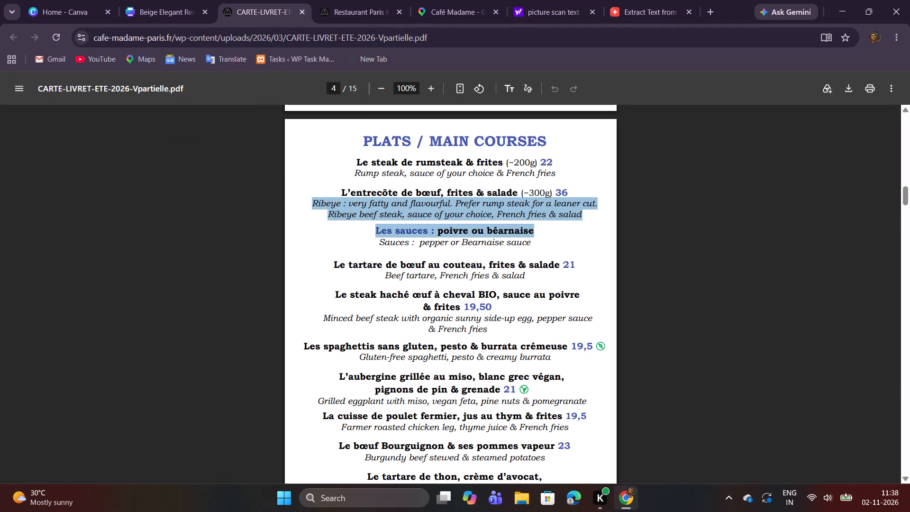
pyautogui.moveTo(560, 227); pyautogui.dragTo(583, 219)
pyautogui.hotkey('ctrl', 'c')
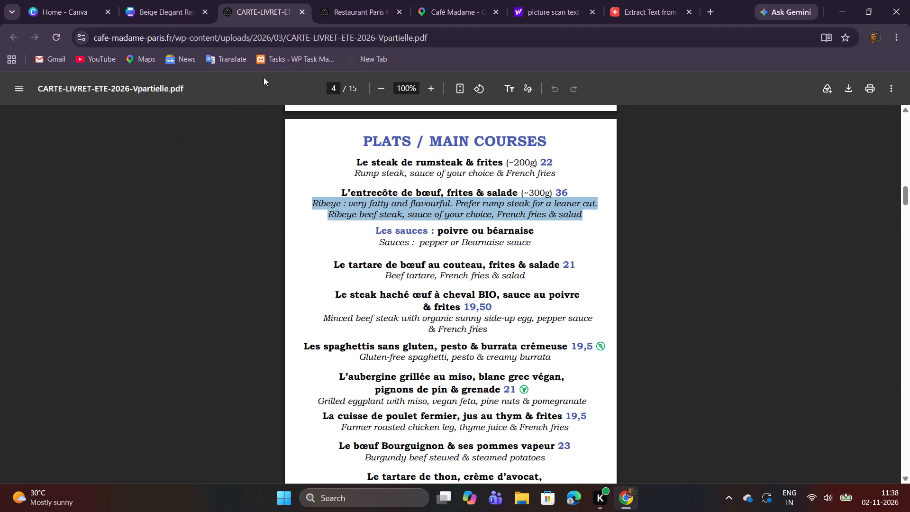
pyautogui.click(142, 0)
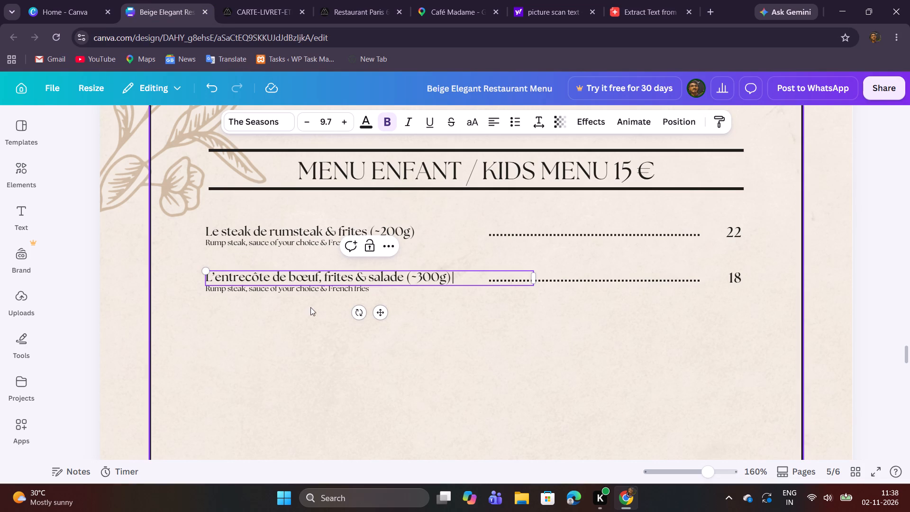
pyautogui.click(308, 311)
pyautogui.doubleClick(318, 292)
pyautogui.hotkey('ctrl', 'v')
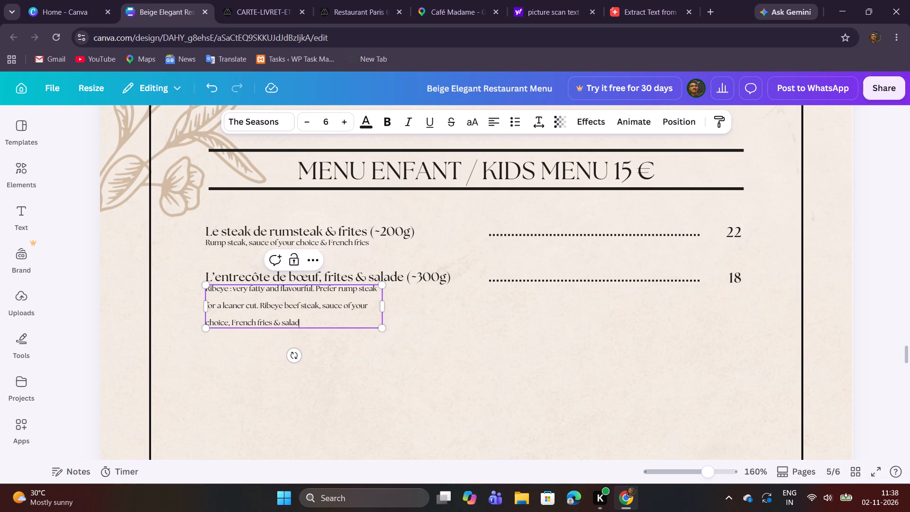
pyautogui.moveTo(385, 304); pyautogui.dragTo(451, 302)
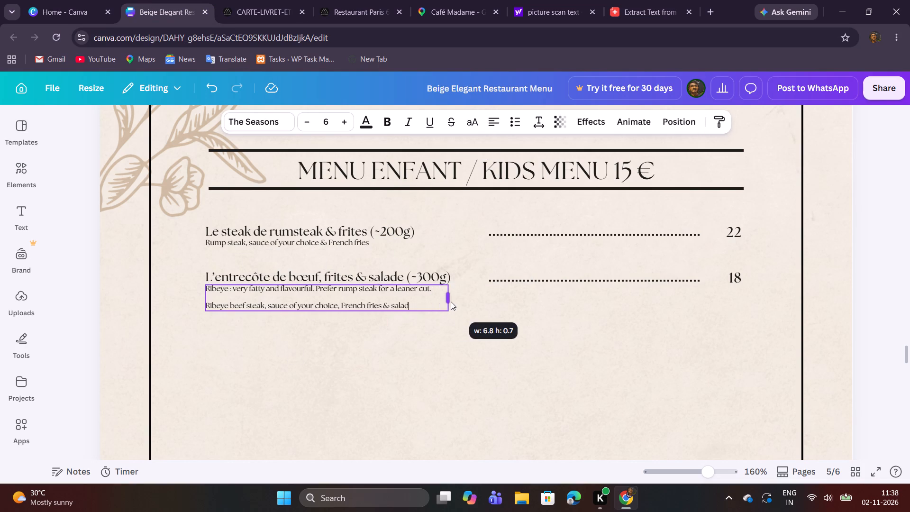
pyautogui.moveTo(451, 302); pyautogui.dragTo(478, 302)
# Move "Ribeye beef steak, sauce of your choice, French fries & salad" out of the description into a duplicated text box directly below it.
pyautogui.moveTo(413, 304); pyautogui.dragTo(206, 305)
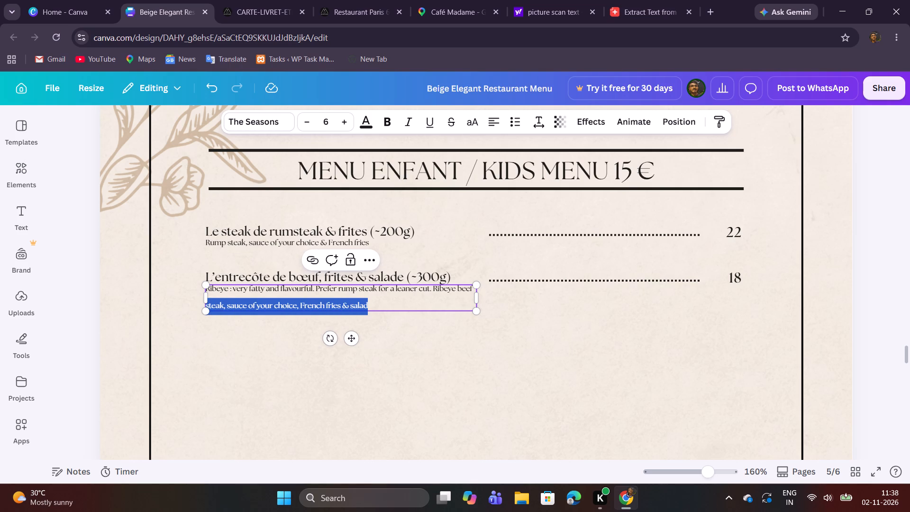
pyautogui.moveTo(434, 291); pyautogui.dragTo(444, 299)
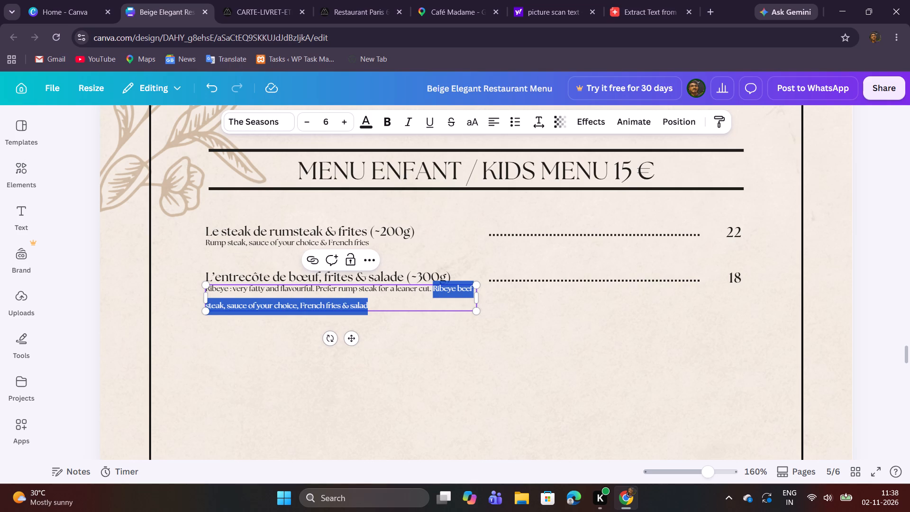
pyautogui.hotkey('ctrl', 'x')
pyautogui.click(404, 313)
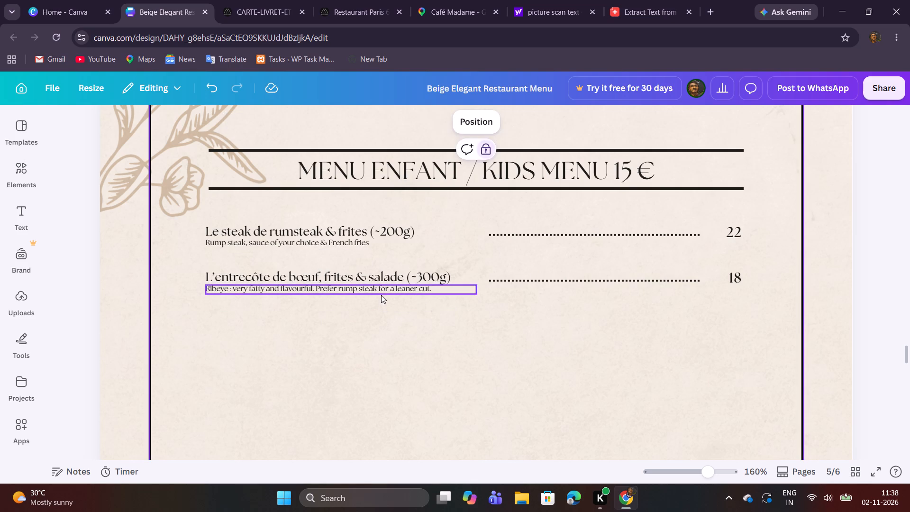
pyautogui.click(381, 294)
pyautogui.click(344, 264)
pyautogui.moveTo(366, 336); pyautogui.dragTo(351, 333)
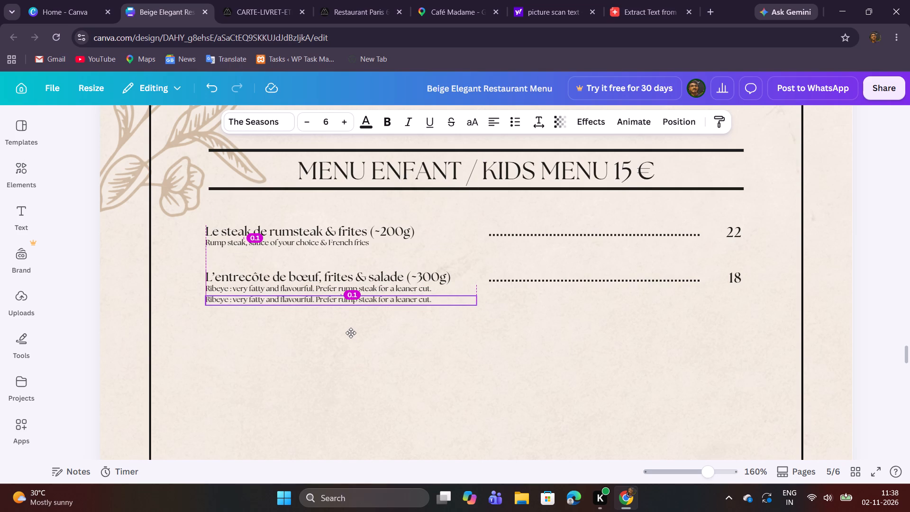
pyautogui.moveTo(351, 333); pyautogui.dragTo(351, 331)
pyautogui.moveTo(351, 331); pyautogui.dragTo(351, 330)
pyautogui.doubleClick(340, 302)
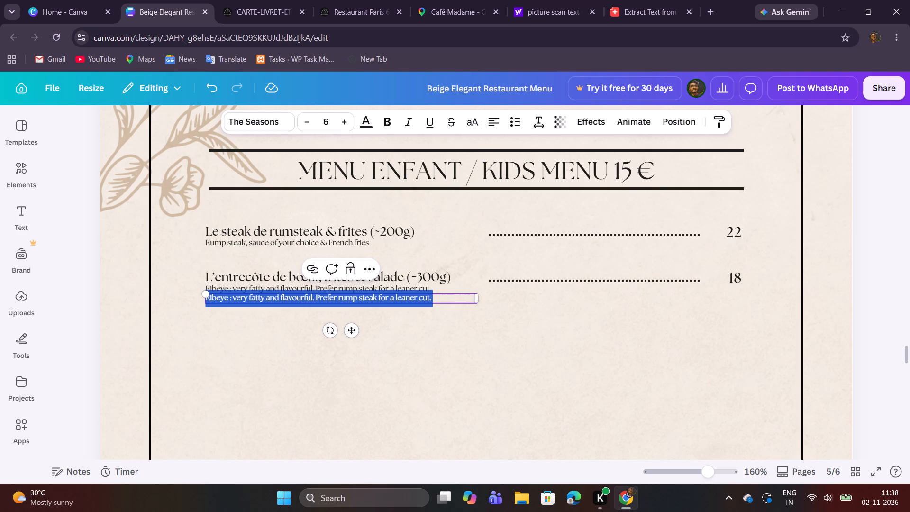
pyautogui.hotkey('ctrl', 'v')
pyautogui.click(373, 374)
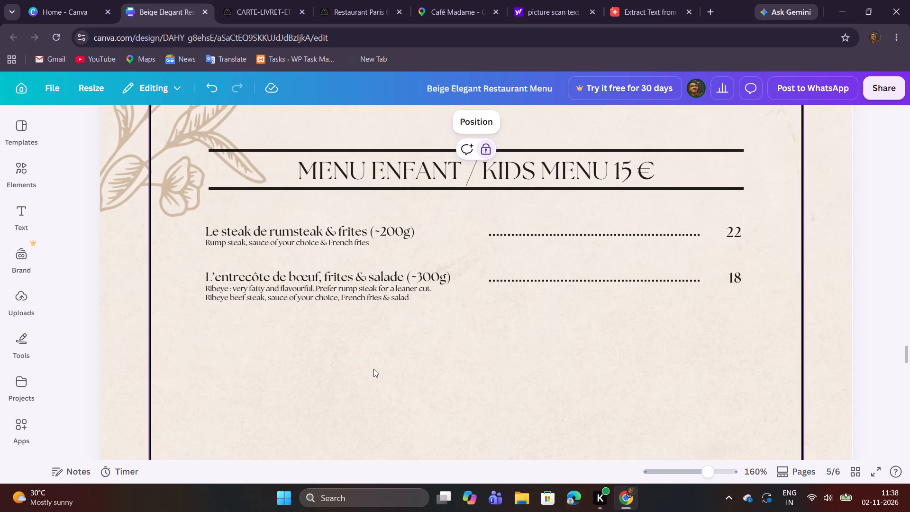
# Set the entrecôte item's price to 36, as listed in the PDF.
pyautogui.click(290, 6)
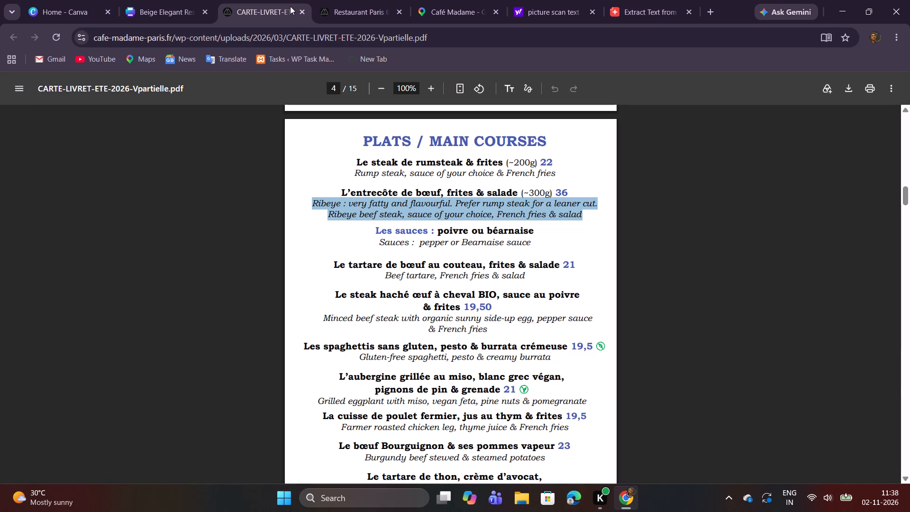
pyautogui.click(178, 0)
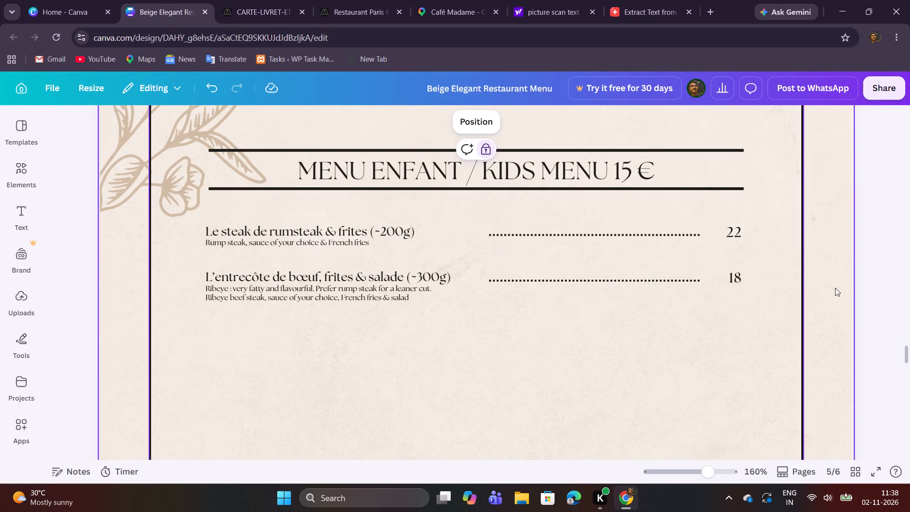
pyautogui.doubleClick(734, 284)
pyautogui.write('36')
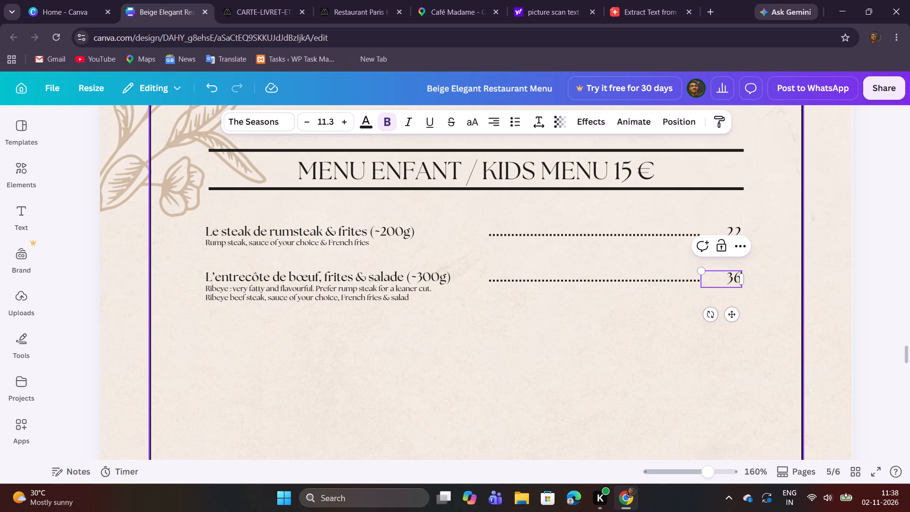
pyautogui.click(510, 384)
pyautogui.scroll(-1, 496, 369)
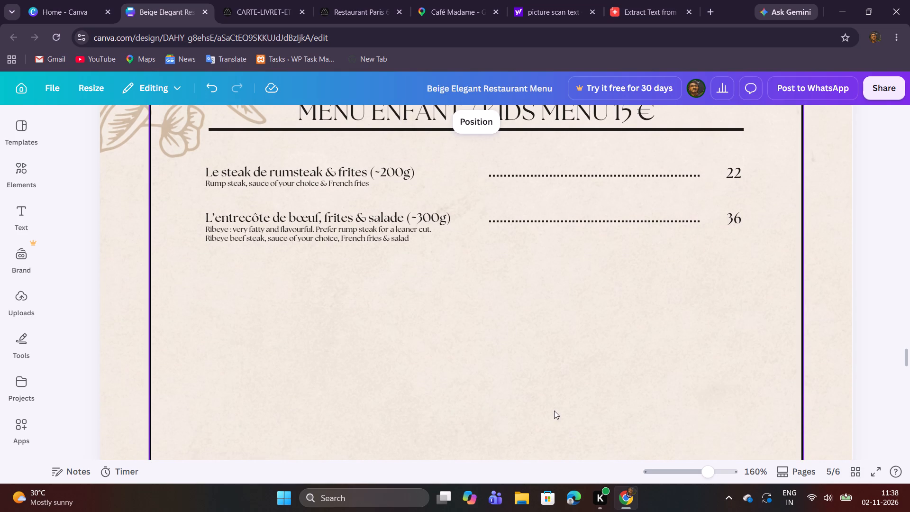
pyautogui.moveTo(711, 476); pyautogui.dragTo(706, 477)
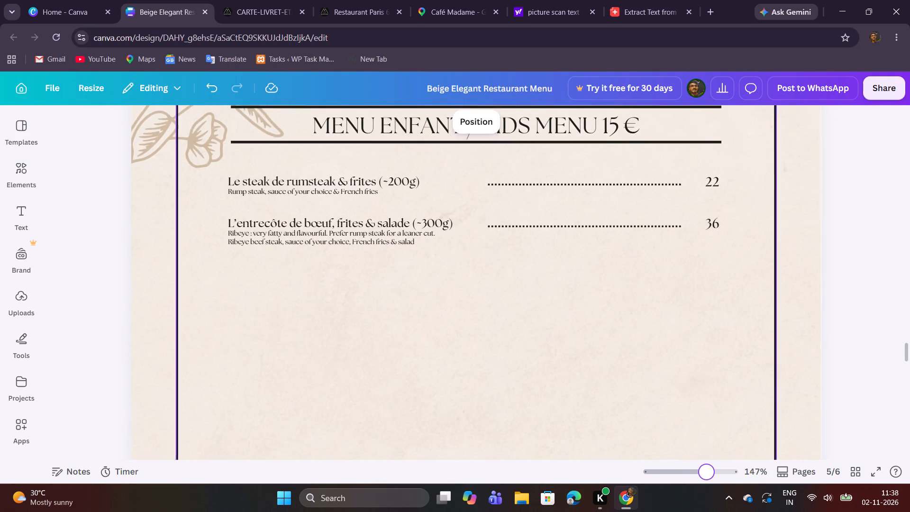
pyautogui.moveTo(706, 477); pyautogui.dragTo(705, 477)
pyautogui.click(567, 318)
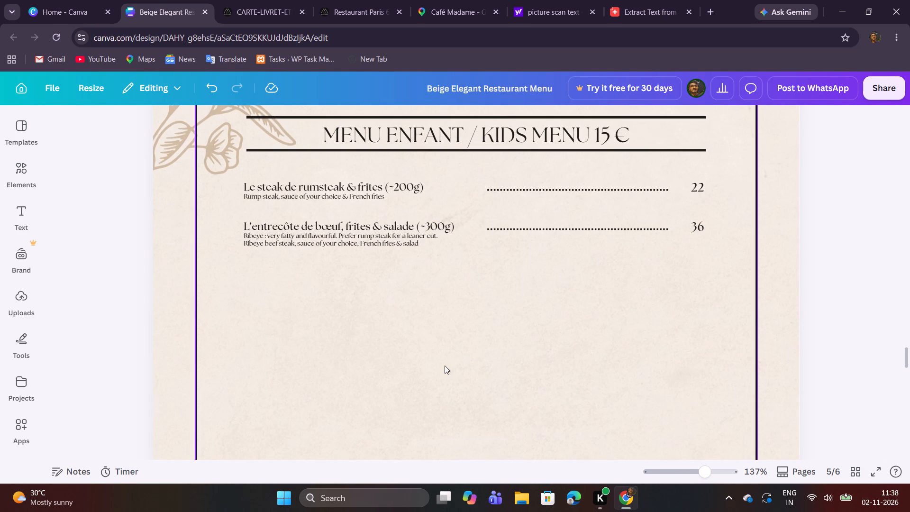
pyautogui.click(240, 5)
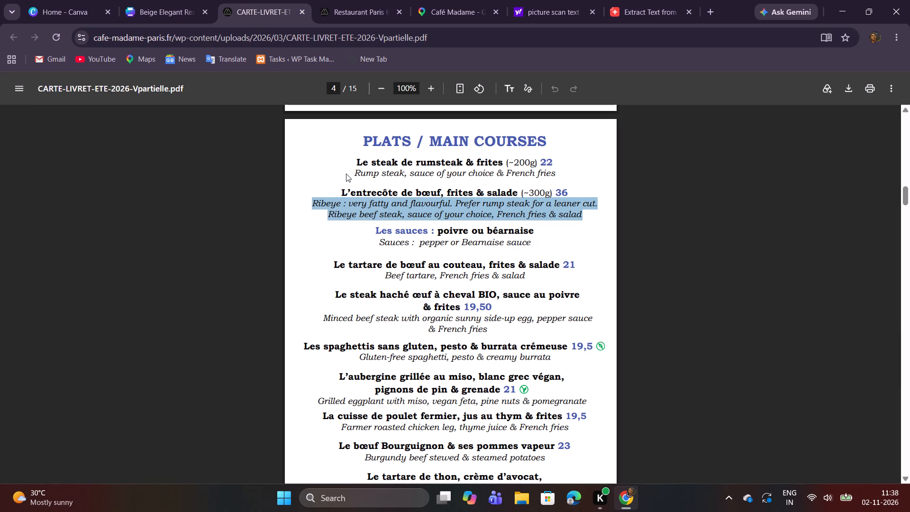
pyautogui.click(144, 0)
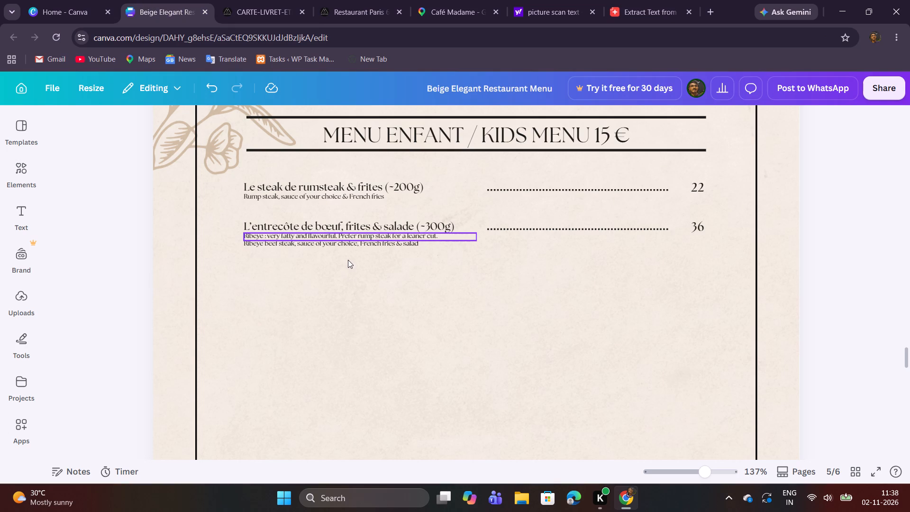
# Duplicate the whole entrecôte item and place the copy below it, left-aligned with the items above and with 0.6 spacing.
pyautogui.moveTo(288, 274); pyautogui.dragTo(591, 223)
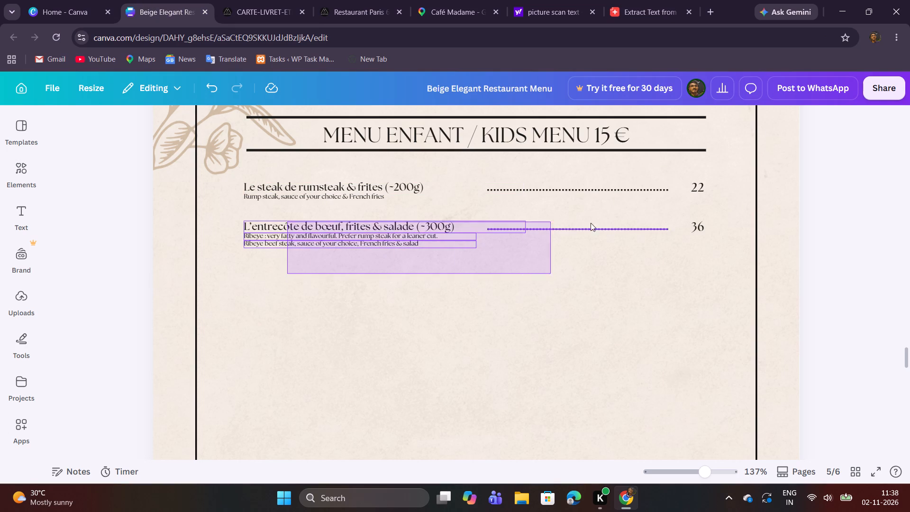
pyautogui.moveTo(591, 223); pyautogui.dragTo(700, 226)
pyautogui.click(479, 197)
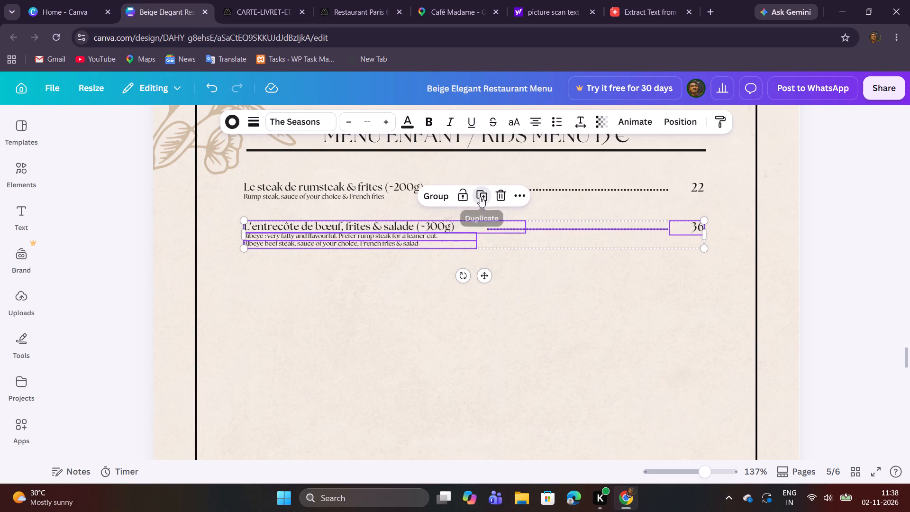
pyautogui.moveTo(458, 247); pyautogui.dragTo(456, 247)
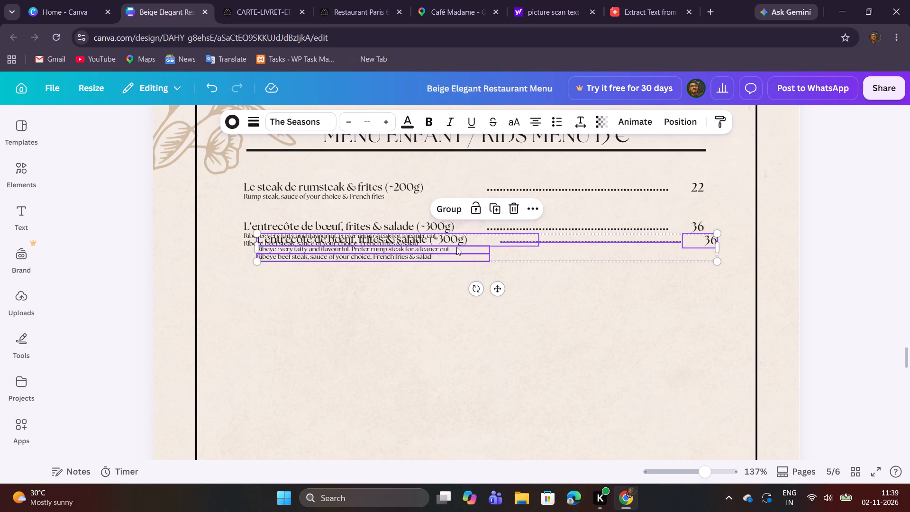
pyautogui.moveTo(456, 247); pyautogui.dragTo(443, 273)
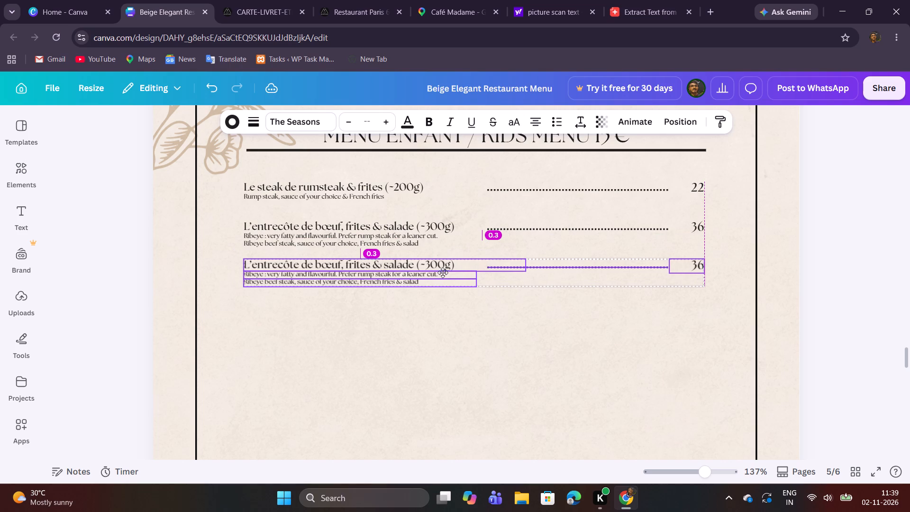
pyautogui.moveTo(443, 273); pyautogui.dragTo(443, 278)
pyautogui.click(402, 338)
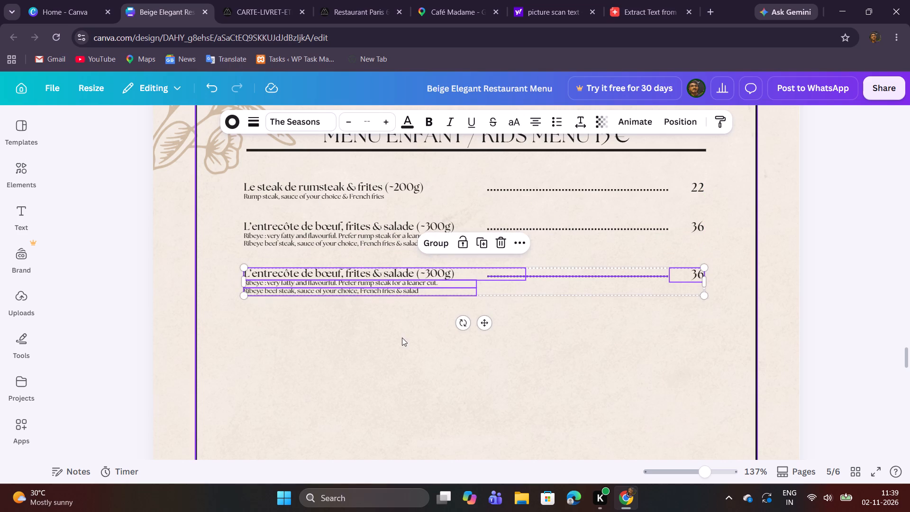
pyautogui.moveTo(375, 356); pyautogui.dragTo(527, 263)
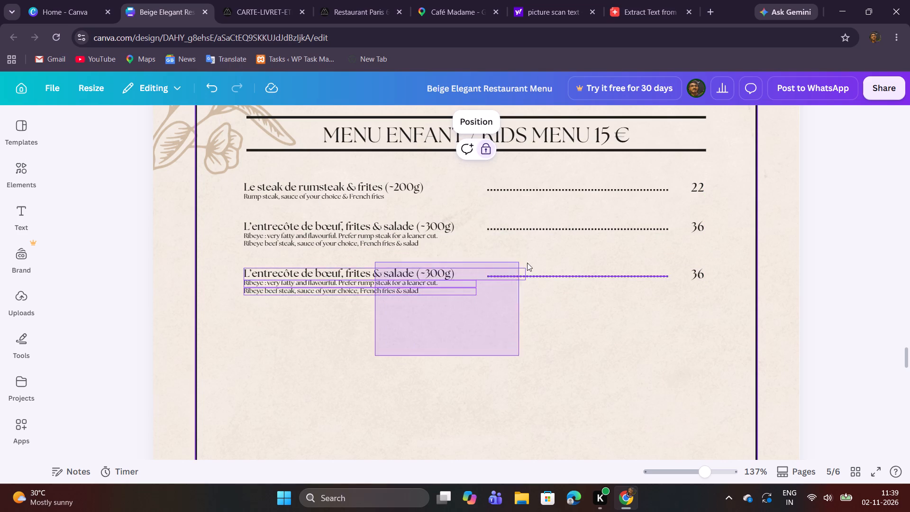
pyautogui.moveTo(527, 263); pyautogui.dragTo(692, 263)
pyautogui.click(596, 282)
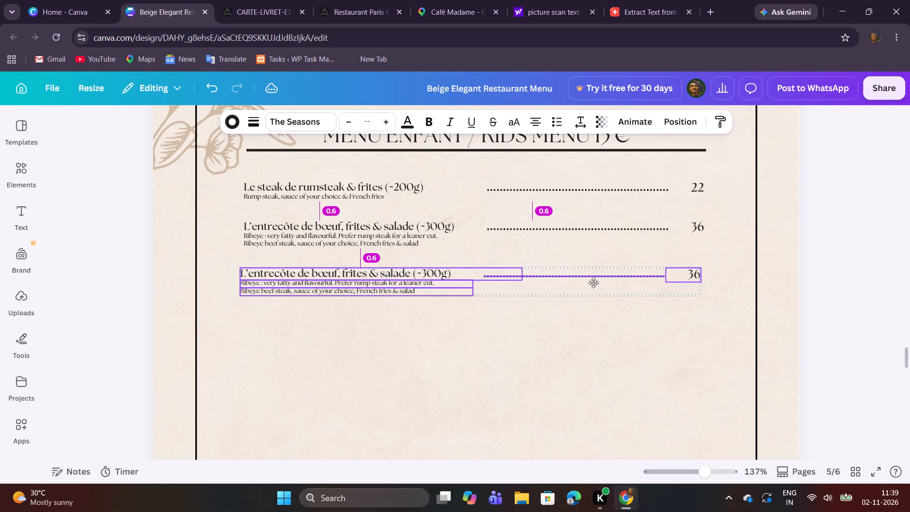
pyautogui.click(523, 310)
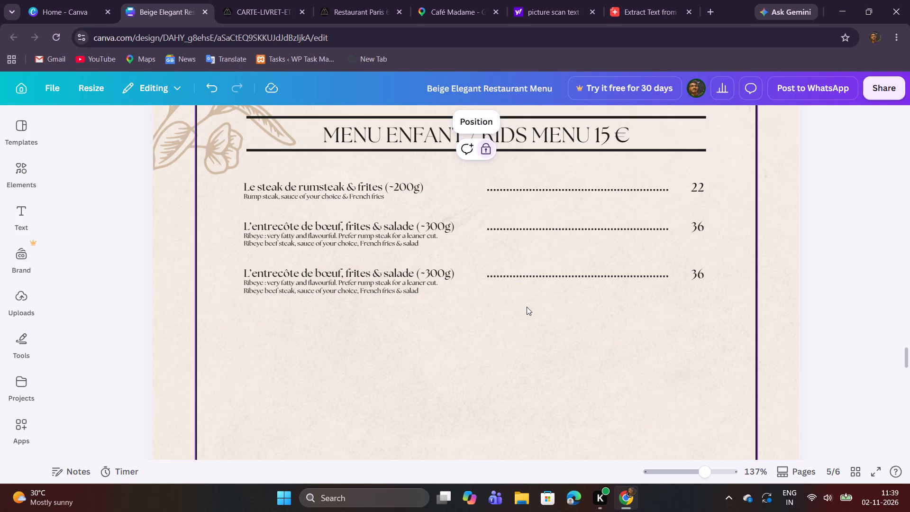
# Replace the duplicated item's name with "Les sauces : poivre ou béarnaise" copied from the PDF.
pyautogui.click(227, 0)
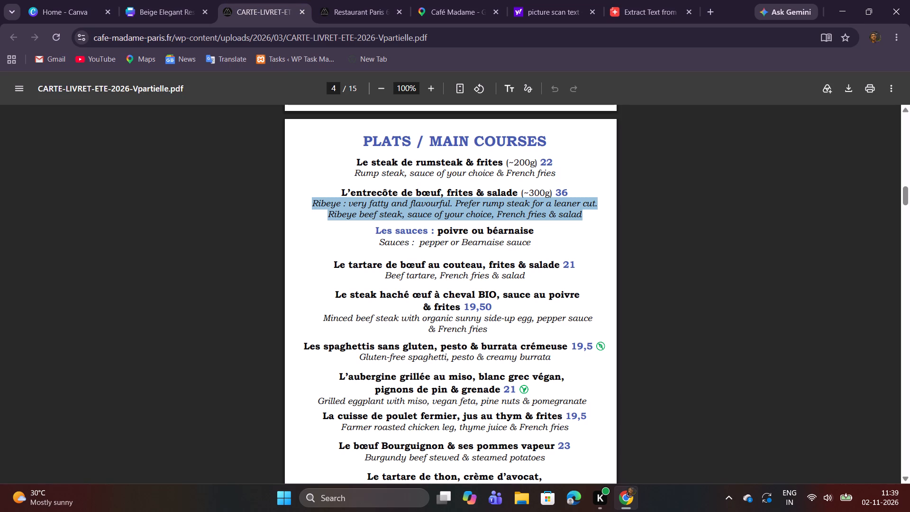
pyautogui.moveTo(375, 228); pyautogui.dragTo(539, 232)
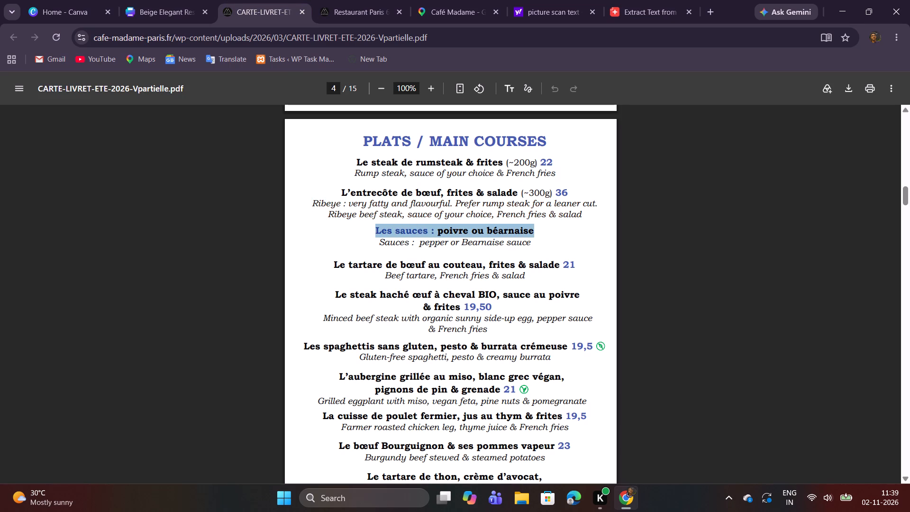
pyautogui.hotkey('ctrl', 'c')
pyautogui.hotkey('ctrl', 'c')
pyautogui.click(162, 0)
pyautogui.doubleClick(336, 272)
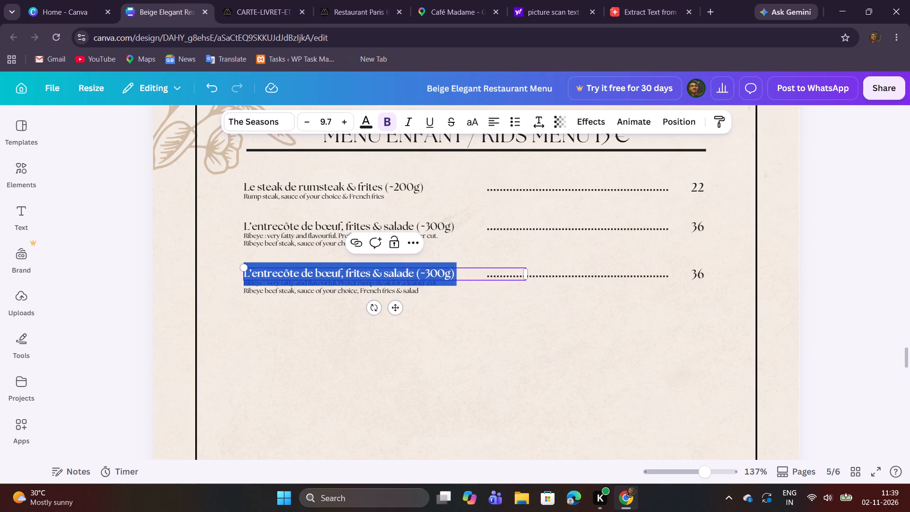
pyautogui.hotkey('ctrl', 'v')
pyautogui.click(298, 372)
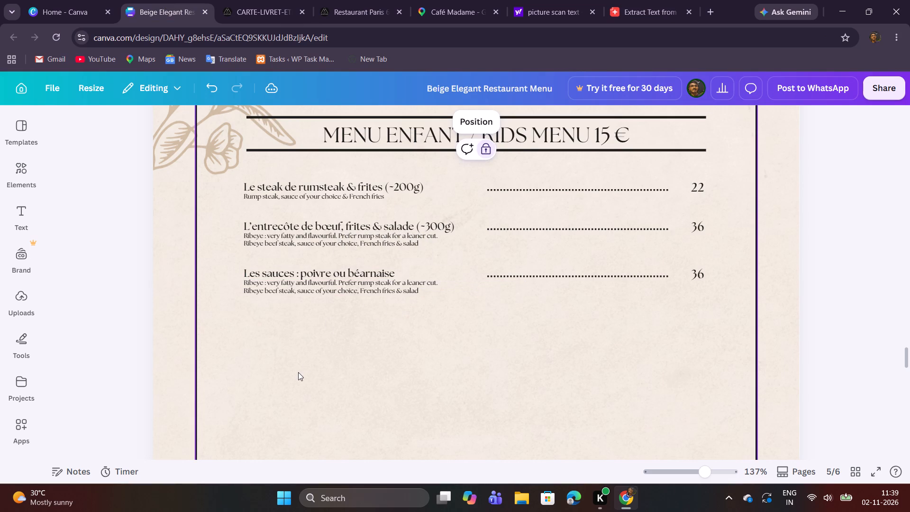
# Replace the first description line of the sauces item with "Sauces : pepper or Bearnaise sauce" from the PDF.
pyautogui.click(228, 0)
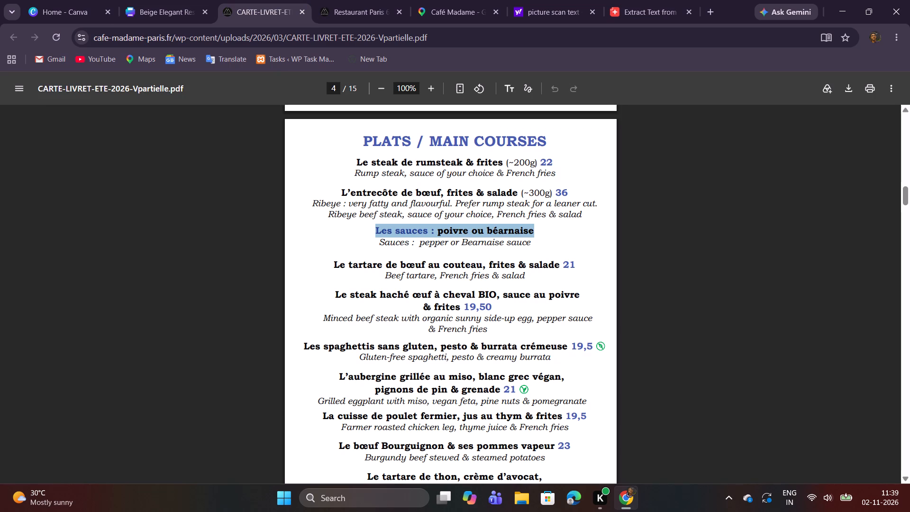
pyautogui.moveTo(379, 243); pyautogui.dragTo(538, 247)
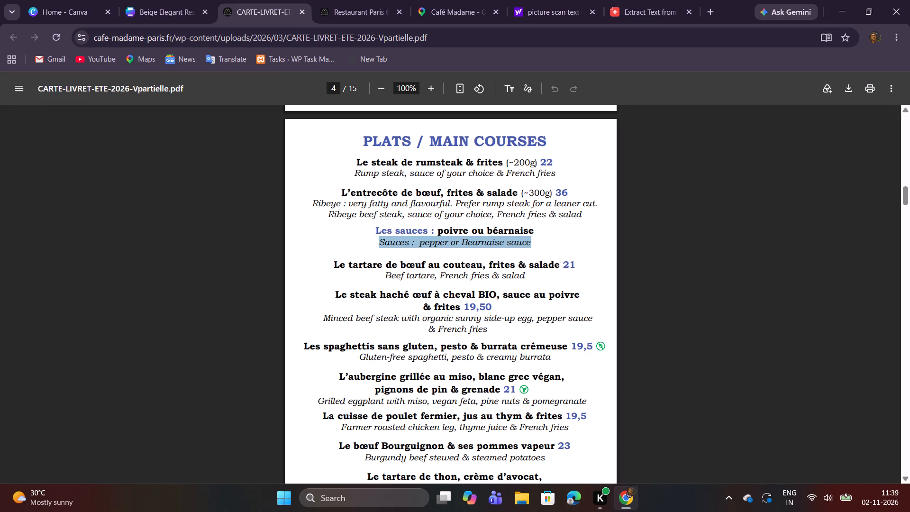
pyautogui.hotkey('ctrl', 'c')
pyautogui.hotkey('ctrl', 'c')
pyautogui.click(179, 0)
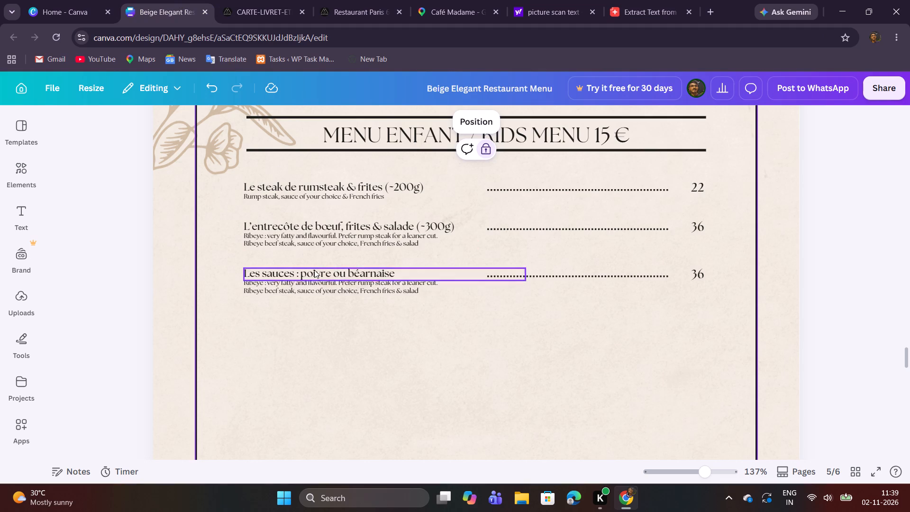
pyautogui.doubleClick(319, 278)
pyautogui.hotkey('ctrl', 'v')
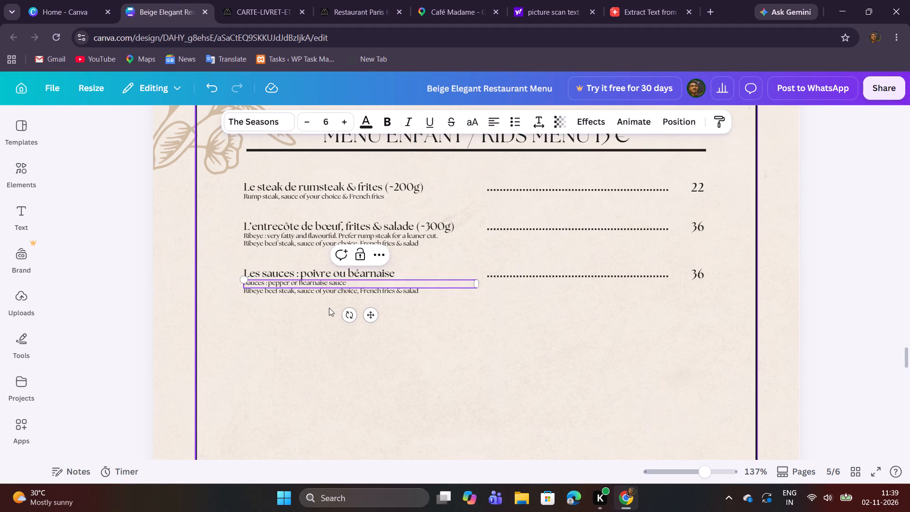
pyautogui.click(323, 316)
# Delete the leftover ribeye description line under the sauces item.
pyautogui.click(332, 293)
pyautogui.click(379, 266)
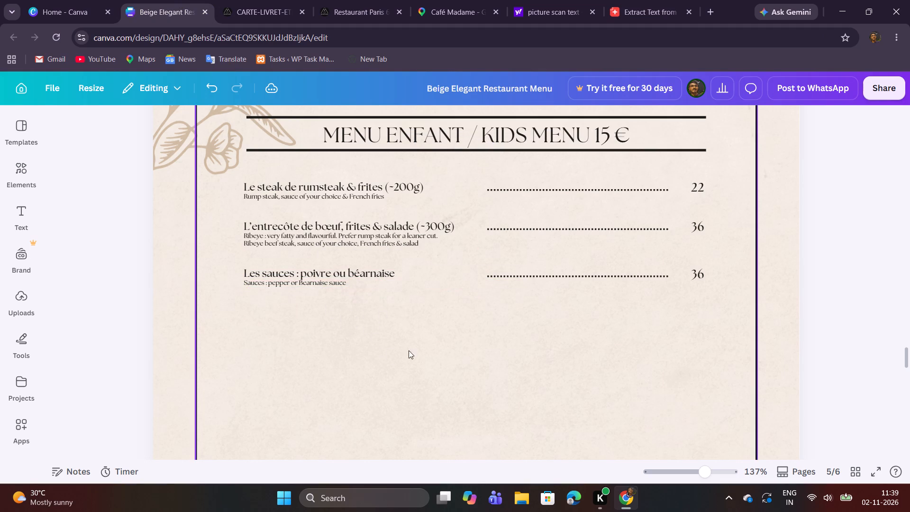
# Copy the dish name "Le tartare de bœuf au couteau, frites & salade" from the PDF.
pyautogui.click(255, 0)
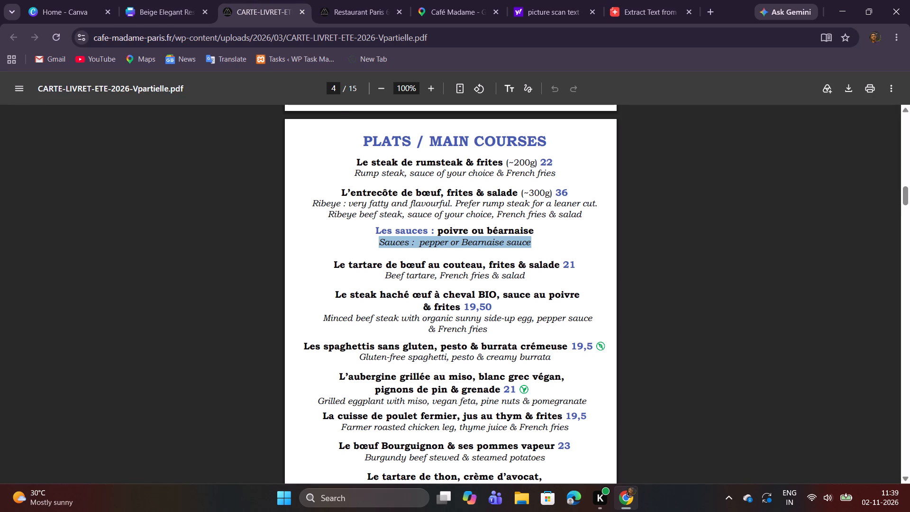
pyautogui.moveTo(373, 231); pyautogui.dragTo(519, 225)
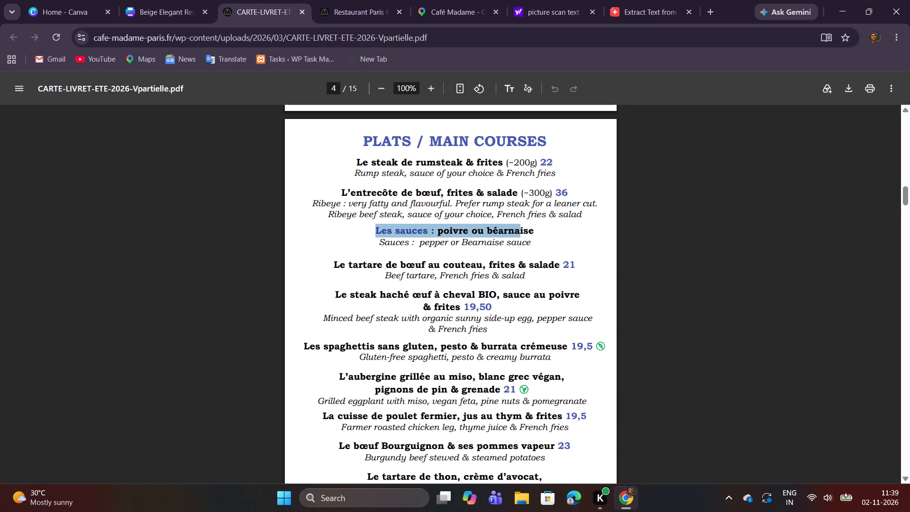
pyautogui.moveTo(519, 225); pyautogui.dragTo(546, 227)
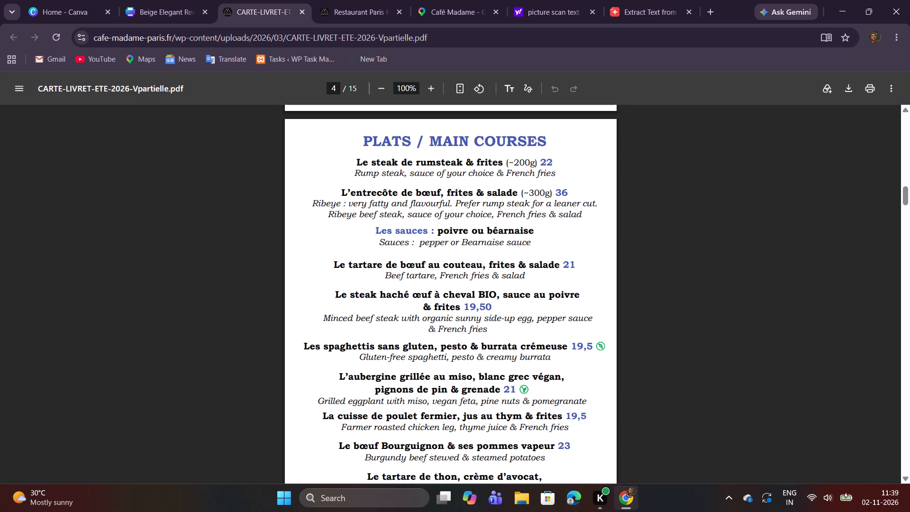
pyautogui.moveTo(332, 264); pyautogui.dragTo(560, 271)
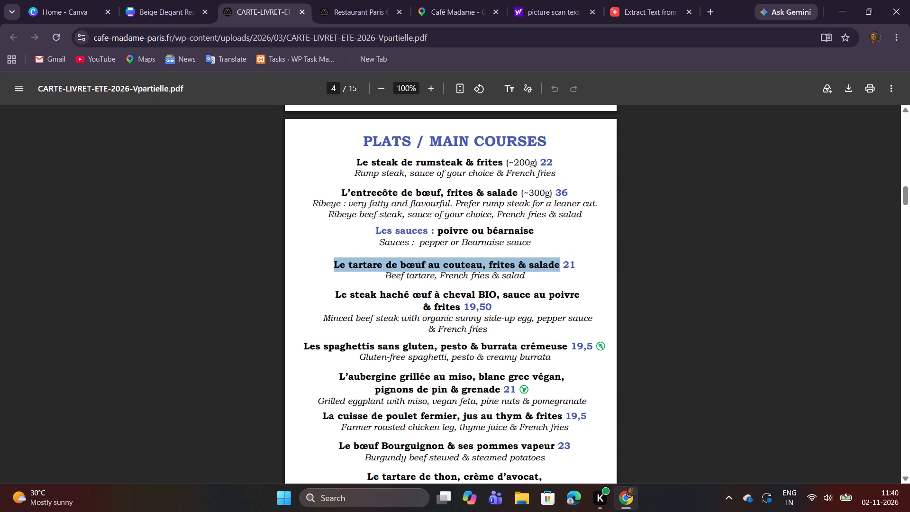
pyautogui.hotkey('ctrl', 'c')
pyautogui.hotkey('ctrl', 'c')
pyautogui.click(151, 0)
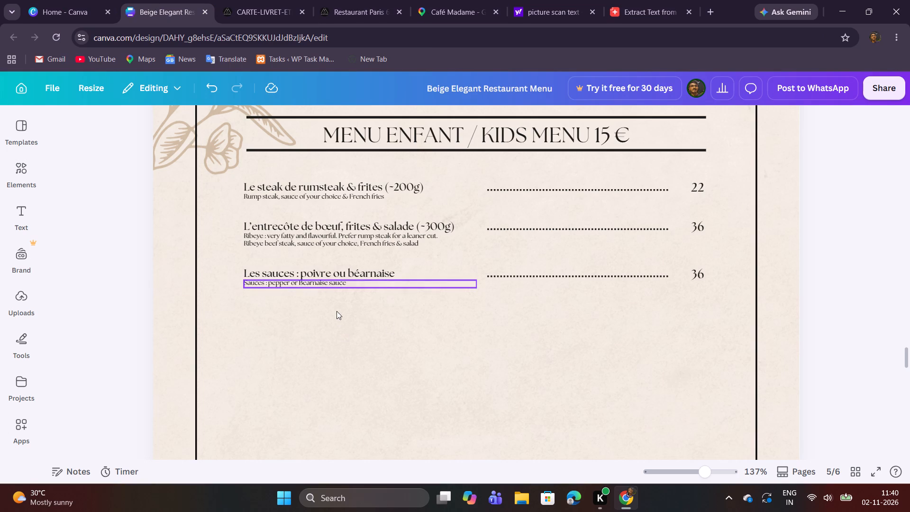
# Duplicate the whole sauces item and place the copy directly below it, aligned with the others and with 0.6 spacing.
pyautogui.moveTo(337, 309); pyautogui.dragTo(728, 274)
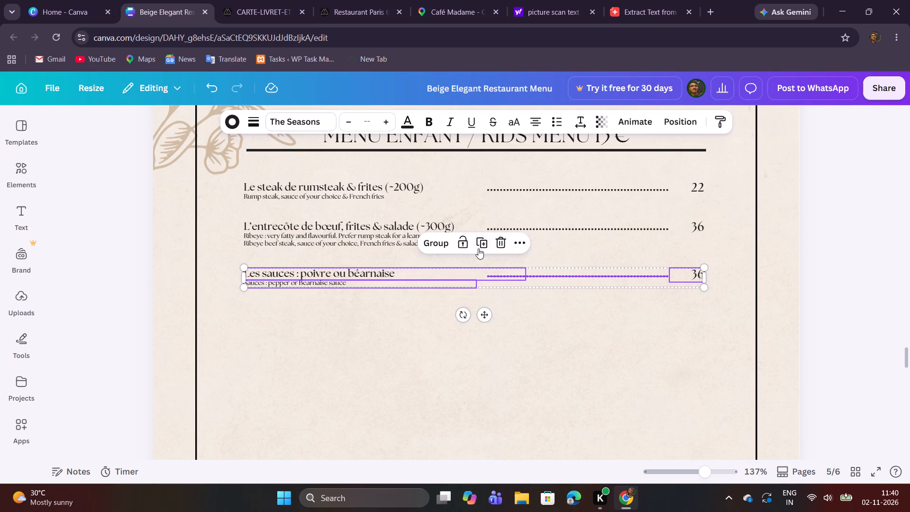
pyautogui.click(483, 247)
pyautogui.click(458, 300)
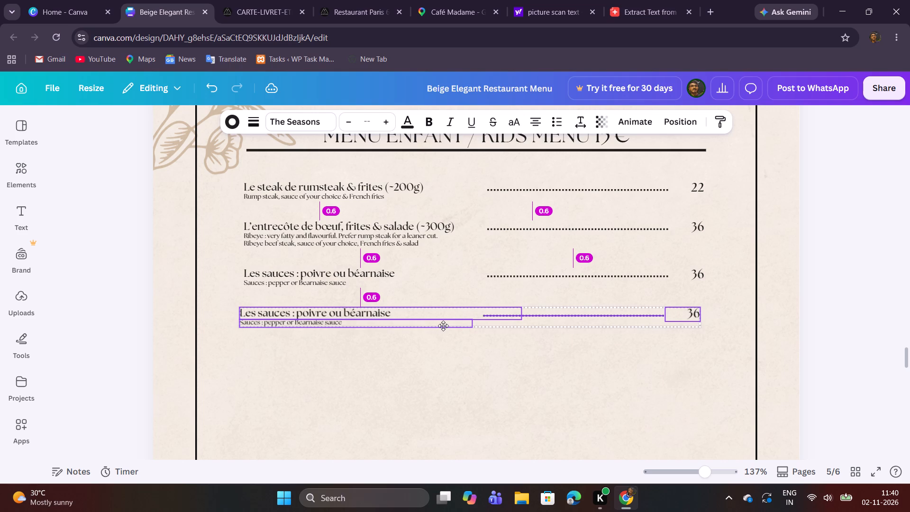
pyautogui.click(421, 372)
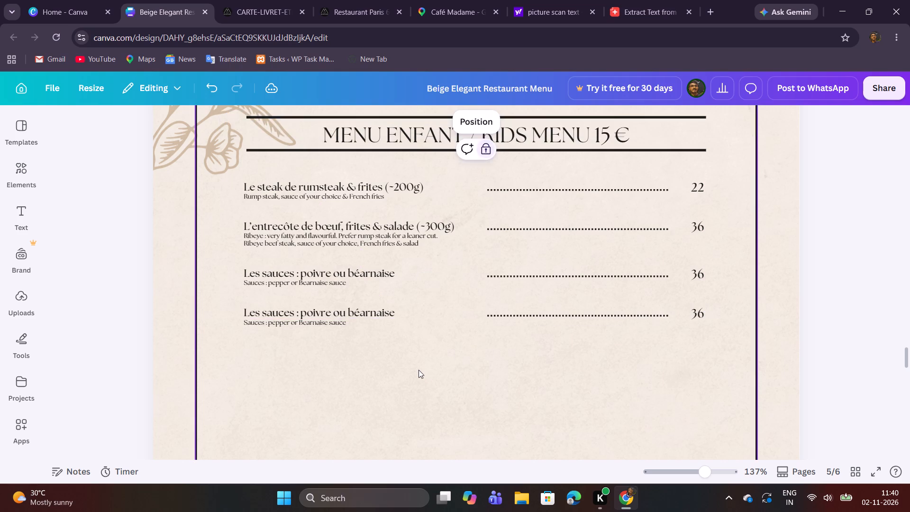
# Replace the lowest item's name with the copied "Le tartare de bœuf au couteau, frites & salade".
pyautogui.scroll(-1, 419, 370)
pyautogui.doubleClick(359, 251)
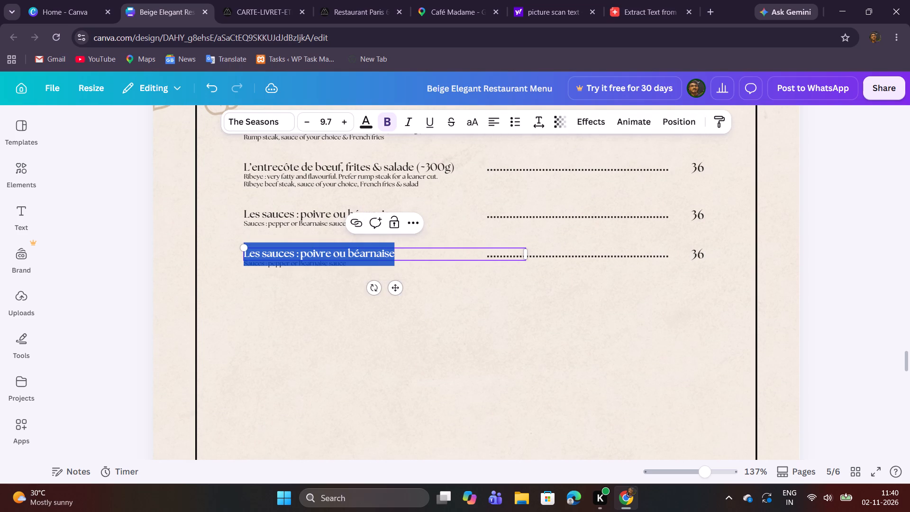
pyautogui.hotkey('ctrl', 'v')
# Replace the tartare item's description with "Beef tartare, French fries & salad" copied from the PDF.
pyautogui.click(271, 0)
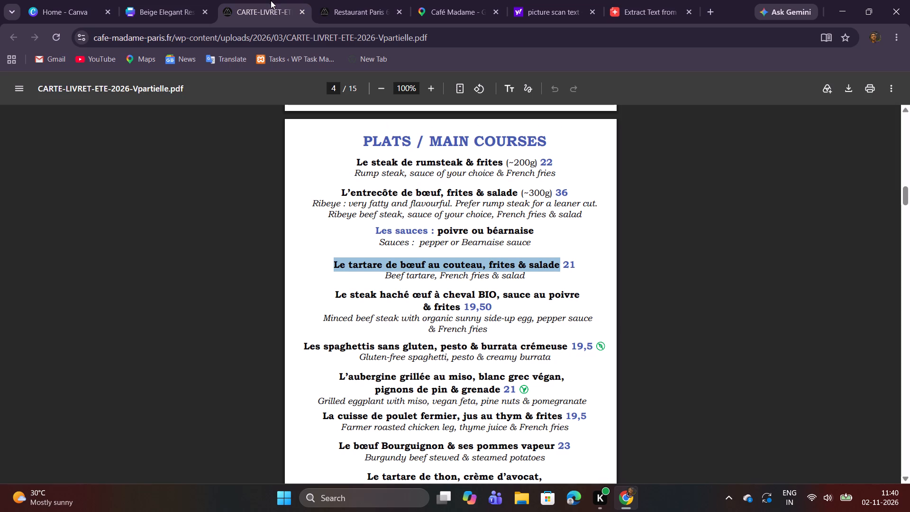
pyautogui.moveTo(384, 281); pyautogui.dragTo(473, 276)
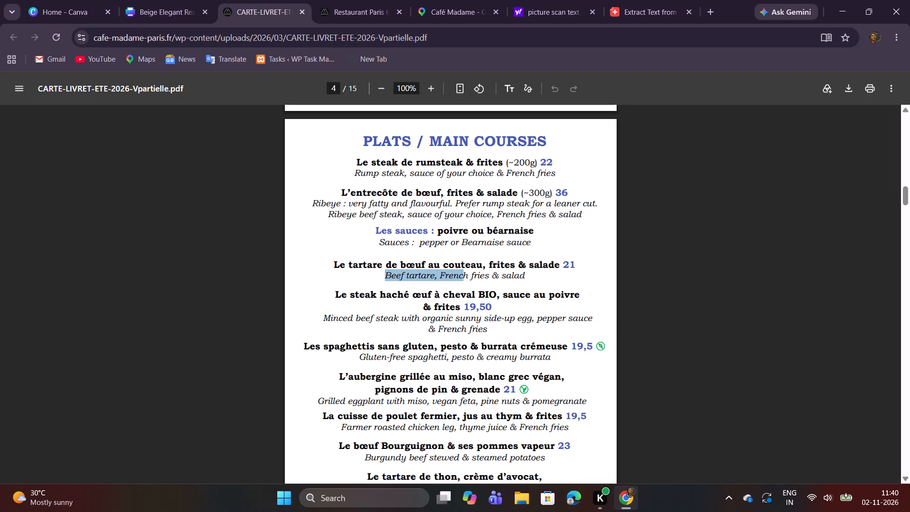
pyautogui.moveTo(473, 276); pyautogui.dragTo(528, 274)
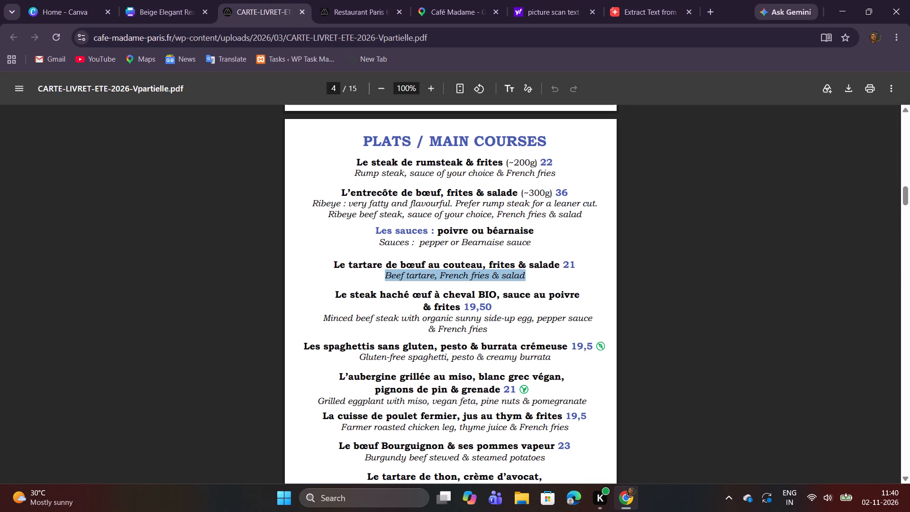
pyautogui.hotkey('ctrl', 'c')
pyautogui.click(182, 0)
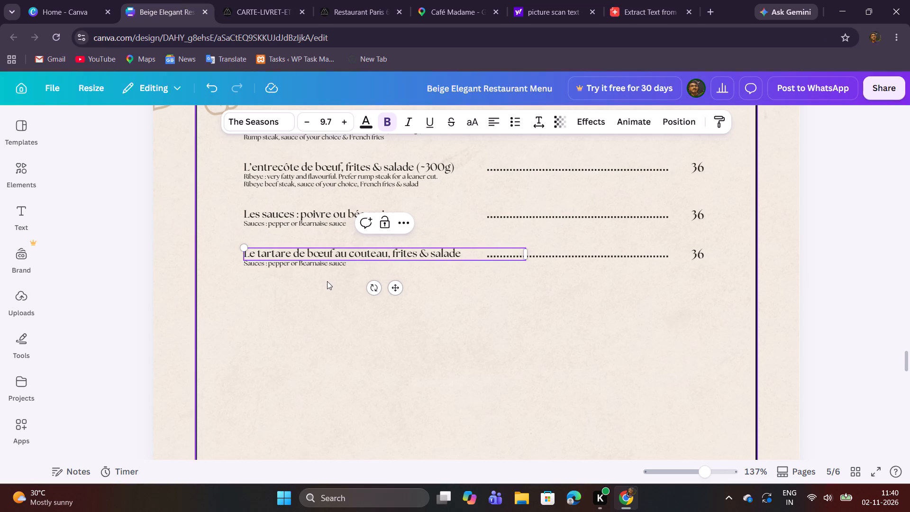
pyautogui.click(327, 281)
pyautogui.doubleClick(328, 265)
pyautogui.hotkey('ctrl', 'v')
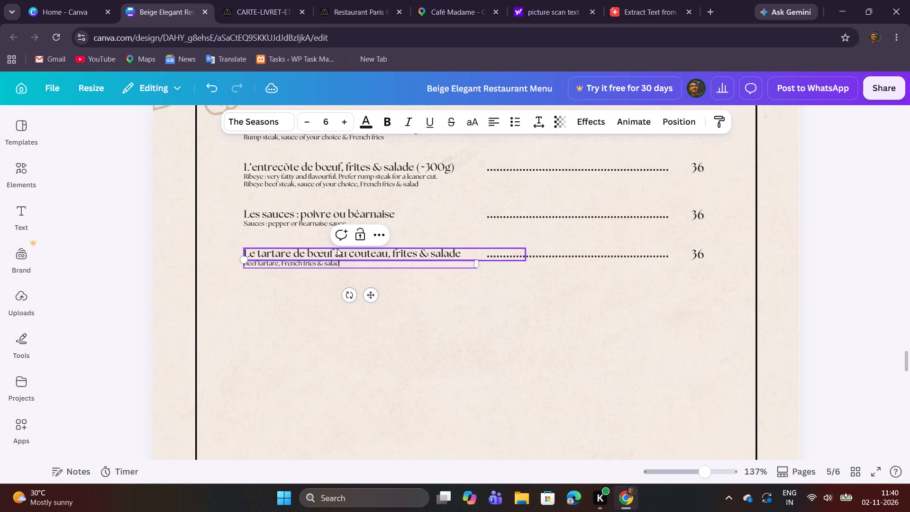
pyautogui.click(306, 328)
# Set the tartare item's price to 21, as listed in the PDF.
pyautogui.click(252, 0)
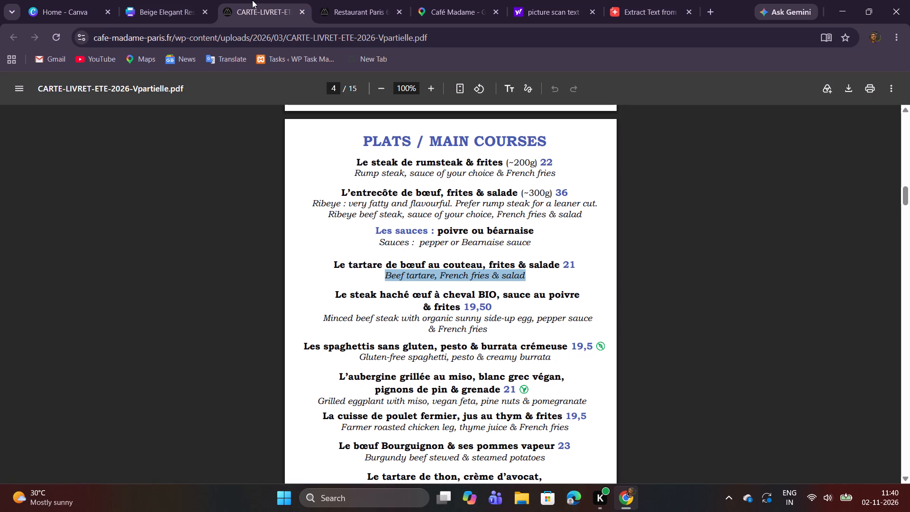
pyautogui.click(136, 0)
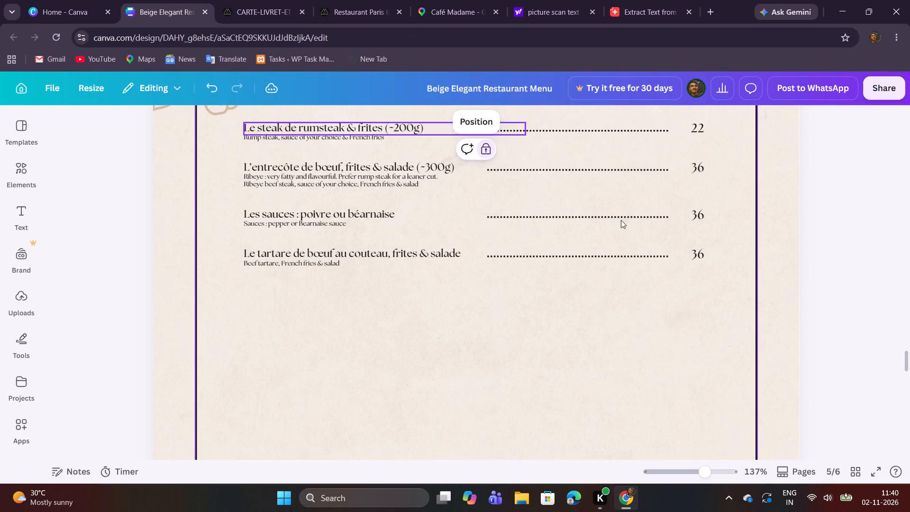
pyautogui.doubleClick(688, 255)
pyautogui.write('21')
pyautogui.click(580, 340)
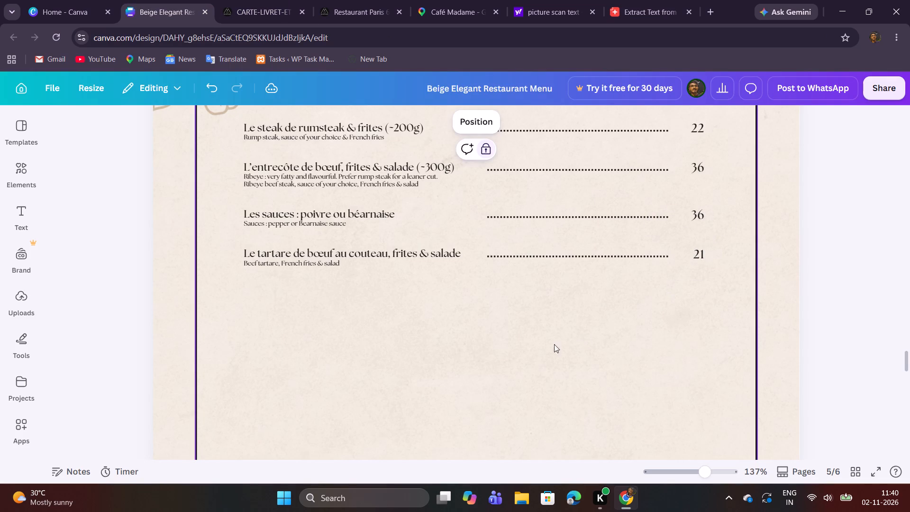
# Delete the dotted line and price from the "Les sauces : poivre ou béarnaise" item, since the PDF lists no price.
pyautogui.click(222, 0)
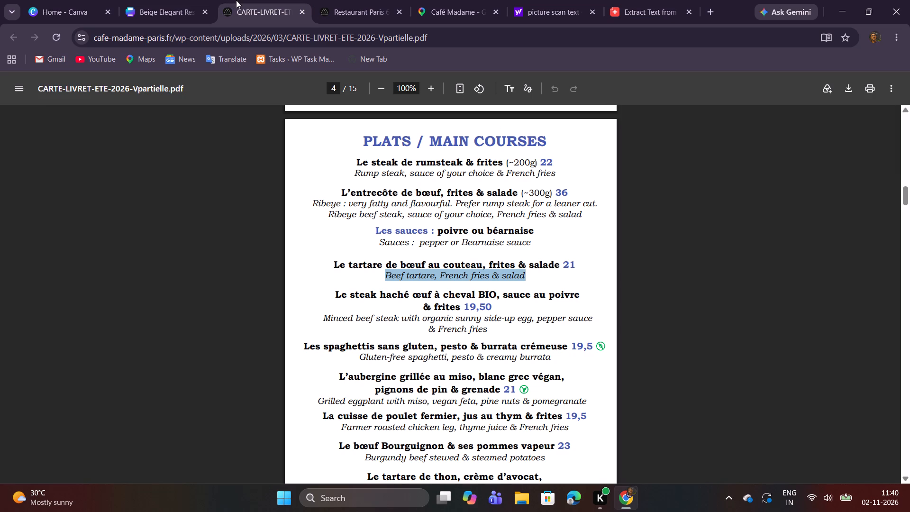
pyautogui.click(157, 0)
pyautogui.moveTo(495, 236); pyautogui.dragTo(525, 224)
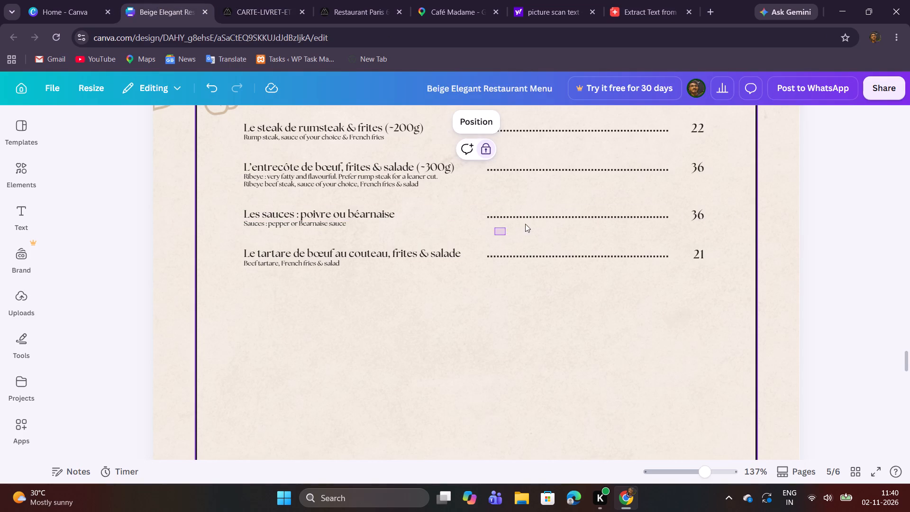
pyautogui.moveTo(525, 224); pyautogui.dragTo(680, 214)
pyautogui.click(595, 309)
pyautogui.moveTo(607, 234); pyautogui.dragTo(691, 210)
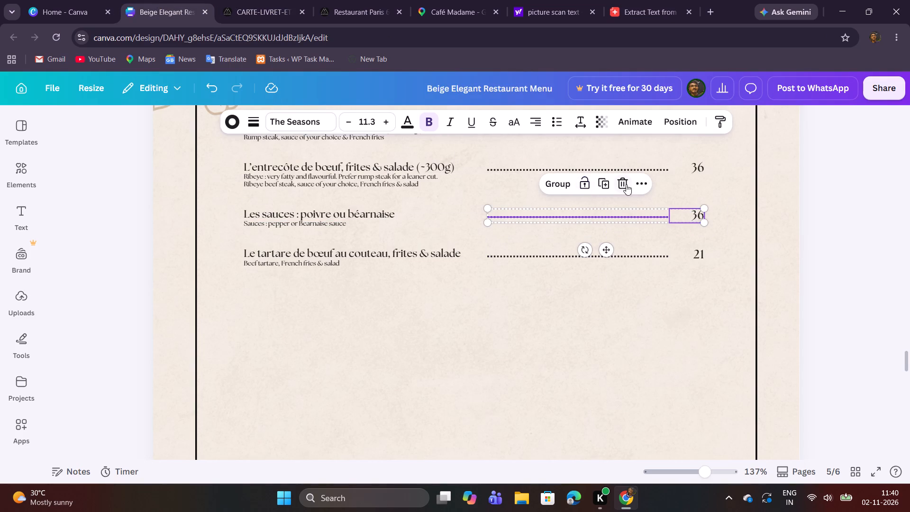
pyautogui.click(626, 184)
# Centre-align the text of the sauces item's name and of its description.
pyautogui.moveTo(298, 239); pyautogui.dragTo(323, 212)
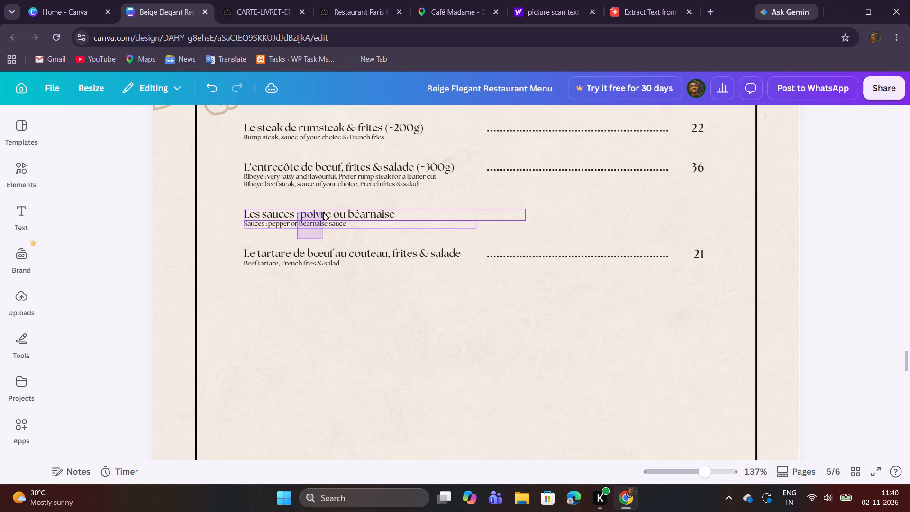
pyautogui.moveTo(323, 212); pyautogui.dragTo(331, 212)
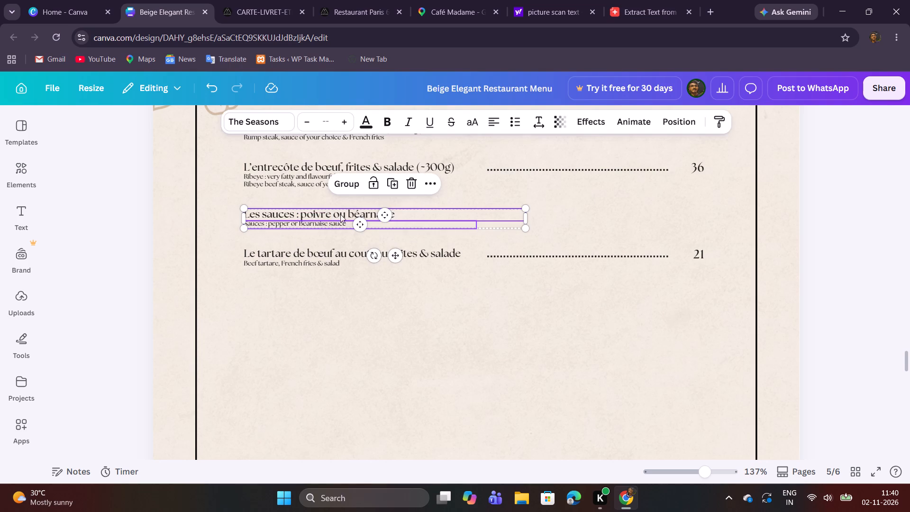
pyautogui.click(408, 227)
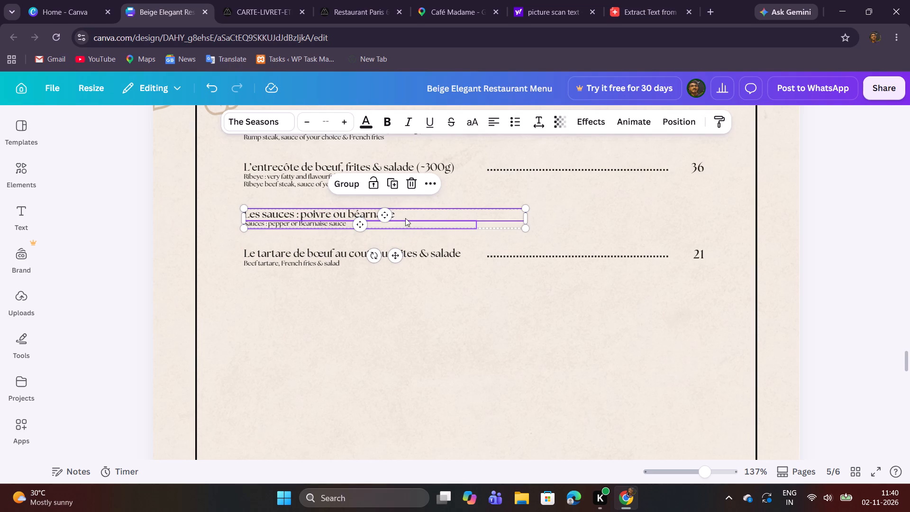
pyautogui.click(404, 236)
pyautogui.click(400, 219)
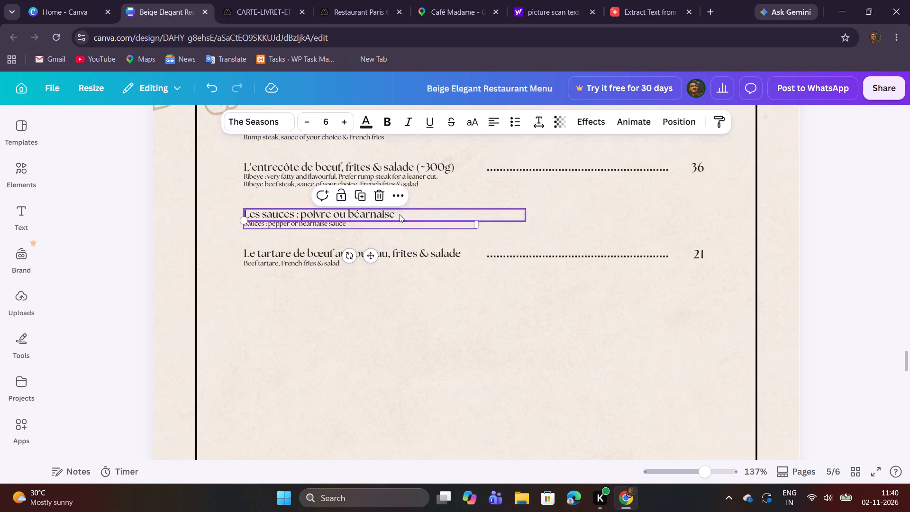
pyautogui.click(400, 213)
pyautogui.click(495, 120)
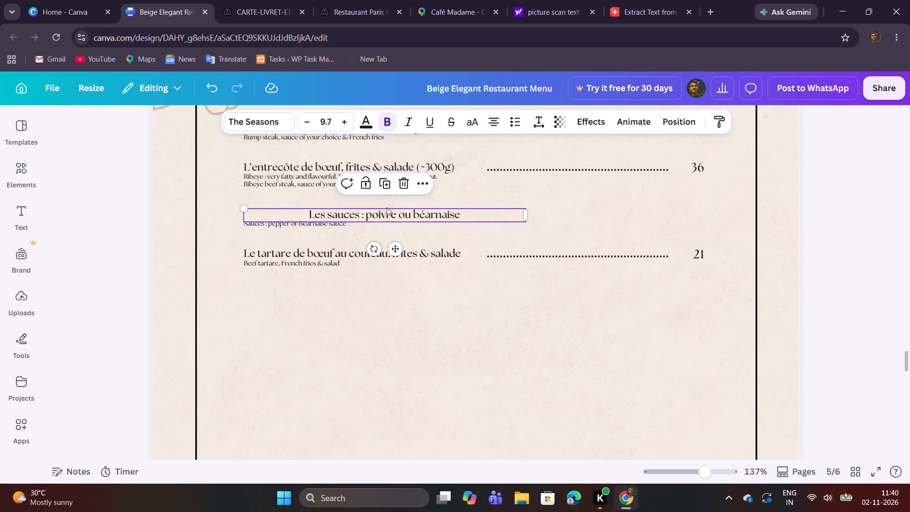
pyautogui.click(359, 226)
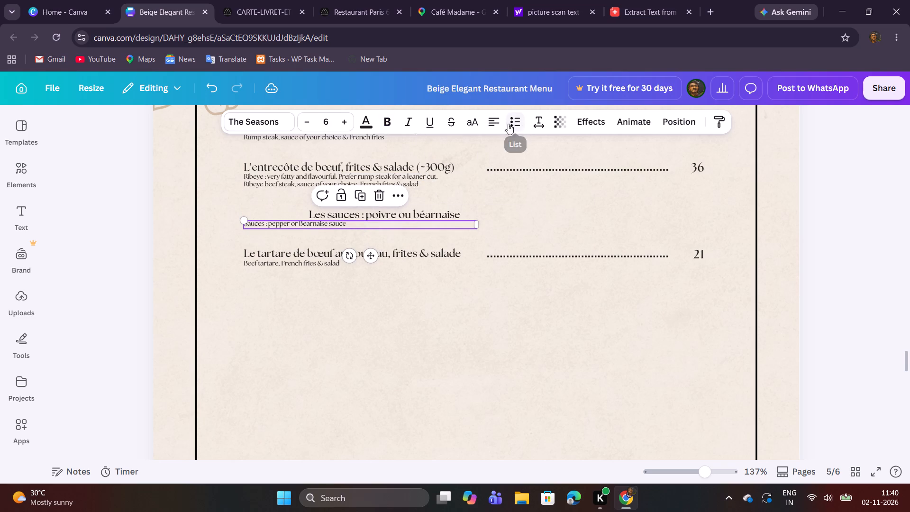
pyautogui.click(500, 124)
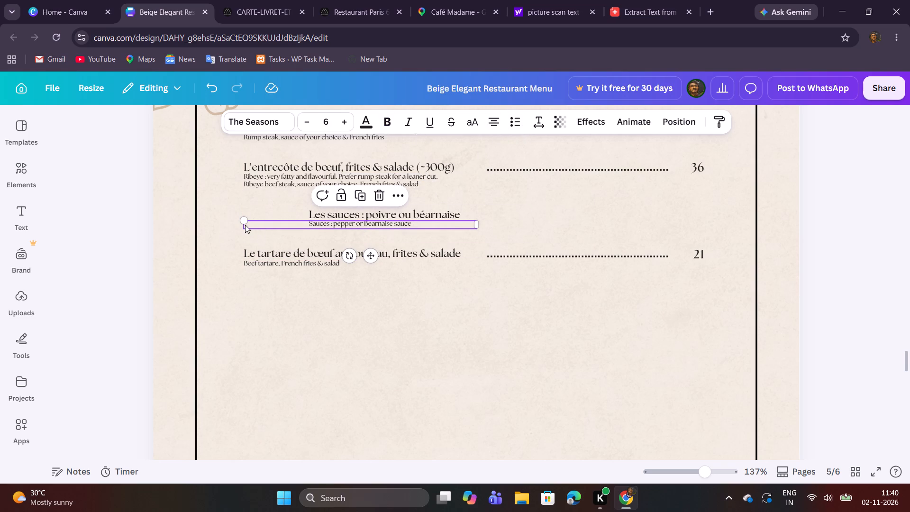
# Enlarge the sauces name and description together in proportion, bringing the description to about size 6.7.
pyautogui.moveTo(405, 235); pyautogui.dragTo(405, 214)
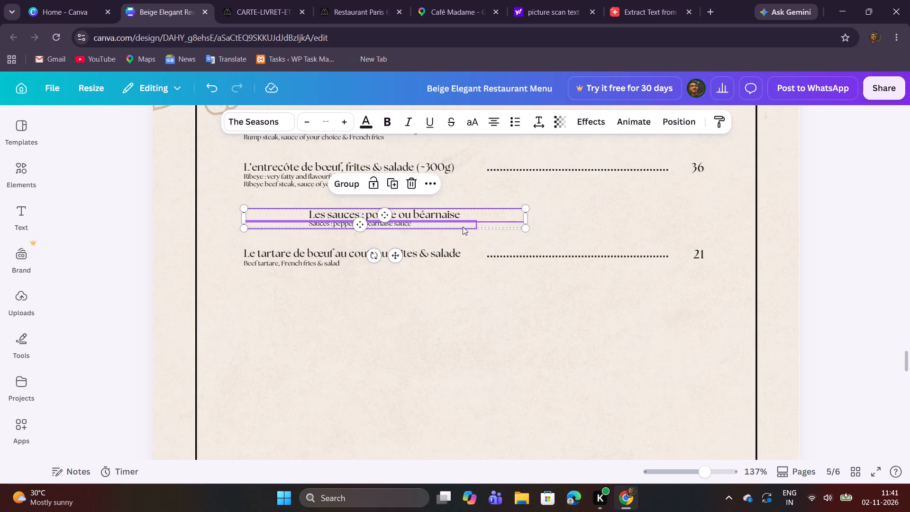
pyautogui.moveTo(527, 228); pyautogui.dragTo(559, 239)
pyautogui.click(370, 313)
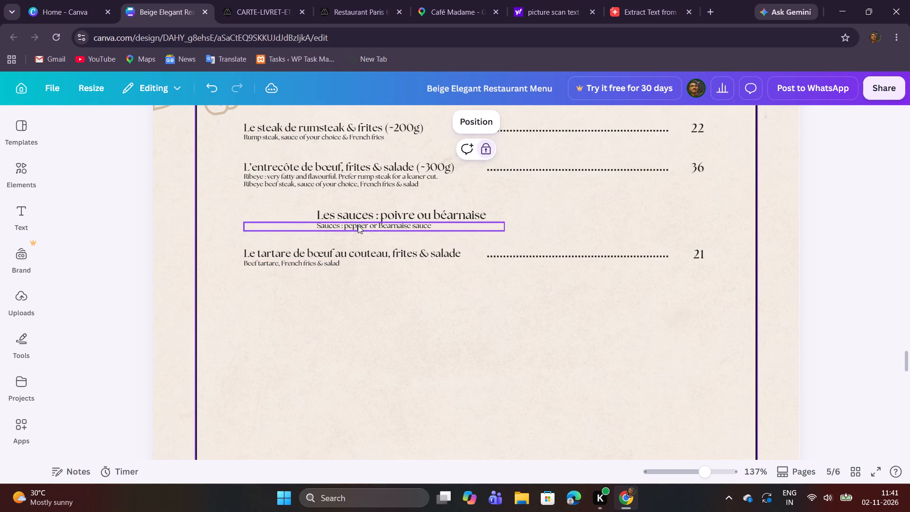
# Shift the sauces description sideways so it sits centred beneath the sauces name.
pyautogui.click(358, 225)
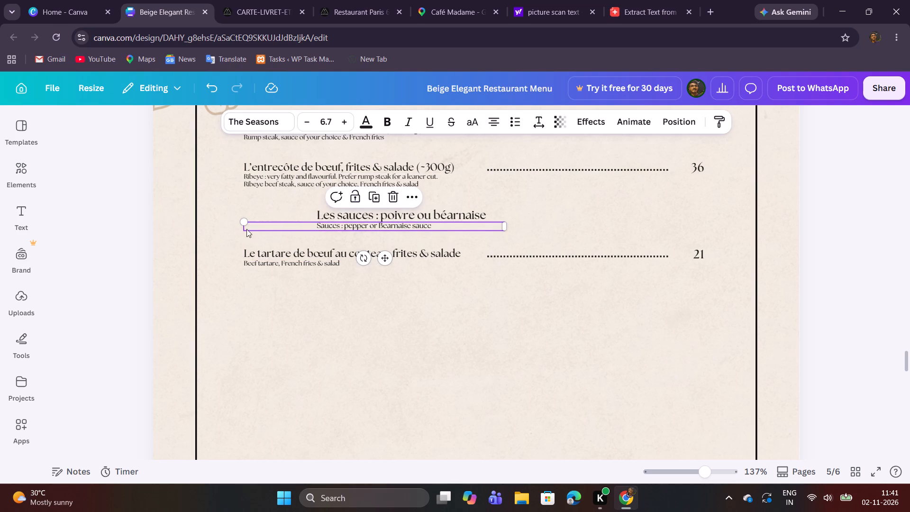
pyautogui.moveTo(244, 227); pyautogui.dragTo(259, 227)
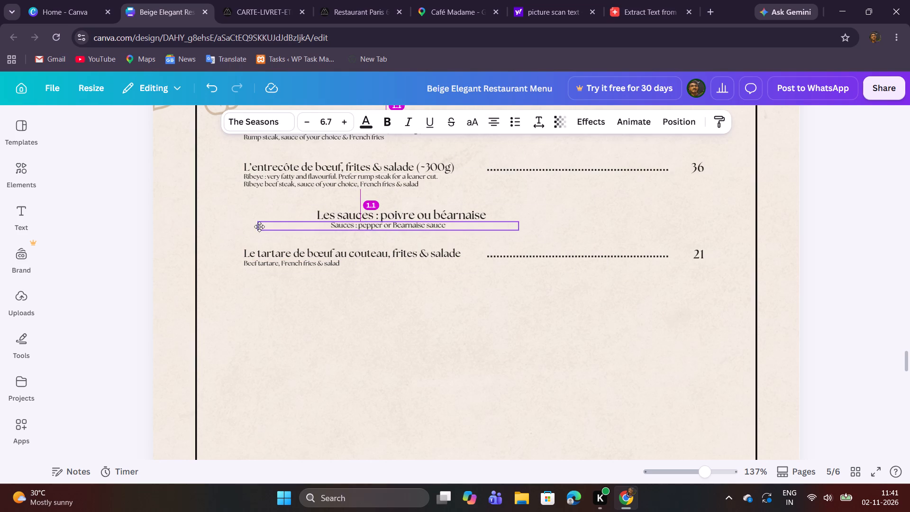
pyautogui.moveTo(259, 227); pyautogui.dragTo(275, 226)
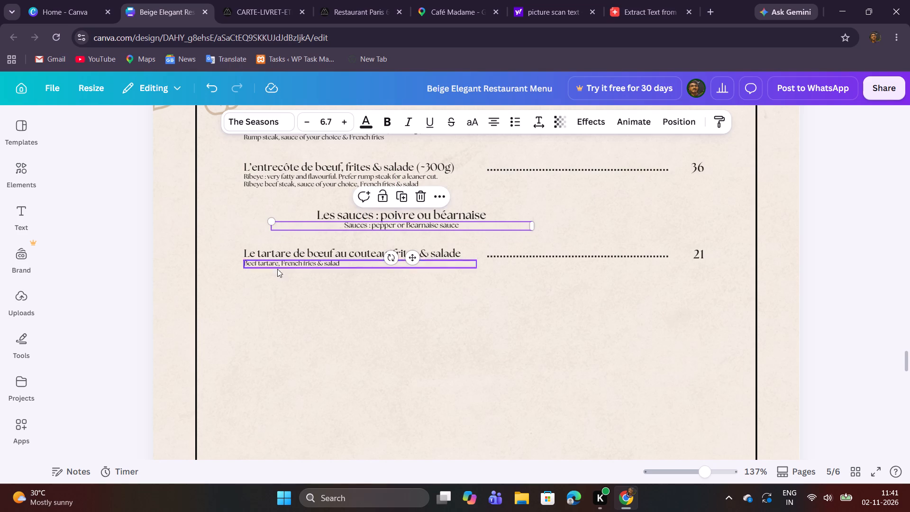
pyautogui.click(282, 287)
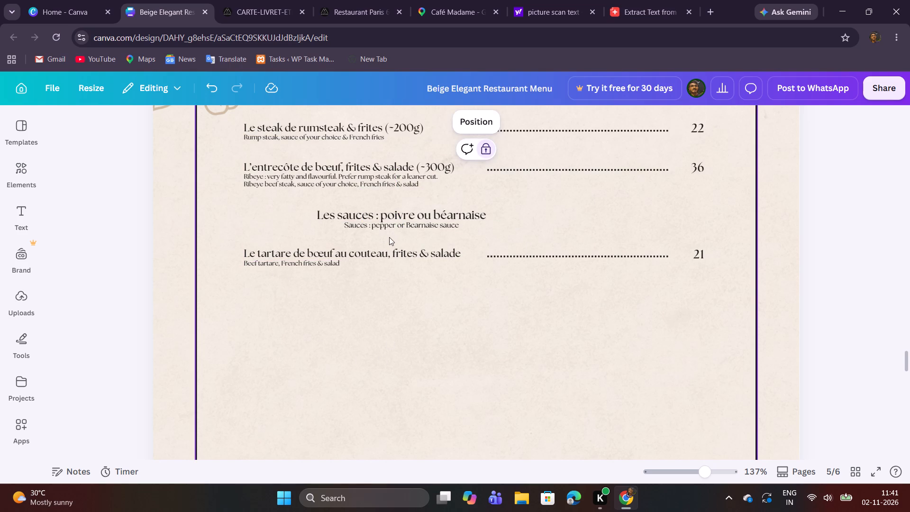
# Scale the sauces name and description up to about 11.6 and 7.1, and shift them toward the page centre, 0.6 below the entrecôte item.
pyautogui.moveTo(390, 237); pyautogui.dragTo(406, 217)
pyautogui.moveTo(558, 232); pyautogui.dragTo(577, 246)
pyautogui.moveTo(421, 257); pyautogui.dragTo(493, 261)
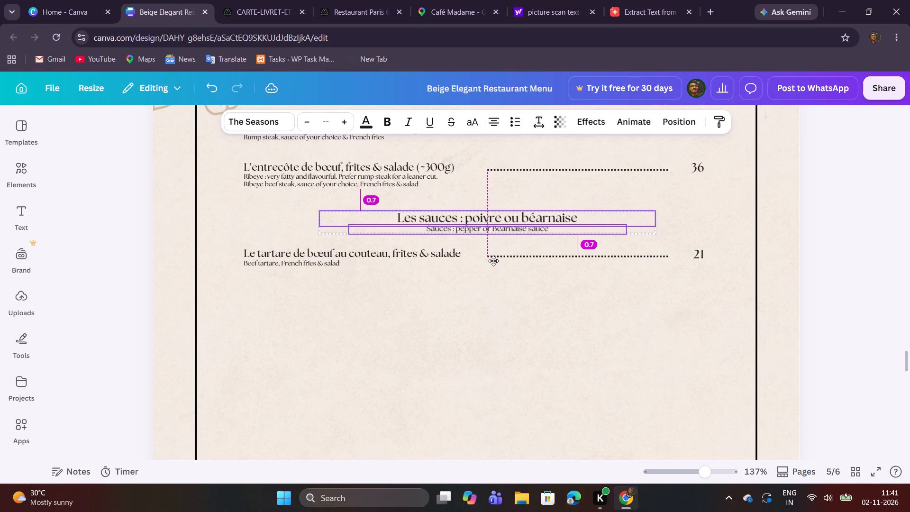
pyautogui.moveTo(493, 261); pyautogui.dragTo(497, 258)
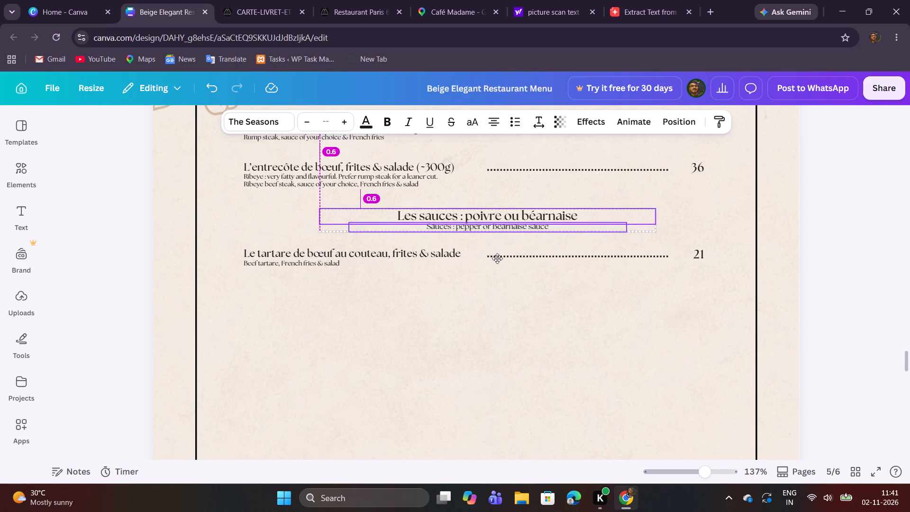
pyautogui.moveTo(497, 258); pyautogui.dragTo(492, 259)
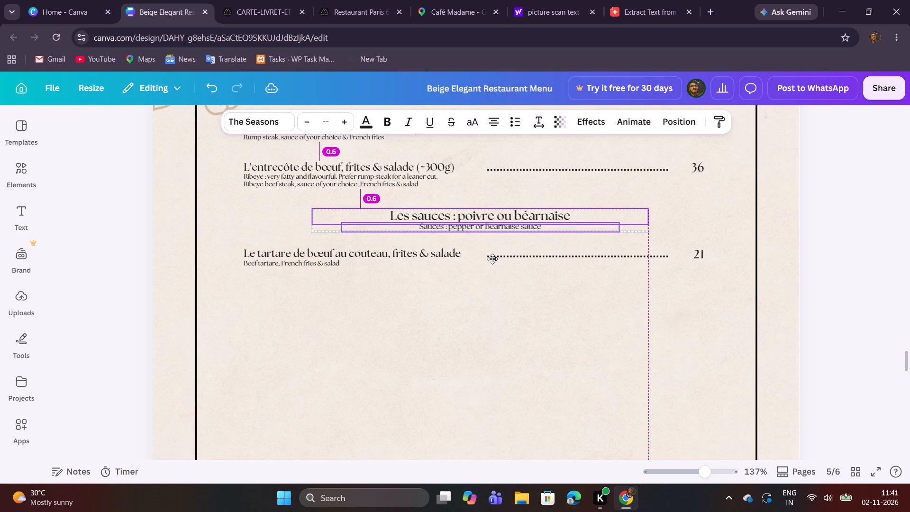
pyautogui.moveTo(492, 259); pyautogui.dragTo(493, 259)
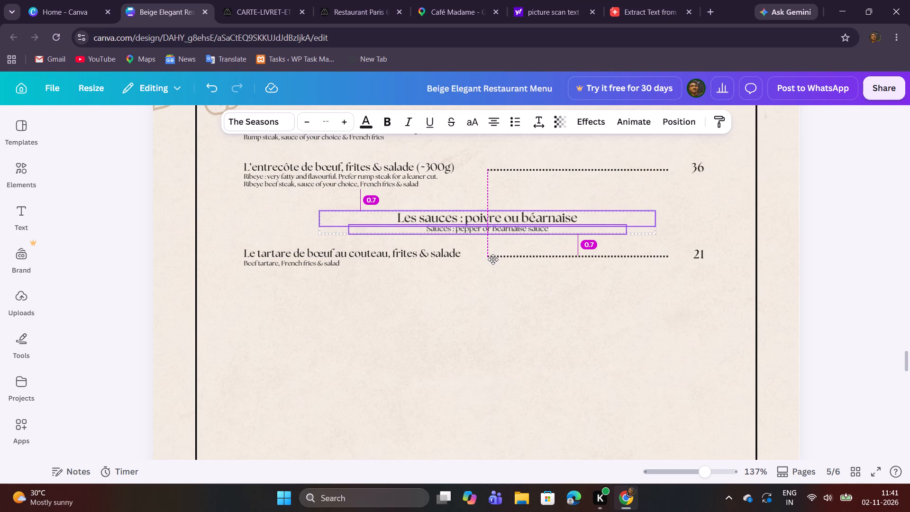
pyautogui.moveTo(493, 259); pyautogui.dragTo(493, 258)
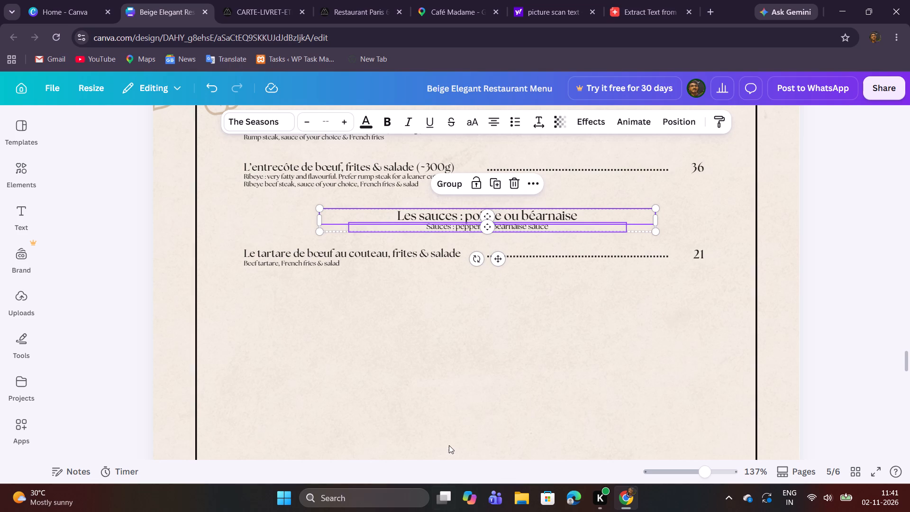
pyautogui.click(445, 359)
# Narrow the sauces description's text box to fit tightly around its single line.
pyautogui.scroll(2, 458, 362)
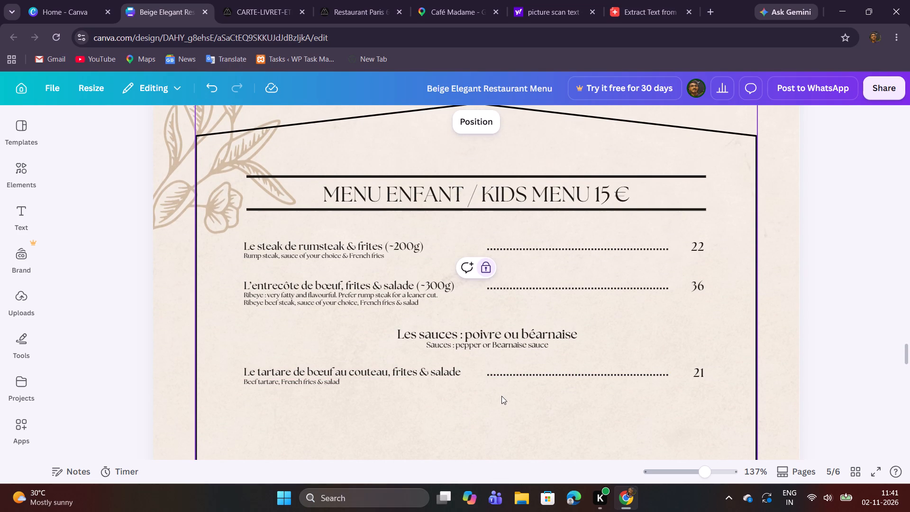
pyautogui.click(508, 346)
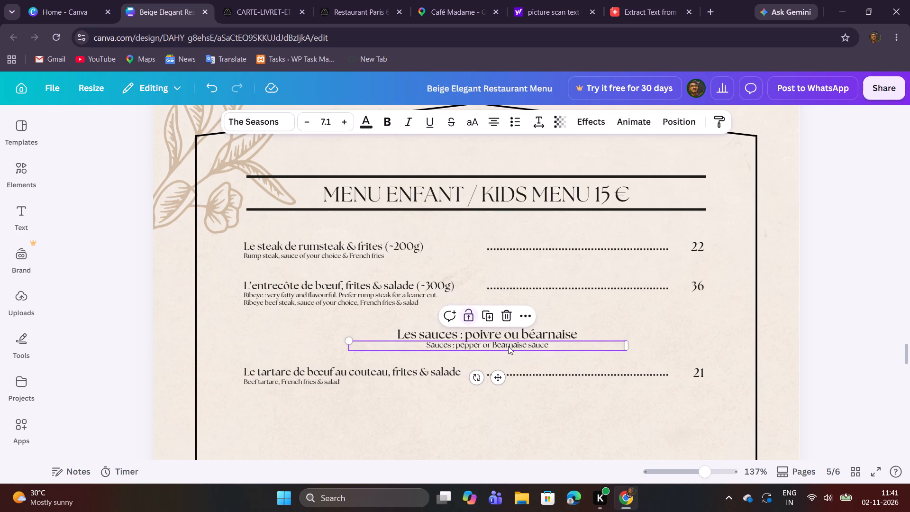
pyautogui.moveTo(626, 344); pyautogui.dragTo(621, 345)
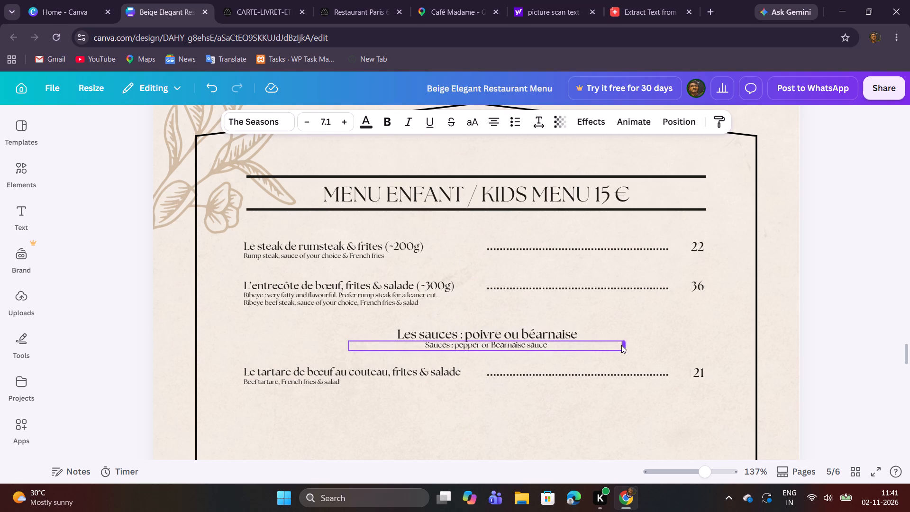
pyautogui.moveTo(621, 345); pyautogui.dragTo(488, 351)
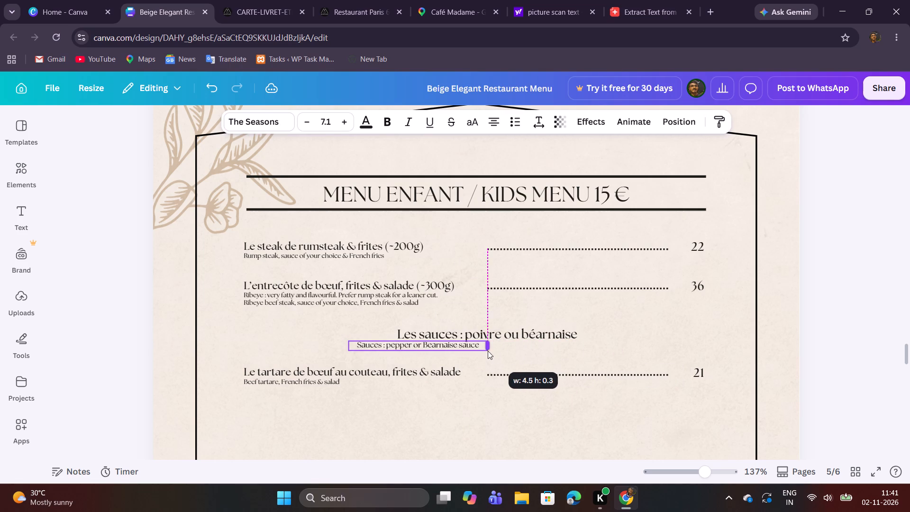
pyautogui.moveTo(488, 351); pyautogui.dragTo(475, 350)
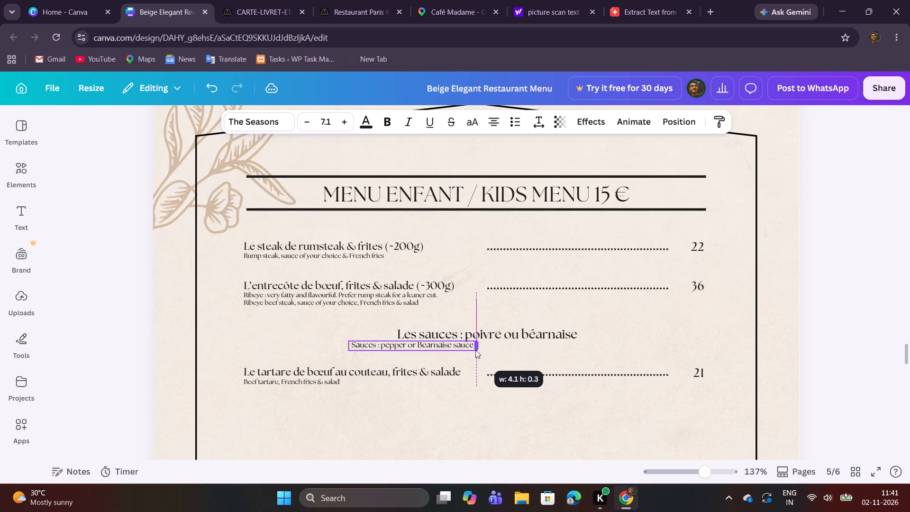
pyautogui.moveTo(475, 350); pyautogui.dragTo(471, 349)
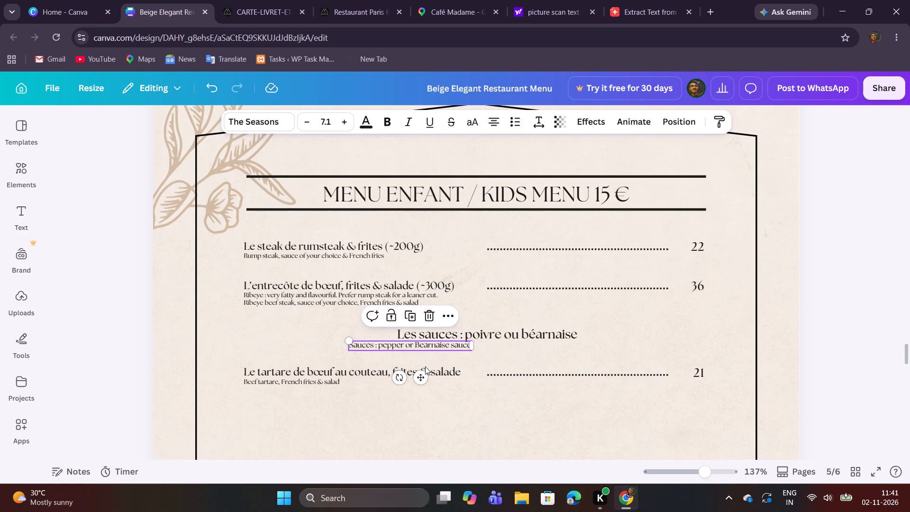
# Narrow the "Les sauces : poivre ou béarnaise" text box to fit its text on one line.
pyautogui.click(514, 335)
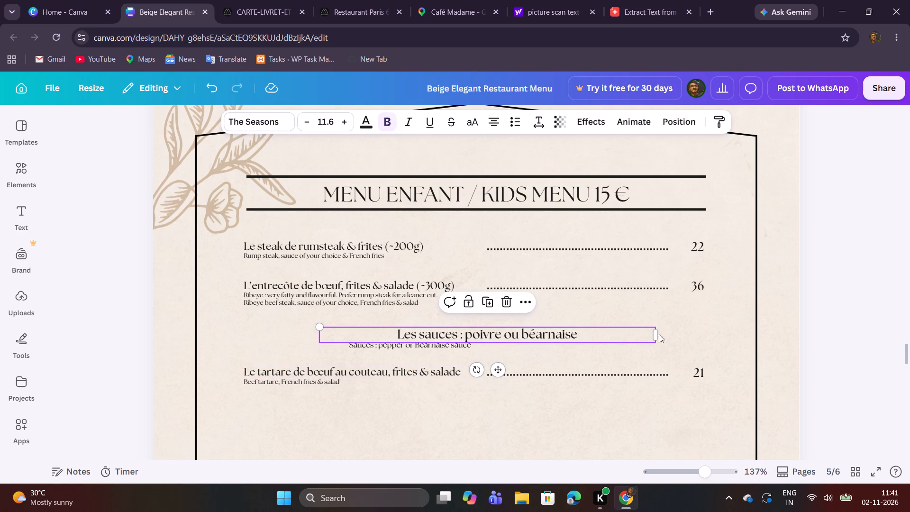
pyautogui.moveTo(656, 332); pyautogui.dragTo(519, 341)
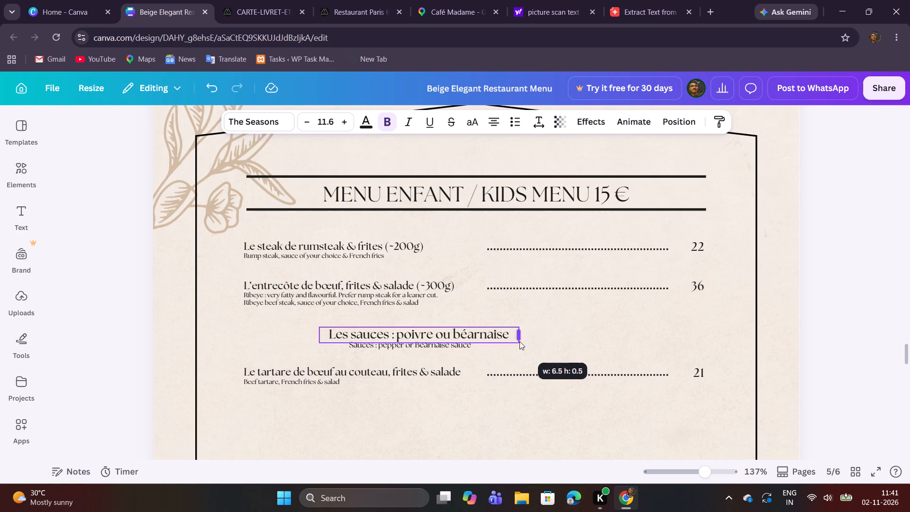
pyautogui.moveTo(519, 341); pyautogui.dragTo(499, 337)
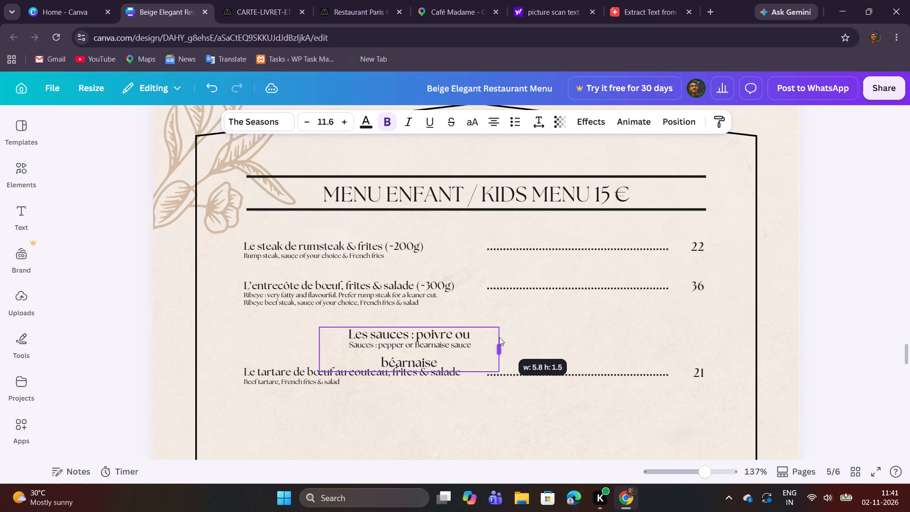
pyautogui.moveTo(499, 337); pyautogui.dragTo(501, 336)
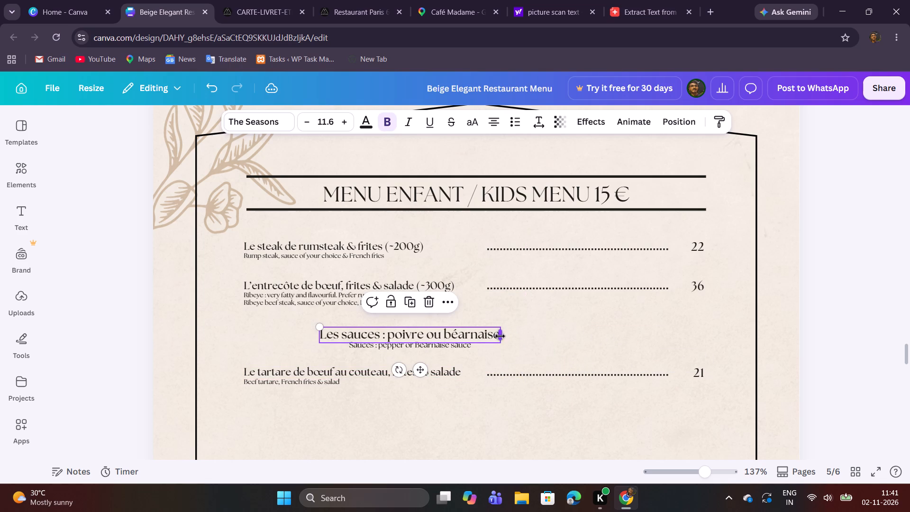
pyautogui.click(442, 358)
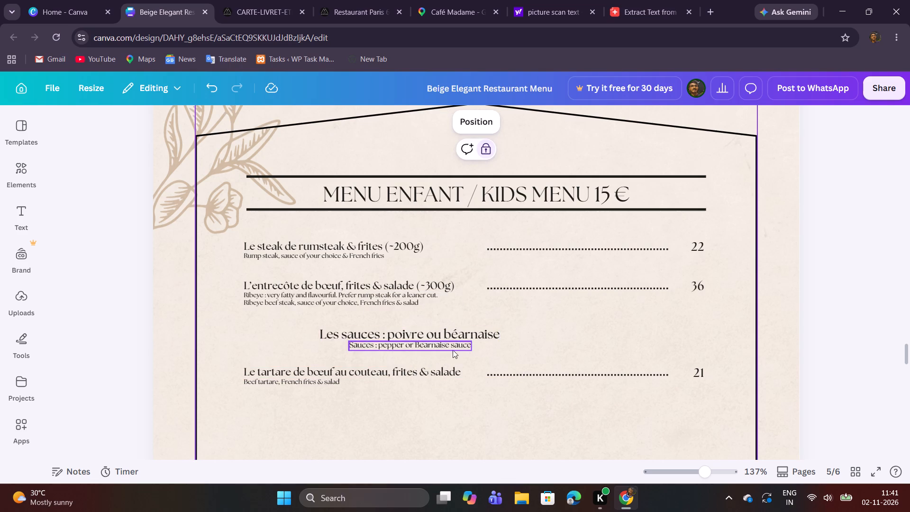
# Move the sauces description slightly lower, keeping it centred beneath the sauces name.
pyautogui.click(453, 347)
pyautogui.click(423, 376)
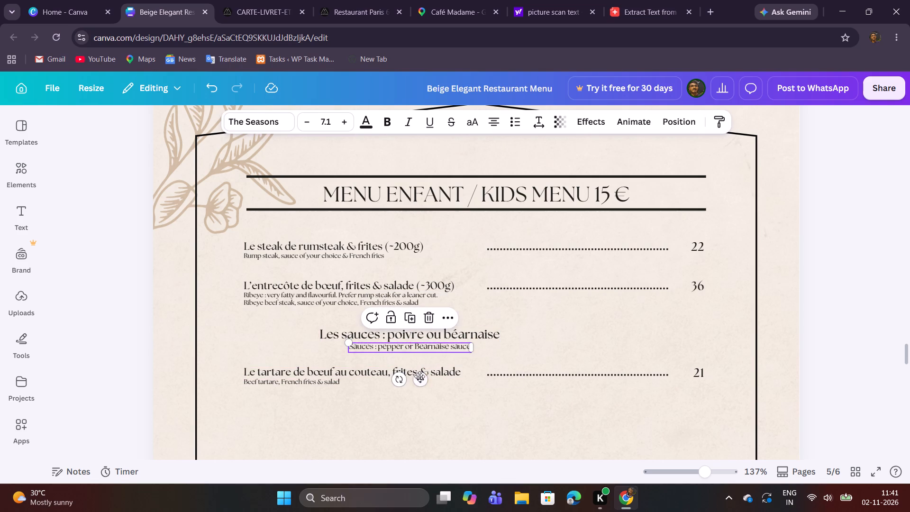
pyautogui.click(478, 357)
# Move the sauces name and description together to the horizontal centre of the page, keeping their height.
pyautogui.moveTo(485, 354); pyautogui.dragTo(432, 333)
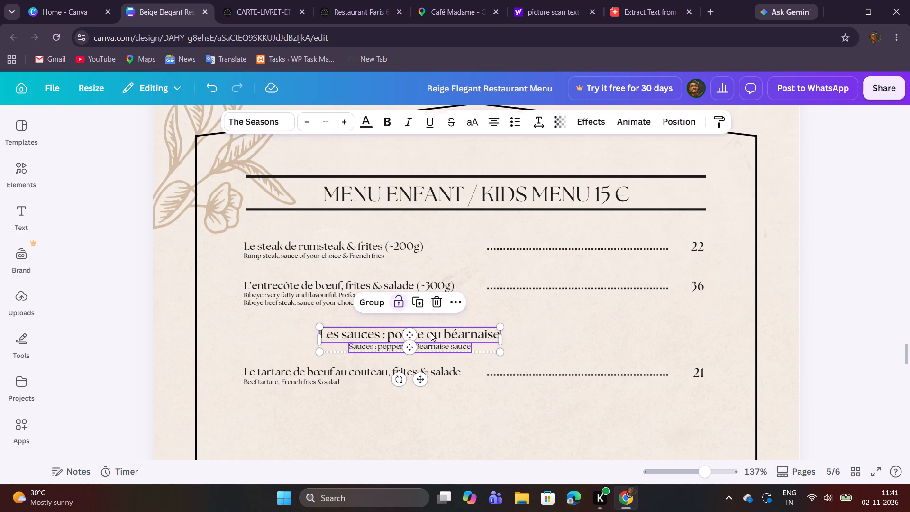
pyautogui.moveTo(420, 379); pyautogui.dragTo(422, 379)
pyautogui.moveTo(422, 379); pyautogui.dragTo(489, 377)
pyautogui.click(521, 413)
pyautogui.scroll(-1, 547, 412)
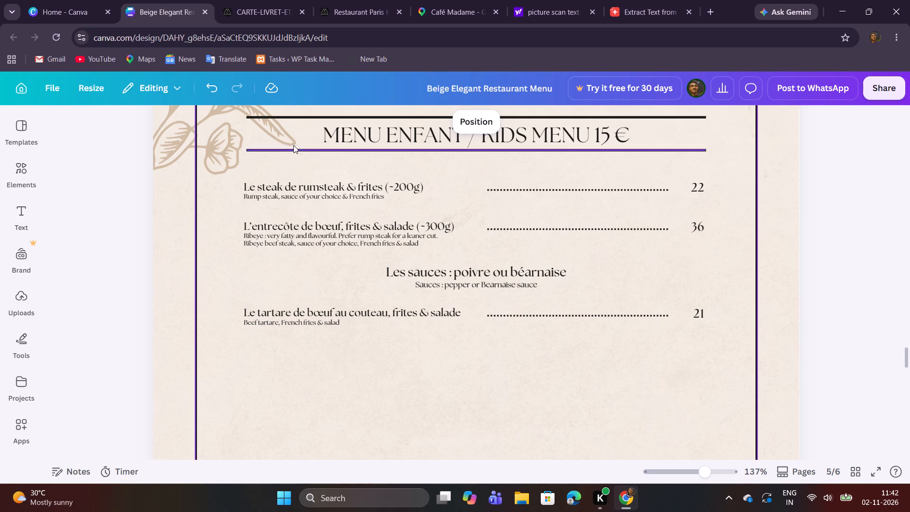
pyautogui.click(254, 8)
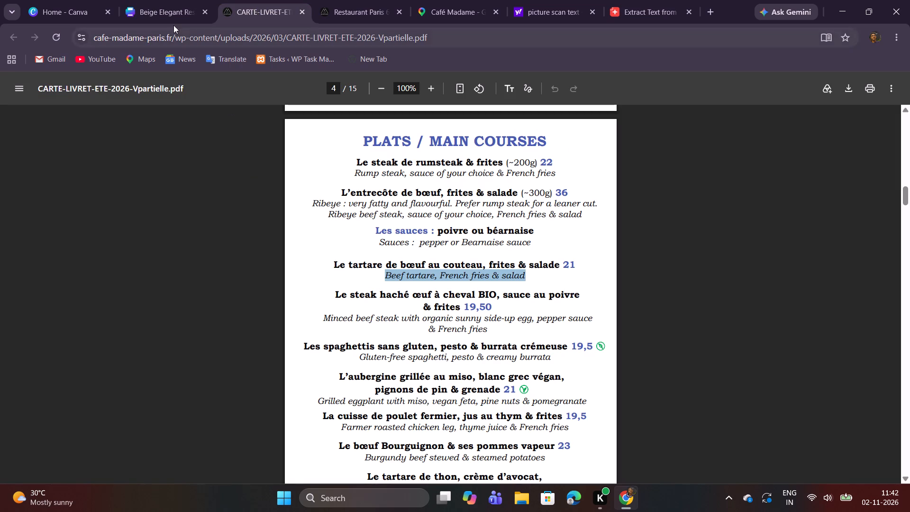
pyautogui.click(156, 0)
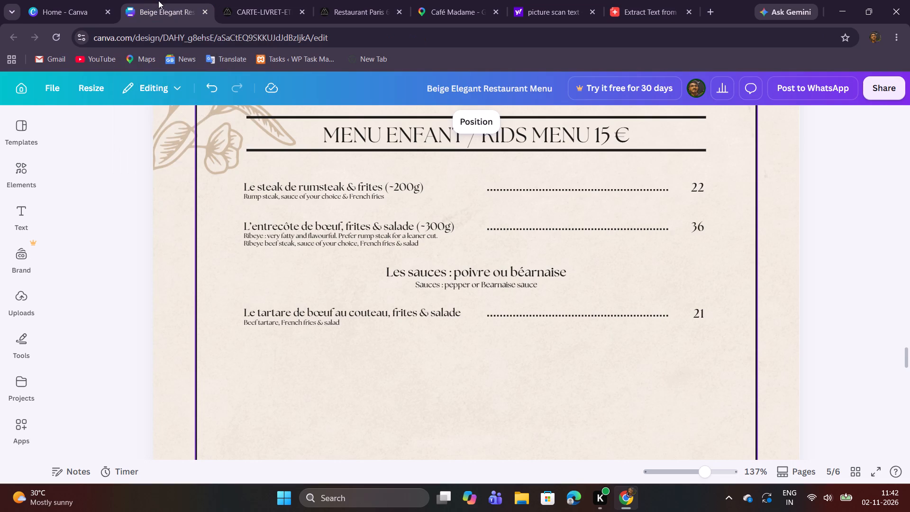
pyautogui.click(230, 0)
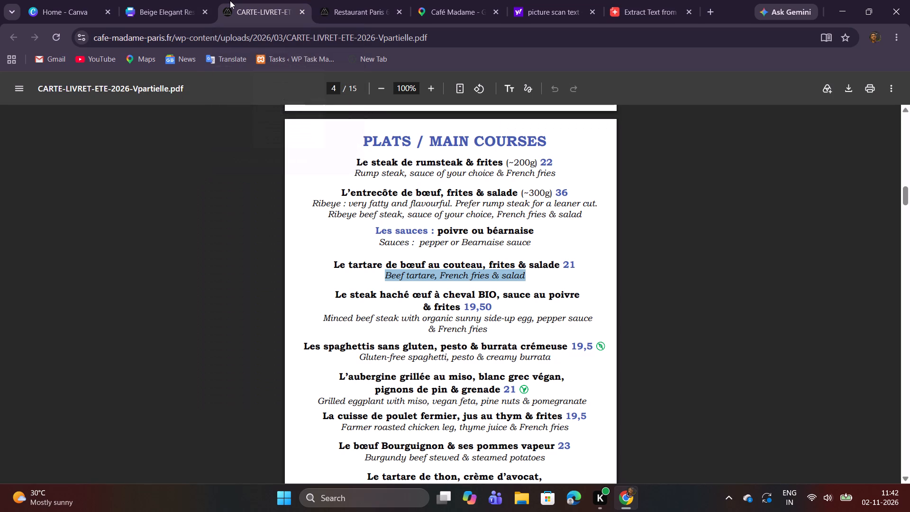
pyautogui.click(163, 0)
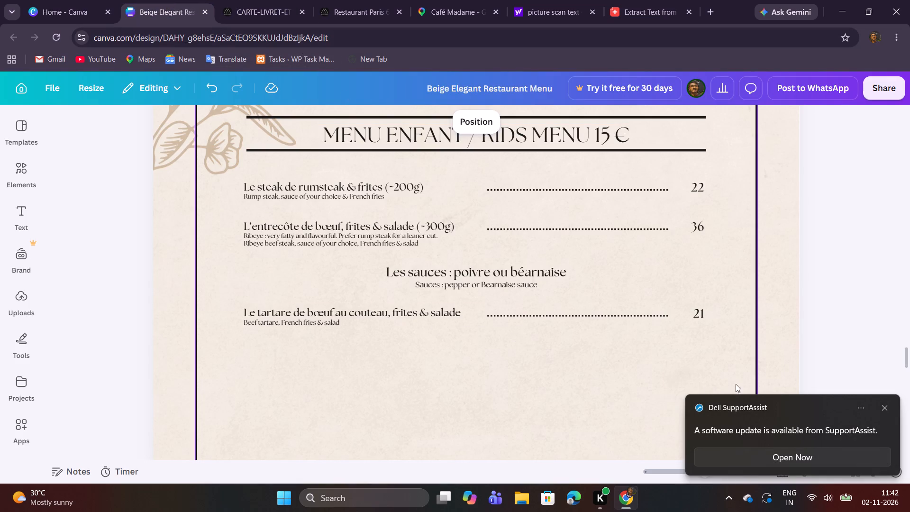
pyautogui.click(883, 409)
# Duplicate the complete beef tartare row, with name, description, dotted line and price, directly below the original.
pyautogui.scroll(-2, 651, 280)
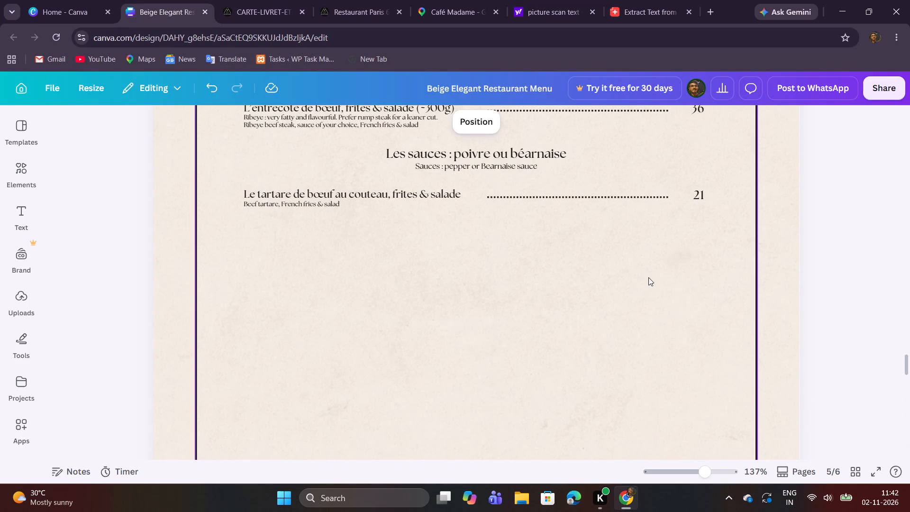
pyautogui.moveTo(361, 235); pyautogui.dragTo(629, 190)
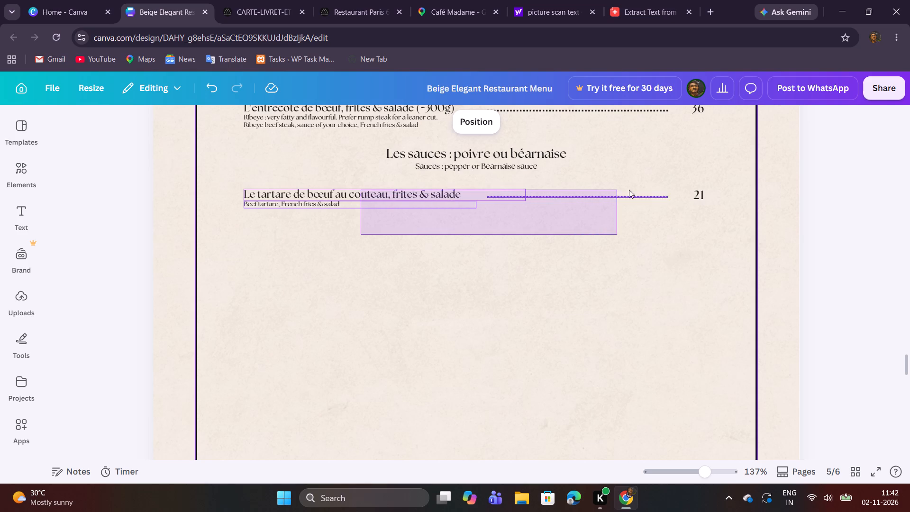
pyautogui.moveTo(629, 190); pyautogui.dragTo(704, 191)
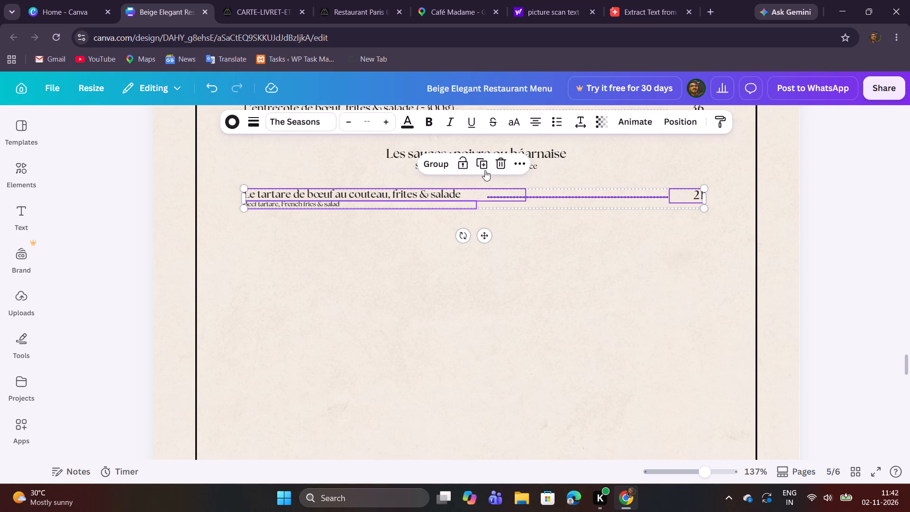
pyautogui.click(481, 166)
pyautogui.click(515, 271)
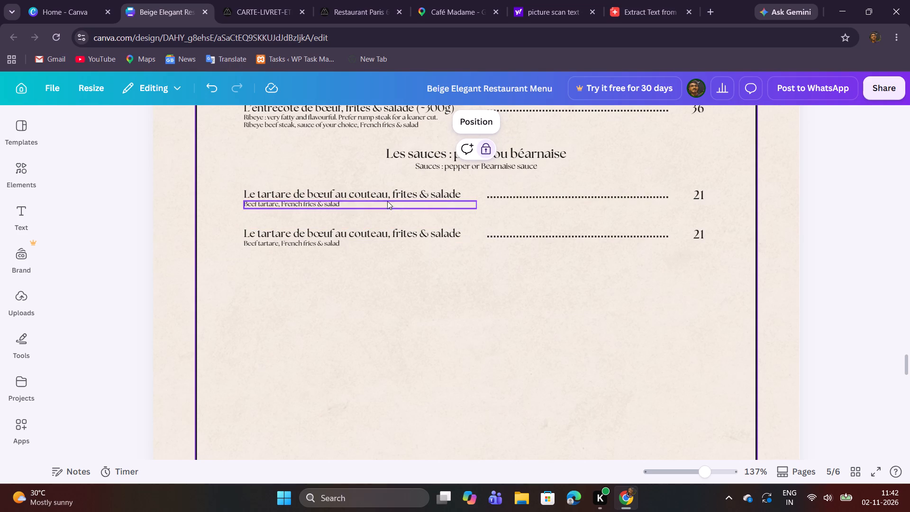
# Replace the duplicated row's name with "Le steak haché œuf à cheval BIO, sauce au poivre & frites" from the PDF menu.
pyautogui.click(262, 0)
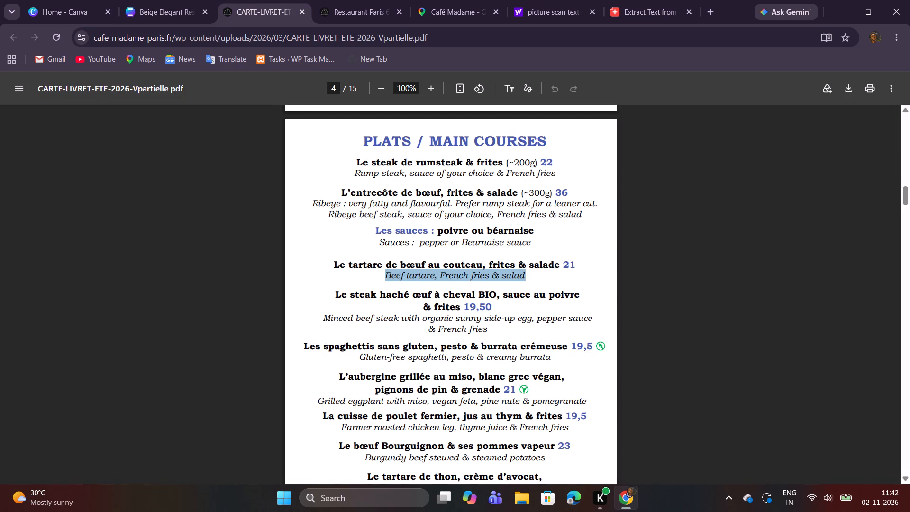
pyautogui.moveTo(333, 297); pyautogui.dragTo(542, 304)
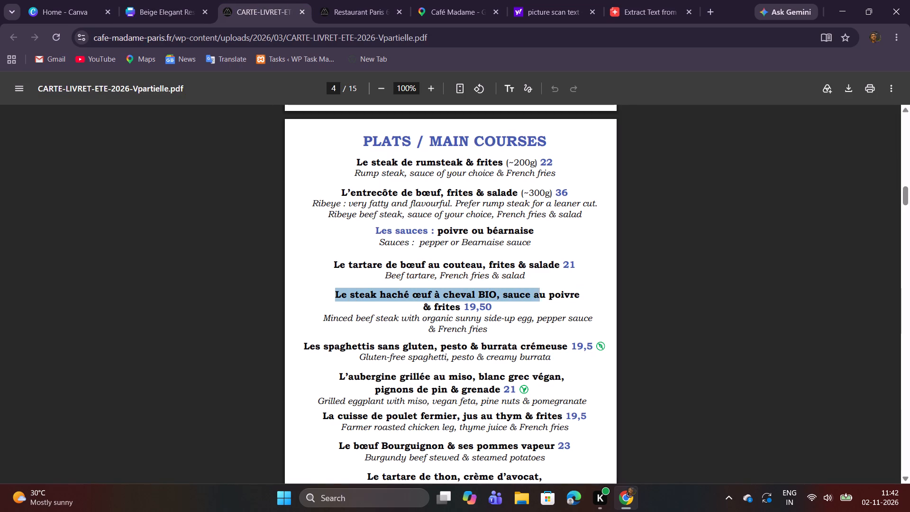
pyautogui.moveTo(542, 304); pyautogui.dragTo(461, 306)
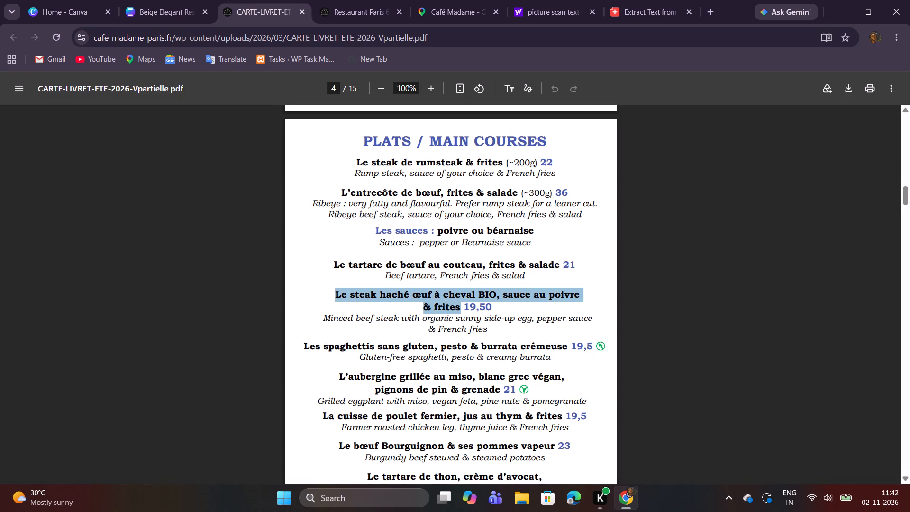
pyautogui.hotkey('ctrl', 'c')
pyautogui.click(179, 0)
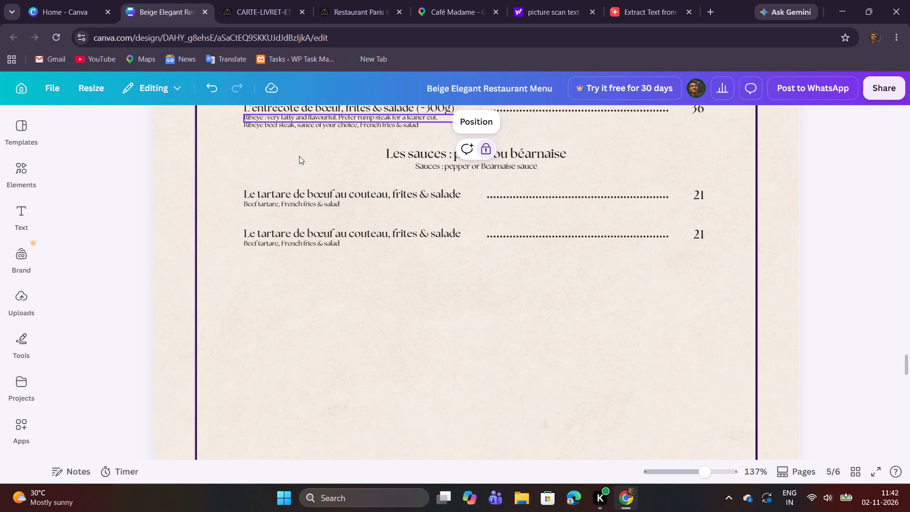
pyautogui.doubleClick(349, 229)
pyautogui.hotkey('ctrl', 'v')
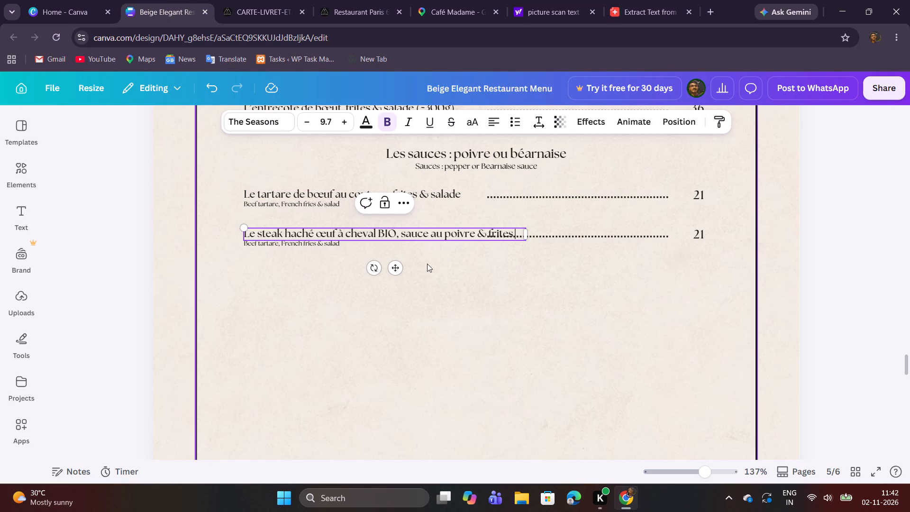
# Cut "& frites" from the end of the steak haché name so it stops before the dotted line.
pyautogui.moveTo(477, 234); pyautogui.dragTo(510, 248)
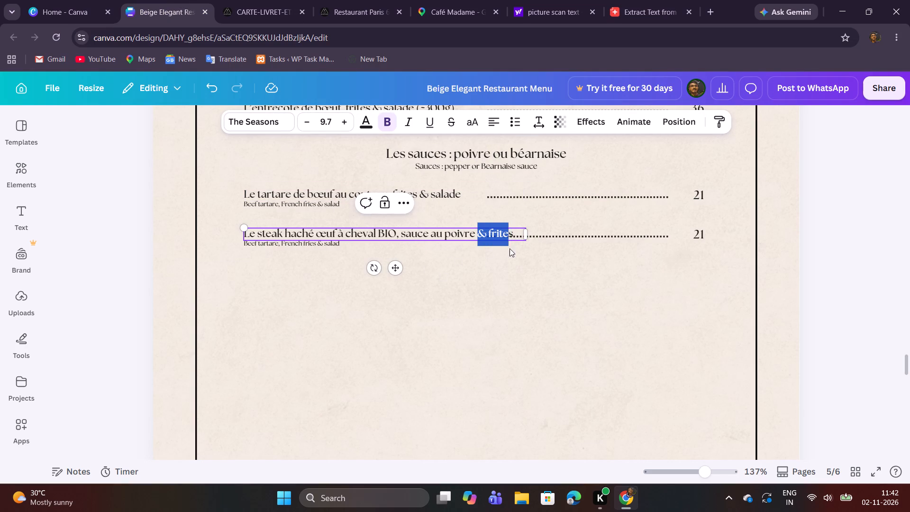
pyautogui.moveTo(510, 248); pyautogui.dragTo(514, 250)
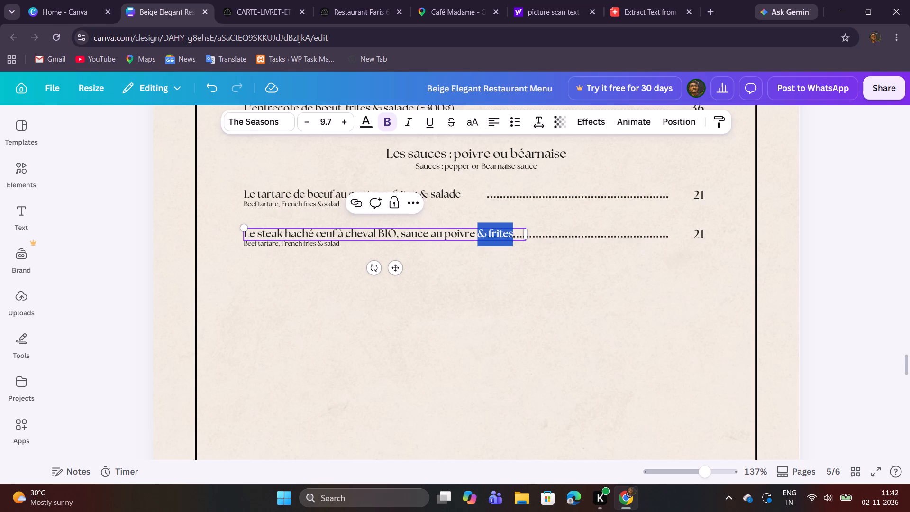
pyautogui.hotkey('ctrl', 'x')
pyautogui.click(477, 286)
# Move the steak haché row's description down to leave room for a second name line.
pyautogui.click(331, 245)
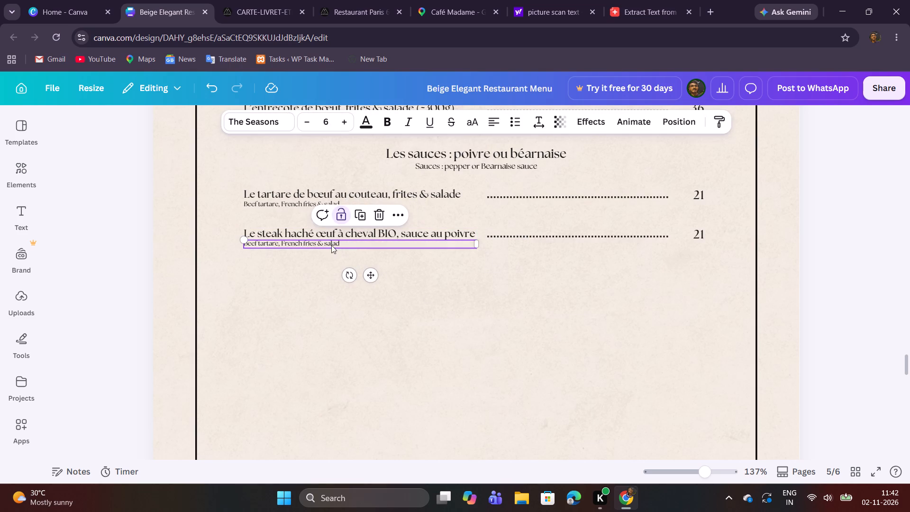
pyautogui.moveTo(372, 274); pyautogui.dragTo(372, 288)
# Duplicate the steak haché name line directly beneath itself and replace the copy's text with the cut "& frites".
pyautogui.click(301, 232)
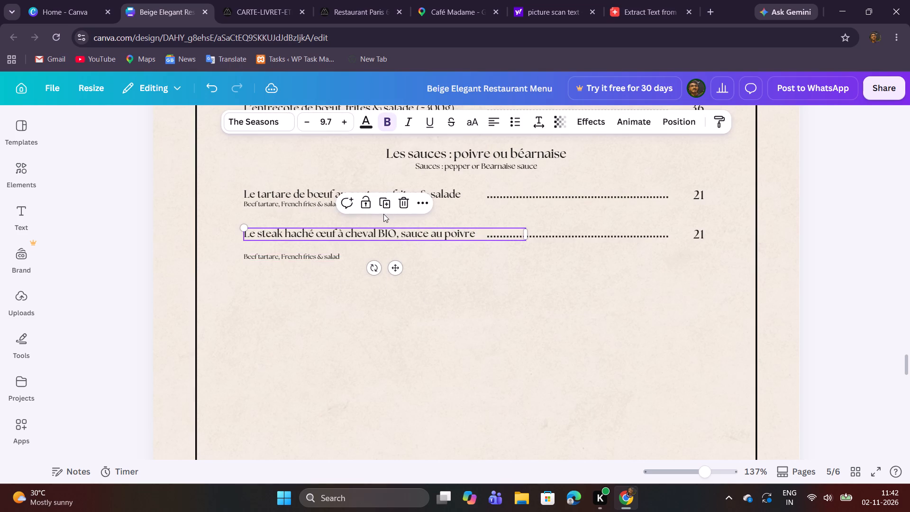
pyautogui.click(384, 203)
pyautogui.click(408, 284)
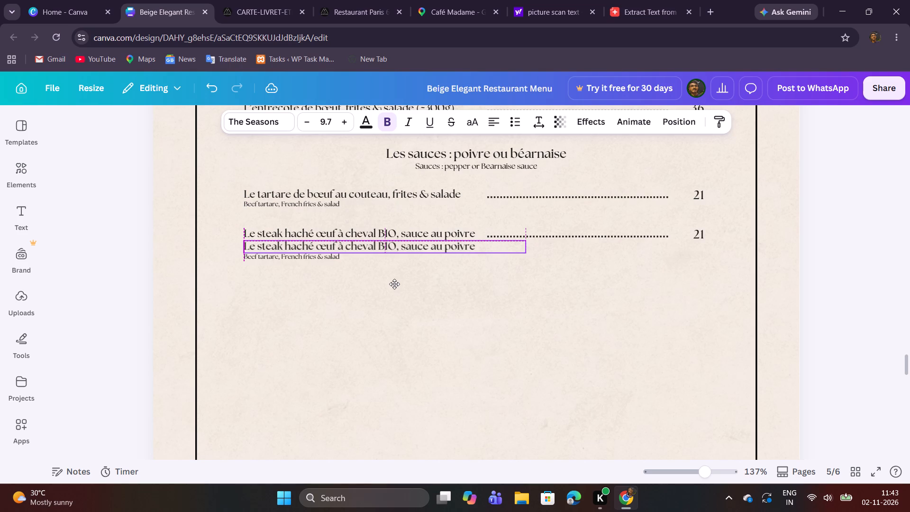
pyautogui.doubleClick(383, 243)
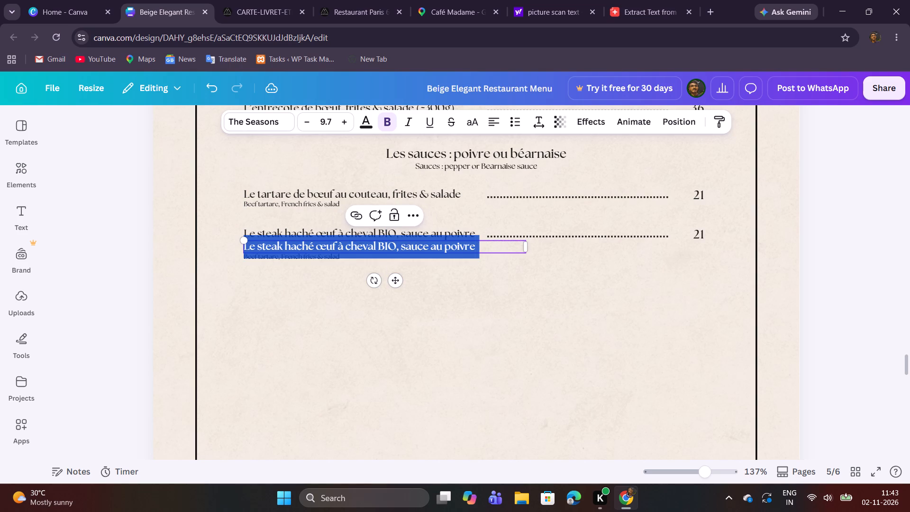
pyautogui.hotkey('ctrl', 'v')
pyautogui.click(398, 320)
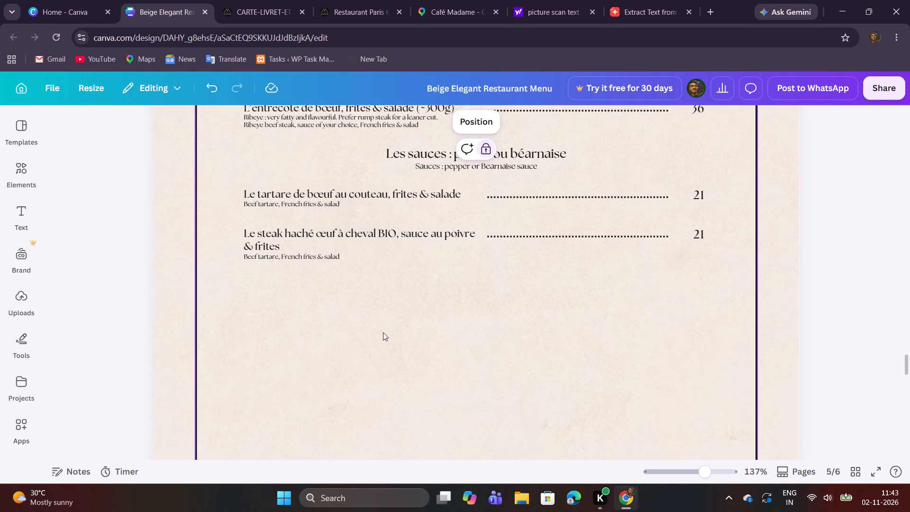
# Move the steak haché row's dotted line and price down together, level with the "& frites" line.
pyautogui.moveTo(527, 264); pyautogui.dragTo(699, 237)
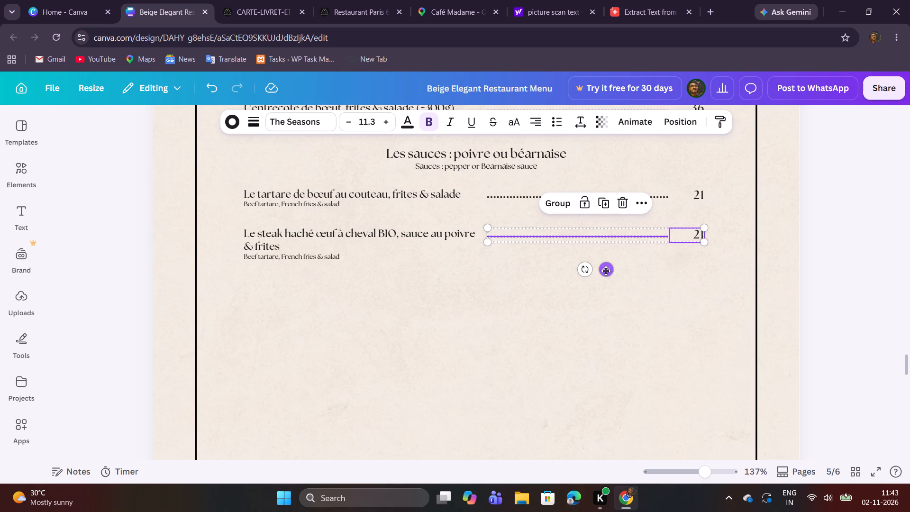
pyautogui.moveTo(604, 271); pyautogui.dragTo(604, 278)
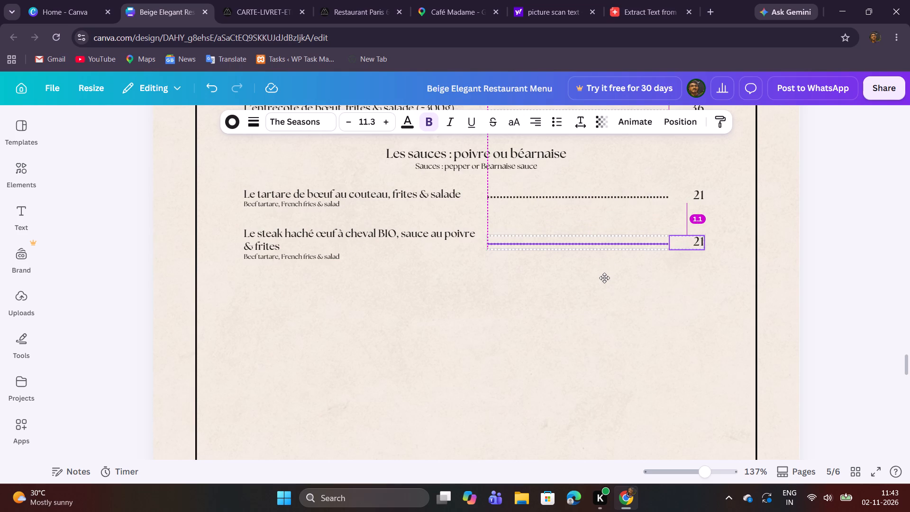
pyautogui.moveTo(604, 278); pyautogui.dragTo(604, 281)
pyautogui.click(609, 315)
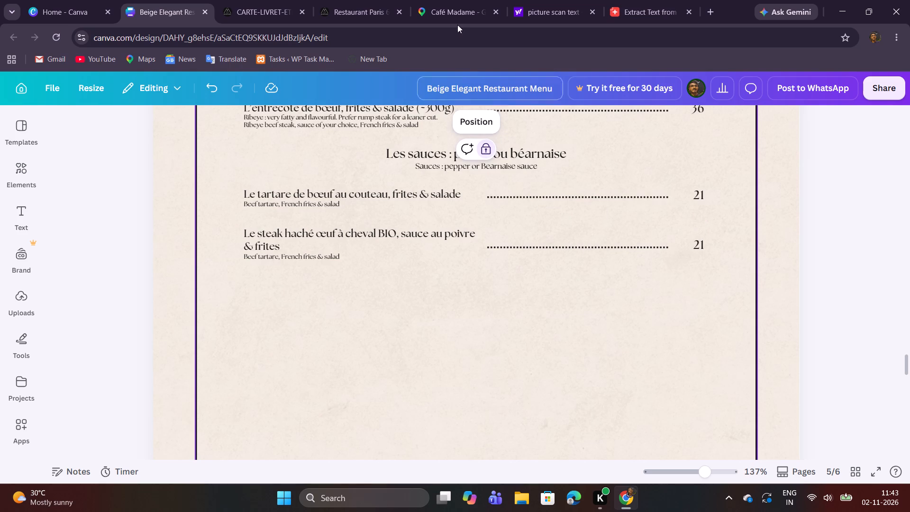
# Replace the steak haché row's price with 19,50 from the PDF menu.
pyautogui.click(271, 3)
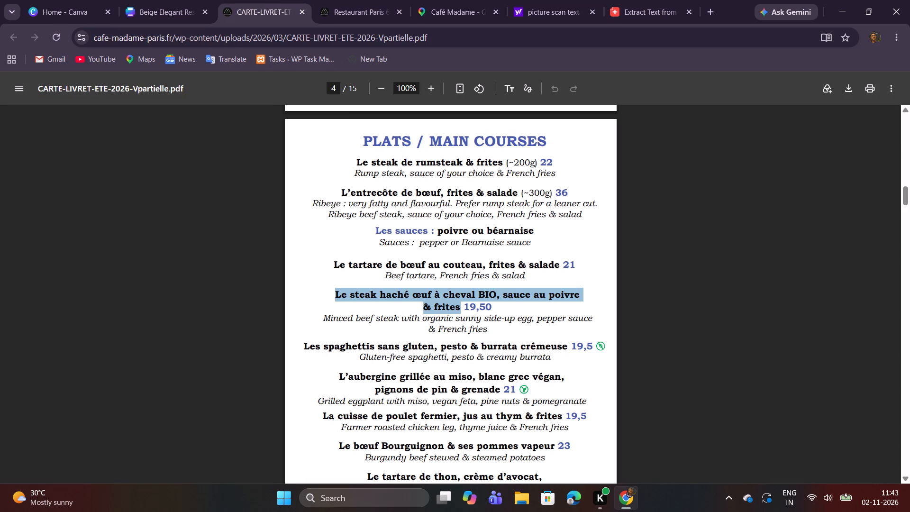
pyautogui.moveTo(464, 310); pyautogui.dragTo(491, 310)
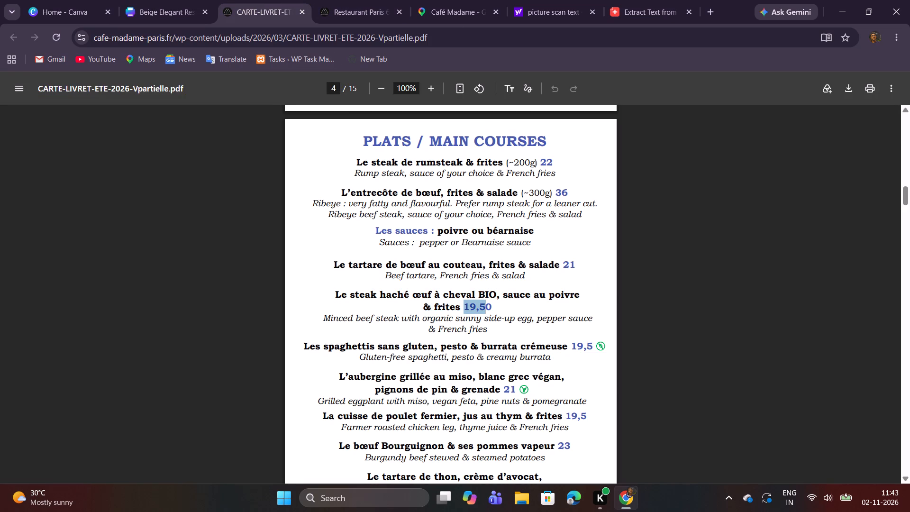
pyautogui.hotkey('ctrl', 'c')
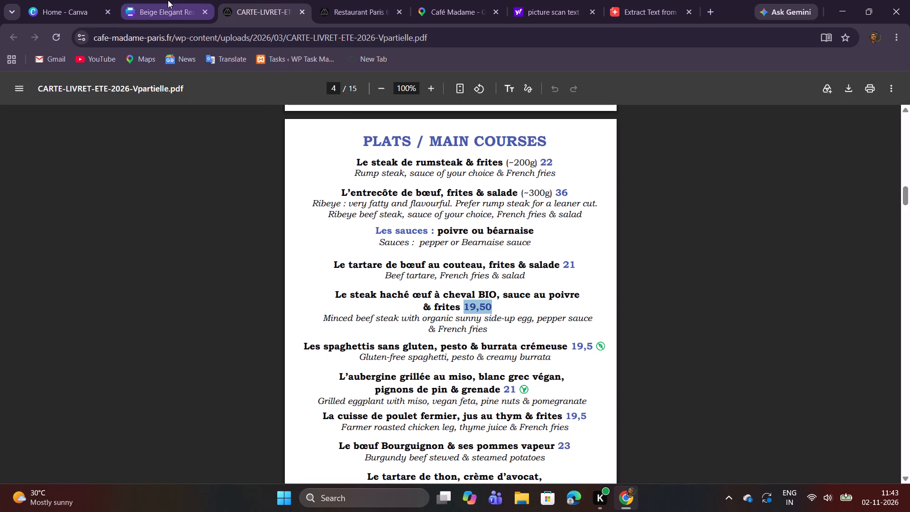
pyautogui.rightClick(441, 280)
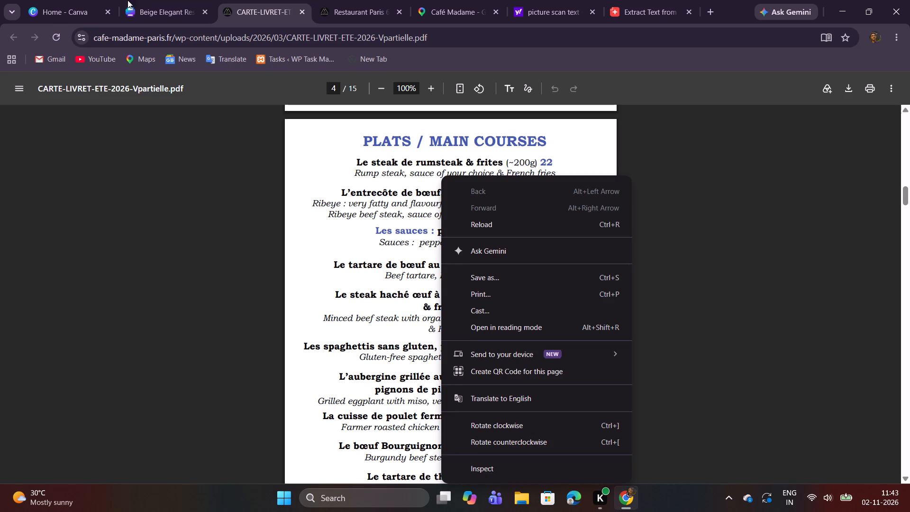
pyautogui.click(127, 0)
pyautogui.doubleClick(693, 245)
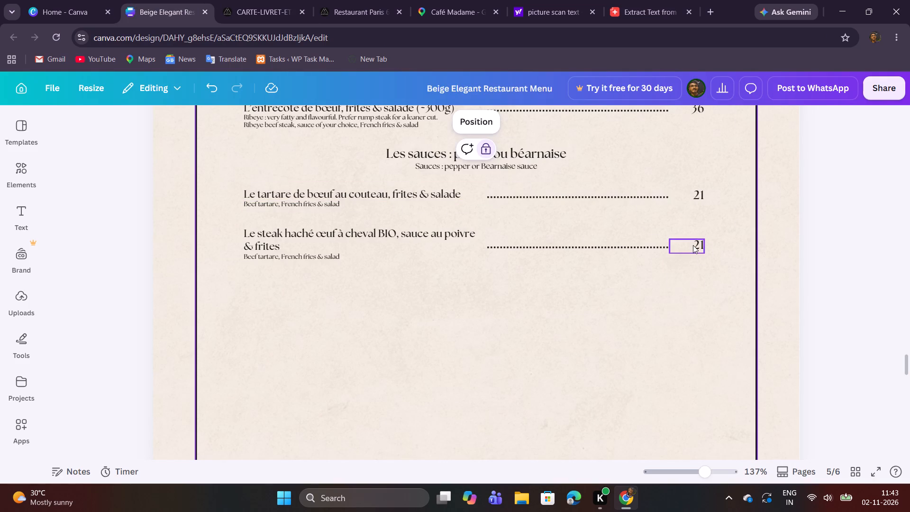
pyautogui.hotkey('ctrl', 'v')
pyautogui.click(620, 331)
# Replace the steak haché row's description with "Minced beef steak with organic sunny side-up egg, pepper sauce & French fries" from the PDF menu.
pyautogui.click(267, 0)
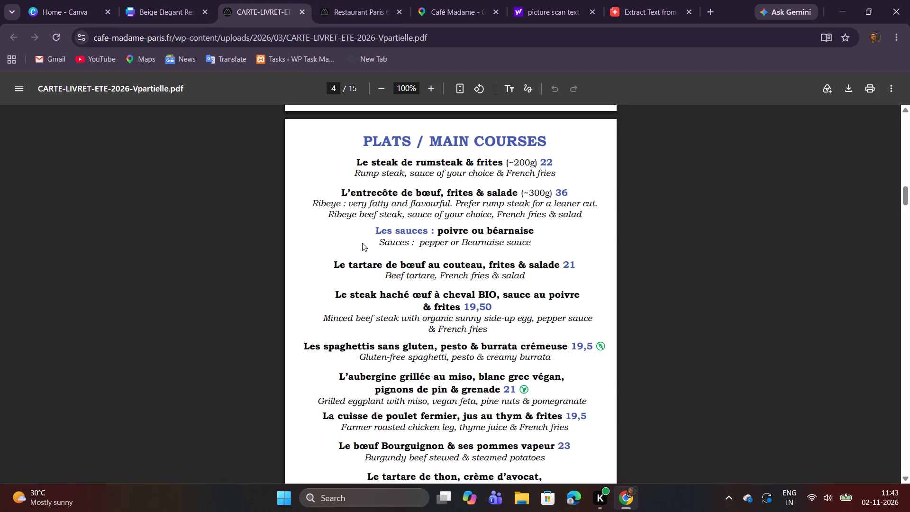
pyautogui.scroll(-1, 412, 254)
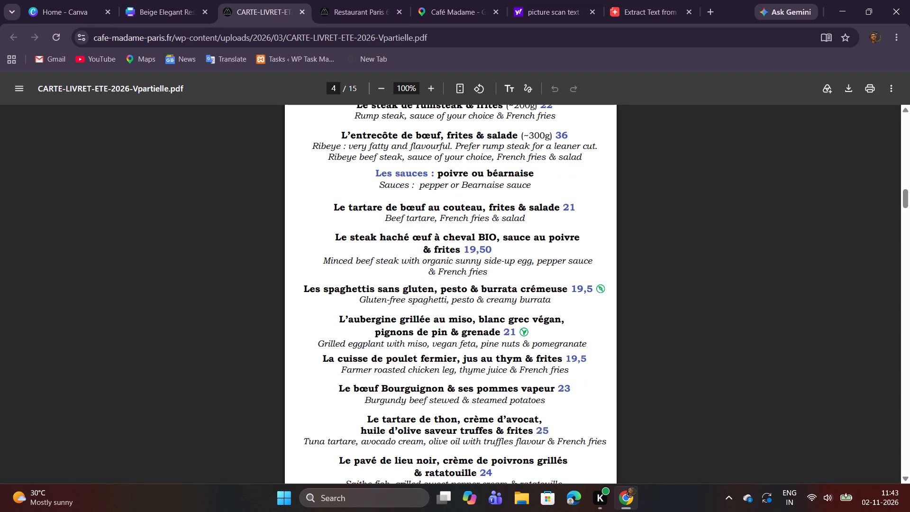
pyautogui.moveTo(324, 260); pyautogui.dragTo(498, 274)
pyautogui.hotkey('ctrl', 'c')
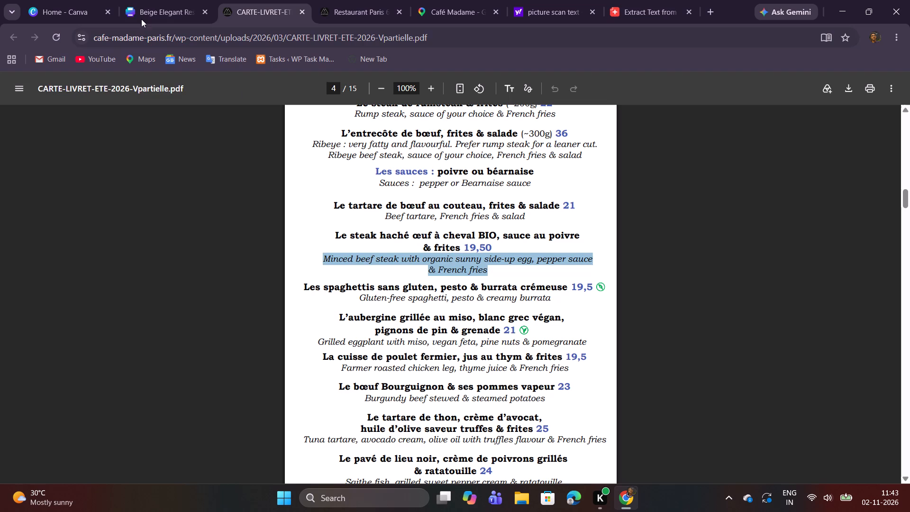
pyautogui.click(151, 11)
pyautogui.doubleClick(290, 259)
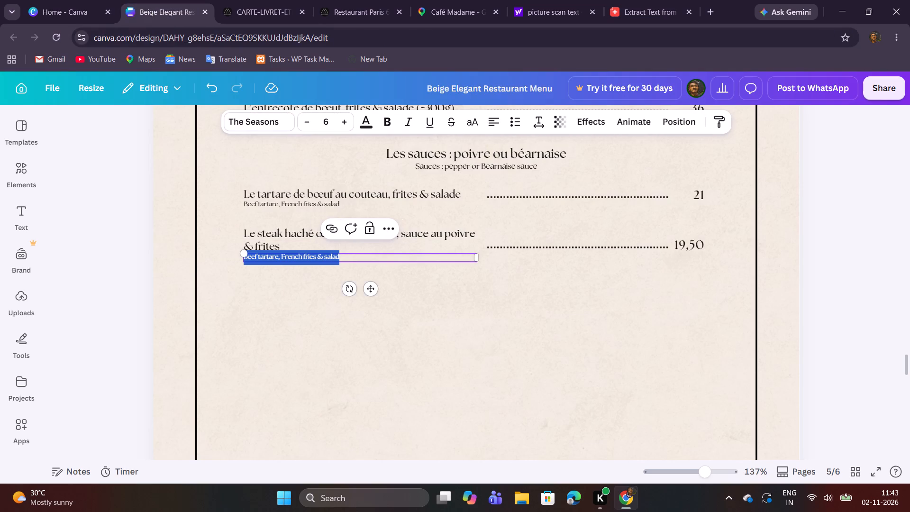
pyautogui.hotkey('ctrl', 'v')
pyautogui.click(422, 315)
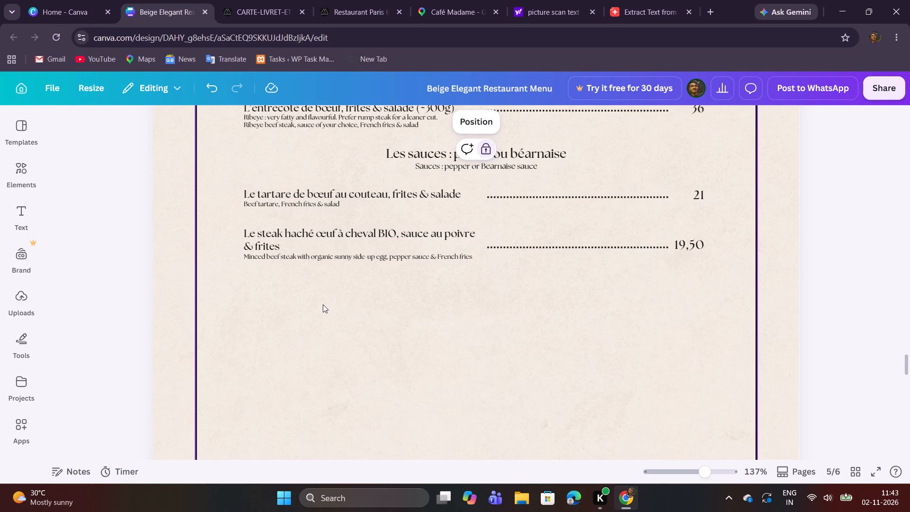
# Duplicate the whole tartare de bœuf row, including description, dotted line and price, and place the copy below the steak haché row.
pyautogui.click(256, 0)
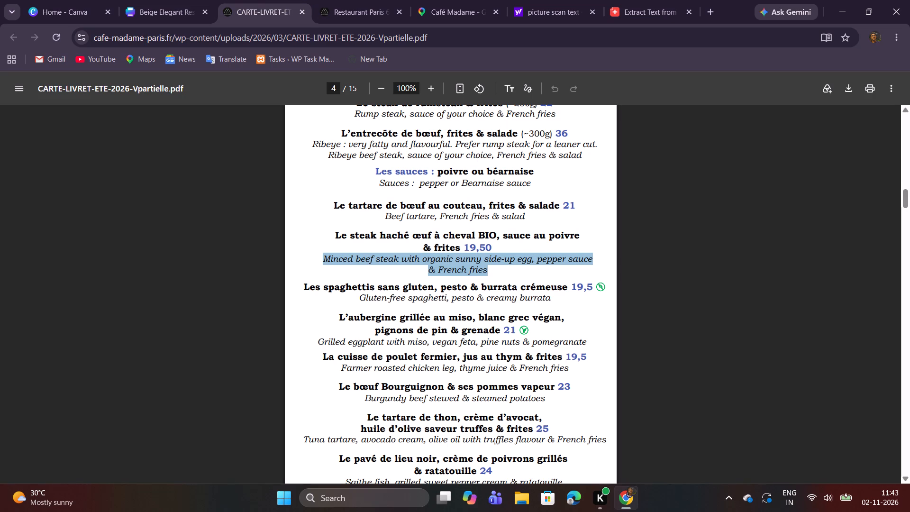
pyautogui.scroll(-2, 421, 217)
pyautogui.click(161, 10)
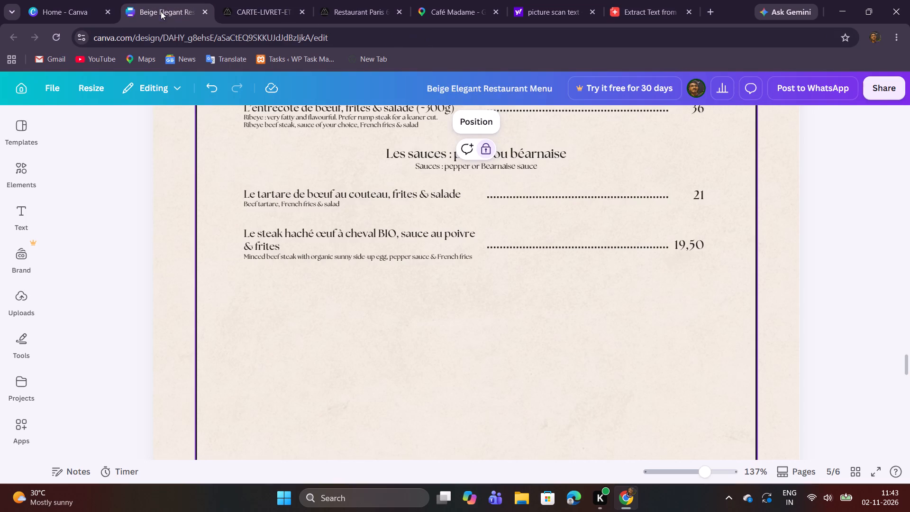
pyautogui.moveTo(271, 280); pyautogui.dragTo(271, 275)
pyautogui.moveTo(227, 180); pyautogui.dragTo(655, 209)
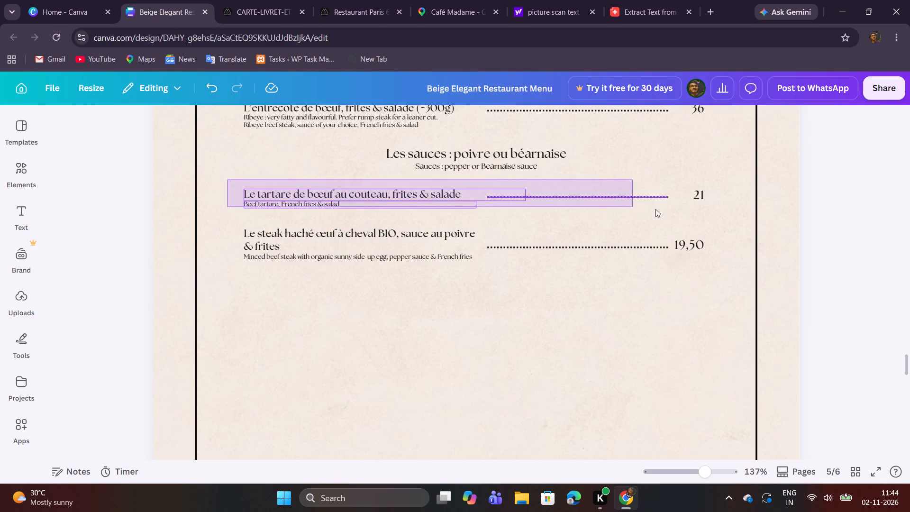
pyautogui.moveTo(655, 209); pyautogui.dragTo(694, 206)
pyautogui.click(482, 166)
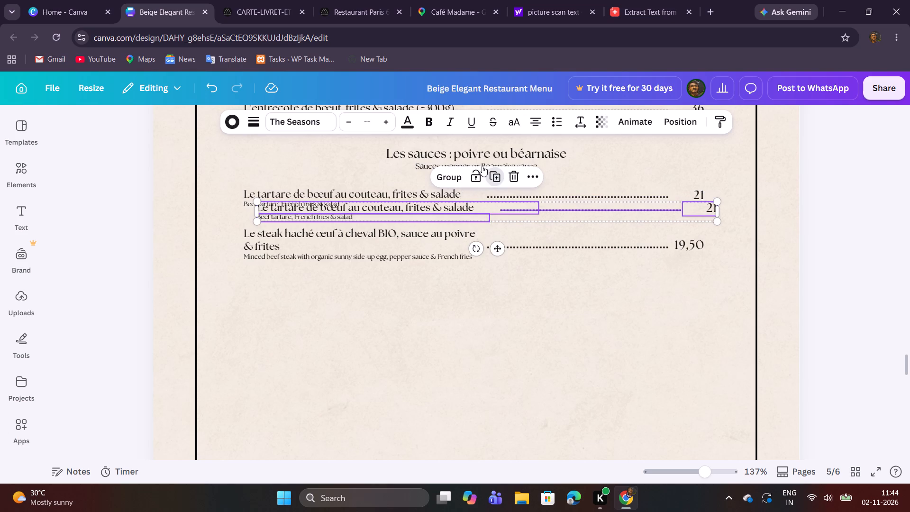
pyautogui.click(496, 248)
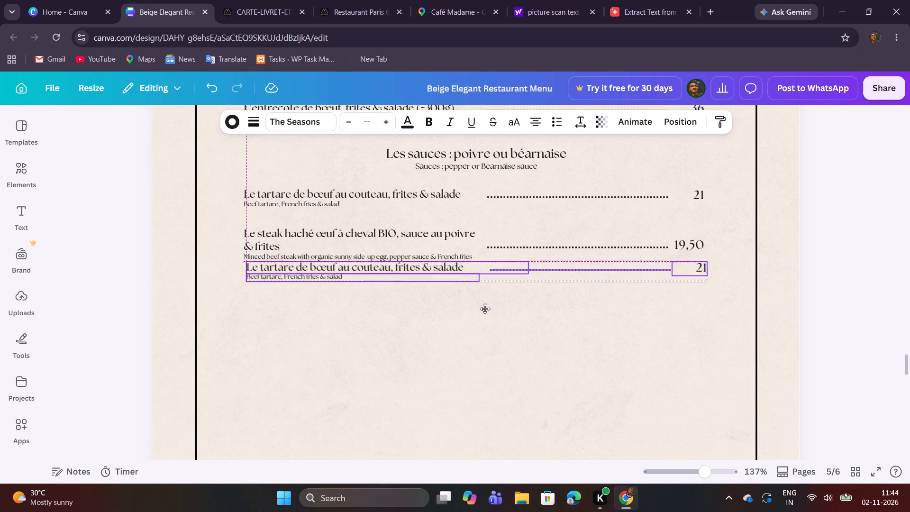
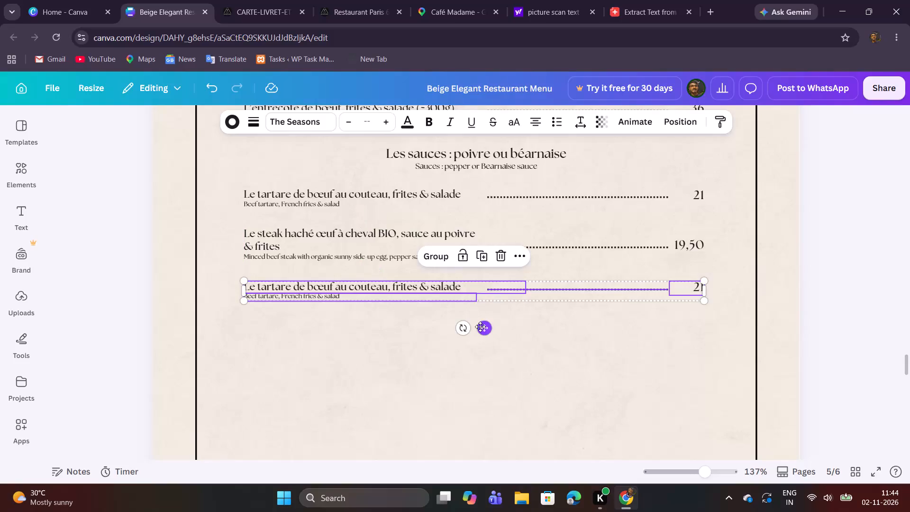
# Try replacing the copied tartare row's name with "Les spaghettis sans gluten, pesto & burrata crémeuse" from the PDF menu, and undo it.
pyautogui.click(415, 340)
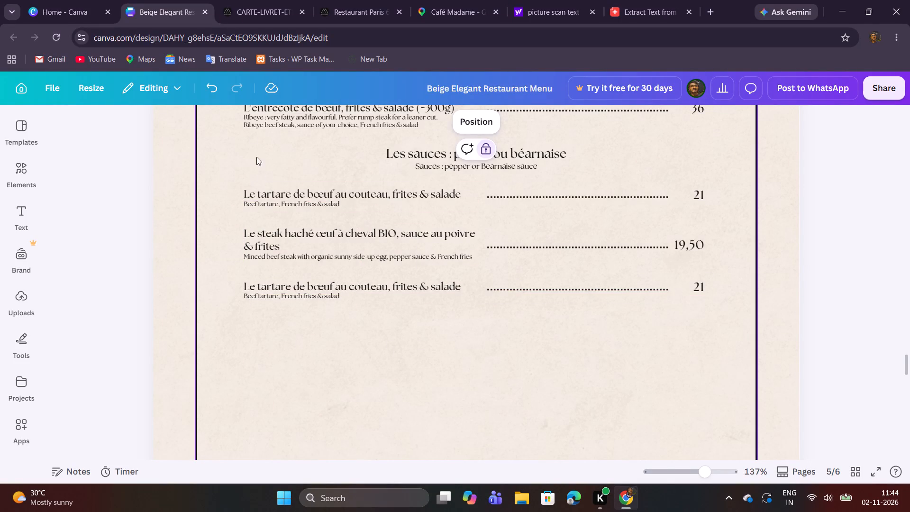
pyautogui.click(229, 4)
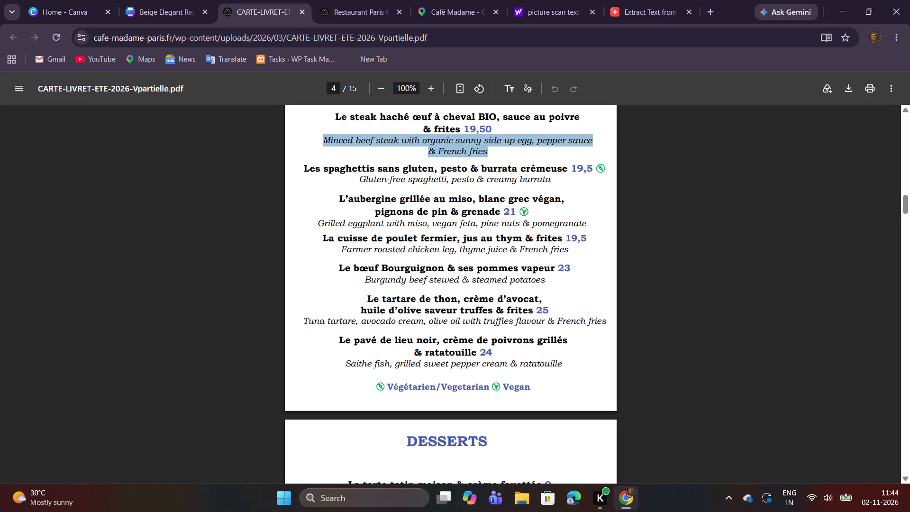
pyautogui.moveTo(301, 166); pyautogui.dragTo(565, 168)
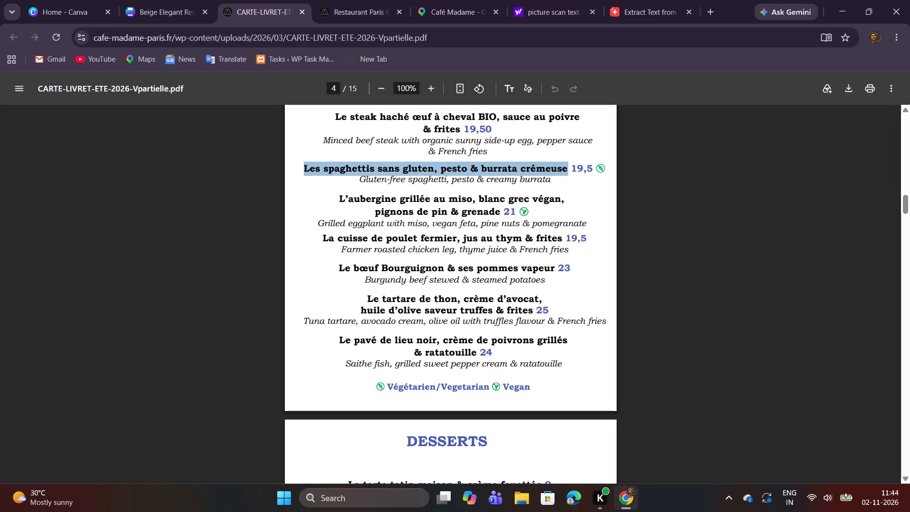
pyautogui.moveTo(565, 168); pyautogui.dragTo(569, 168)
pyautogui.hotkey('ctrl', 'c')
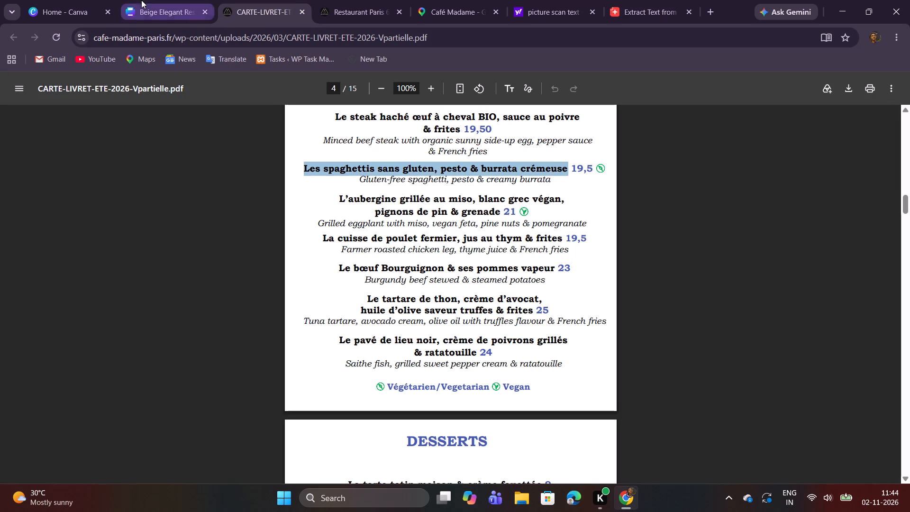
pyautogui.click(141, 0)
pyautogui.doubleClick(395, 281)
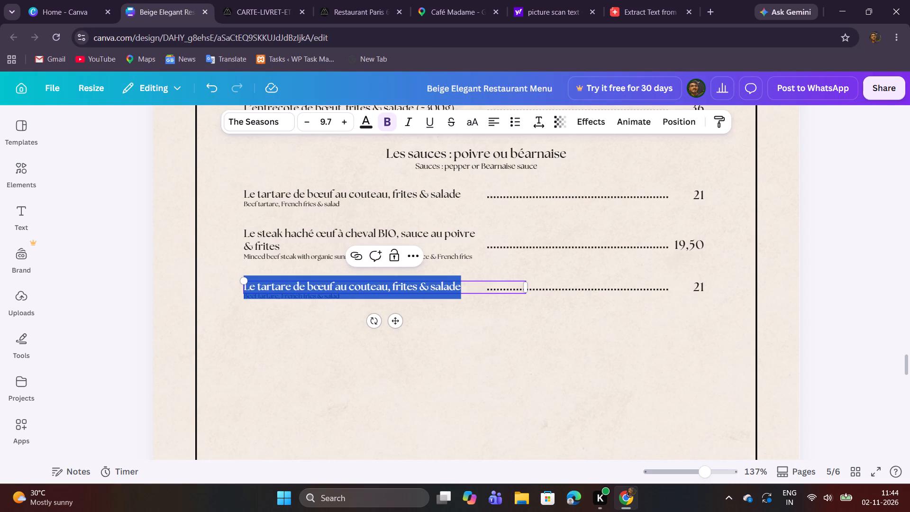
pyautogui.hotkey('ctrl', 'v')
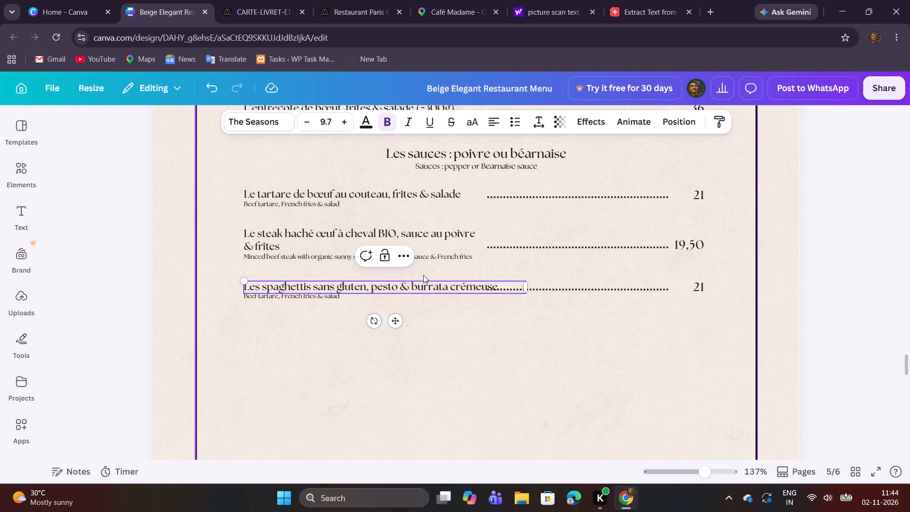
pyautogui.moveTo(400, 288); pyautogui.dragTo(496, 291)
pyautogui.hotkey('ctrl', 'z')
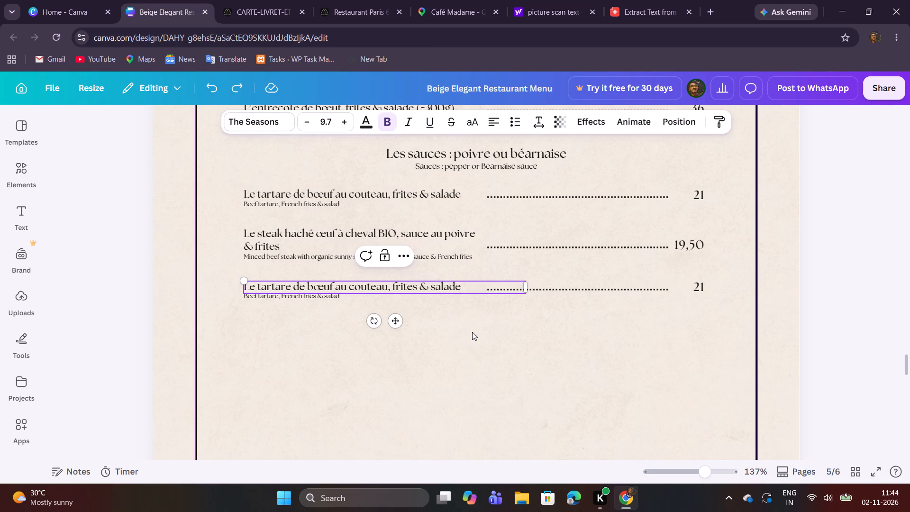
# Delete the whole copied tartare de bœuf row below the steak haché row, including description, dotted line and price.
pyautogui.click(472, 332)
pyautogui.moveTo(312, 323); pyautogui.dragTo(714, 279)
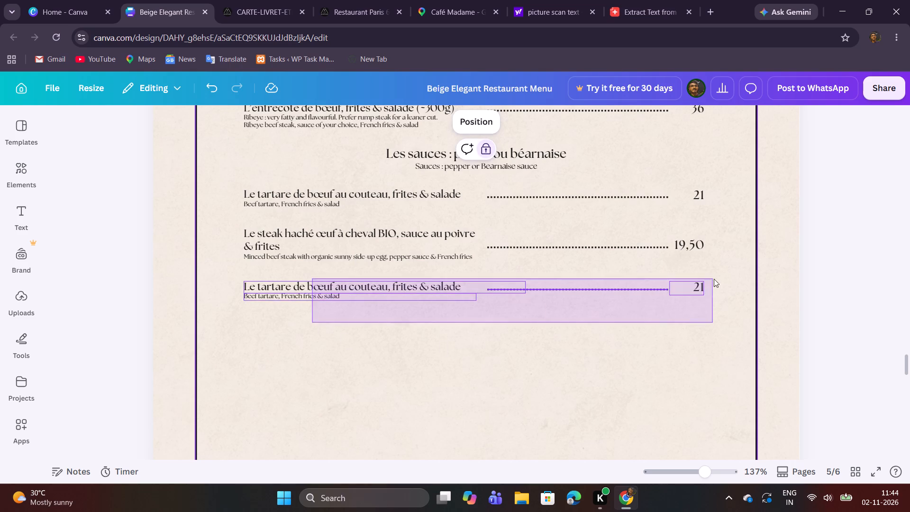
pyautogui.moveTo(714, 279); pyautogui.dragTo(715, 278)
pyautogui.click(503, 257)
# Duplicate the whole two-line steak haché row, including description, dotted line and price, and place the copy directly below, aligned with it.
pyautogui.moveTo(372, 278); pyautogui.dragTo(388, 245)
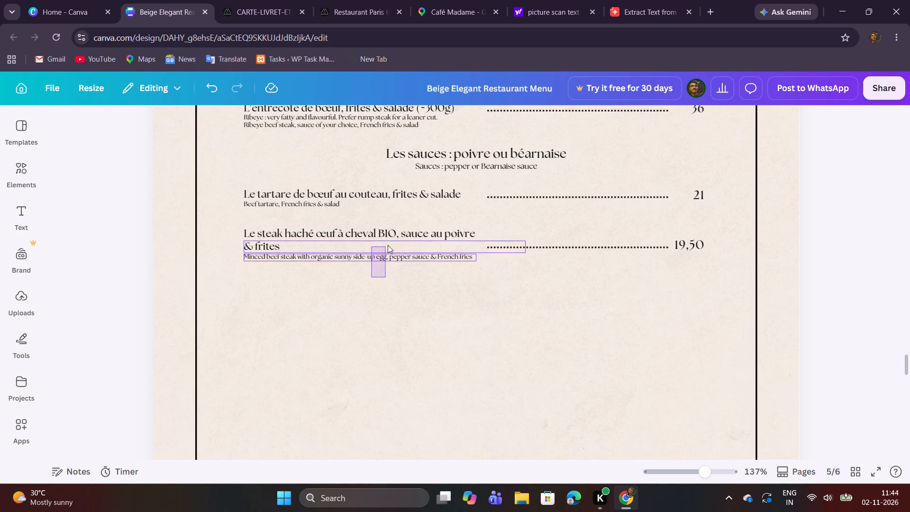
pyautogui.moveTo(388, 245); pyautogui.dragTo(707, 229)
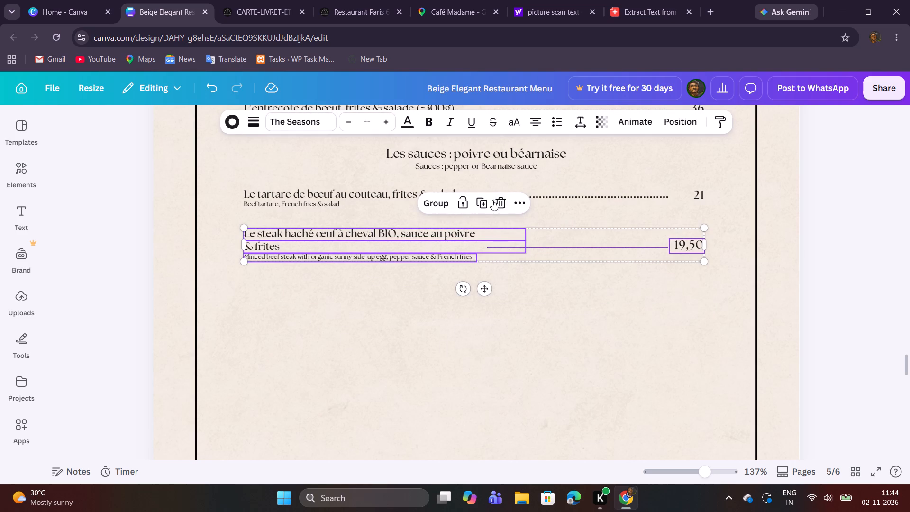
pyautogui.click(488, 201)
pyautogui.moveTo(496, 300); pyautogui.dragTo(483, 326)
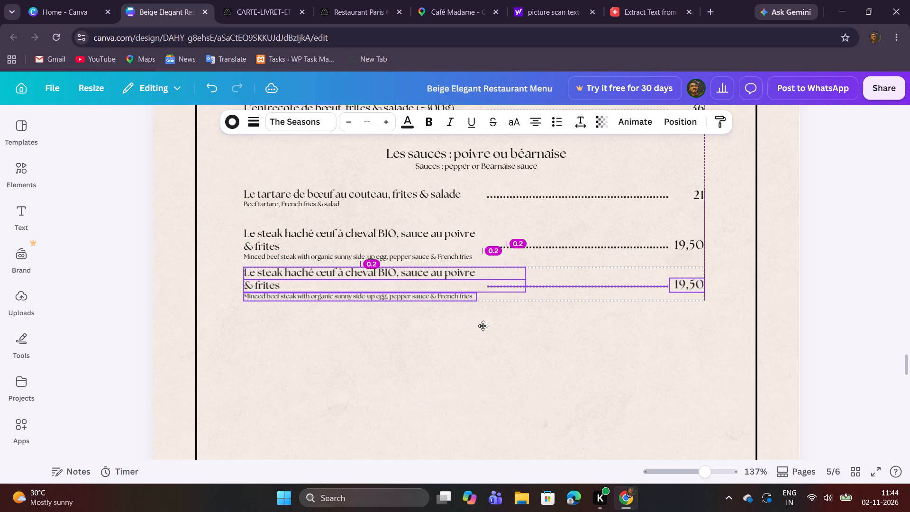
pyautogui.moveTo(483, 326); pyautogui.dragTo(483, 329)
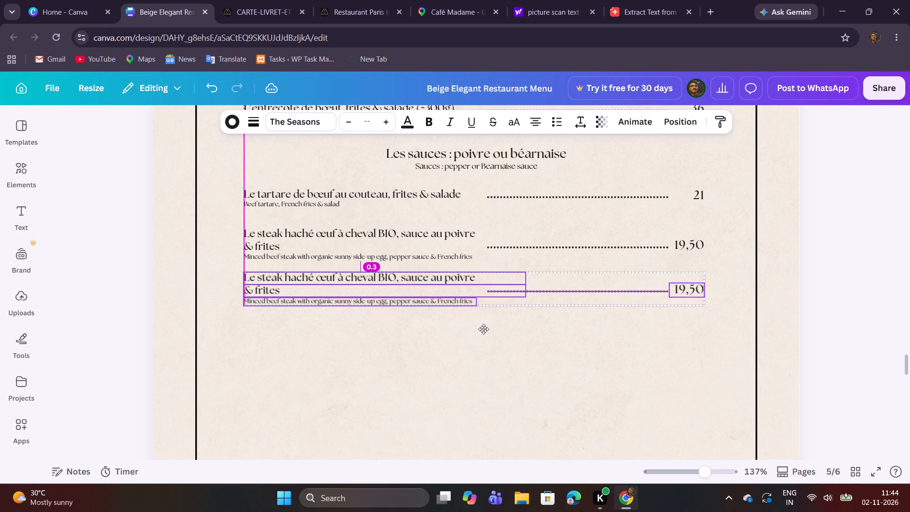
pyautogui.moveTo(483, 329); pyautogui.dragTo(483, 335)
pyautogui.click(412, 353)
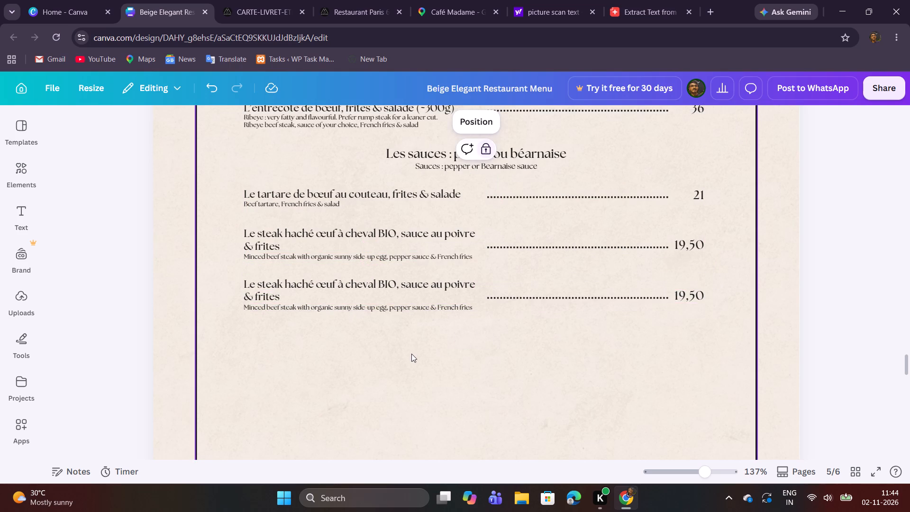
# Replace the first name line of the copied steak haché row with "Les spaghettis sans gluten, pesto & burrata crémeuse" from the PDF menu.
pyautogui.click(247, 5)
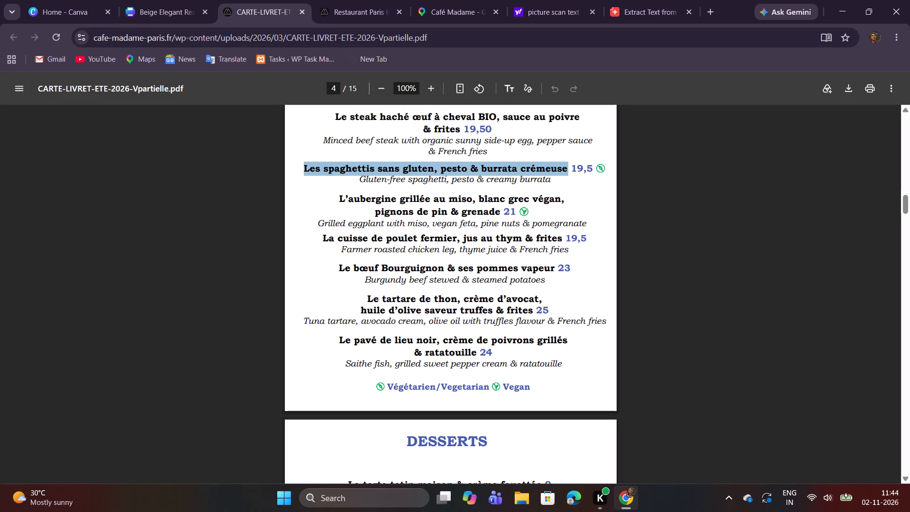
pyautogui.hotkey('ctrl', 'c')
pyautogui.click(166, 10)
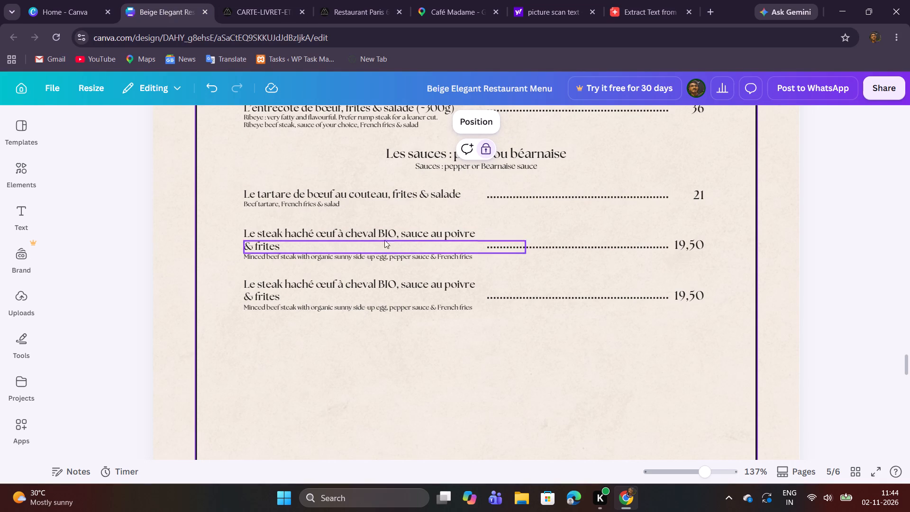
pyautogui.doubleClick(381, 283)
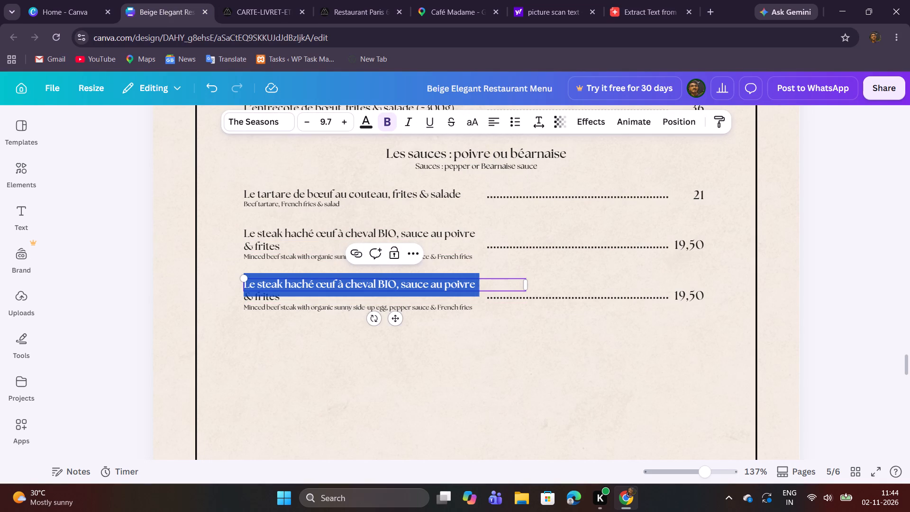
pyautogui.hotkey('ctrl', 'v')
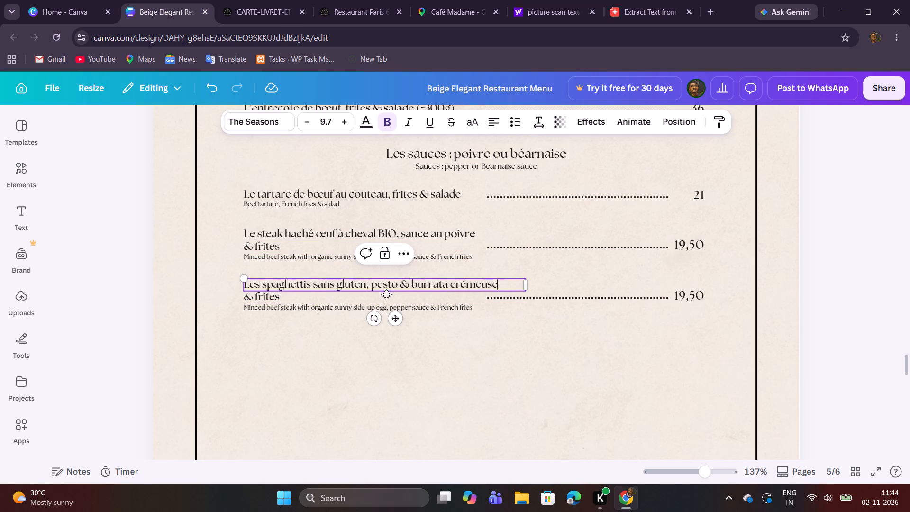
# Move "& burrata crémeuse" from the spaghetti row's first name line to its second line, replacing "& frites".
pyautogui.click(239, 0)
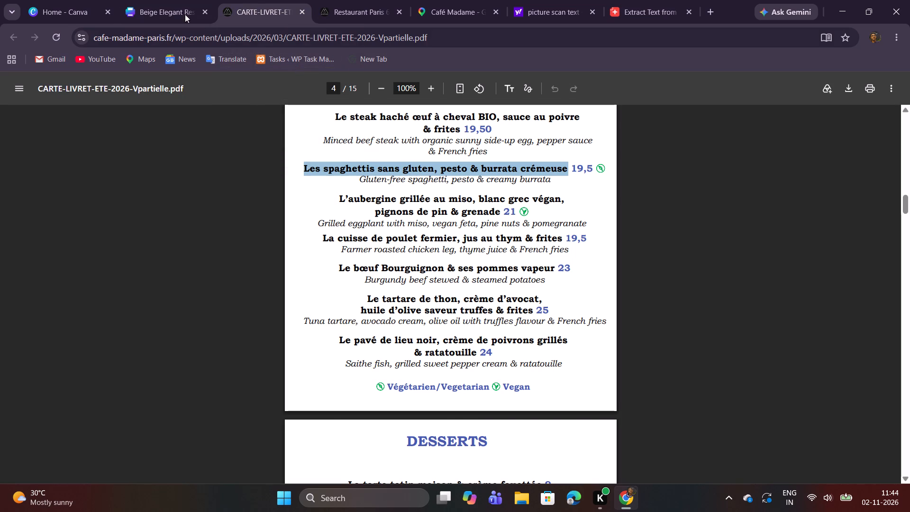
pyautogui.click(154, 0)
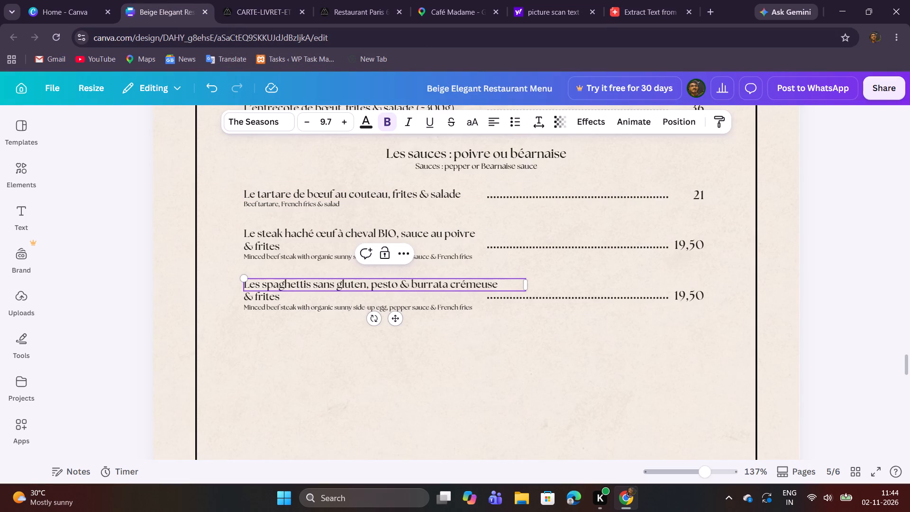
pyautogui.moveTo(402, 284); pyautogui.dragTo(497, 287)
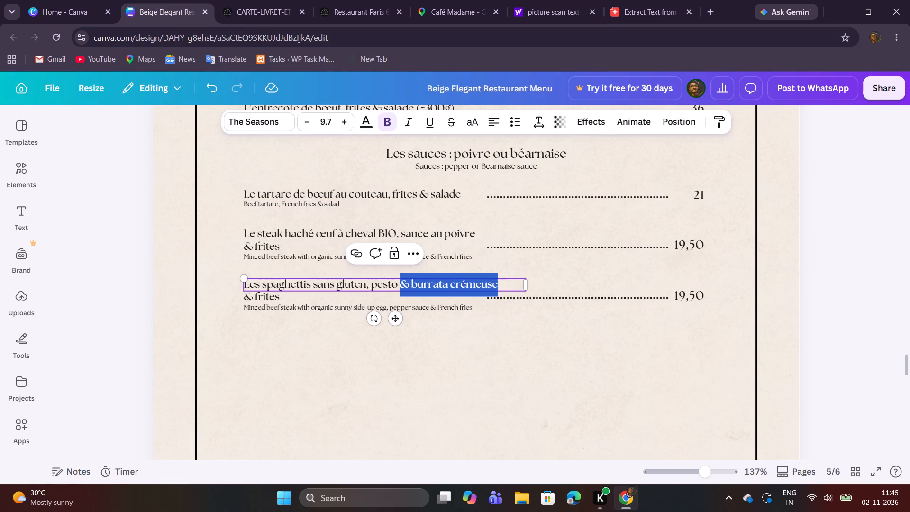
pyautogui.hotkey('ctrl', 'x')
pyautogui.click(275, 297)
pyautogui.click(276, 324)
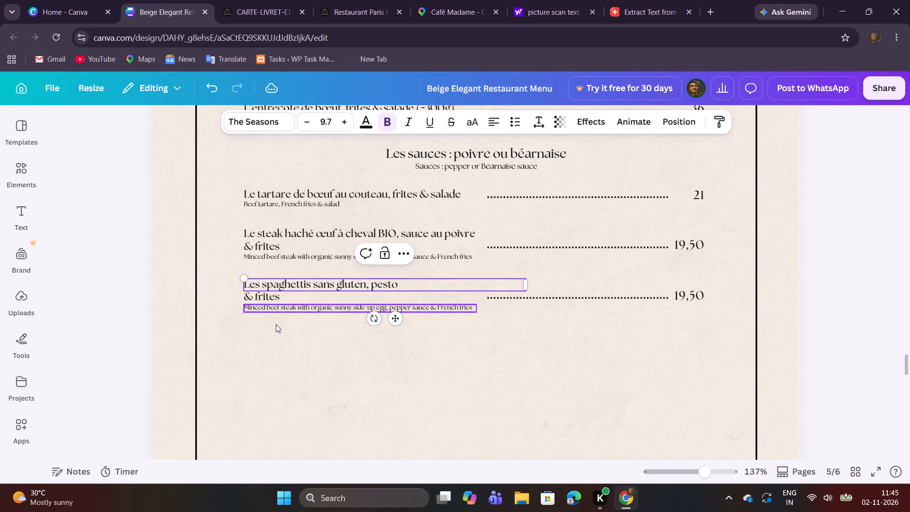
pyautogui.doubleClick(271, 302)
pyautogui.hotkey('ctrl', 'v')
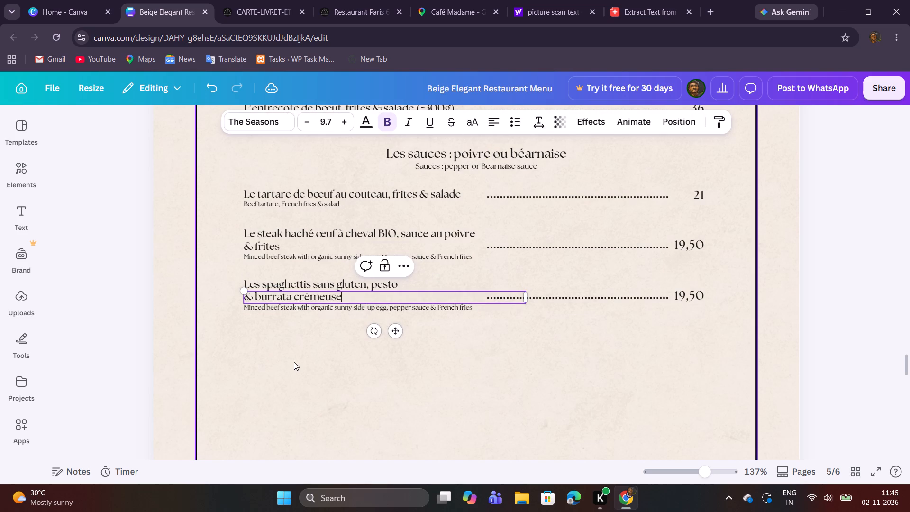
pyautogui.click(294, 362)
# Replace the spaghetti row's description with "Gluten-free spaghetti, pesto & creamy burrata" from the PDF menu.
pyautogui.click(252, 0)
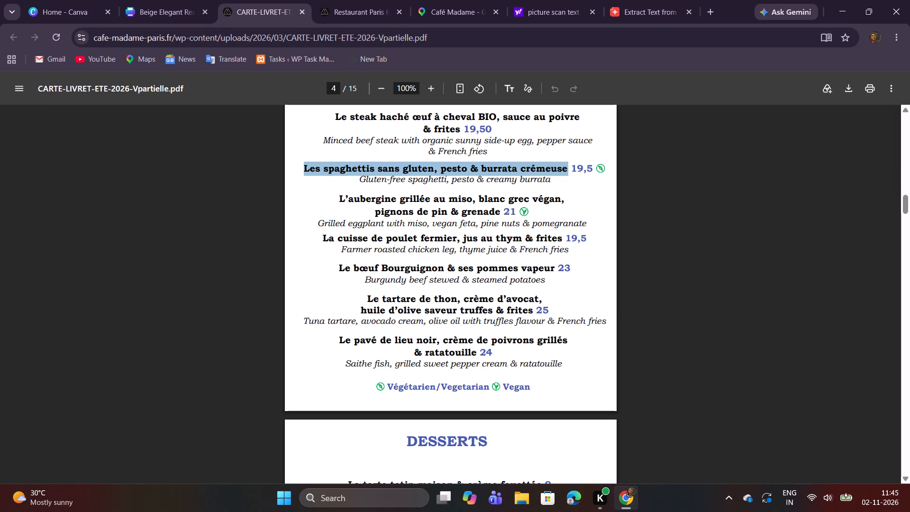
pyautogui.moveTo(361, 180); pyautogui.dragTo(412, 182)
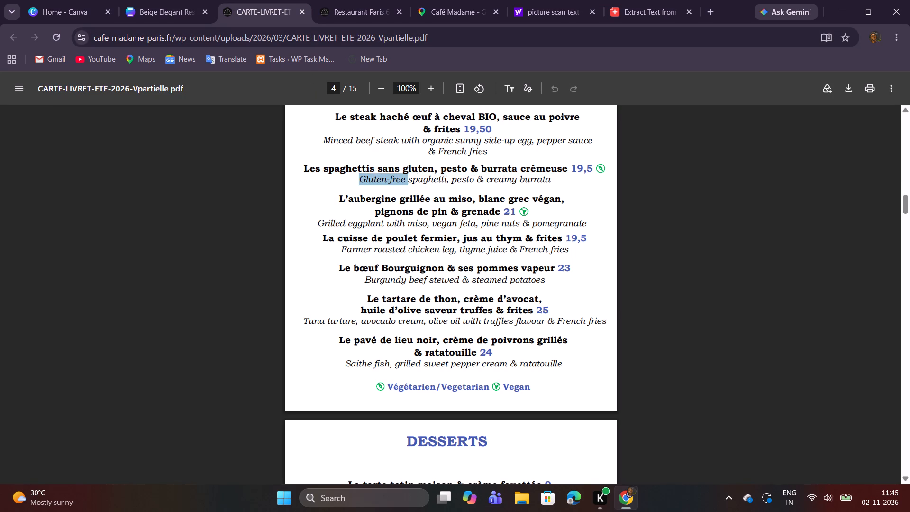
pyautogui.moveTo(412, 182); pyautogui.dragTo(554, 183)
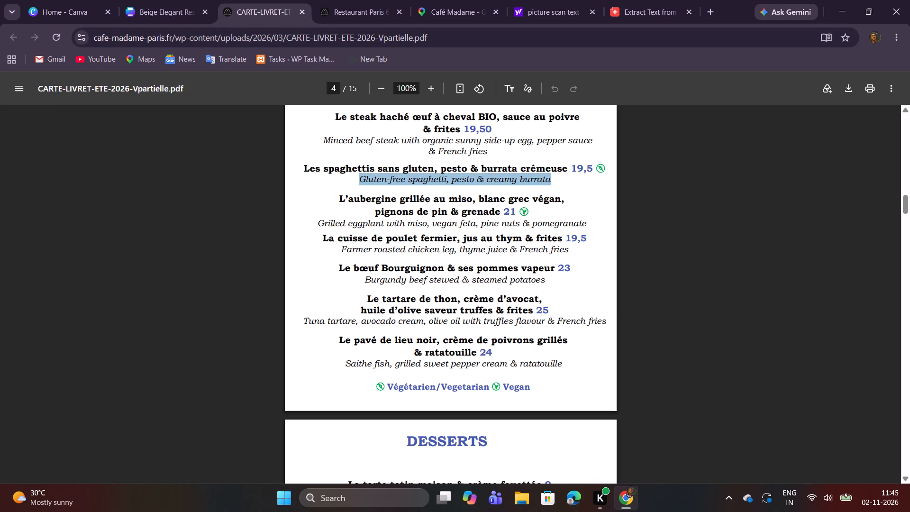
pyautogui.hotkey('ctrl', 'c')
pyautogui.click(174, 0)
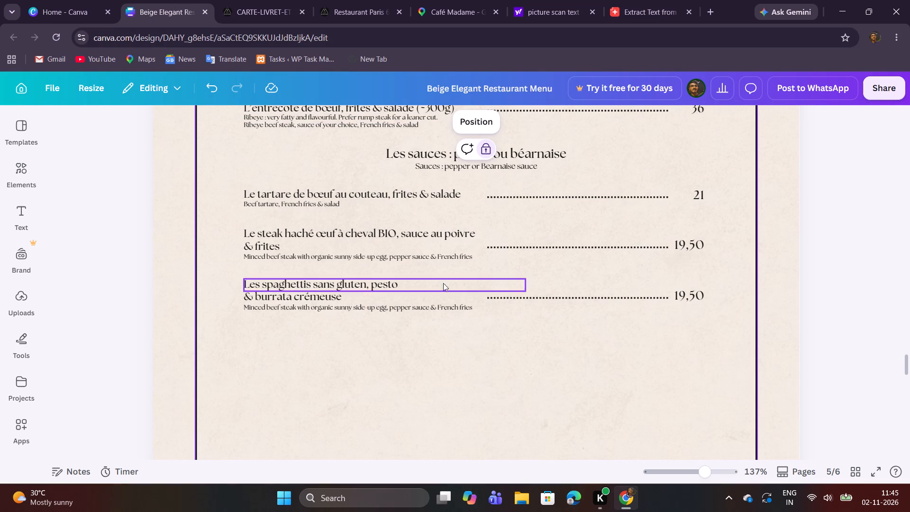
pyautogui.doubleClick(373, 311)
pyautogui.hotkey('ctrl', 'v')
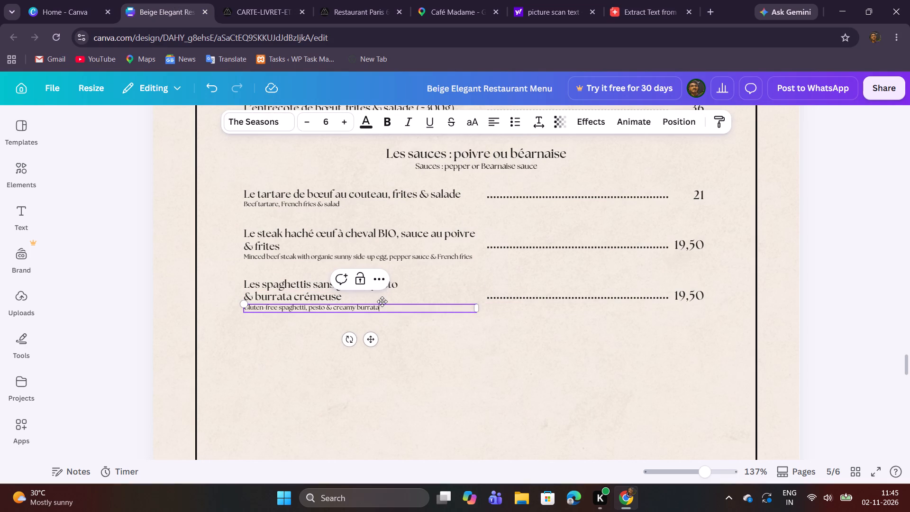
# Set the spaghetti row's price to 19,5.
pyautogui.click(695, 296)
pyautogui.click(696, 297)
pyautogui.click(696, 297)
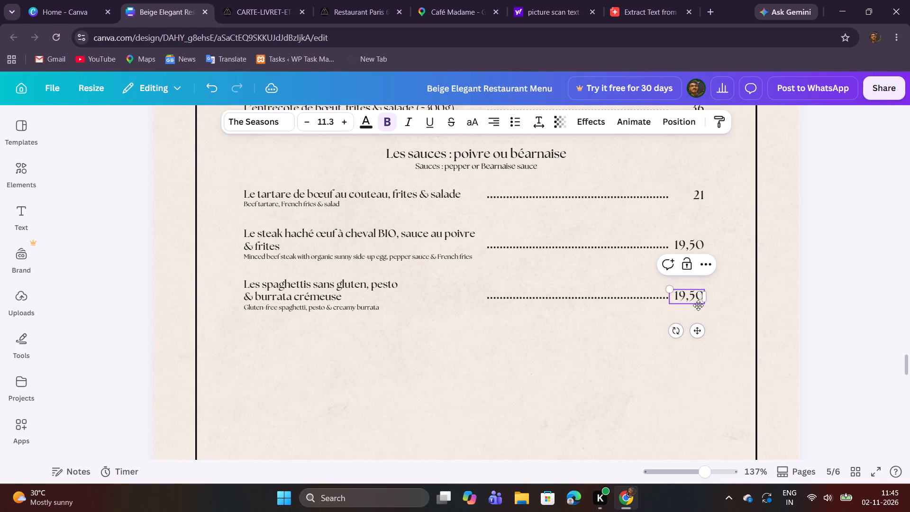
pyautogui.press('Right')
pyautogui.press('BackSpace')
pyautogui.click(519, 358)
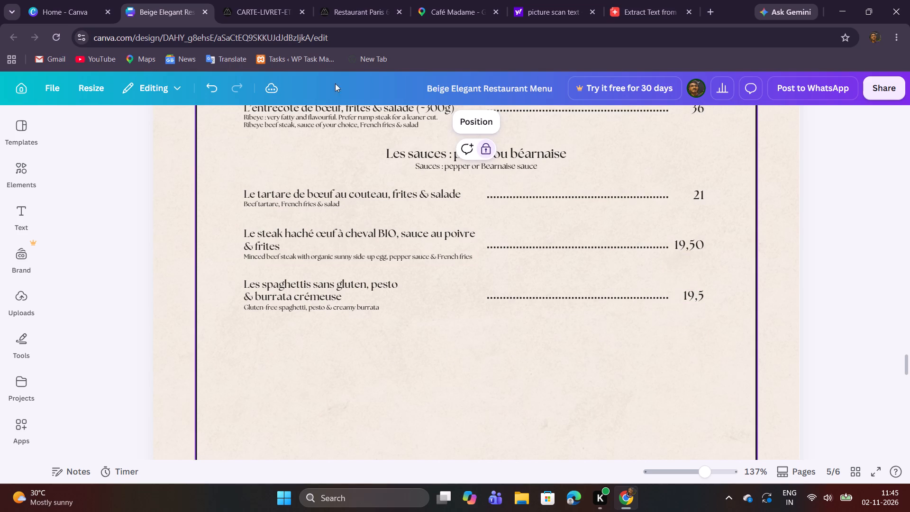
# Compare the remaining main courses in the PDF menu with the dishes already placed on the menu page.
pyautogui.click(261, 10)
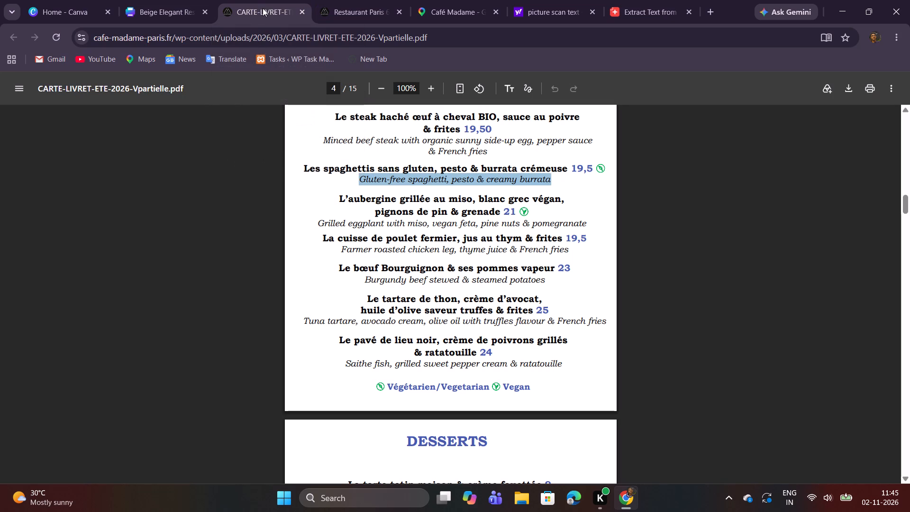
pyautogui.scroll(-1, 395, 247)
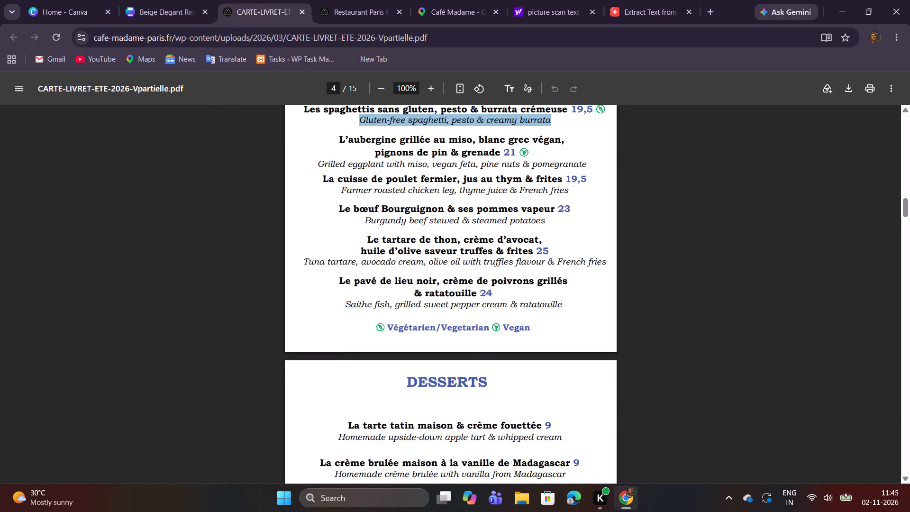
pyautogui.click(188, 0)
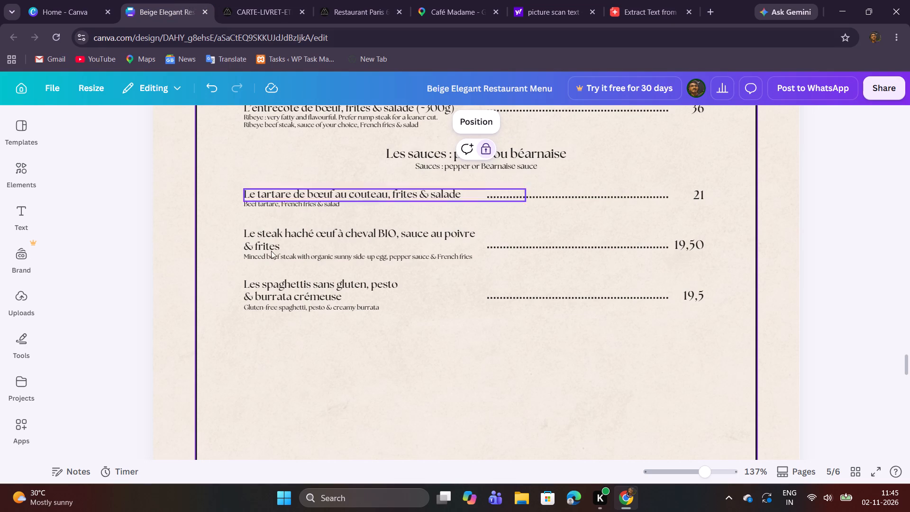
pyautogui.click(254, 4)
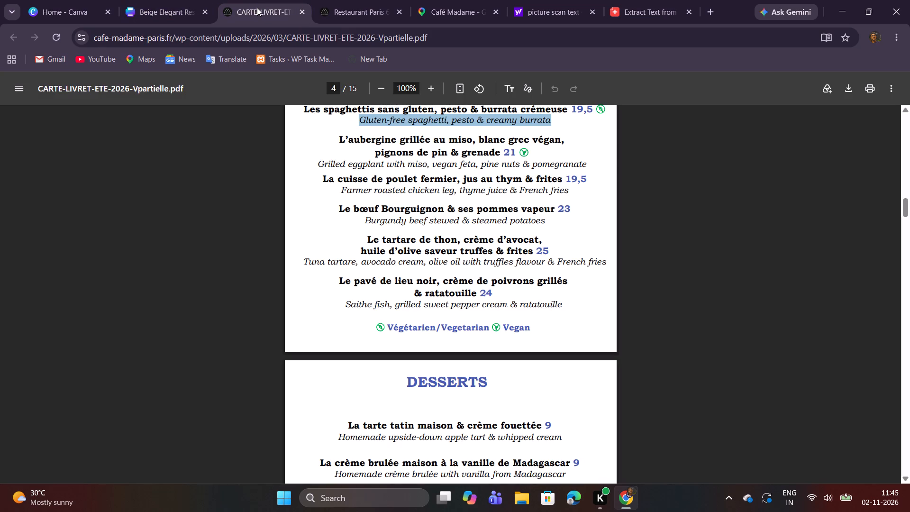
pyautogui.scroll(1, 353, 201)
pyautogui.click(173, 4)
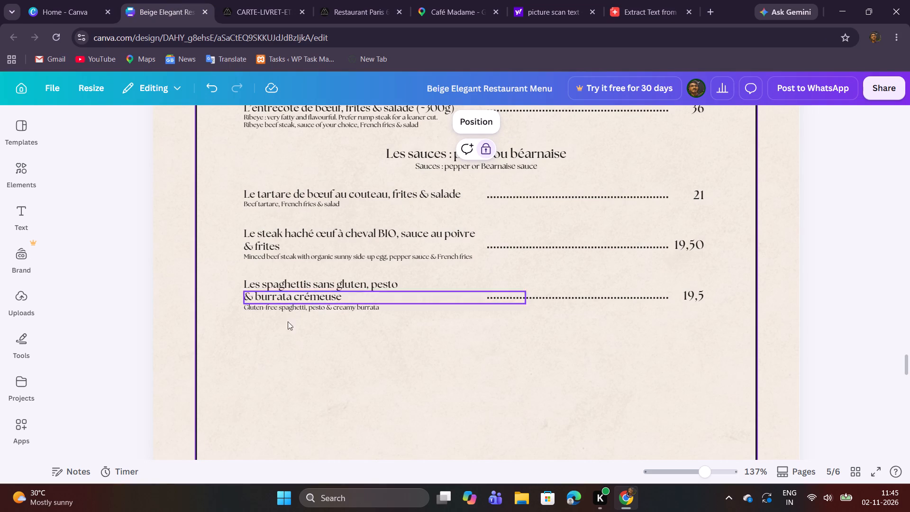
# Duplicate the whole spaghetti row, including name, description, dotted line and price, directly below the original.
pyautogui.moveTo(298, 340); pyautogui.dragTo(700, 285)
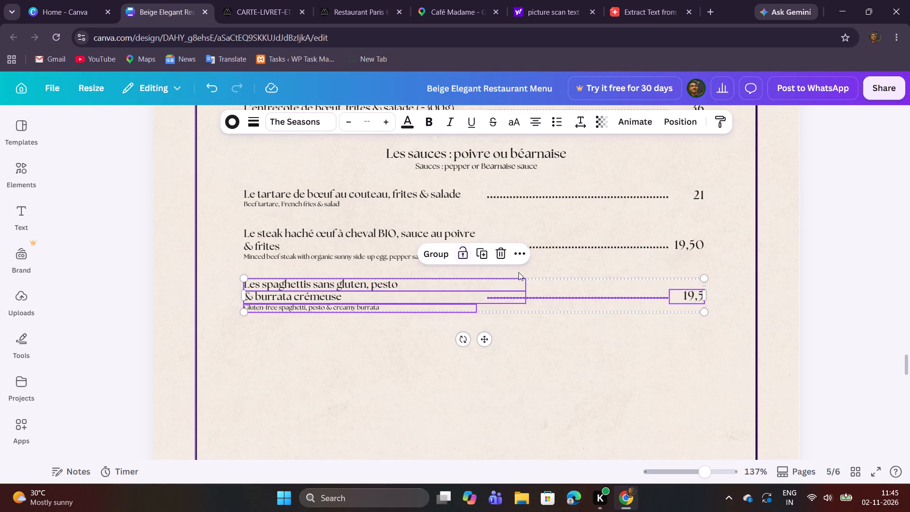
pyautogui.click(483, 251)
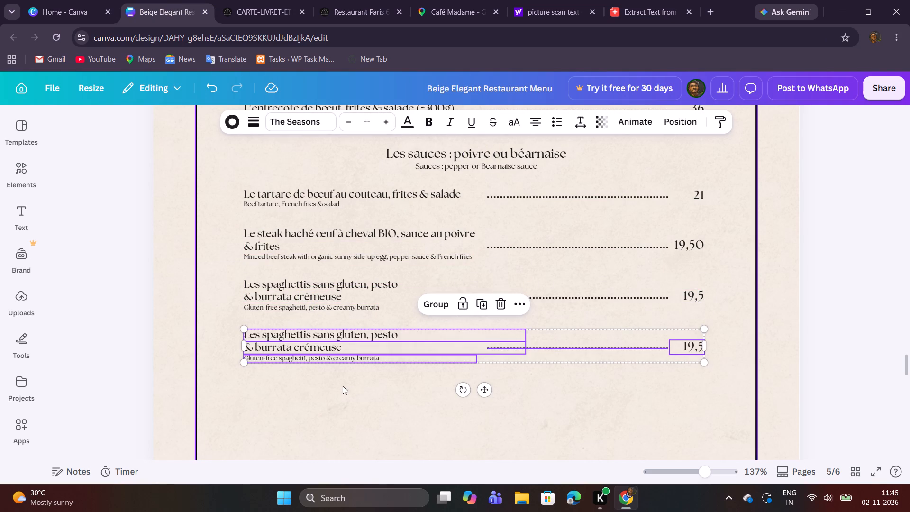
pyautogui.click(343, 386)
pyautogui.scroll(-2, 429, 350)
pyautogui.scroll(3, 429, 350)
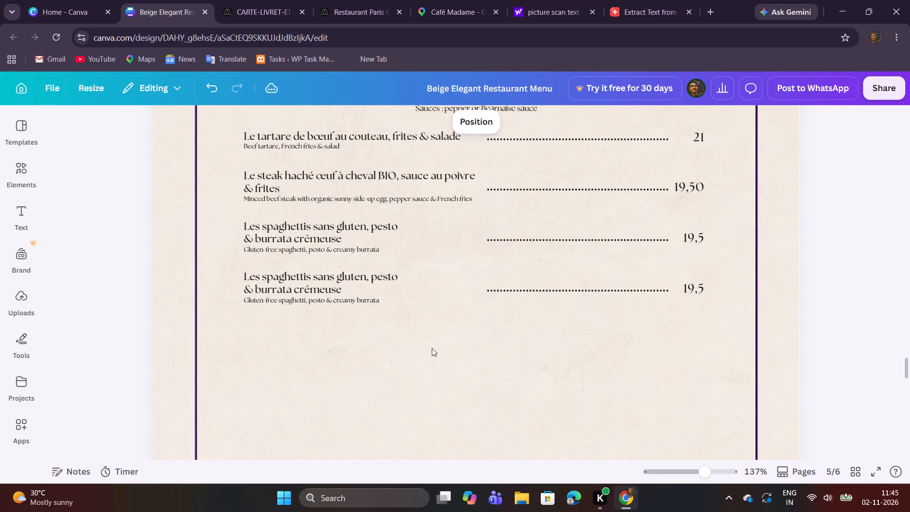
pyautogui.scroll(1, 432, 346)
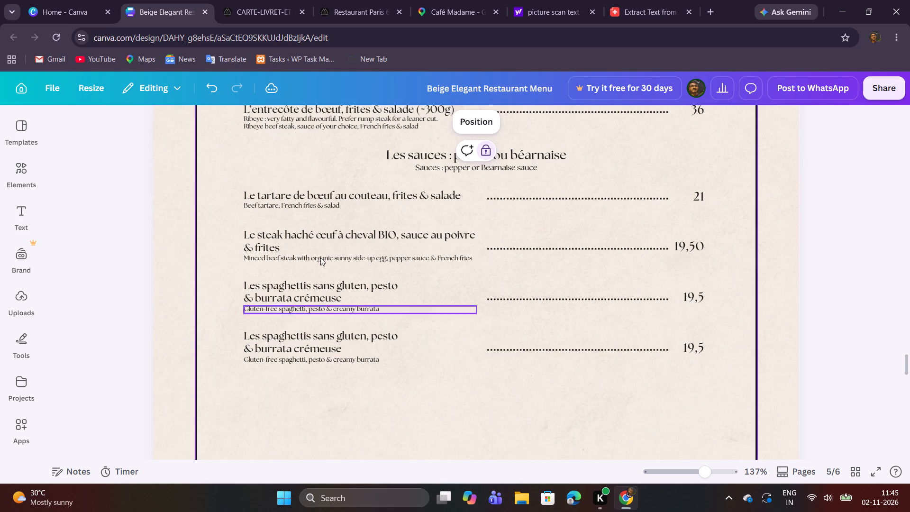
# Replace the duplicated row's first name line with "L'aubergine grillée au miso, blanc grec végan, pignons de pin & grenade" from the PDF menu.
pyautogui.click(240, 4)
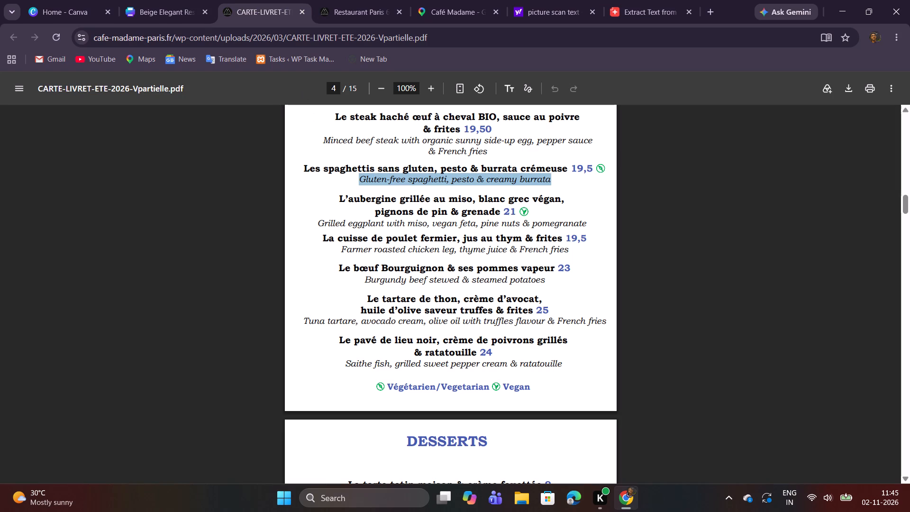
pyautogui.moveTo(340, 197); pyautogui.dragTo(531, 207)
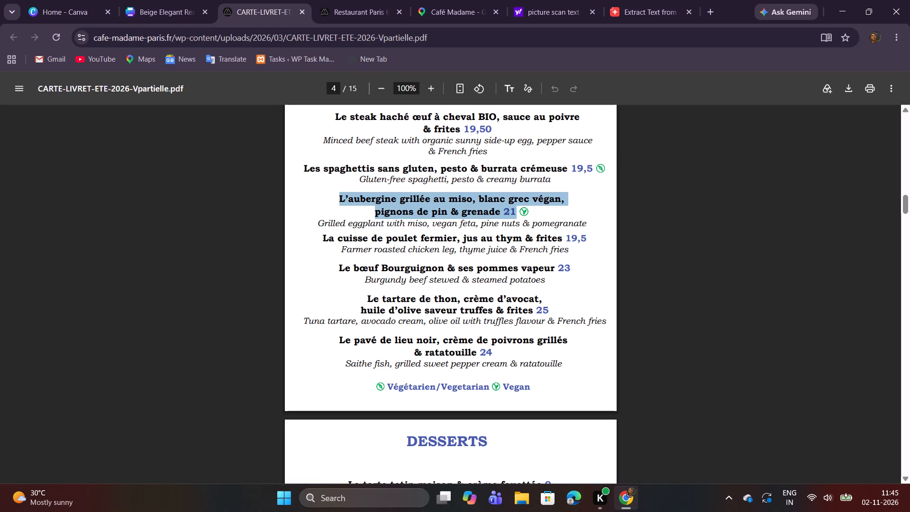
pyautogui.moveTo(531, 207); pyautogui.dragTo(505, 210)
pyautogui.hotkey('ctrl', 'c')
pyautogui.click(163, 4)
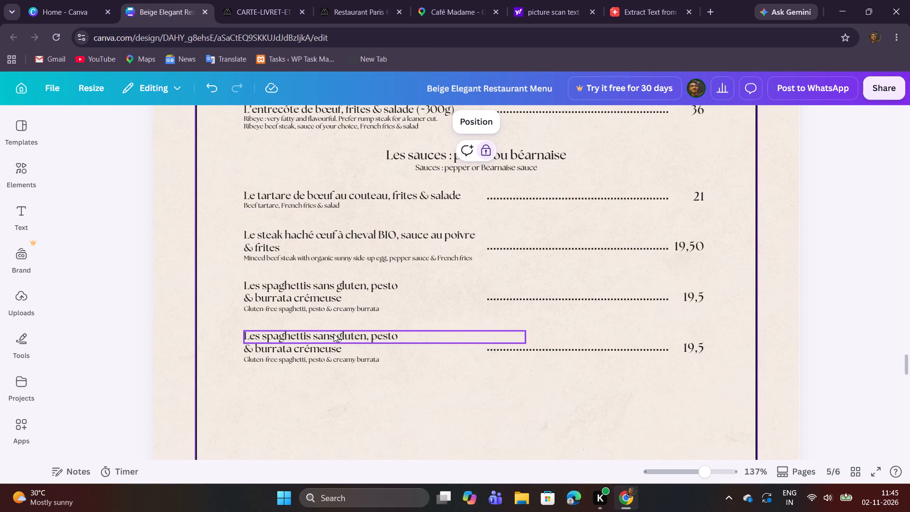
pyautogui.doubleClick(334, 334)
pyautogui.hotkey('ctrl', 'v')
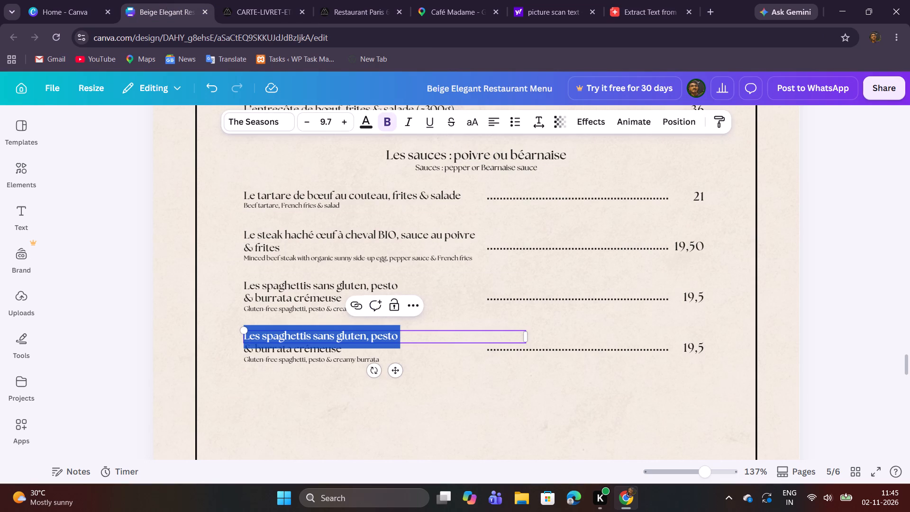
# Move "pignons de pin & grenade" from the aubergine row's first name line to its second line, replacing "& burrata crémeuse".
pyautogui.moveTo(341, 360); pyautogui.dragTo(234, 346)
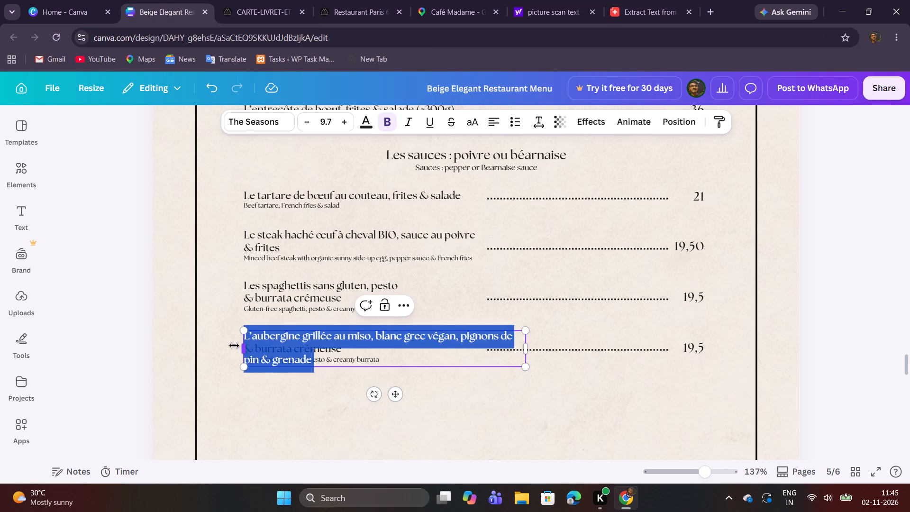
pyautogui.moveTo(234, 346); pyautogui.dragTo(456, 343)
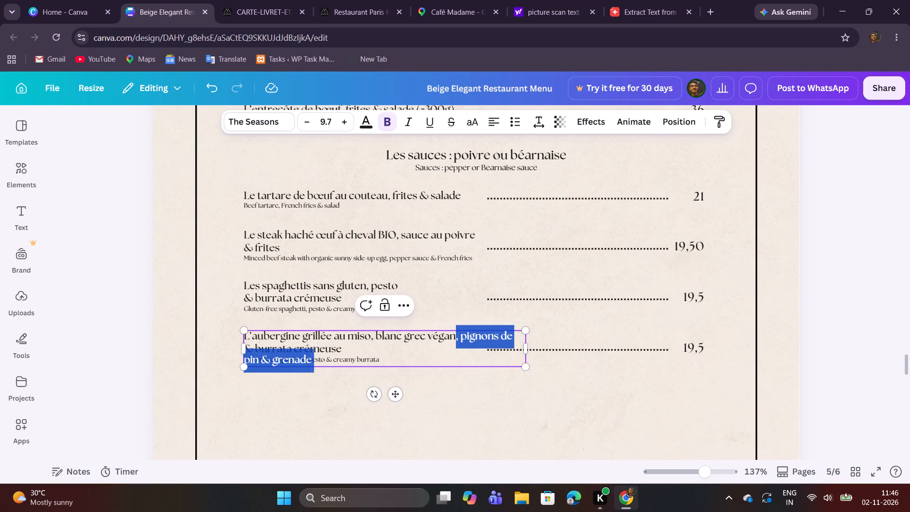
pyautogui.moveTo(456, 343); pyautogui.dragTo(461, 342)
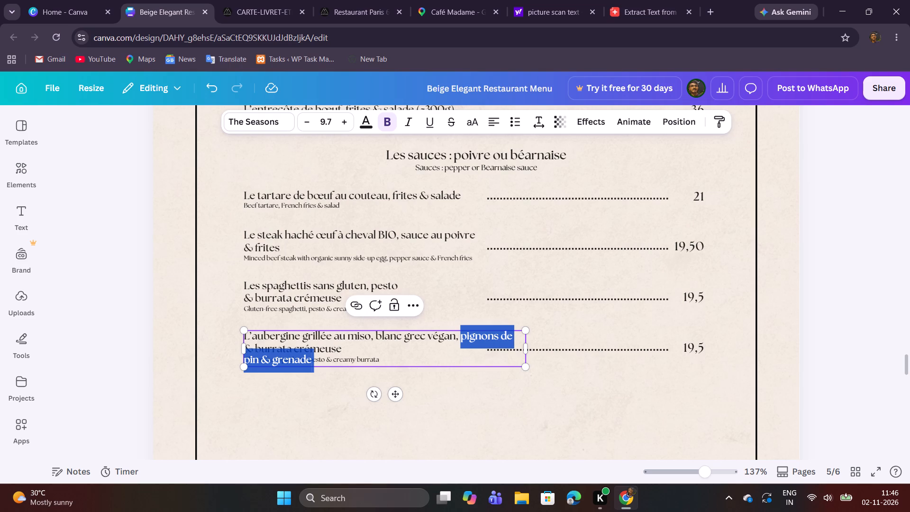
pyautogui.hotkey('ctrl', 'x')
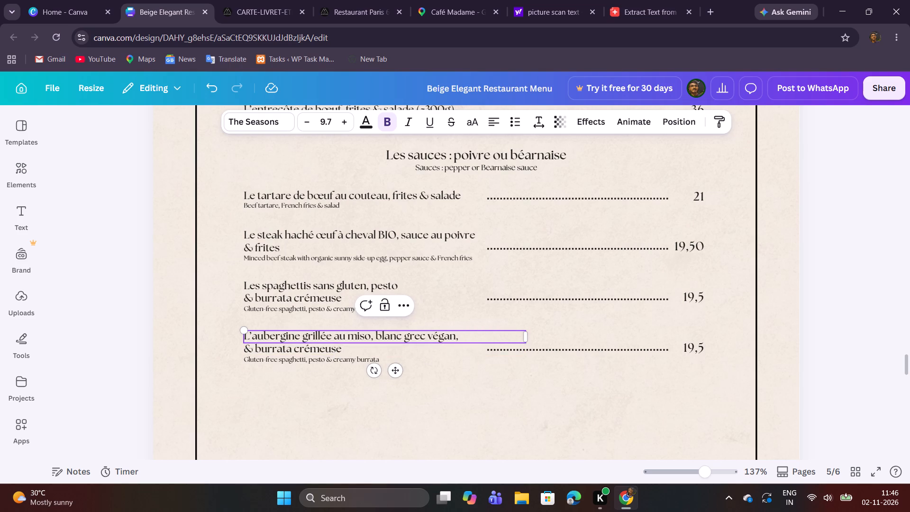
pyautogui.click(331, 370)
pyautogui.doubleClick(342, 347)
pyautogui.hotkey('ctrl', 'v')
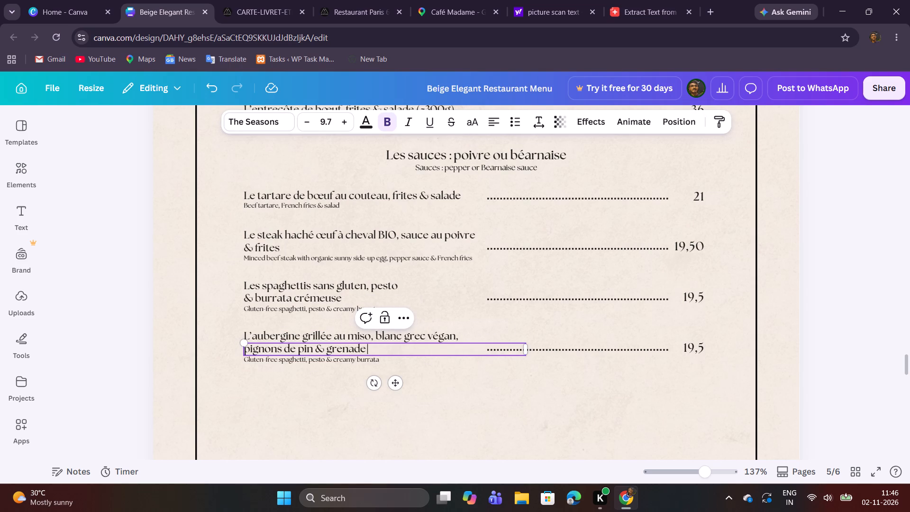
pyautogui.click(331, 423)
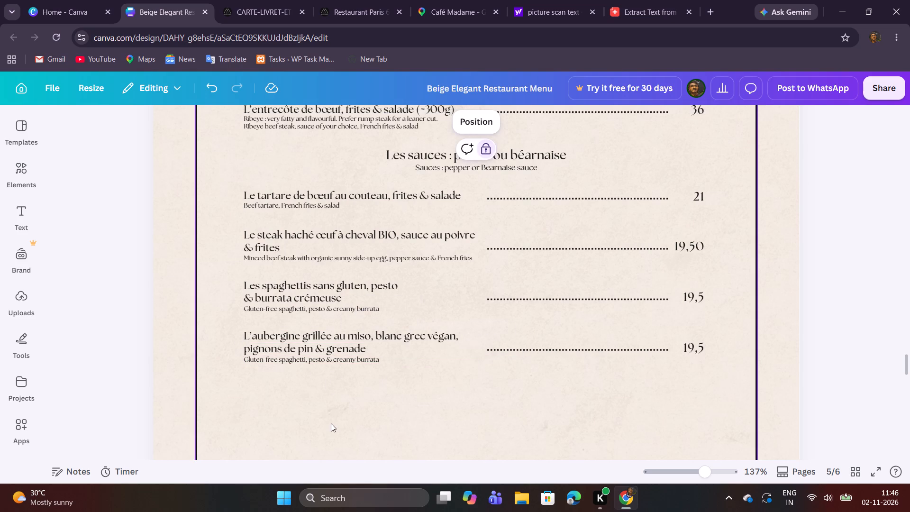
# Replace the aubergine row's description with "Grilled eggplant with miso, vegan feta, pine nuts & pomegranate" from the PDF menu.
pyautogui.click(228, 0)
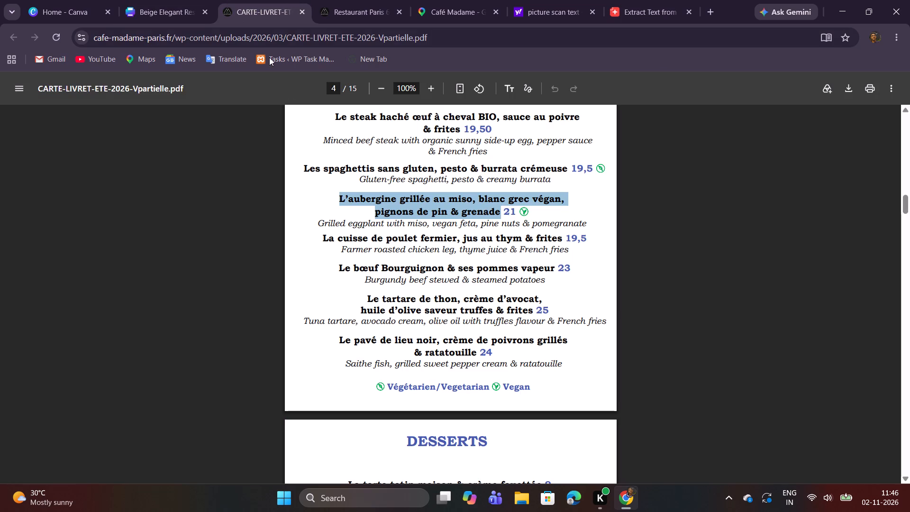
pyautogui.moveTo(318, 224); pyautogui.dragTo(349, 222)
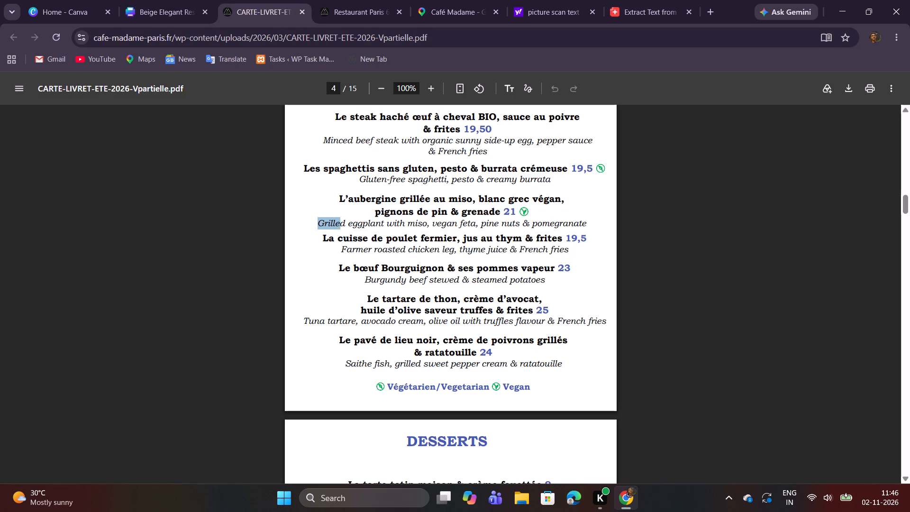
pyautogui.moveTo(349, 222); pyautogui.dragTo(599, 225)
pyautogui.hotkey('ctrl', 'c')
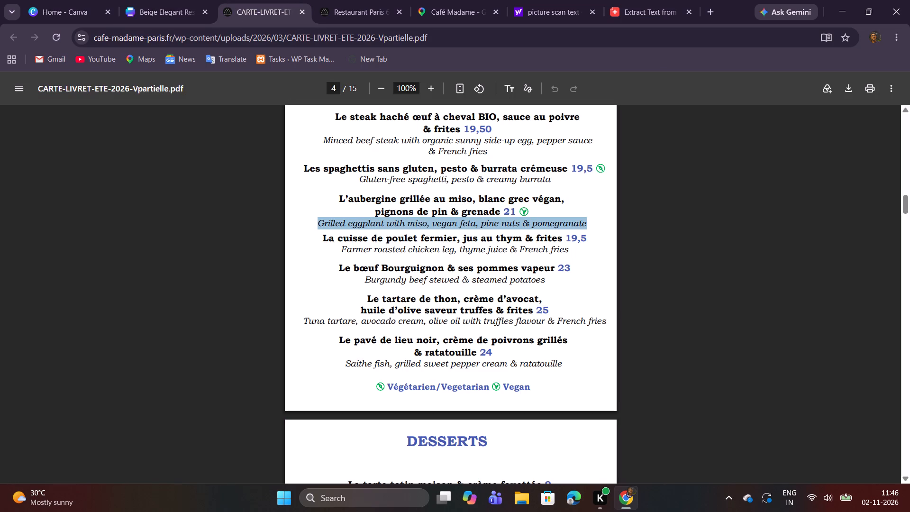
pyautogui.click(167, 1)
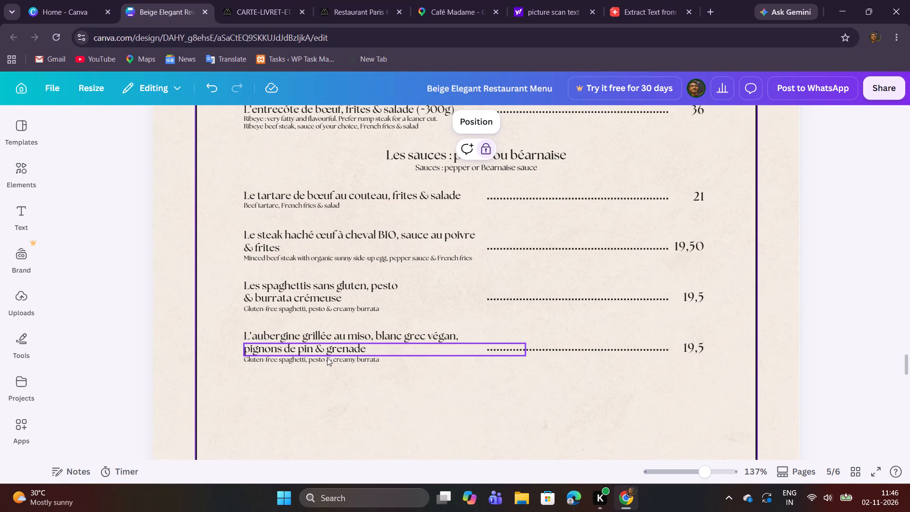
pyautogui.click(328, 360)
pyautogui.click(323, 375)
pyautogui.doubleClick(326, 365)
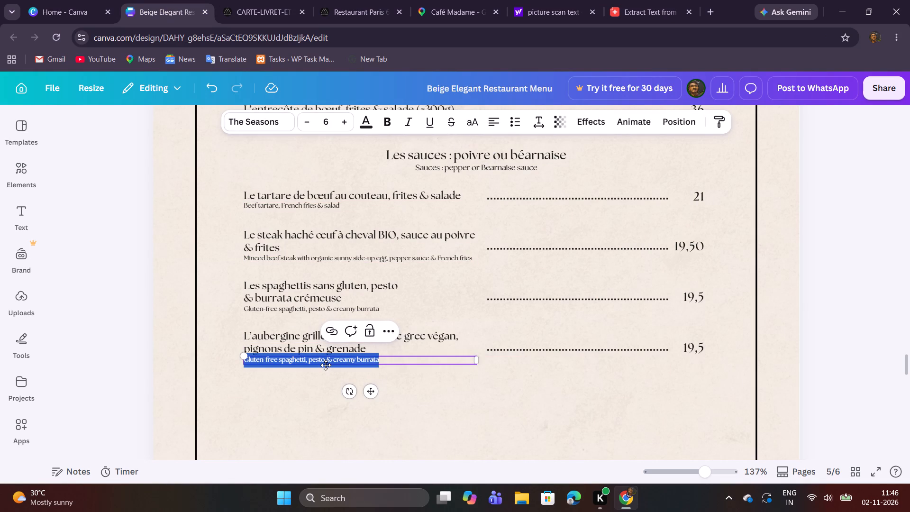
pyautogui.hotkey('ctrl', 'v')
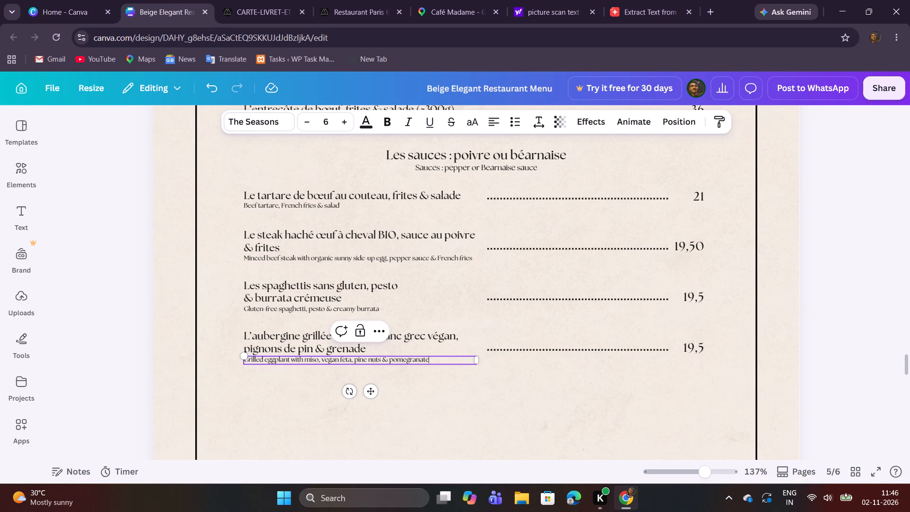
# Set the aubergine row's price to 21, as listed in the PDF menu.
pyautogui.click(263, 0)
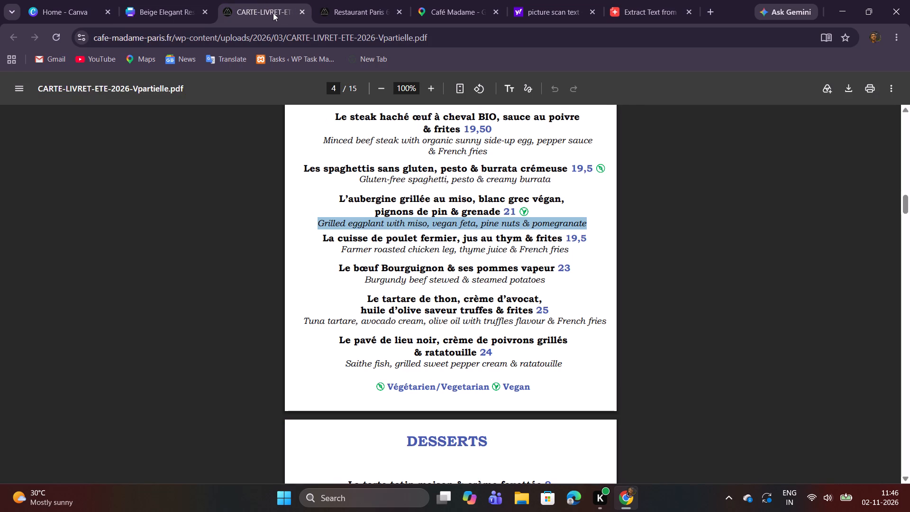
pyautogui.click(175, 0)
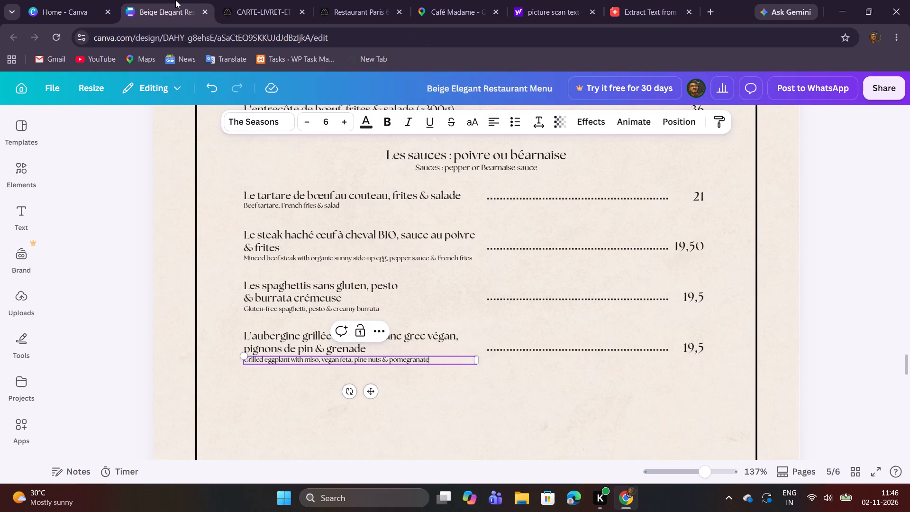
pyautogui.doubleClick(696, 347)
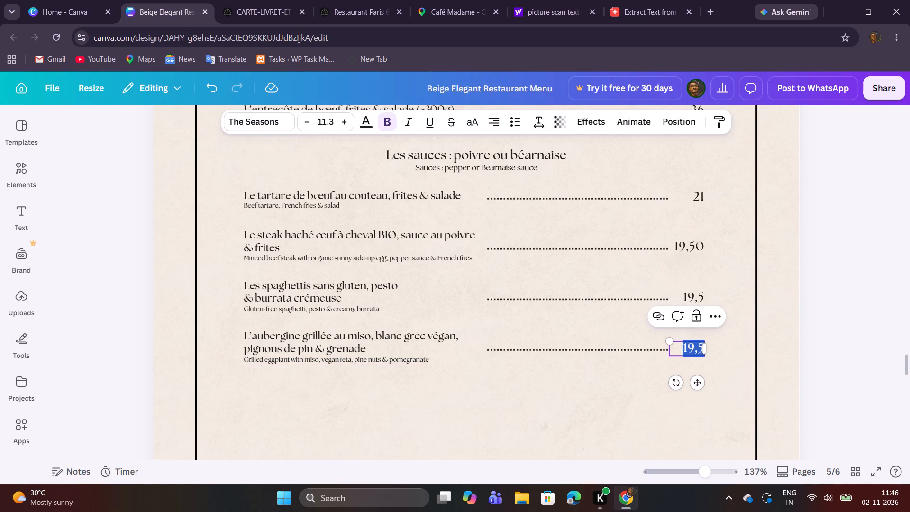
pyautogui.write('21')
pyautogui.click(542, 413)
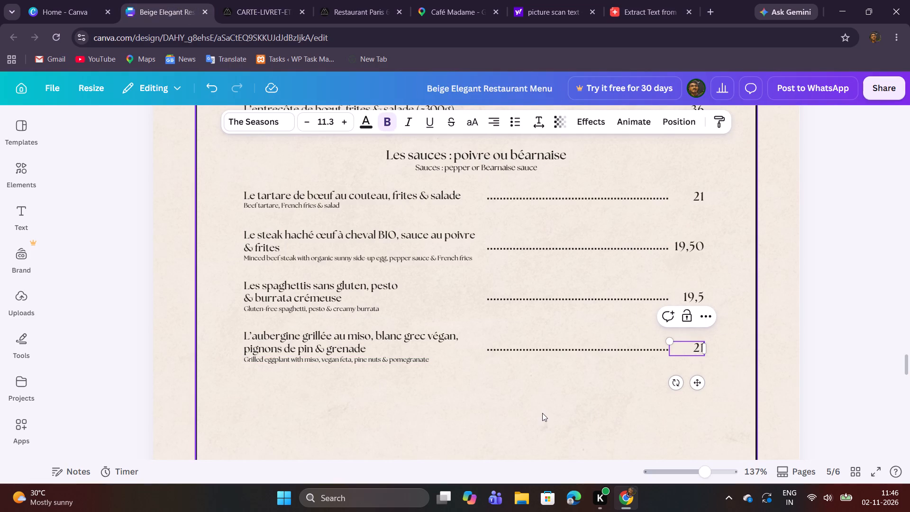
# Copy the dish name "La cuisse de poulet fermier, jus au thym & frites" from the PDF menu.
pyautogui.scroll(-1, 520, 385)
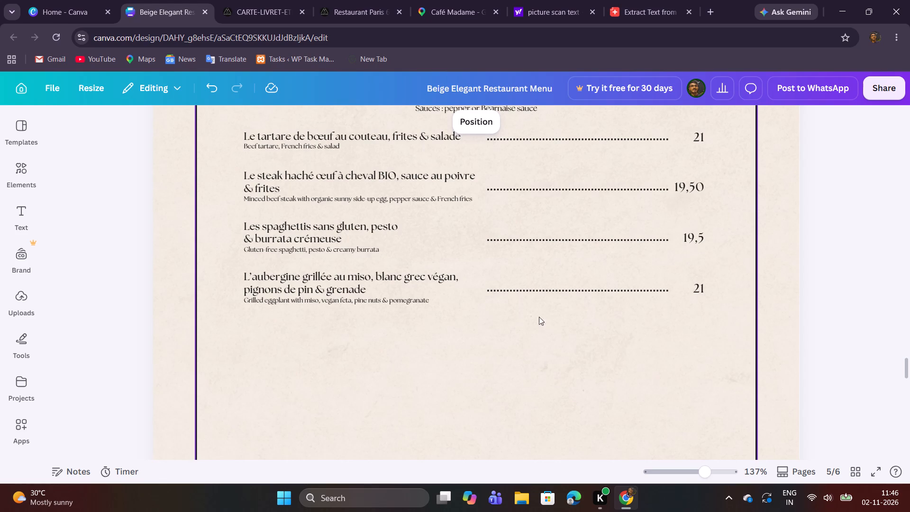
pyautogui.click(250, 0)
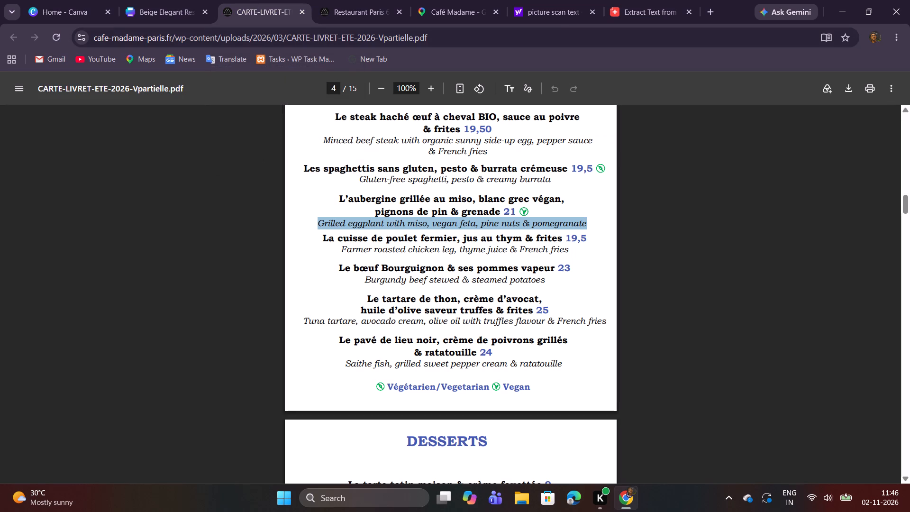
pyautogui.moveTo(323, 242); pyautogui.dragTo(561, 241)
pyautogui.hotkey('ctrl', 'c')
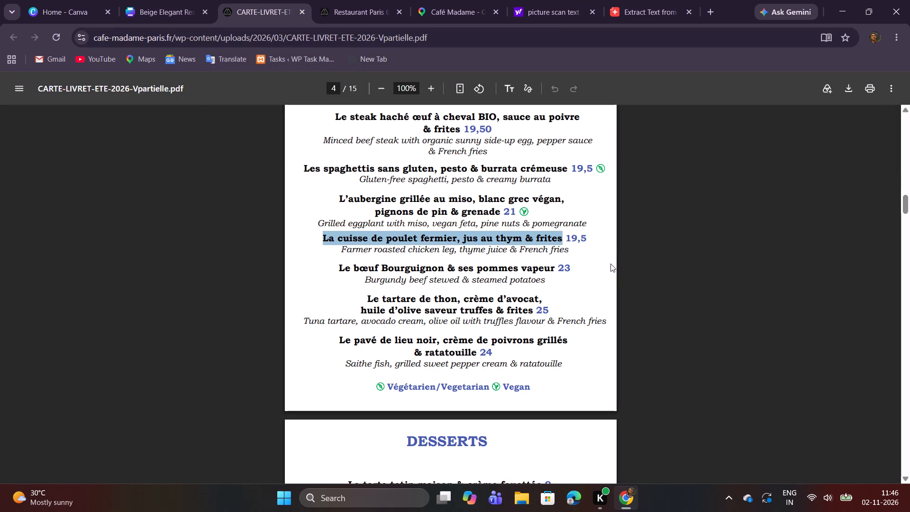
# Duplicate the single-line beef tartare row on the menu page and place the copy below the aubergine row, aligned with the others.
pyautogui.click(187, 0)
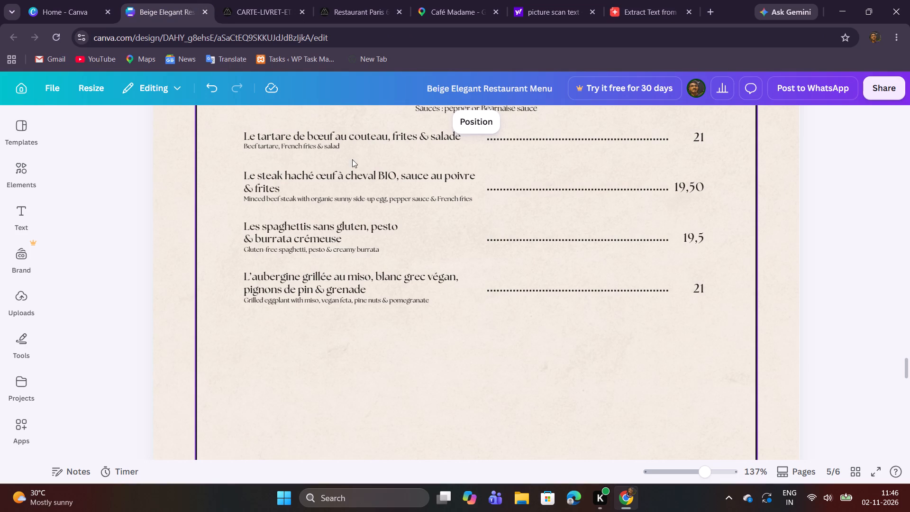
pyautogui.moveTo(215, 132); pyautogui.dragTo(440, 158)
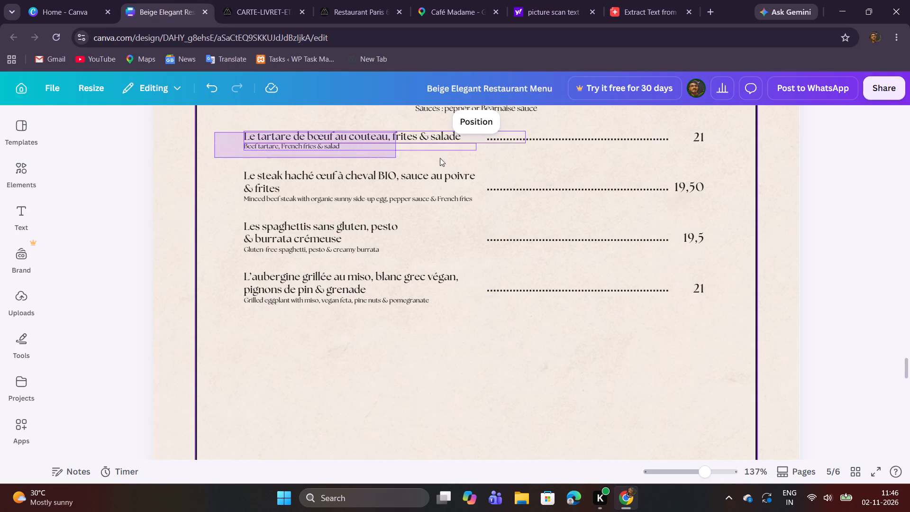
pyautogui.moveTo(440, 158); pyautogui.dragTo(695, 146)
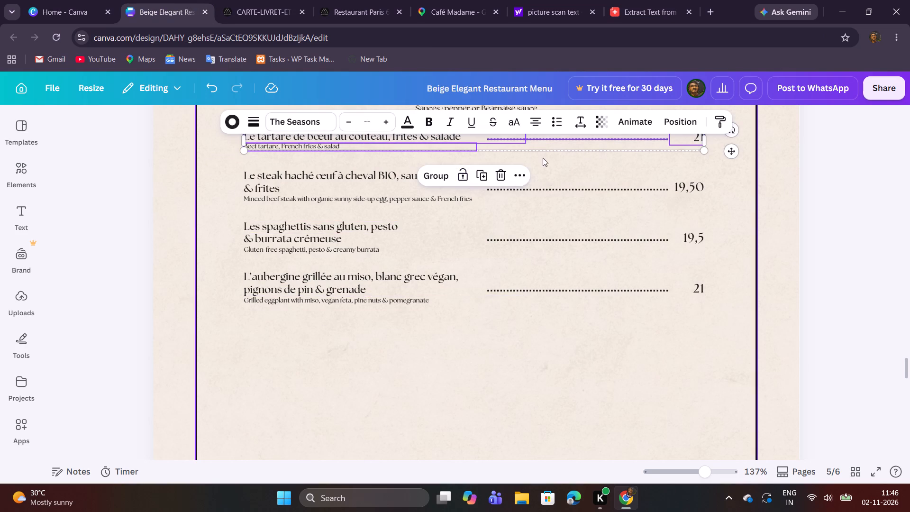
pyautogui.click(485, 173)
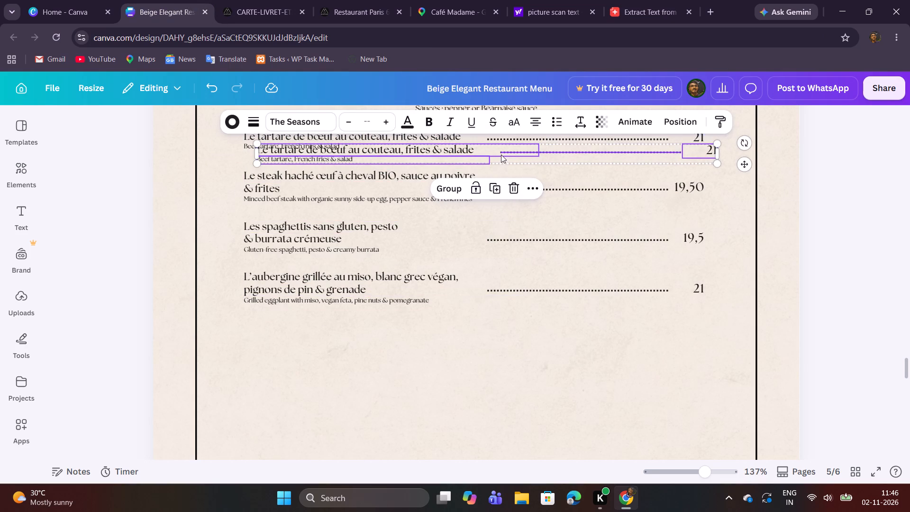
pyautogui.click(501, 154)
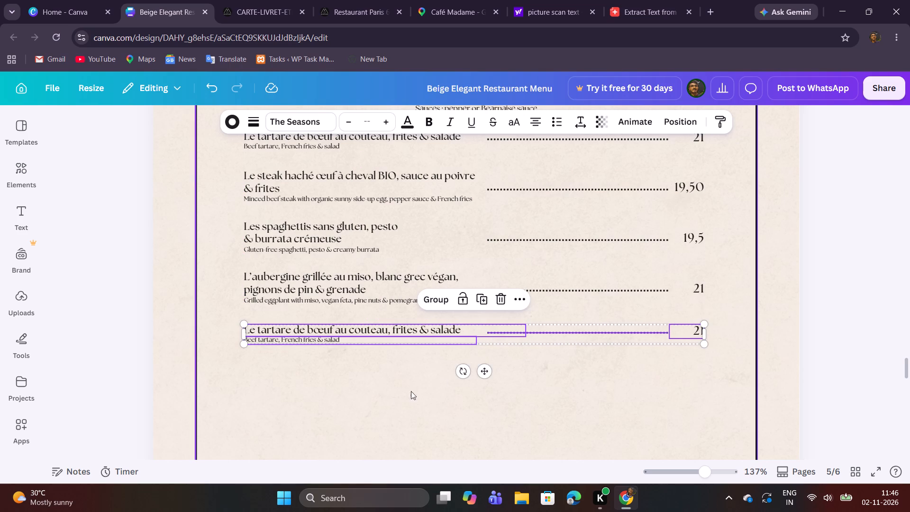
pyautogui.click(394, 396)
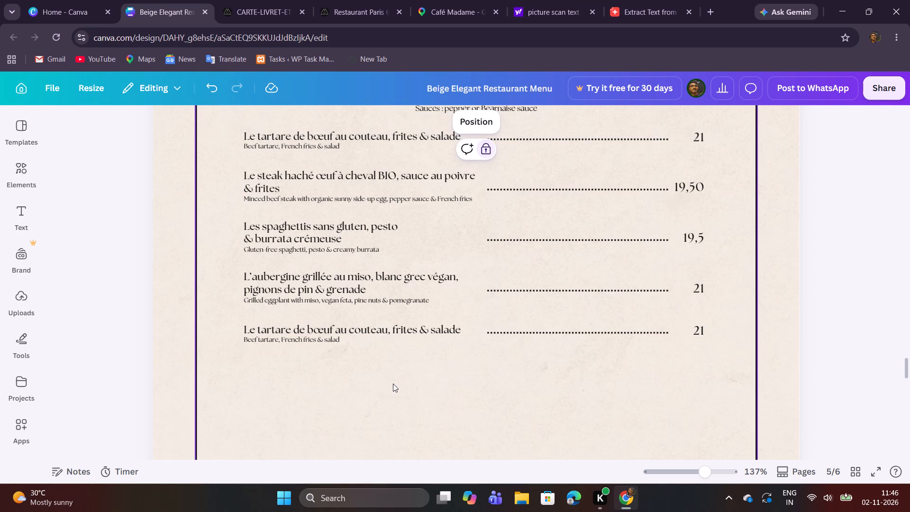
# Replace the dish name in the new bottom row with the copied "La cuisse de poulet fermier, jus au thym & frites".
pyautogui.doubleClick(363, 332)
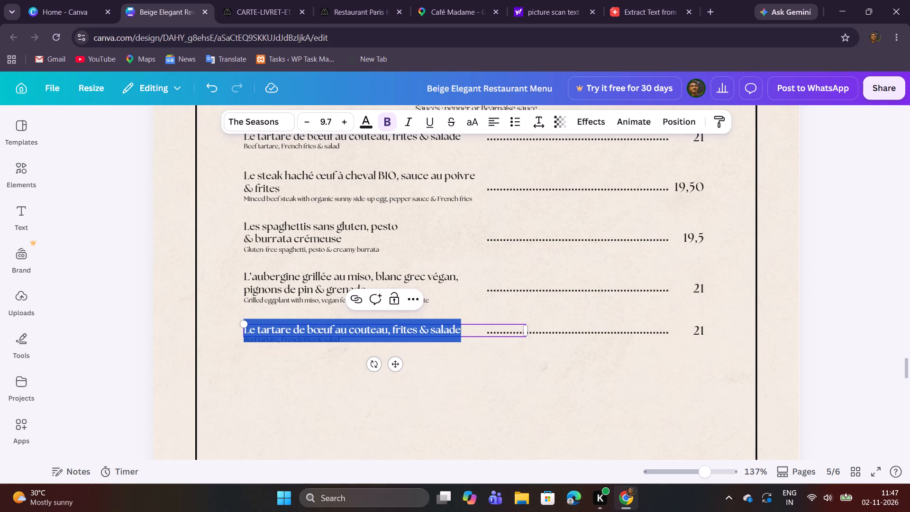
pyautogui.hotkey('ctrl', 'v')
# Replace the chicken row's description with "Farmer roasted chicken leg, thyme juice & French fries" from the PDF menu.
pyautogui.click(275, 0)
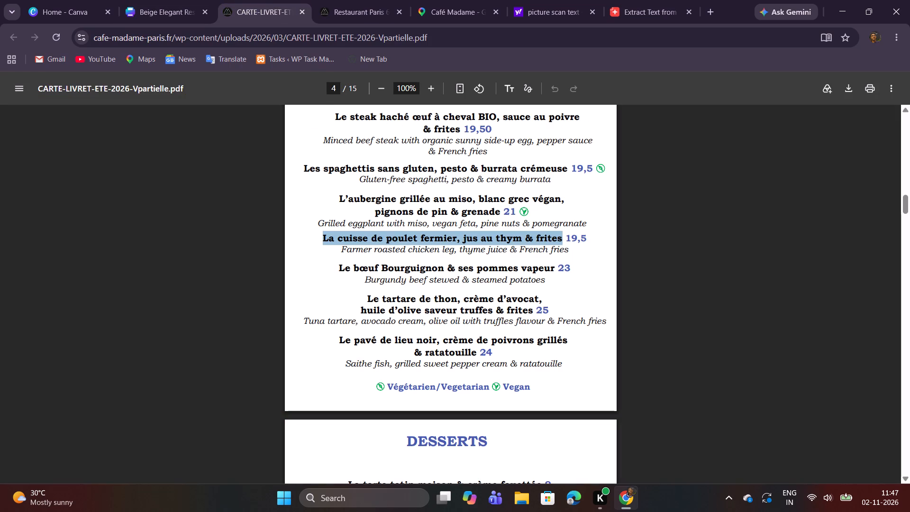
pyautogui.moveTo(342, 253); pyautogui.dragTo(464, 254)
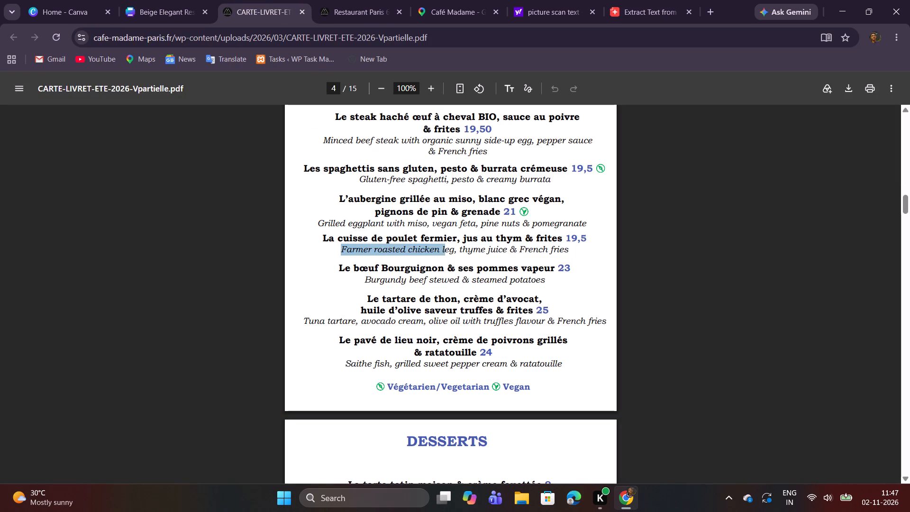
pyautogui.moveTo(464, 254); pyautogui.dragTo(573, 253)
pyautogui.hotkey('ctrl', 'c')
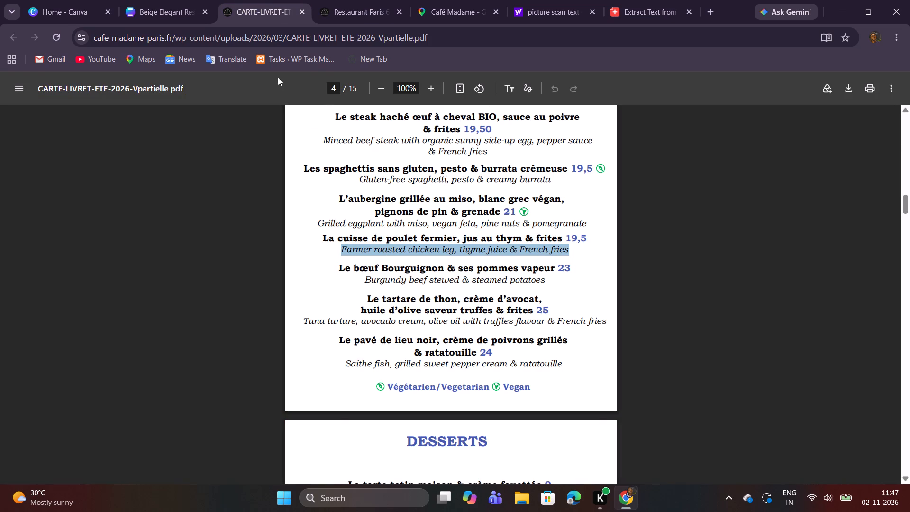
pyautogui.click(172, 0)
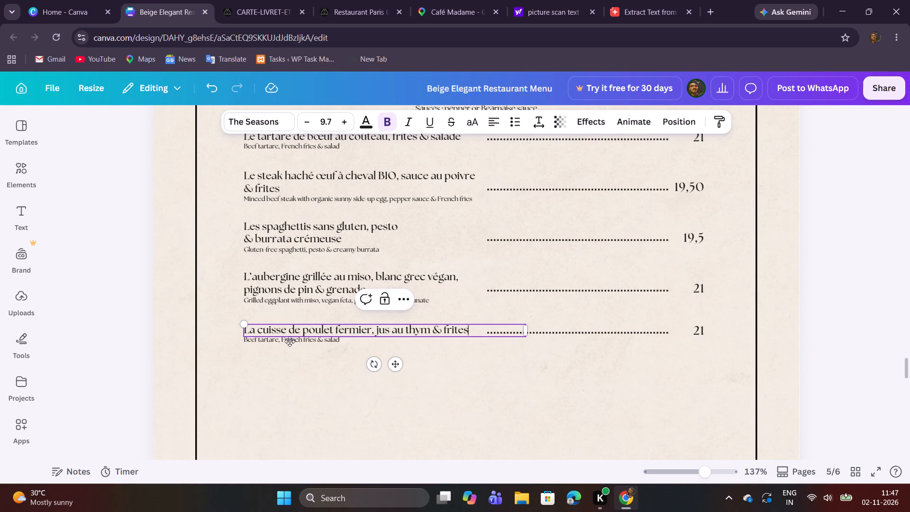
pyautogui.click(290, 360)
pyautogui.doubleClick(299, 343)
pyautogui.hotkey('ctrl', 'v')
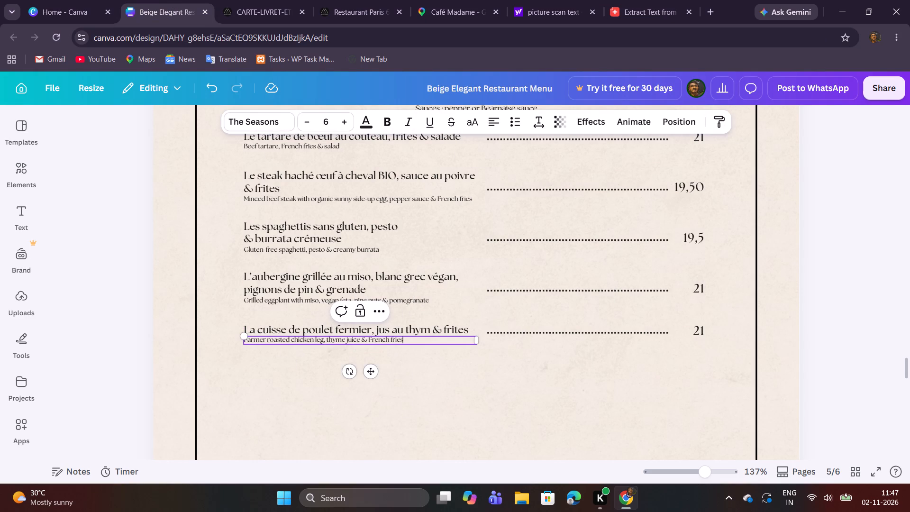
pyautogui.click(296, 386)
# Set the chicken row's price to 19,5, as listed in the PDF menu.
pyautogui.click(246, 18)
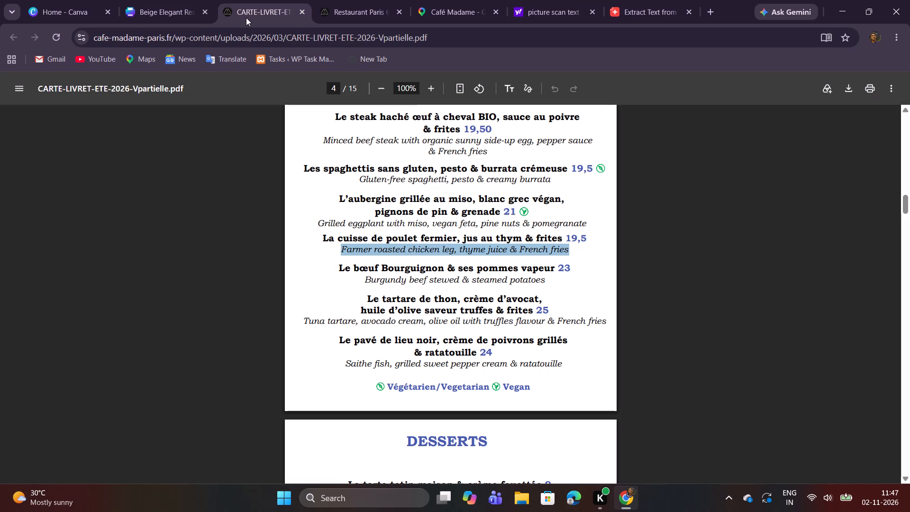
pyautogui.click(153, 0)
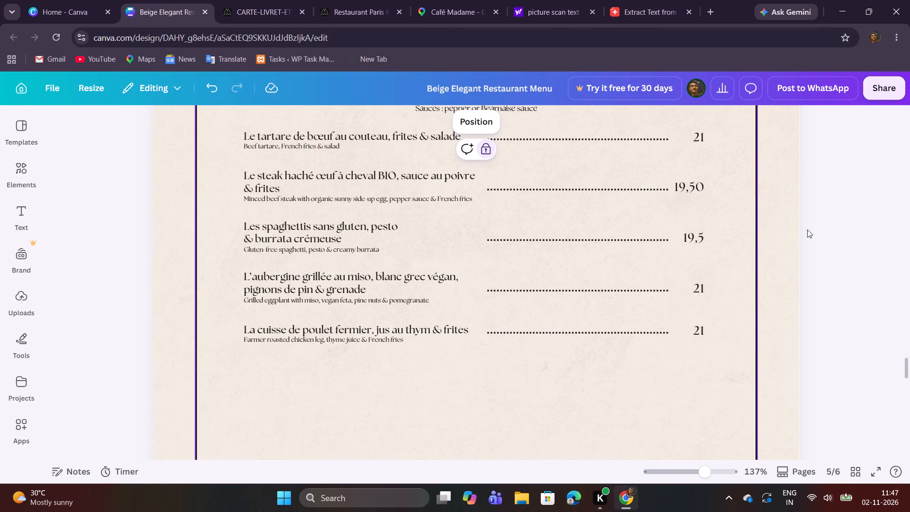
pyautogui.doubleClick(700, 333)
pyautogui.write('19,5')
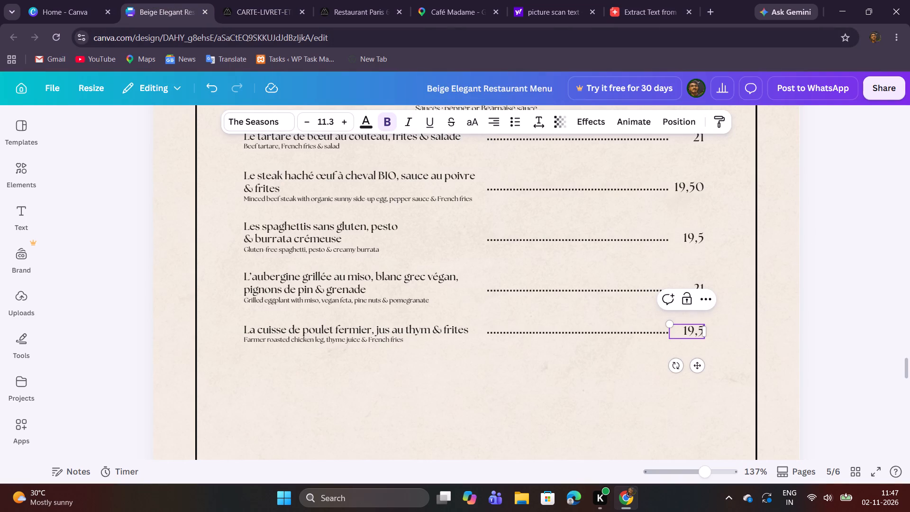
pyautogui.click(553, 415)
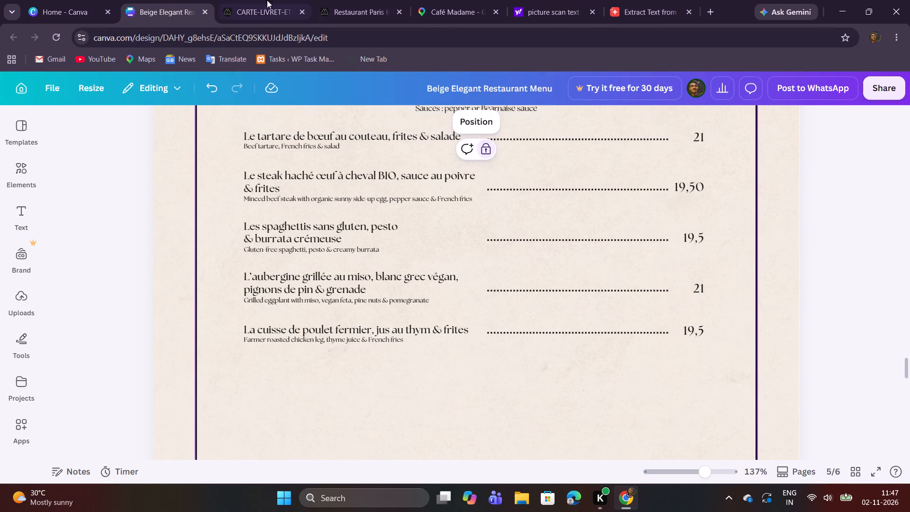
# Copy the dish name "Le bœuf Bourguignon & ses pommes vapeur" from the PDF menu.
pyautogui.click(253, 0)
pyautogui.scroll(-1, 499, 279)
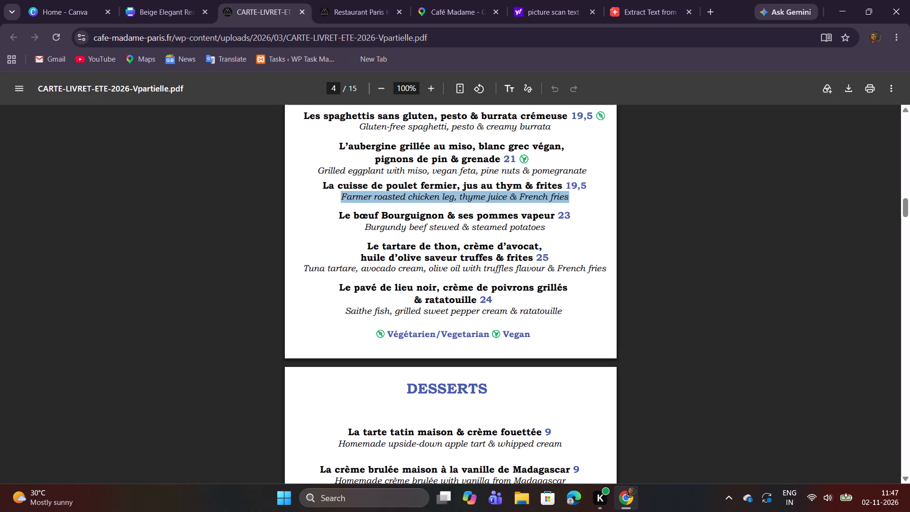
pyautogui.moveTo(340, 209); pyautogui.dragTo(553, 213)
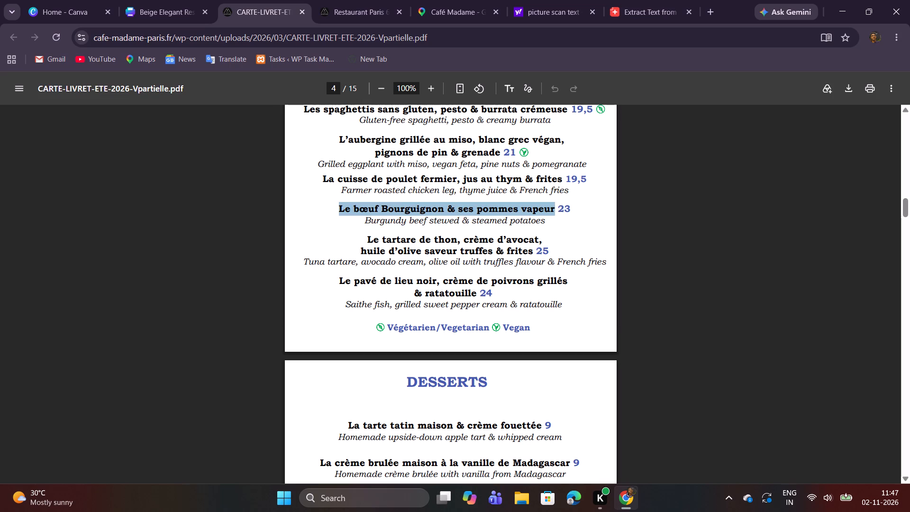
pyautogui.moveTo(553, 213); pyautogui.dragTo(553, 213)
pyautogui.hotkey('ctrl', 'c')
pyautogui.hotkey('ctrl', 'c')
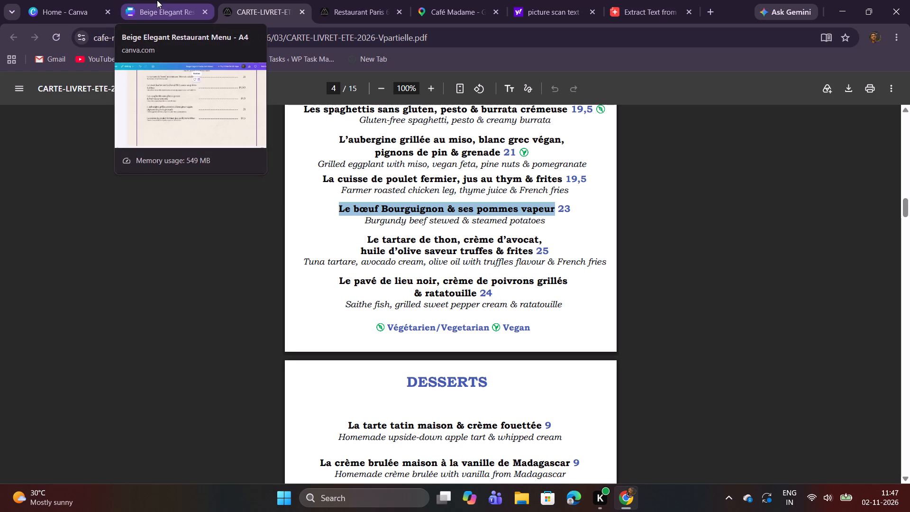
# Duplicate the chicken row on the menu page and place the copy directly below it, aligned and evenly spaced with the others.
pyautogui.click(157, 0)
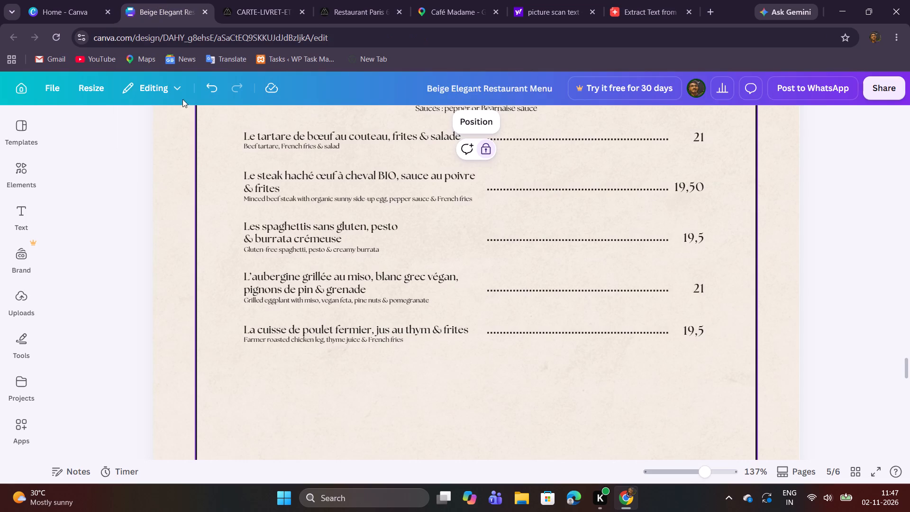
pyautogui.moveTo(268, 375); pyautogui.dragTo(686, 326)
pyautogui.click(479, 299)
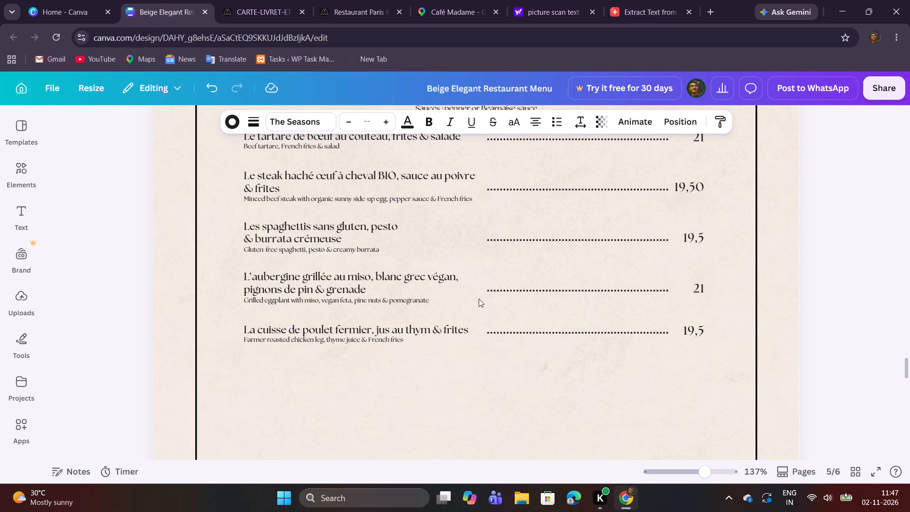
pyautogui.scroll(-5, 479, 304)
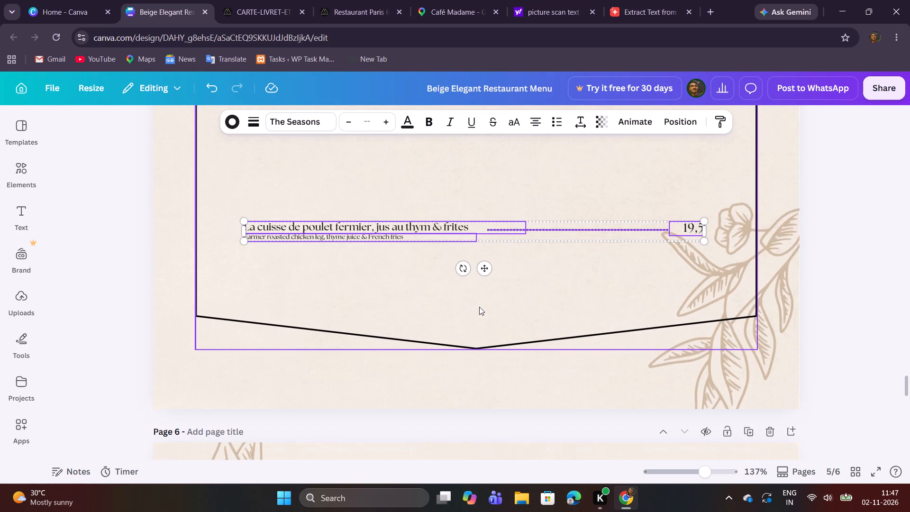
pyautogui.click(699, 474)
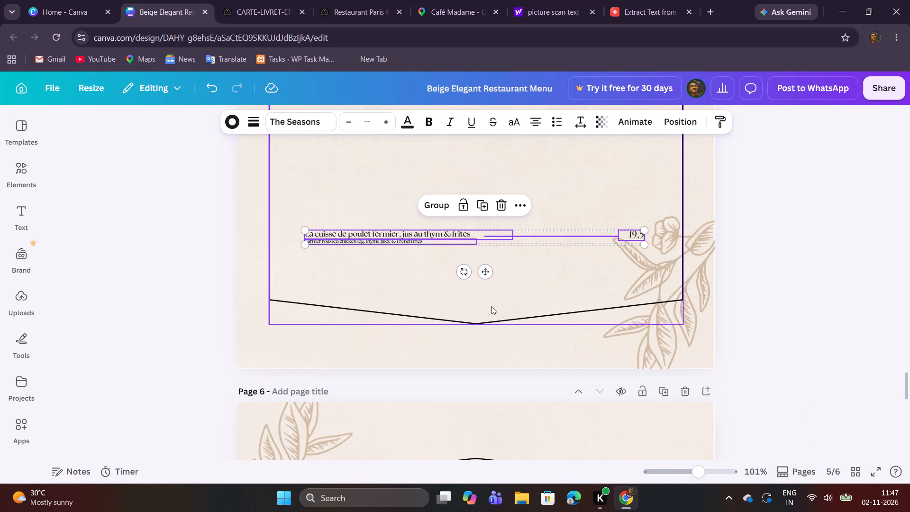
pyautogui.scroll(1, 491, 306)
pyautogui.moveTo(458, 301); pyautogui.dragTo(453, 214)
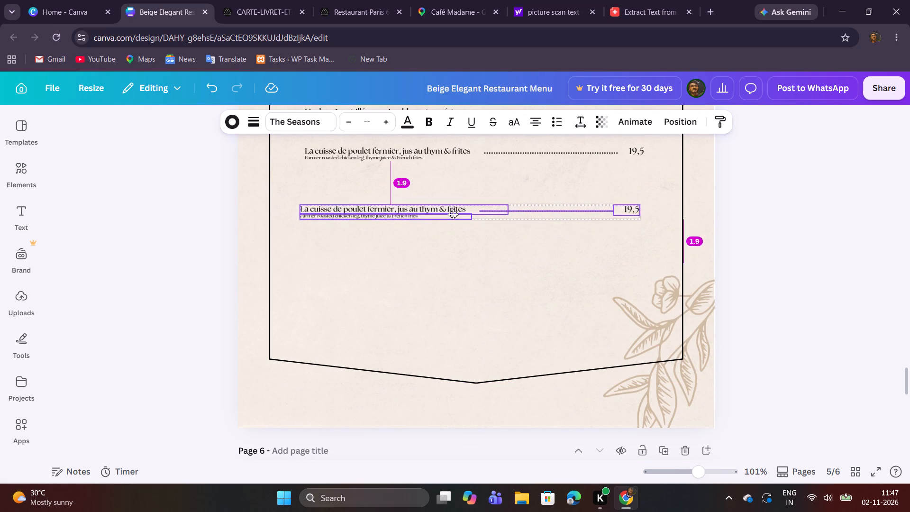
pyautogui.moveTo(453, 214); pyautogui.dragTo(457, 189)
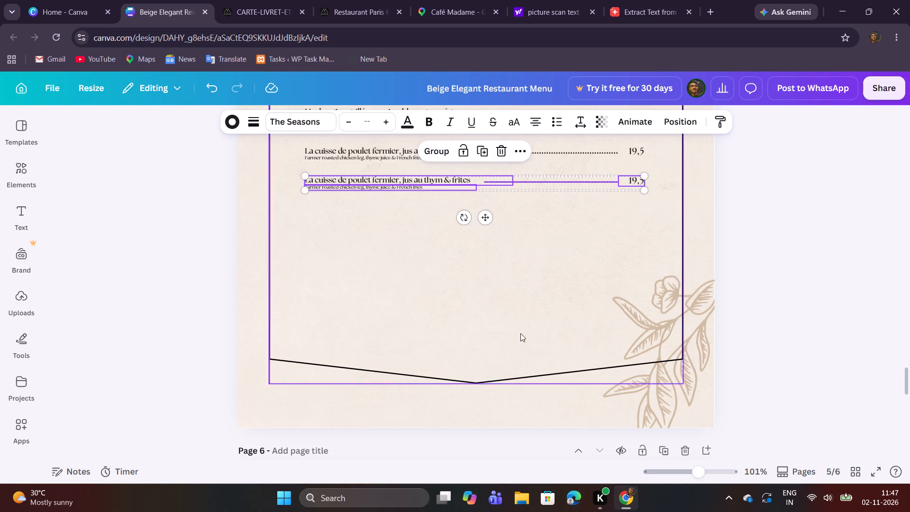
pyautogui.click(710, 473)
pyautogui.scroll(4, 542, 368)
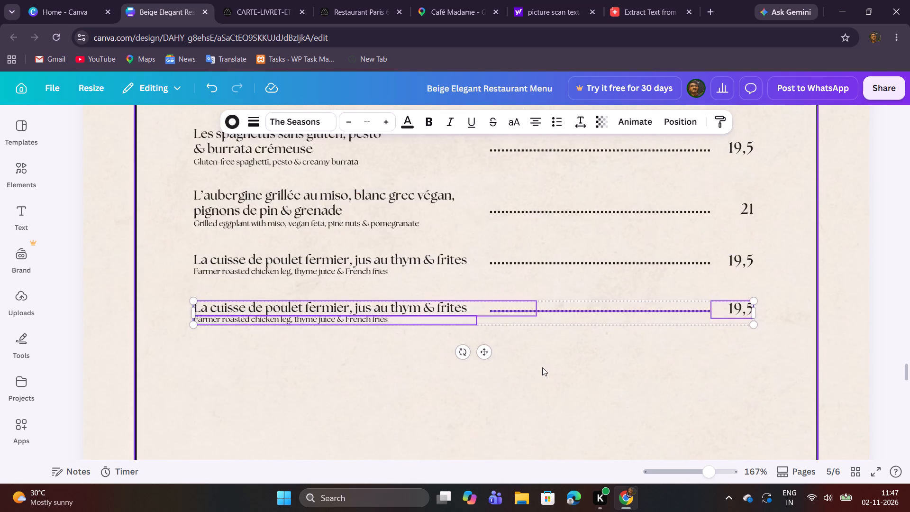
pyautogui.click(547, 424)
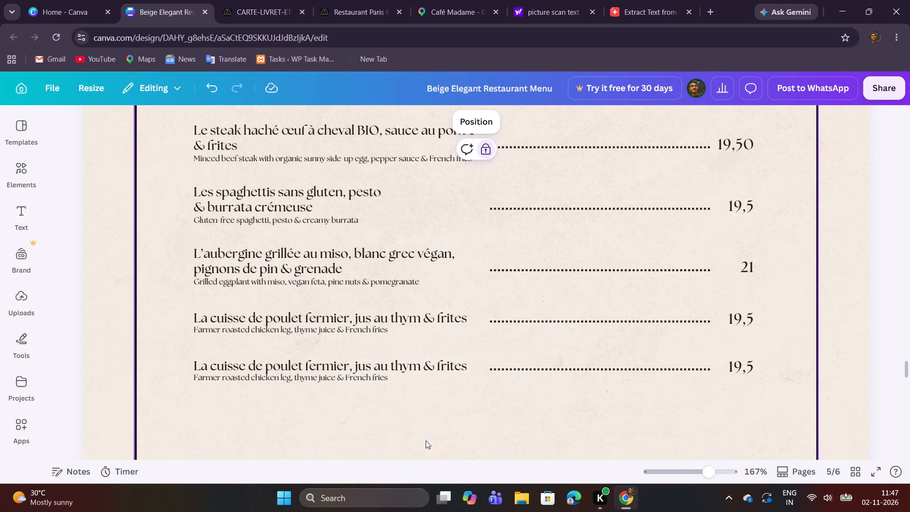
pyautogui.moveTo(417, 439); pyautogui.dragTo(760, 359)
pyautogui.click(586, 371)
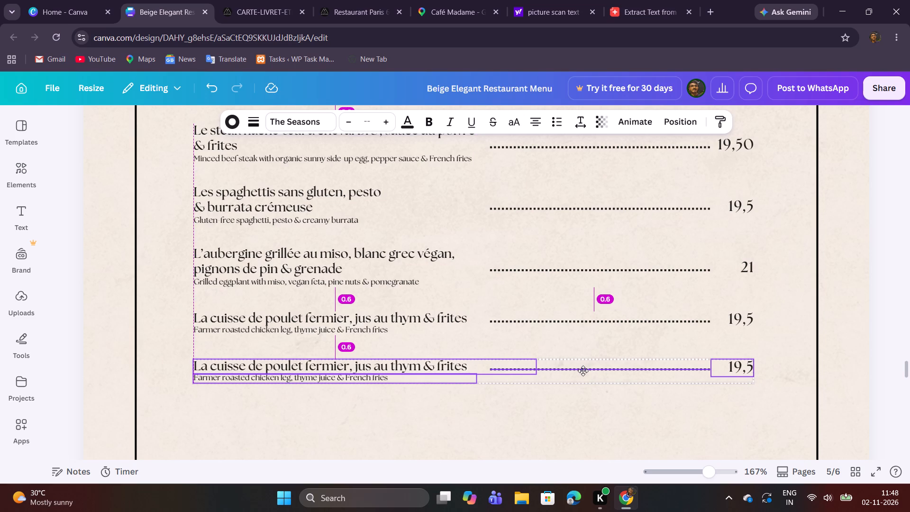
# Replace the dish name in the duplicated chicken row with the copied "Le bœuf Bourguignon & ses pommes vapeur".
pyautogui.doubleClick(366, 362)
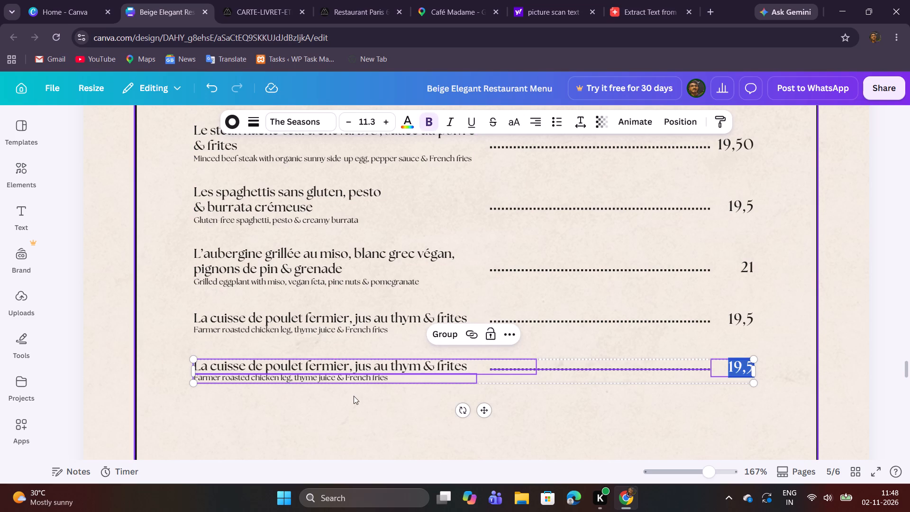
pyautogui.click(354, 396)
pyautogui.doubleClick(364, 369)
pyautogui.hotkey('ctrl', 'v')
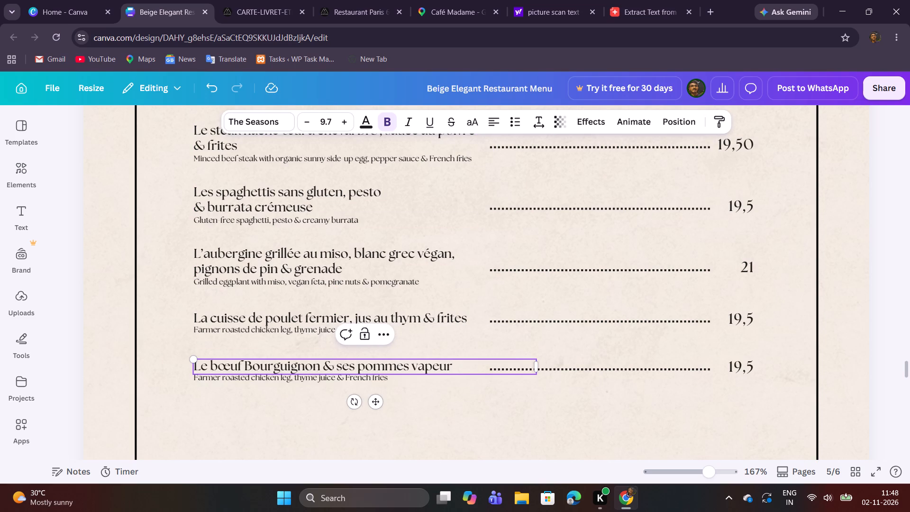
# Replace the bœuf Bourguignon row's description with "Burgundy beef stewed & steamed potatoes" from the PDF menu.
pyautogui.click(274, 0)
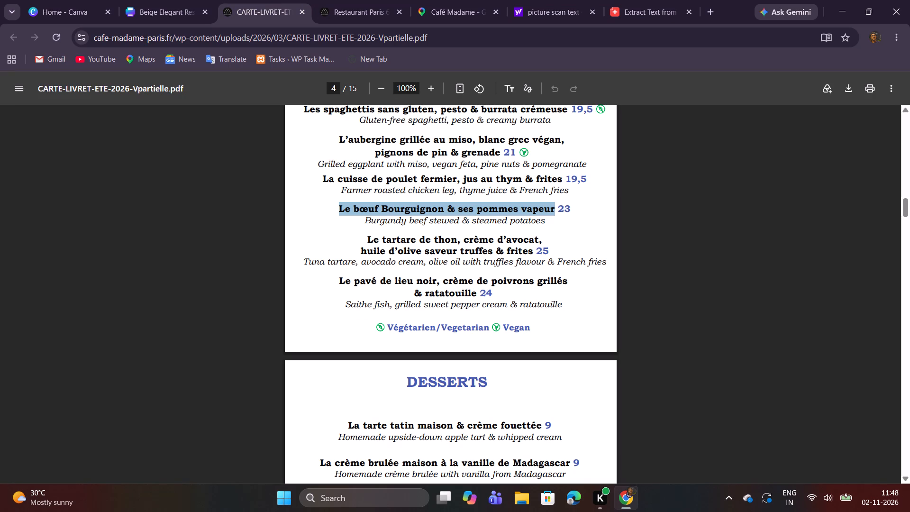
pyautogui.moveTo(363, 220); pyautogui.dragTo(504, 216)
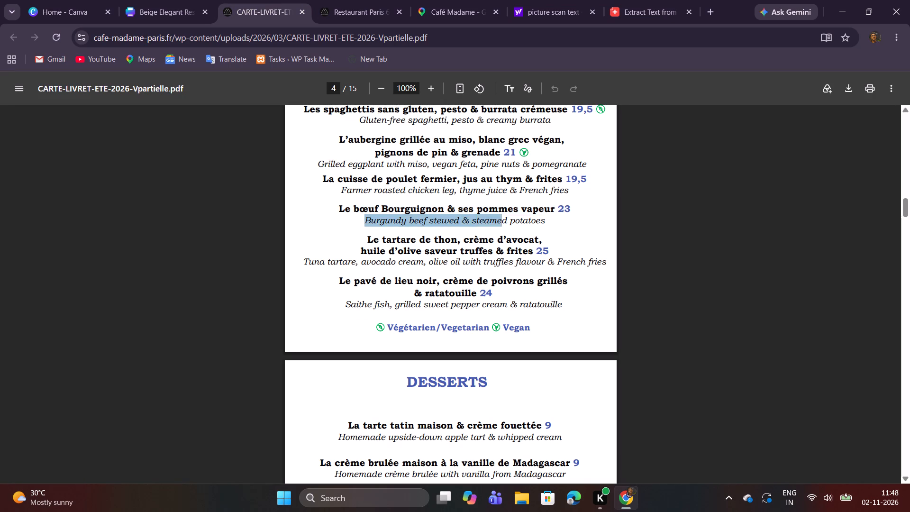
pyautogui.moveTo(504, 216); pyautogui.dragTo(545, 220)
pyautogui.hotkey('ctrl', 'c')
pyautogui.click(171, 2)
pyautogui.click(271, 397)
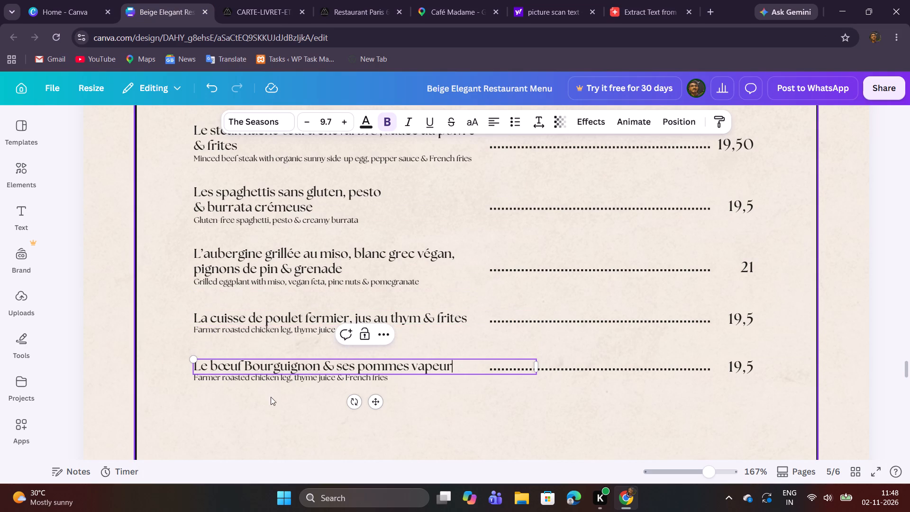
pyautogui.doubleClick(280, 381)
pyautogui.hotkey('ctrl', 'v')
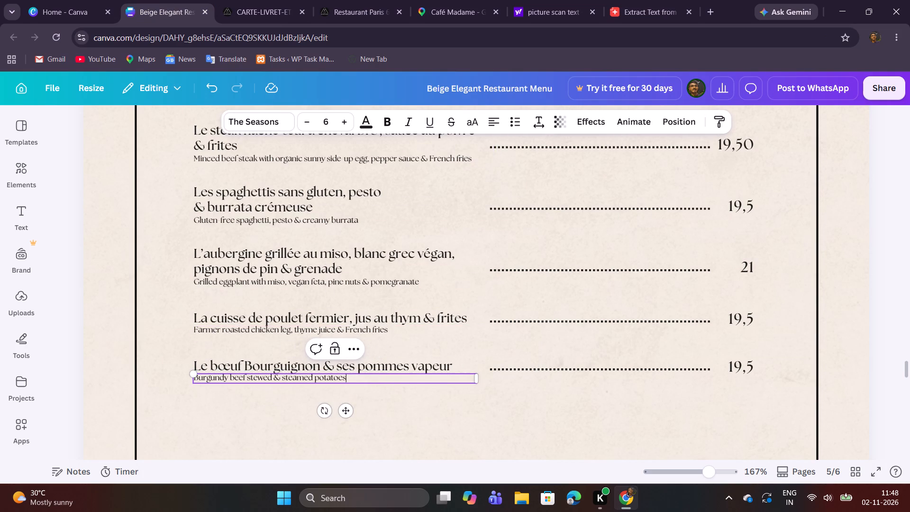
# Set the bœuf Bourguignon row's price to 23, as listed in the PDF menu.
pyautogui.click(252, 6)
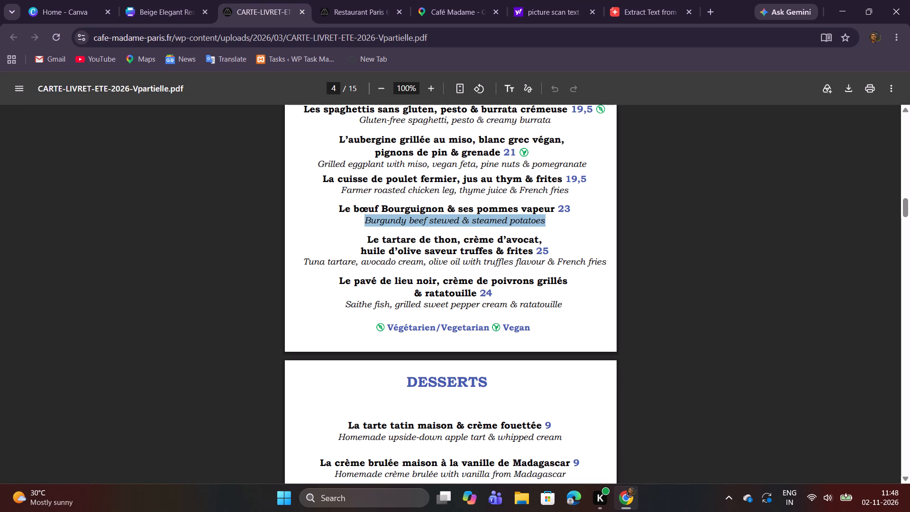
pyautogui.click(154, 0)
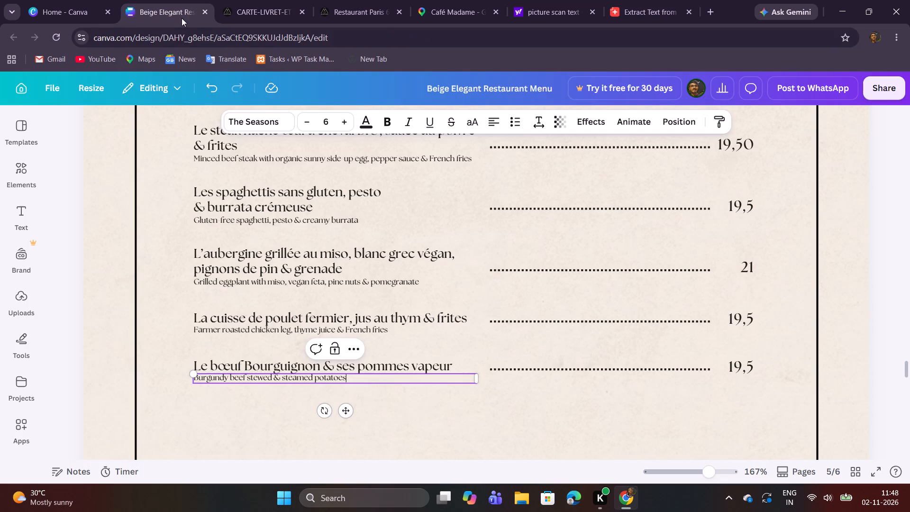
pyautogui.doubleClick(741, 366)
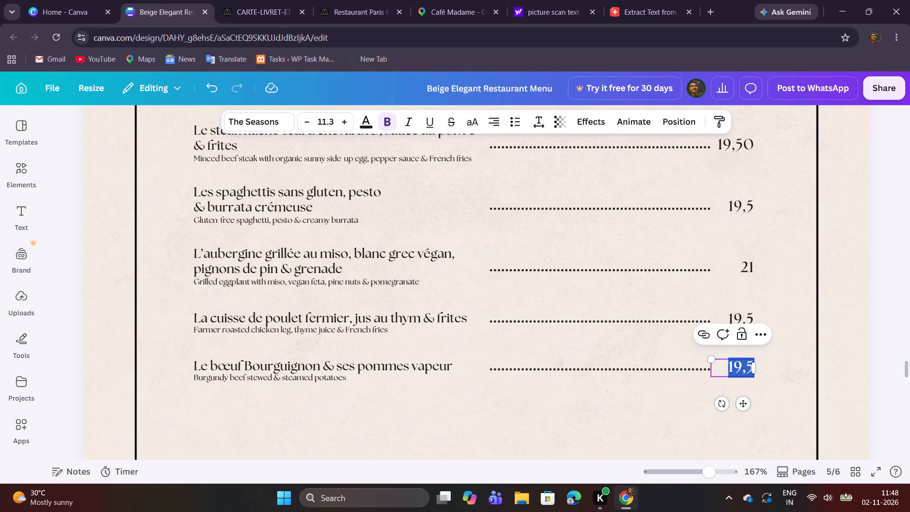
pyautogui.write('23')
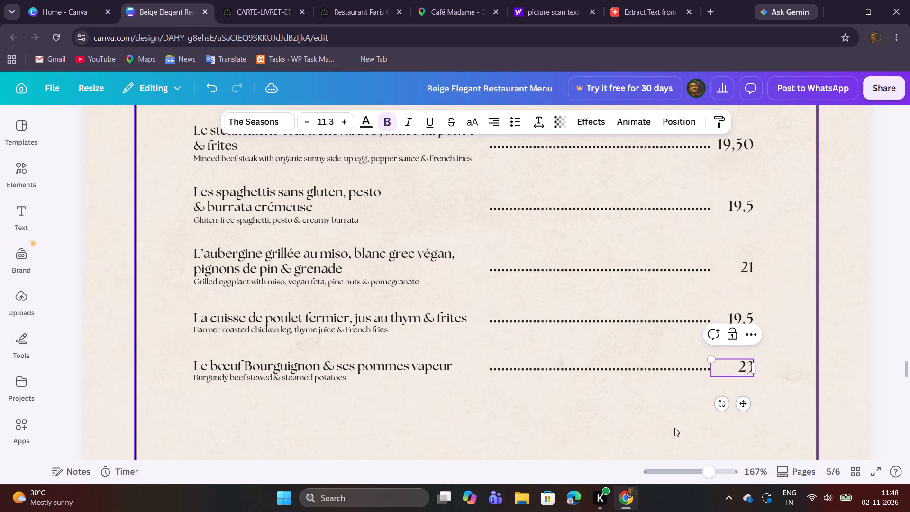
pyautogui.click(498, 417)
# Duplicate the two-line aubergine row and place the copy directly below the bœuf Bourguignon row, aligned with the other dishes.
pyautogui.scroll(-2, 498, 413)
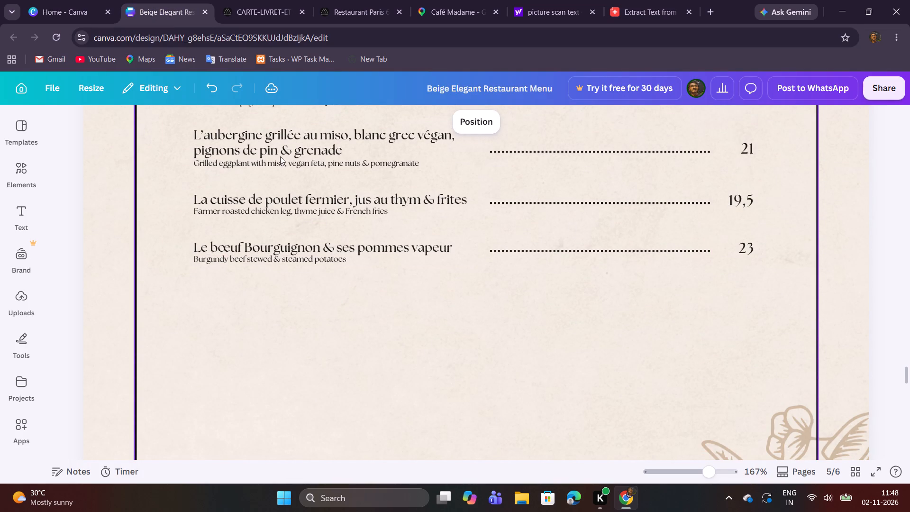
pyautogui.click(281, 0)
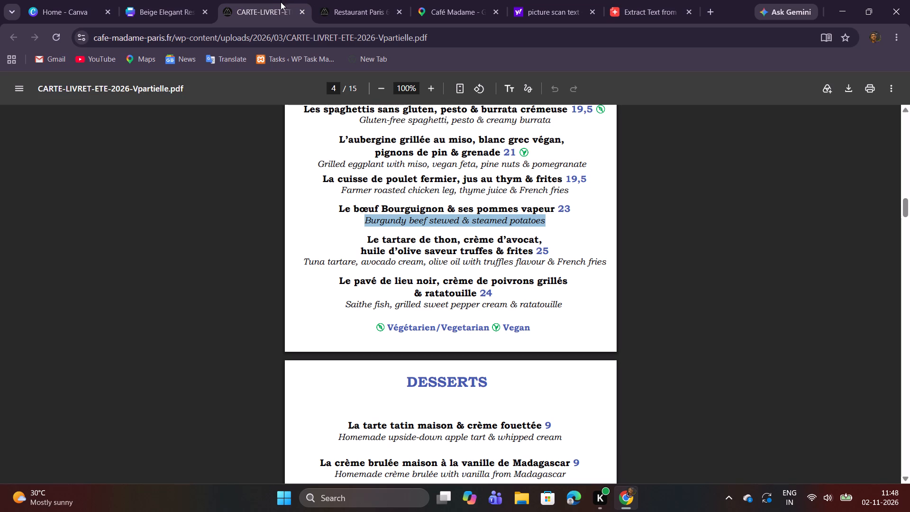
pyautogui.click(161, 0)
pyautogui.scroll(1, 268, 232)
pyautogui.moveTo(180, 180); pyautogui.dragTo(776, 238)
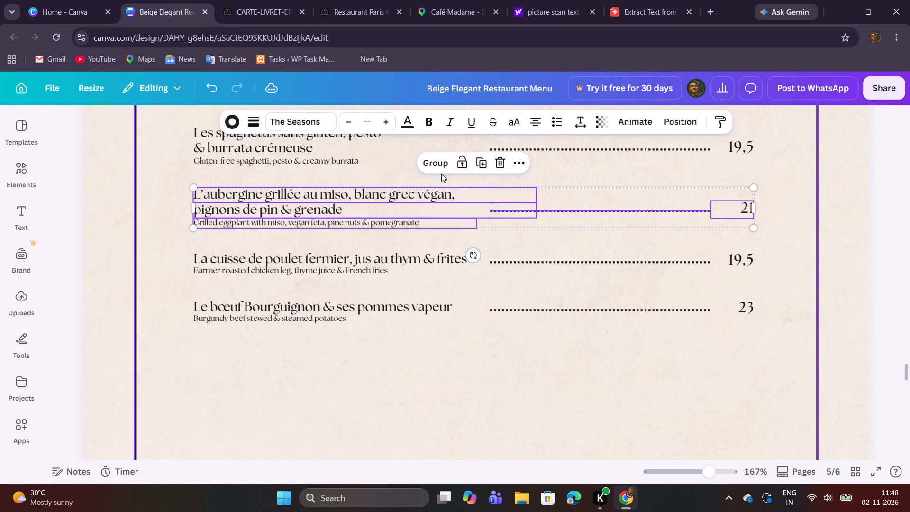
pyautogui.click(484, 168)
pyautogui.moveTo(457, 225); pyautogui.dragTo(436, 352)
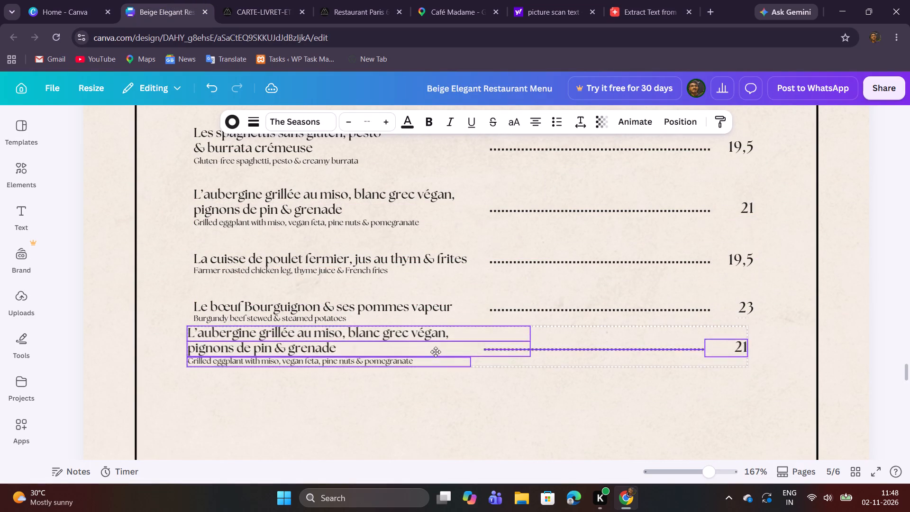
pyautogui.moveTo(436, 352); pyautogui.dragTo(443, 367)
pyautogui.click(359, 399)
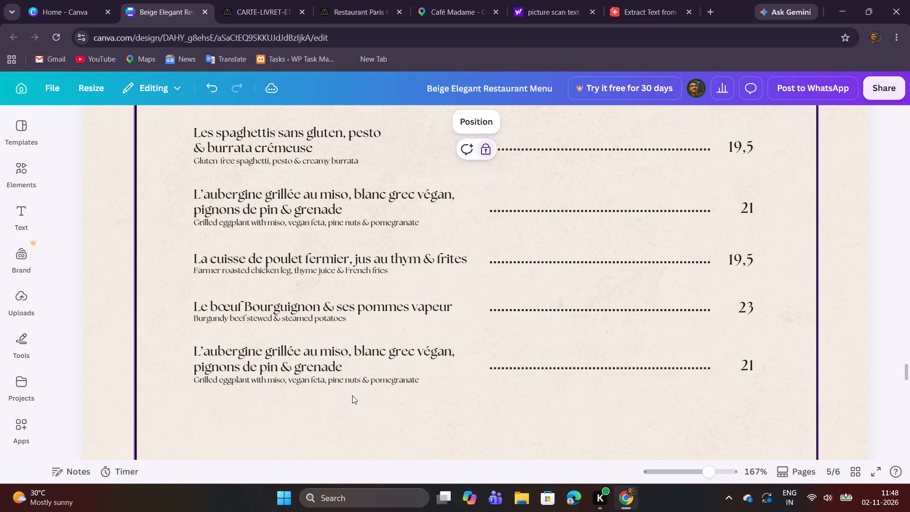
pyautogui.scroll(2, 355, 385)
pyautogui.scroll(-3, 360, 378)
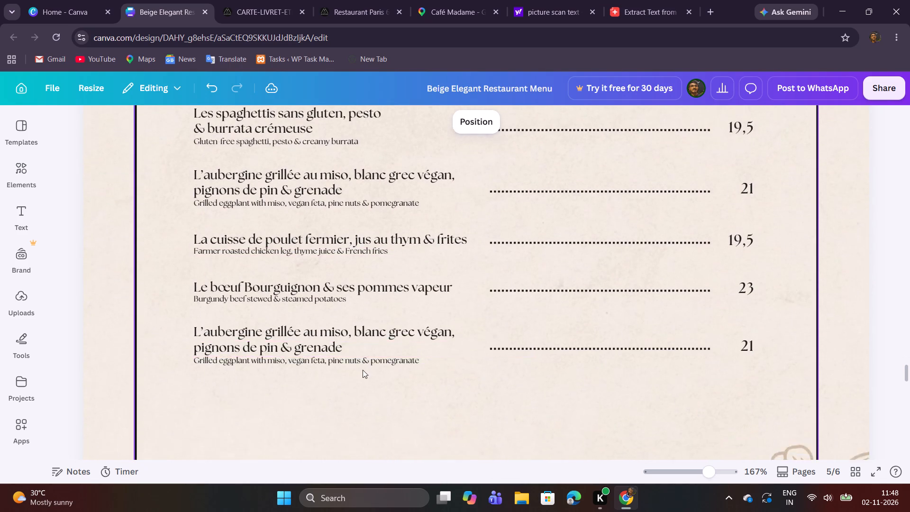
# Replace the copied row's name with "Le tartare de thon, crème d'avocat," and "huile d'olive saveur truffes & frites" on the second line, from the PDF.
pyautogui.click(260, 0)
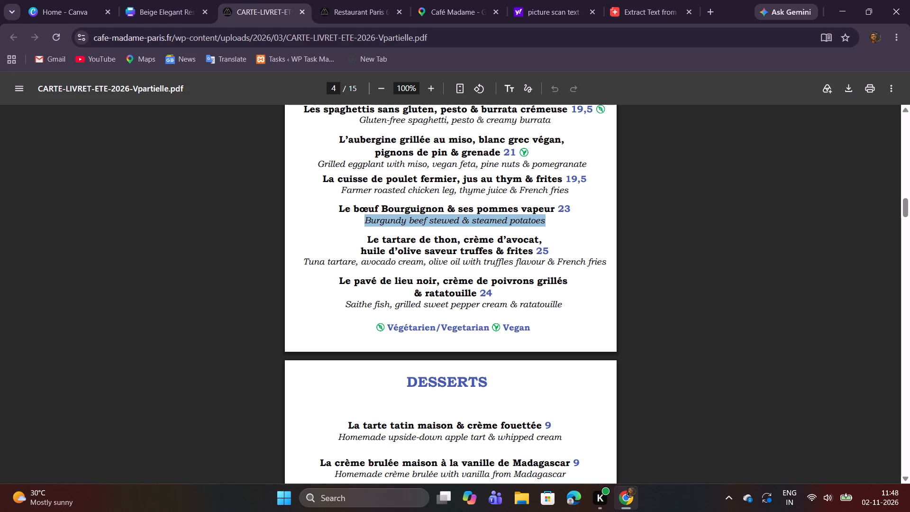
pyautogui.moveTo(367, 238); pyautogui.dragTo(531, 256)
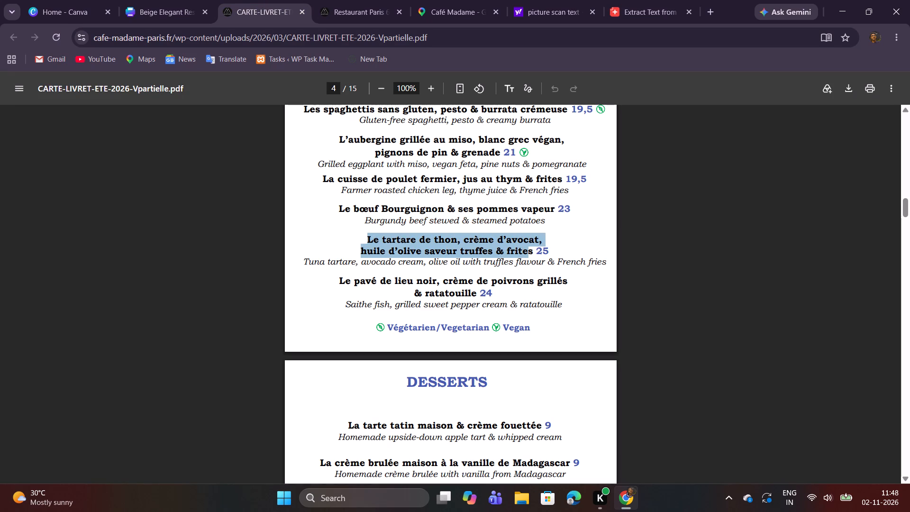
pyautogui.hotkey('ctrl', 'c')
pyautogui.click(172, 0)
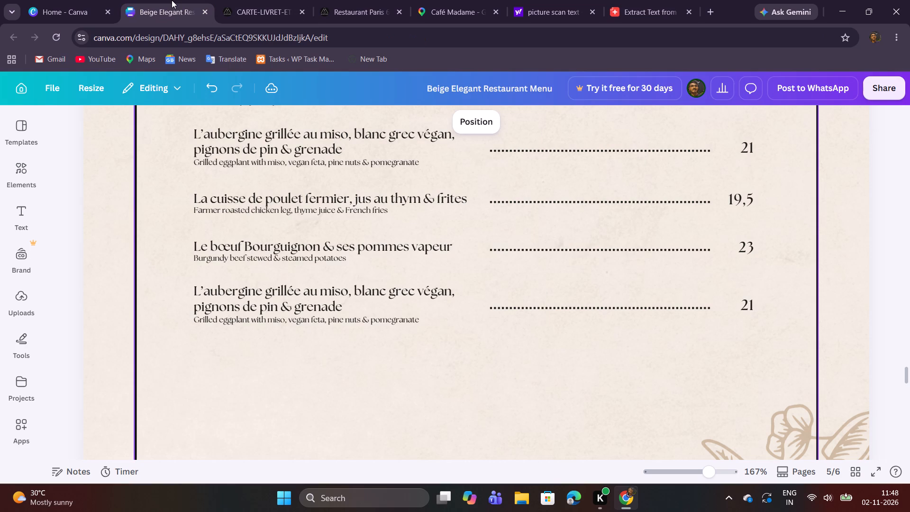
pyautogui.click(354, 296)
pyautogui.doubleClick(357, 291)
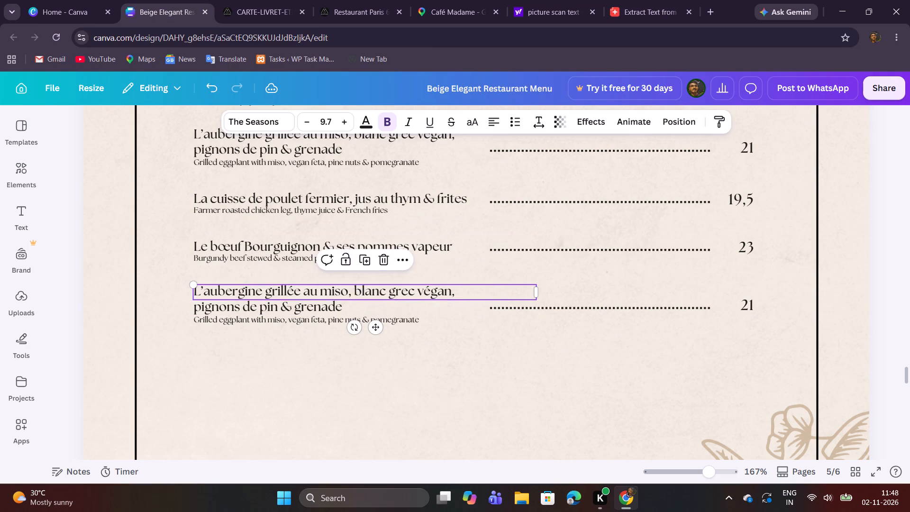
pyautogui.hotkey('ctrl', 'v')
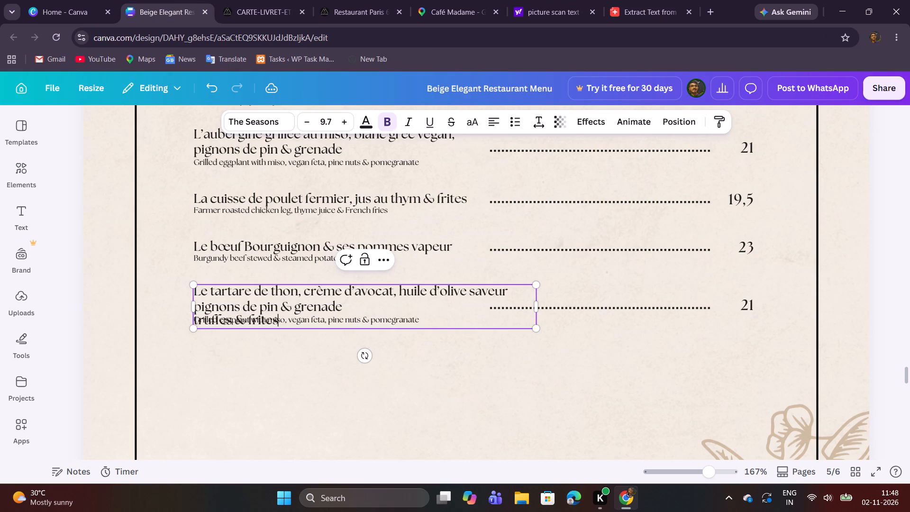
pyautogui.moveTo(401, 290); pyautogui.dragTo(401, 291)
pyautogui.moveTo(401, 291); pyautogui.dragTo(378, 312)
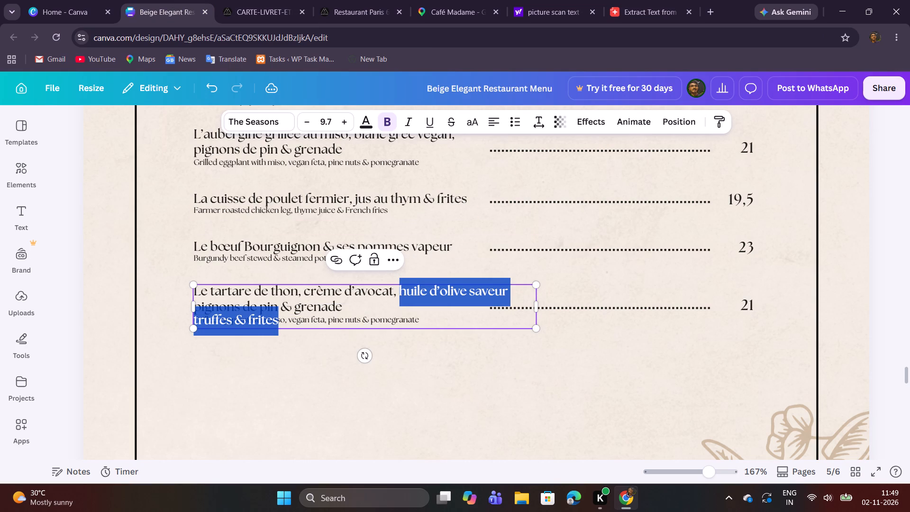
pyautogui.hotkey('ctrl', 'x')
pyautogui.click(321, 334)
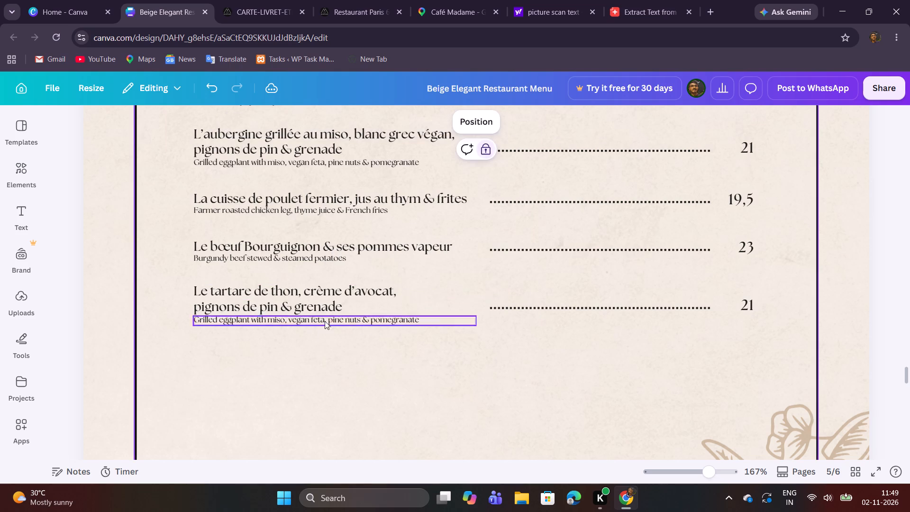
pyautogui.doubleClick(330, 310)
pyautogui.hotkey('ctrl', 'v')
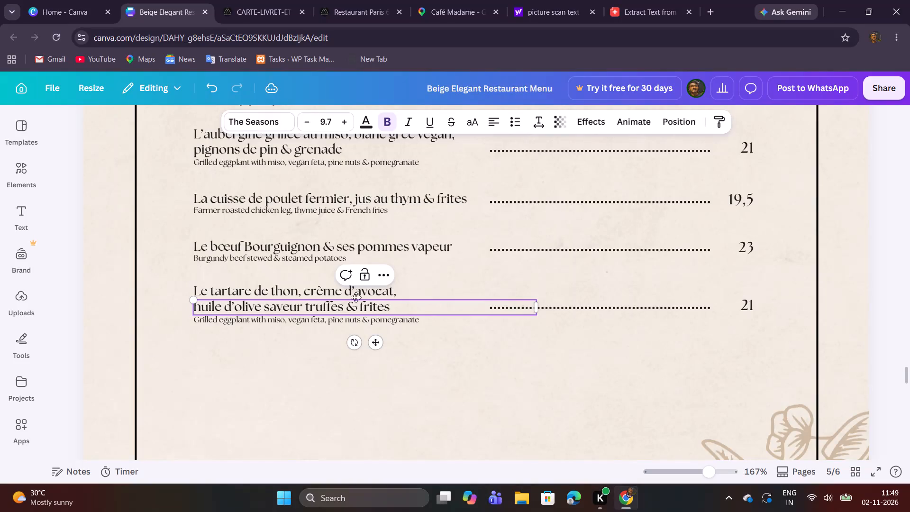
pyautogui.click(263, 349)
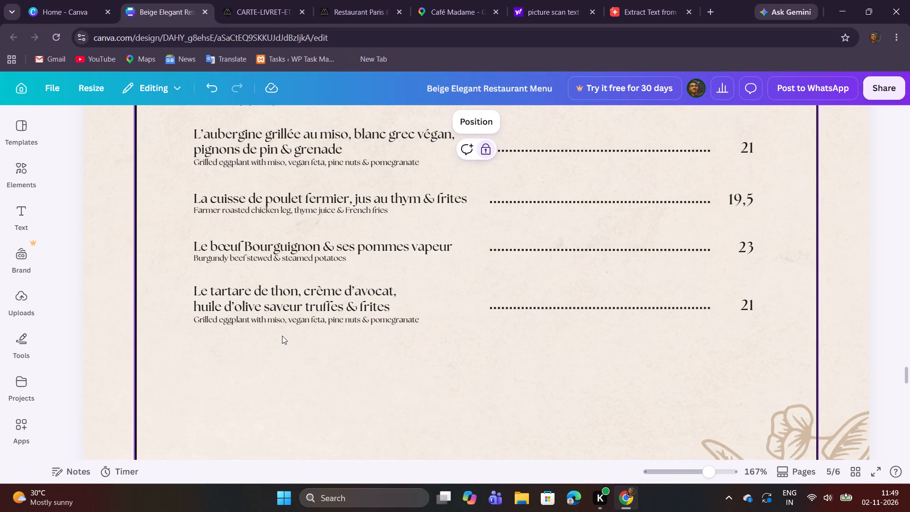
# Replace the tartare de thon row's description with "Tuna tartare, avocado cream, olive oil with truffles flavour & French fries" from the PDF menu.
pyautogui.click(273, 0)
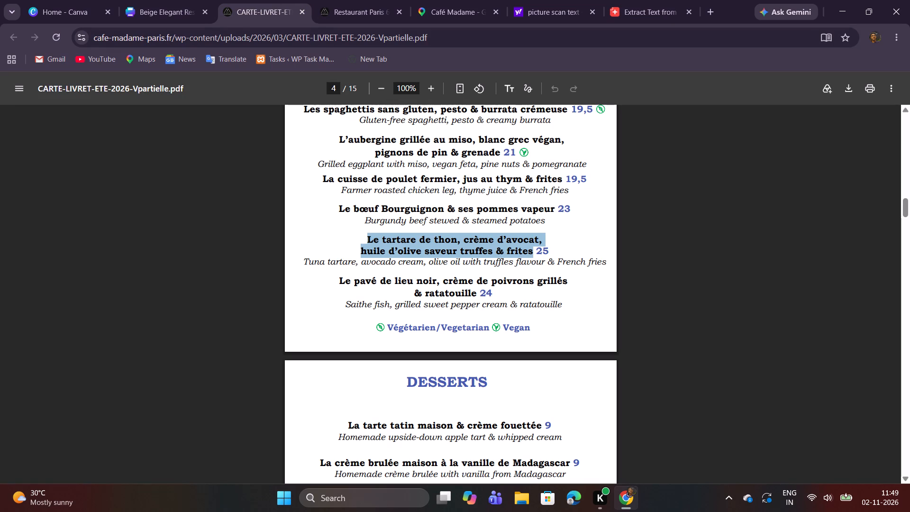
pyautogui.moveTo(301, 261); pyautogui.dragTo(509, 277)
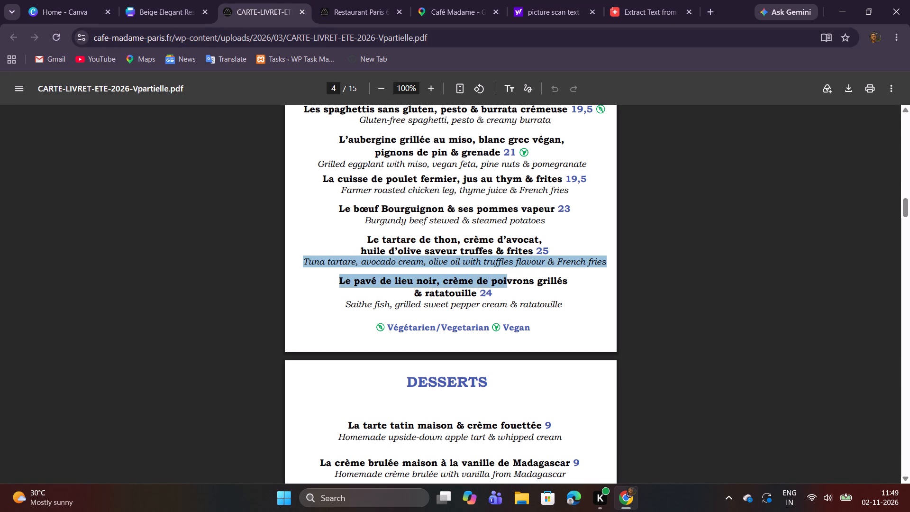
pyautogui.moveTo(509, 277); pyautogui.dragTo(608, 261)
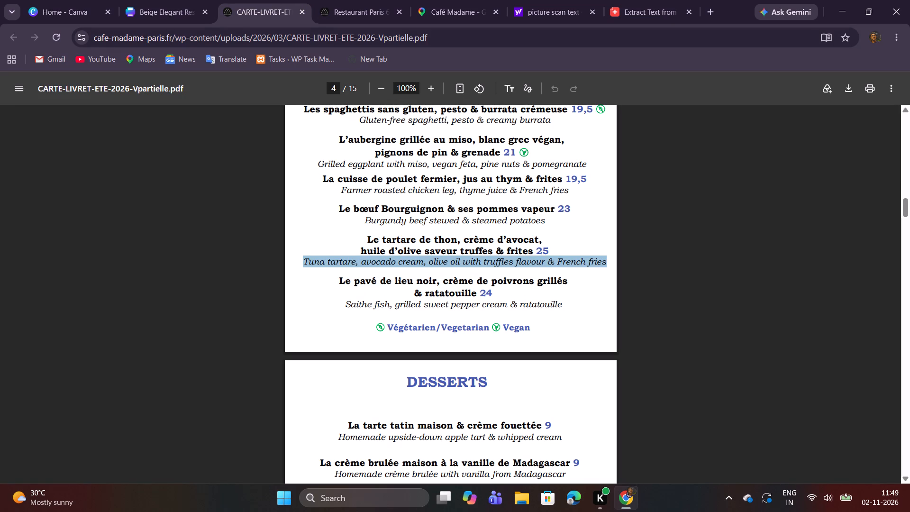
pyautogui.moveTo(608, 261); pyautogui.dragTo(609, 261)
pyautogui.hotkey('ctrl', 'c')
pyautogui.click(168, 4)
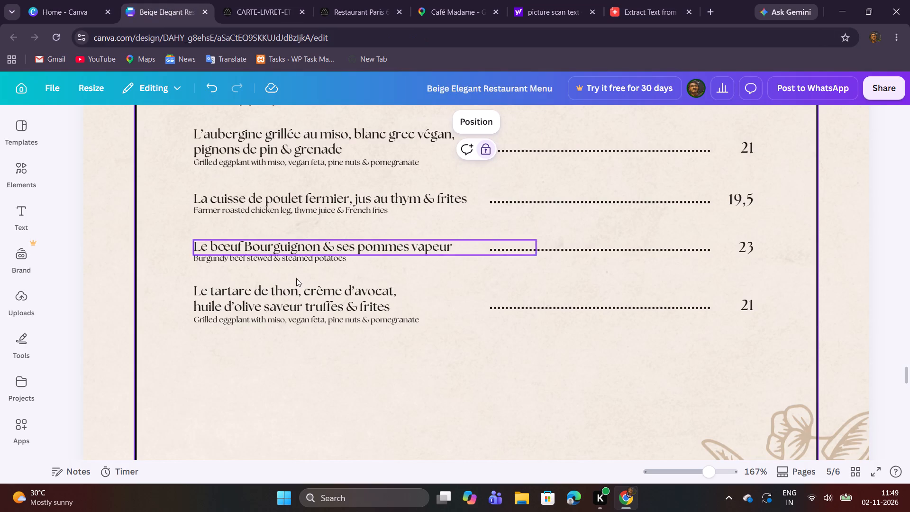
pyautogui.doubleClick(306, 324)
pyautogui.hotkey('ctrl', 'v')
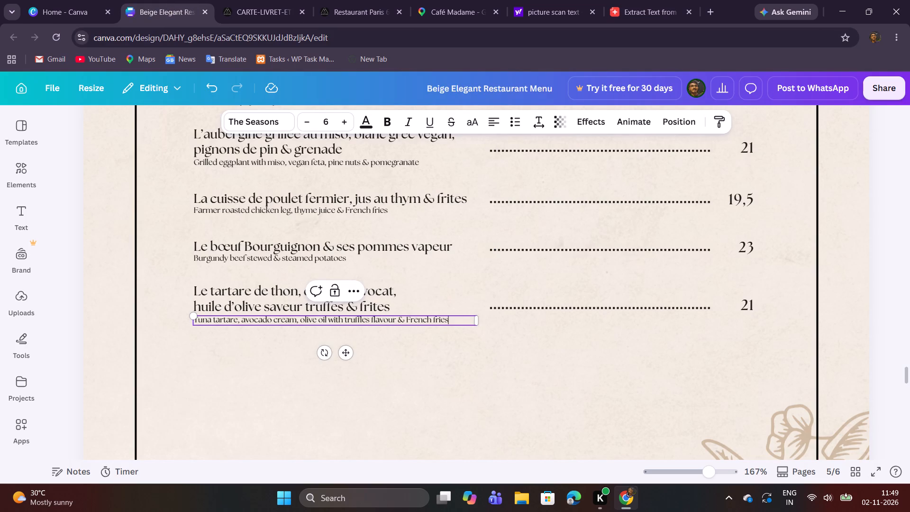
pyautogui.click(367, 380)
# Set the tartare de thon row's price to 25, as listed in the PDF menu.
pyautogui.click(245, 8)
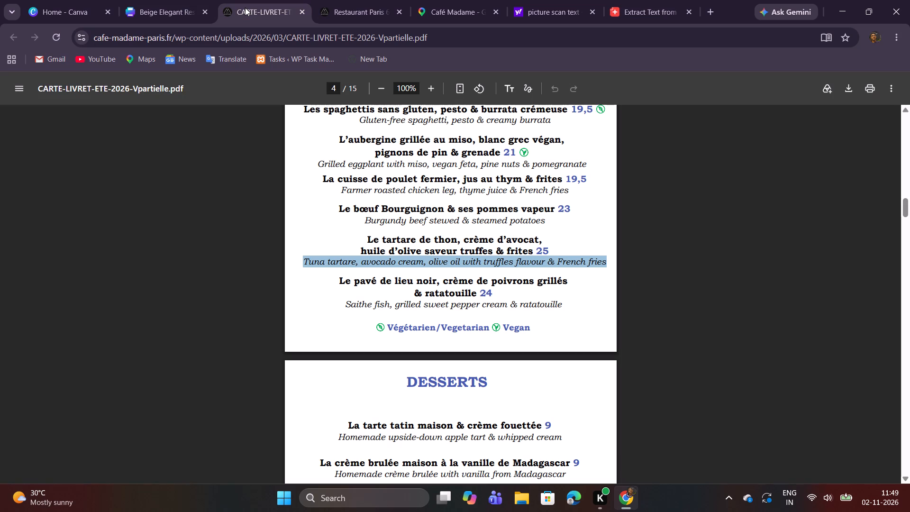
pyautogui.click(179, 0)
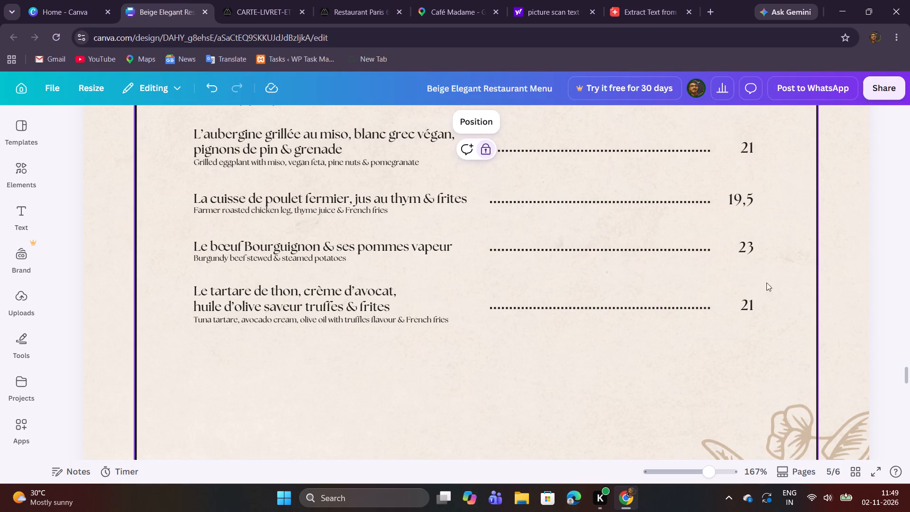
pyautogui.doubleClick(748, 304)
pyautogui.write('25')
pyautogui.click(487, 389)
# Duplicate the tartare de thon row and place the copy directly below it, aligned and evenly spaced with the other dishes.
pyautogui.click(268, 0)
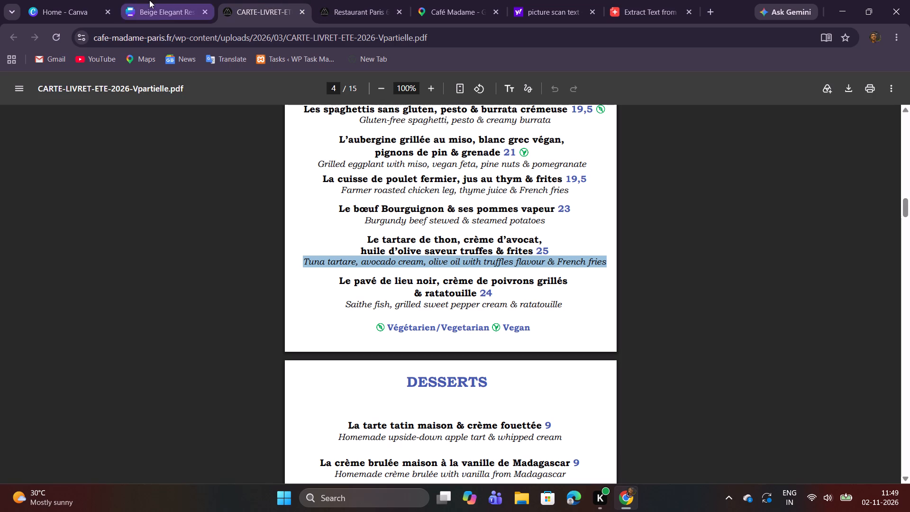
pyautogui.click(149, 0)
pyautogui.moveTo(258, 354); pyautogui.dragTo(690, 290)
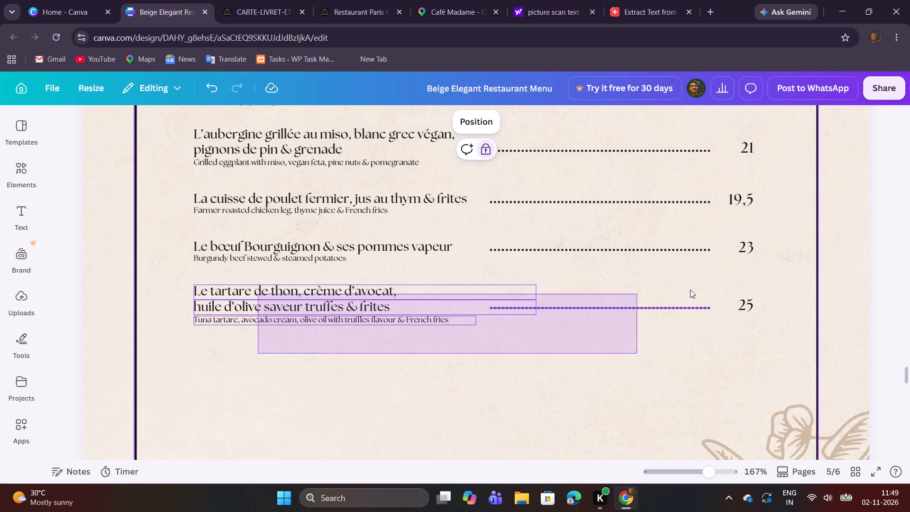
pyautogui.moveTo(690, 290); pyautogui.dragTo(739, 288)
pyautogui.click(482, 259)
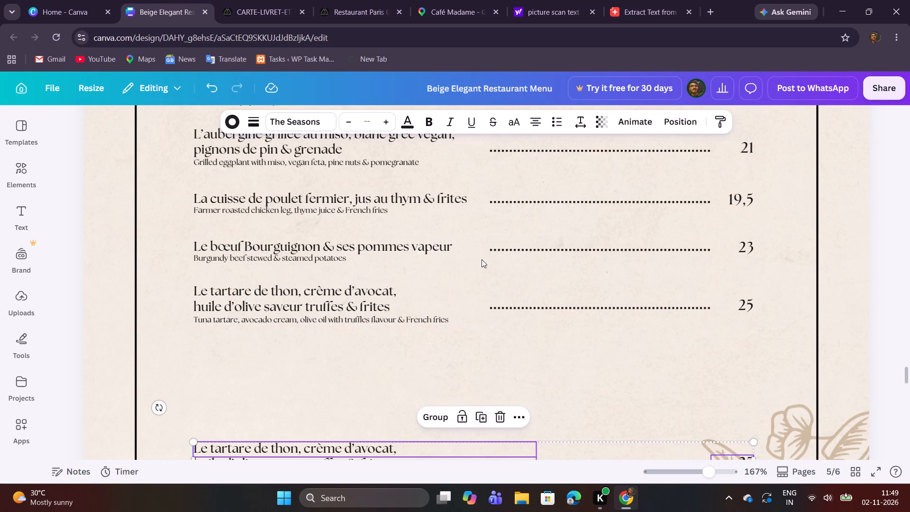
pyautogui.moveTo(398, 455); pyautogui.dragTo(408, 396)
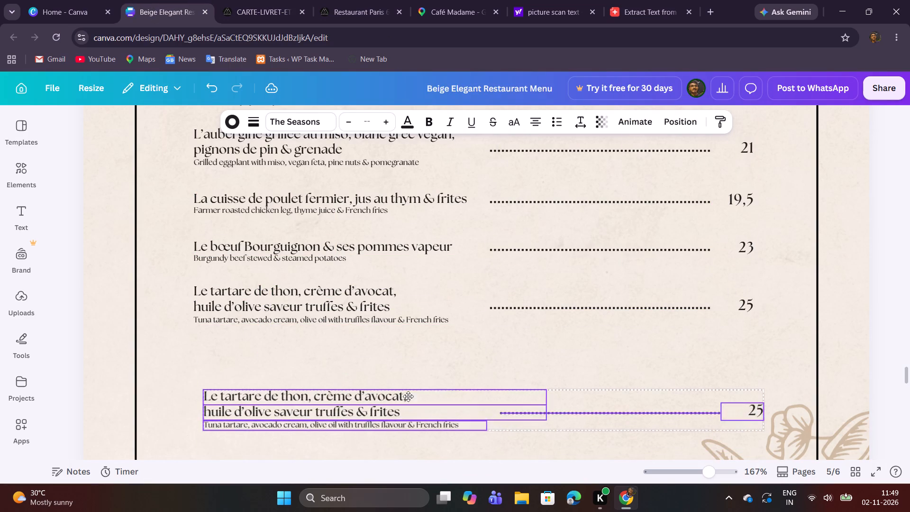
pyautogui.moveTo(408, 396); pyautogui.dragTo(398, 361)
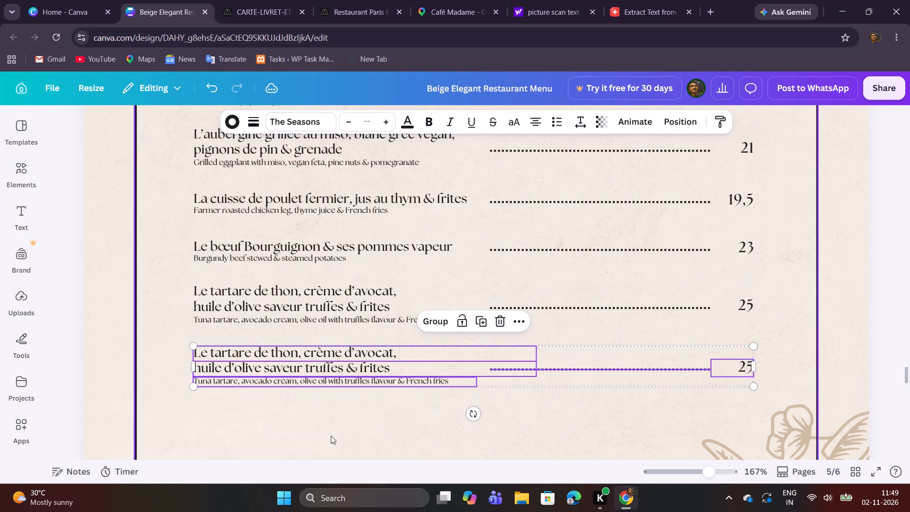
pyautogui.click(331, 436)
pyautogui.scroll(-2, 348, 427)
pyautogui.scroll(4, 352, 424)
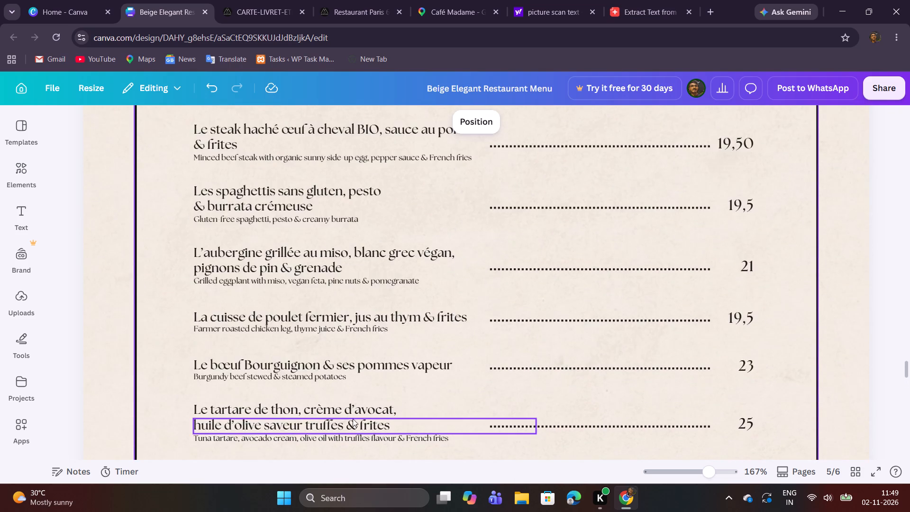
pyautogui.scroll(3, 353, 419)
pyautogui.scroll(-5, 353, 417)
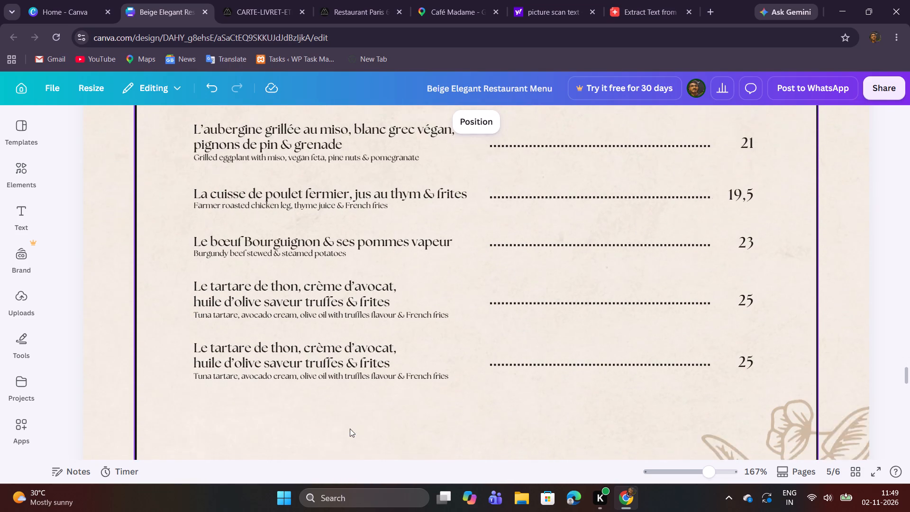
# Replace the copied row's name with "Le pavé de lieu noir, crème de poivrons grillés" and "& ratatouille" on the second line, from the PDF.
pyautogui.click(250, 0)
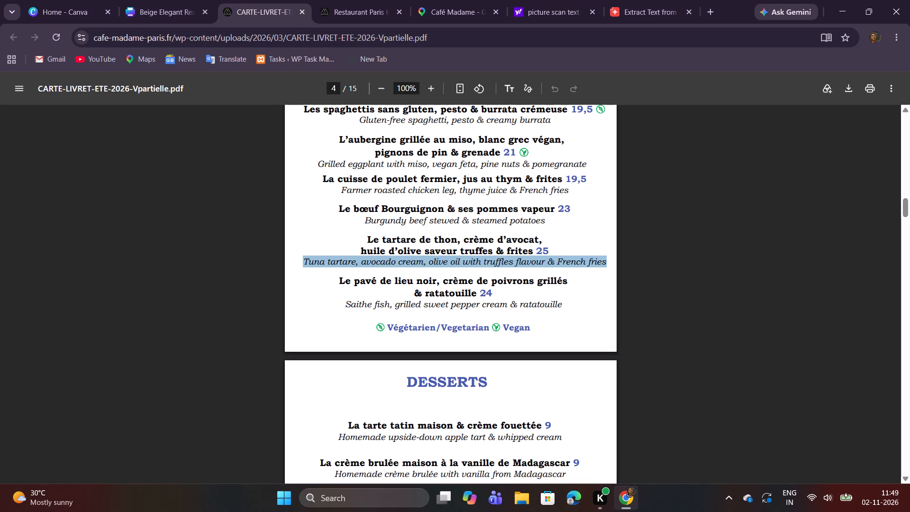
pyautogui.moveTo(338, 281); pyautogui.dragTo(475, 295)
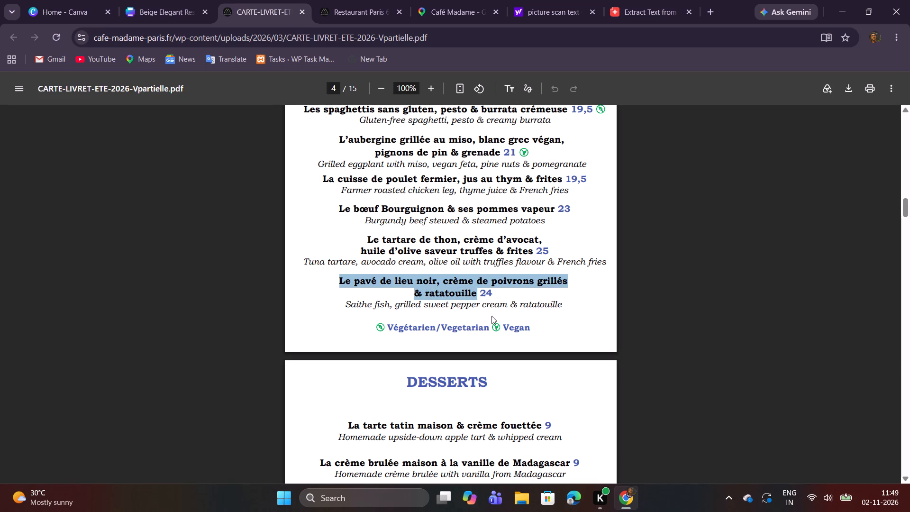
pyautogui.hotkey('ctrl', 'c')
pyautogui.click(157, 0)
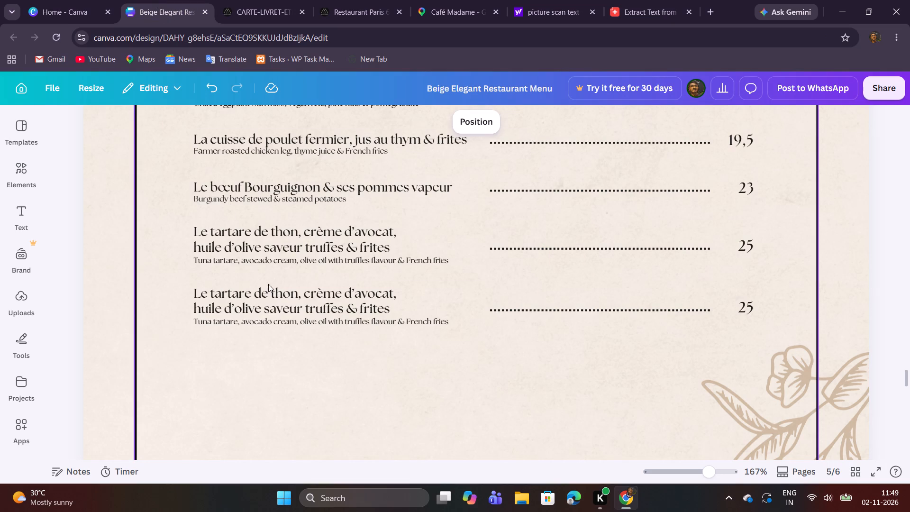
pyautogui.doubleClick(291, 291)
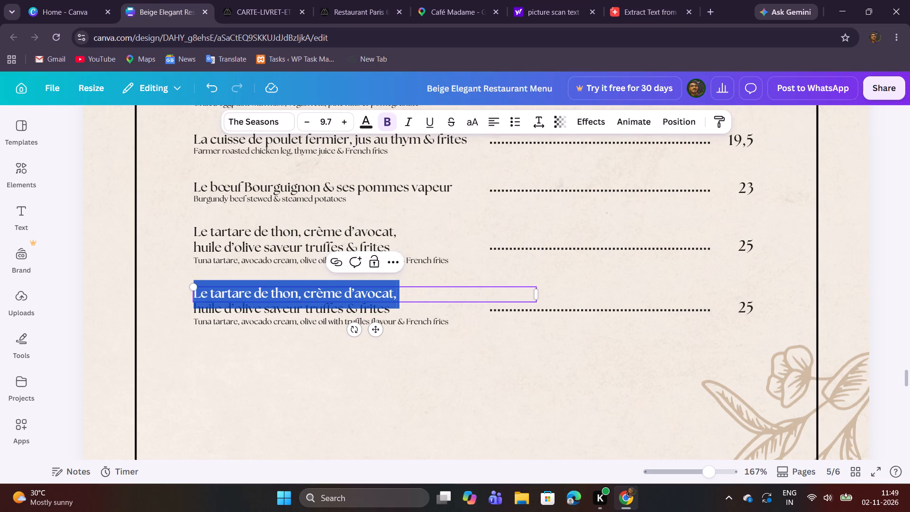
pyautogui.hotkey('ctrl', 'v')
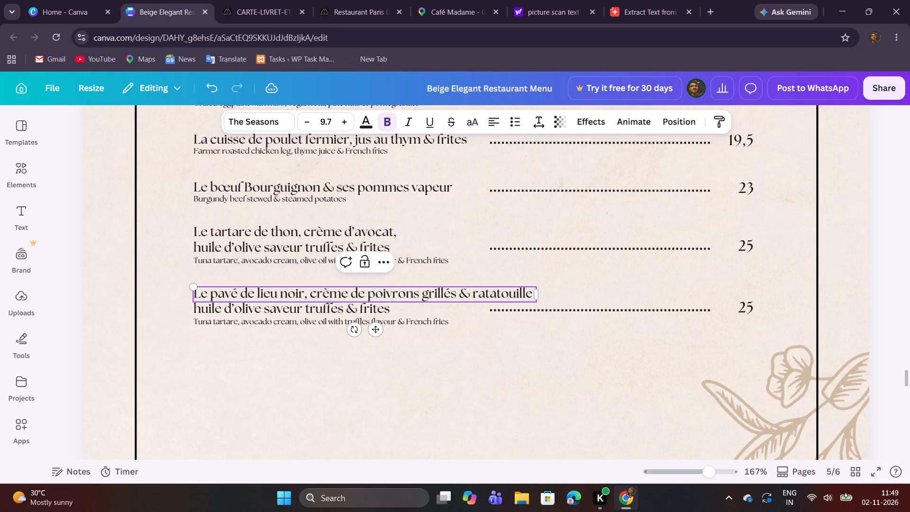
pyautogui.moveTo(458, 298); pyautogui.dragTo(533, 295)
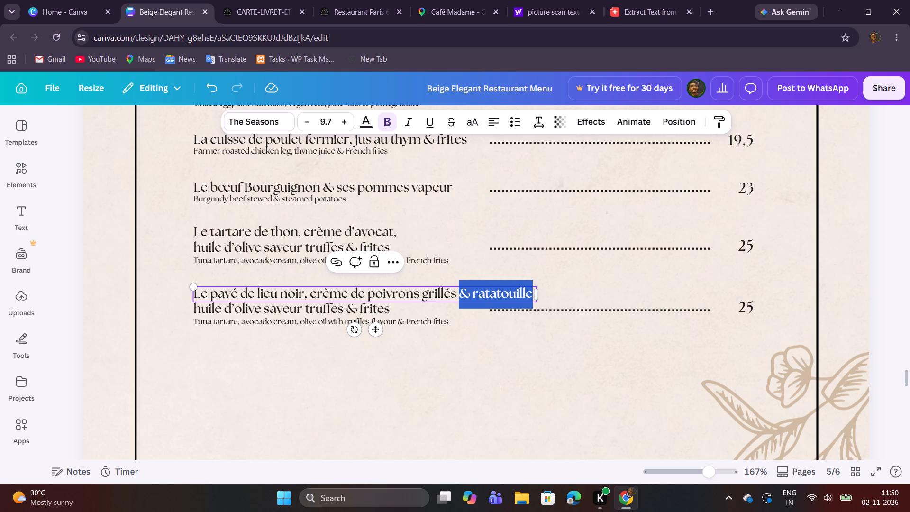
pyautogui.hotkey('ctrl', 'c')
pyautogui.hotkey('ctrl', 'x')
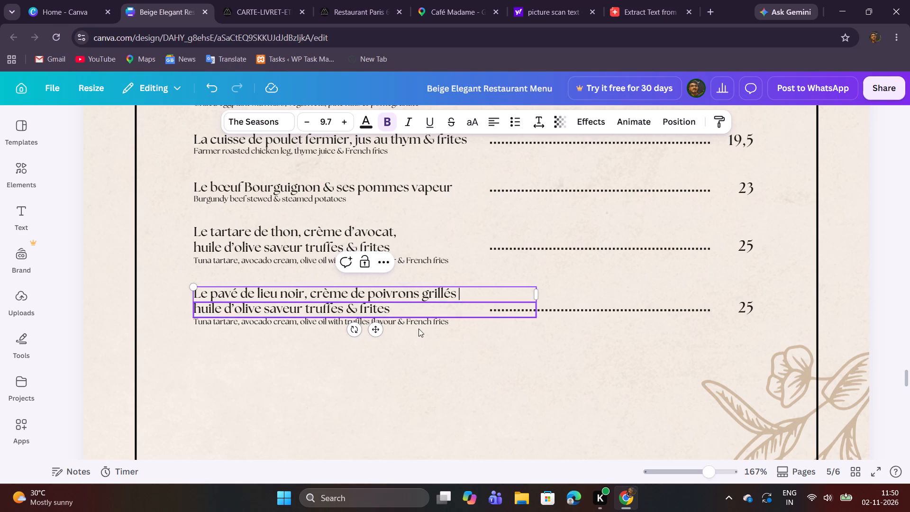
pyautogui.doubleClick(341, 313)
pyautogui.click(298, 354)
pyautogui.doubleClick(309, 307)
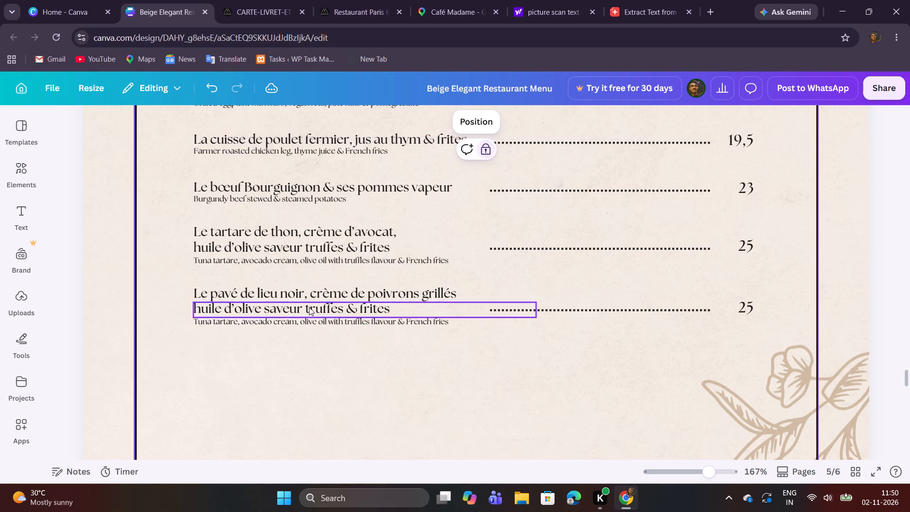
pyautogui.hotkey('ctrl', 'v')
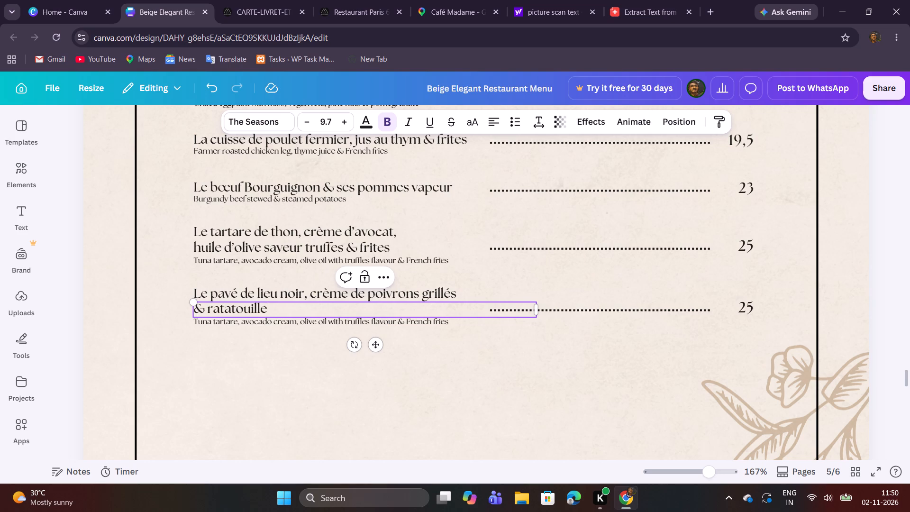
pyautogui.click(286, 370)
# Replace the pavé de lieu noir row's description with "Saithe fish, grilled sweet pepper cream & ratatouille" from the PDF menu.
pyautogui.click(272, 0)
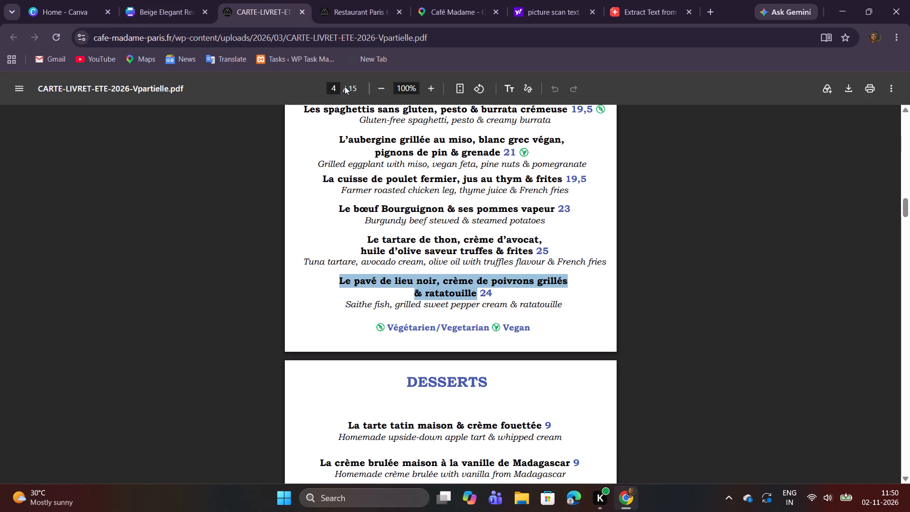
pyautogui.moveTo(346, 306); pyautogui.dragTo(561, 301)
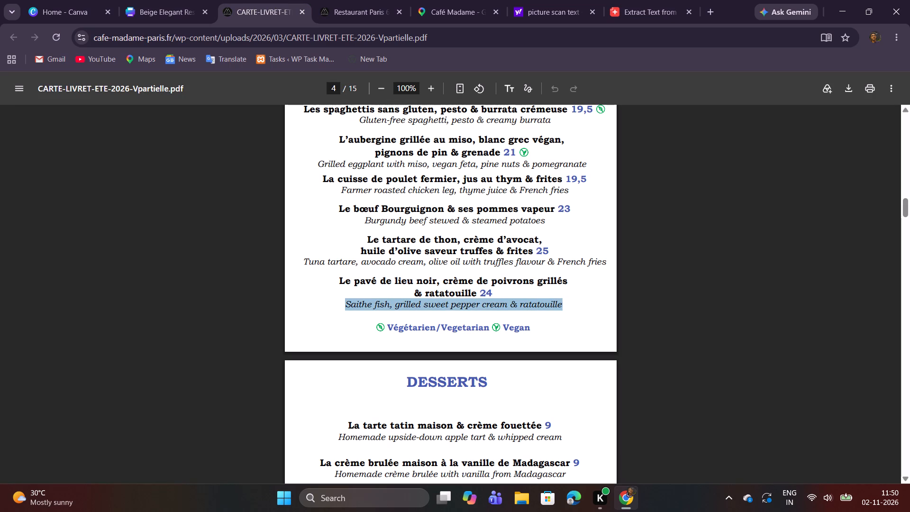
pyautogui.moveTo(561, 301); pyautogui.dragTo(562, 301)
pyautogui.hotkey('ctrl', 'c')
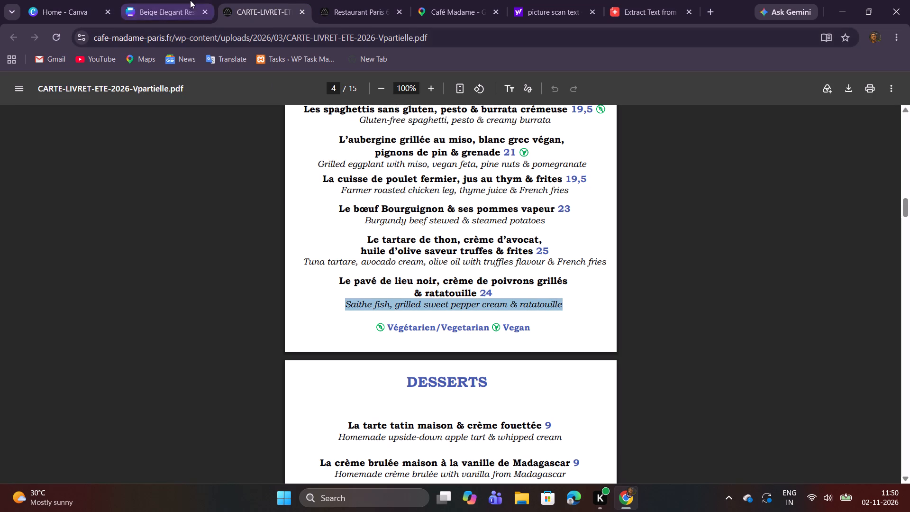
pyautogui.click(187, 0)
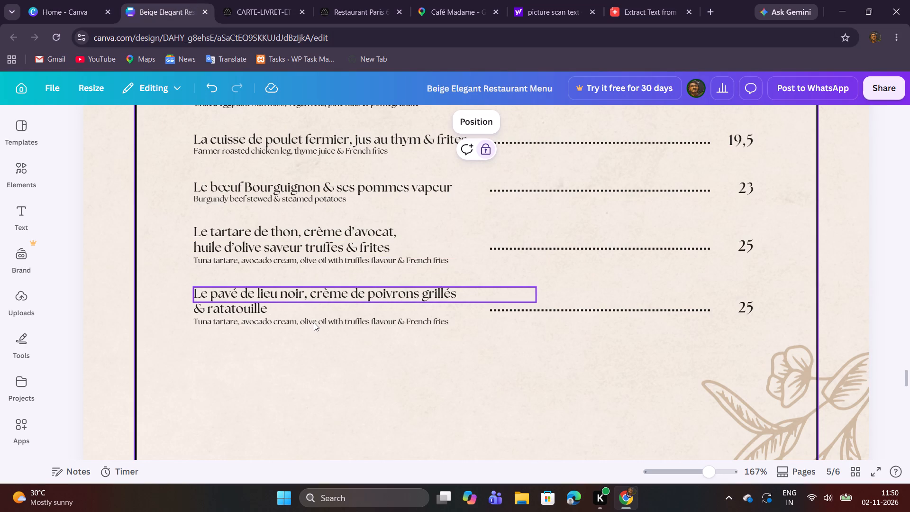
pyautogui.click(314, 322)
pyautogui.click(314, 332)
pyautogui.doubleClick(315, 326)
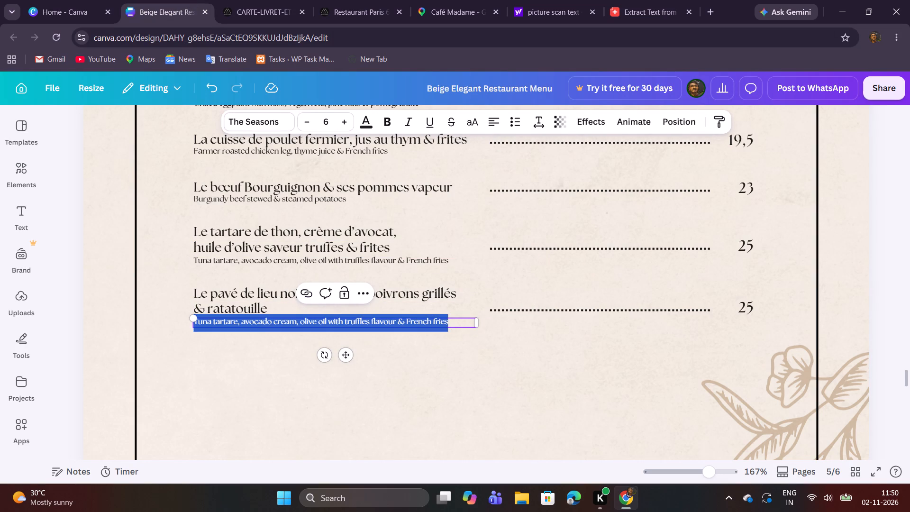
pyautogui.hotkey('ctrl', 'v')
# Set the pavé de lieu noir row's price to 24, as listed in the PDF menu.
pyautogui.click(258, 1)
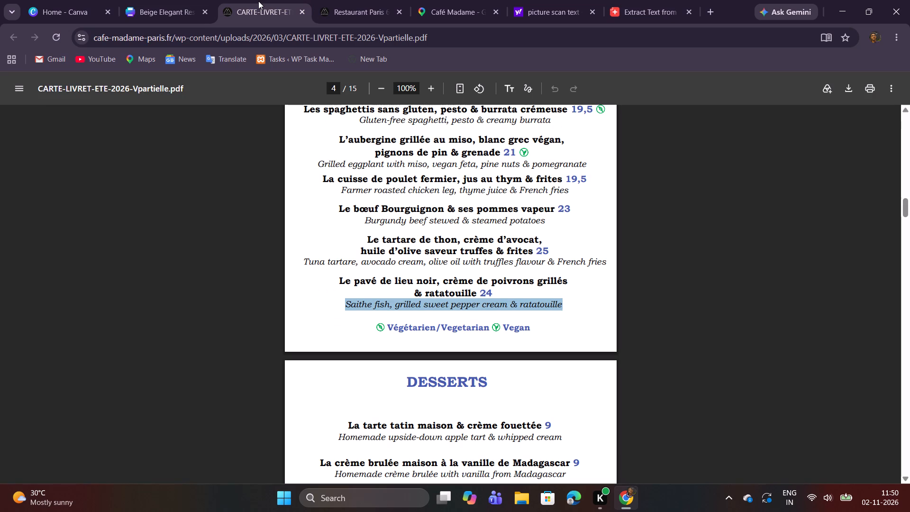
pyautogui.click(176, 0)
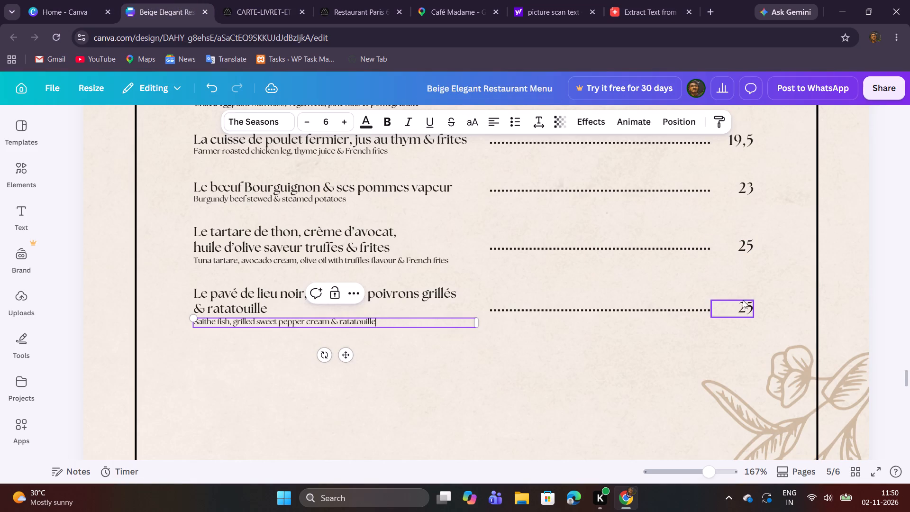
pyautogui.doubleClick(746, 305)
pyautogui.write('24')
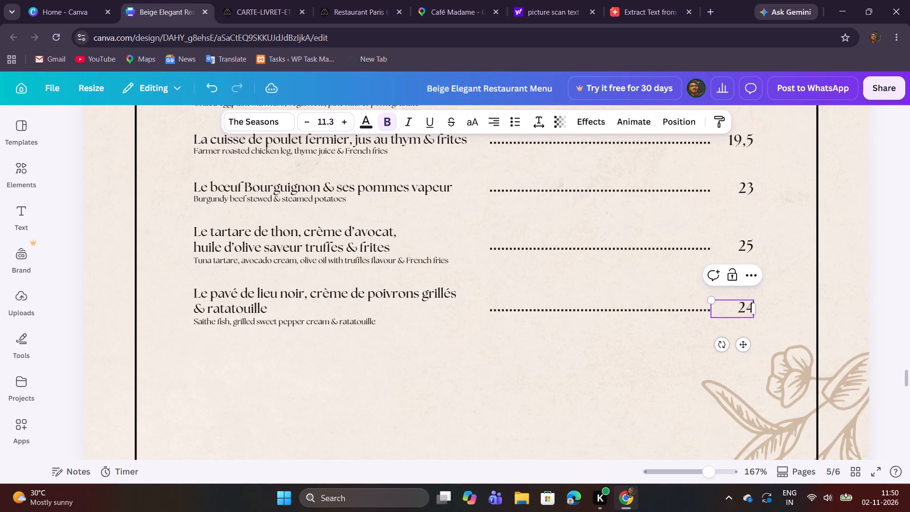
# Review the Plats / Main Courses section of the PDF menu from its heading through its dishes.
pyautogui.click(240, 0)
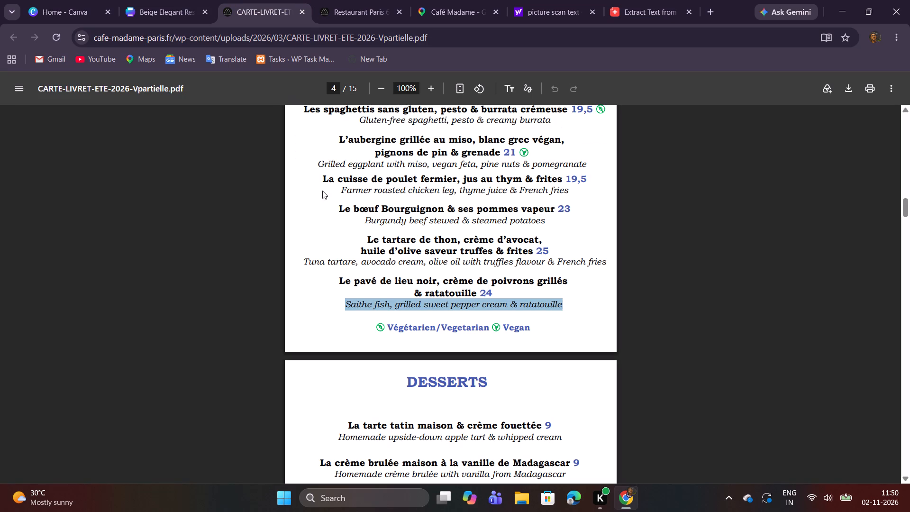
pyautogui.click(337, 271)
pyautogui.scroll(5, 339, 245)
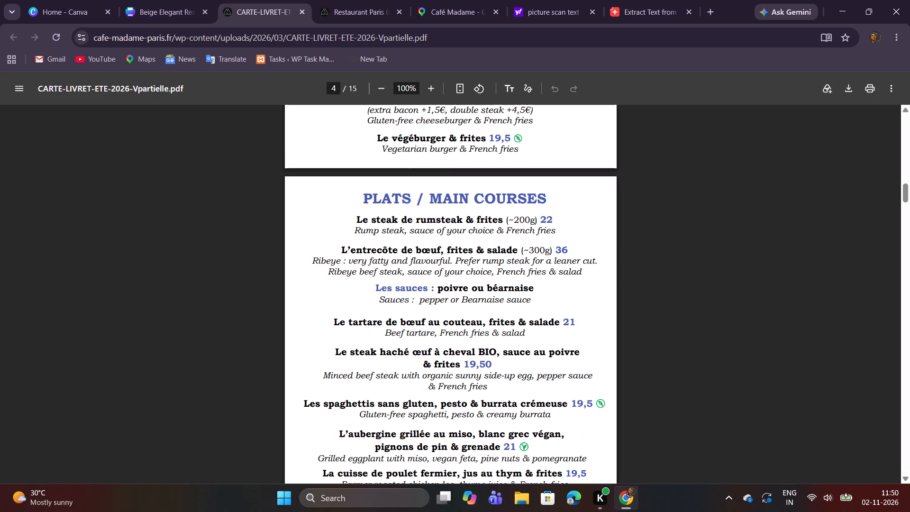
pyautogui.scroll(1, 355, 227)
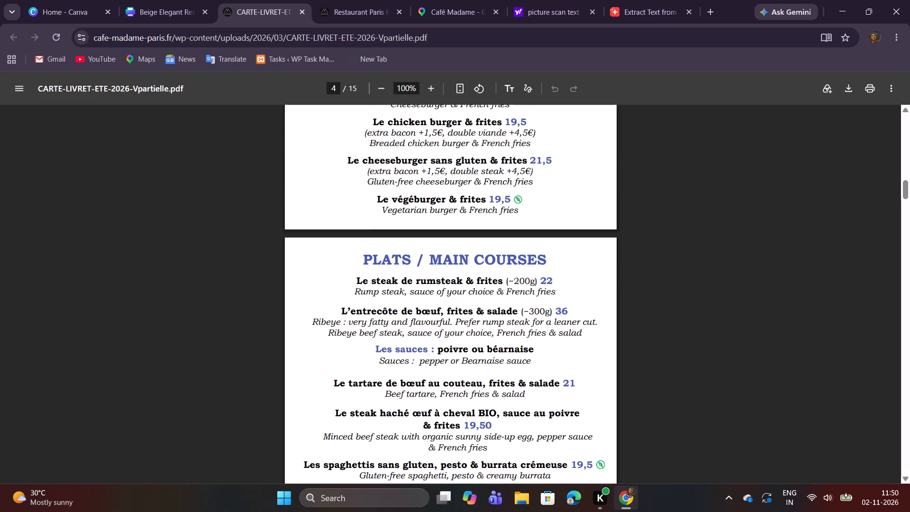
pyautogui.scroll(-5, 355, 227)
pyautogui.scroll(5, 355, 227)
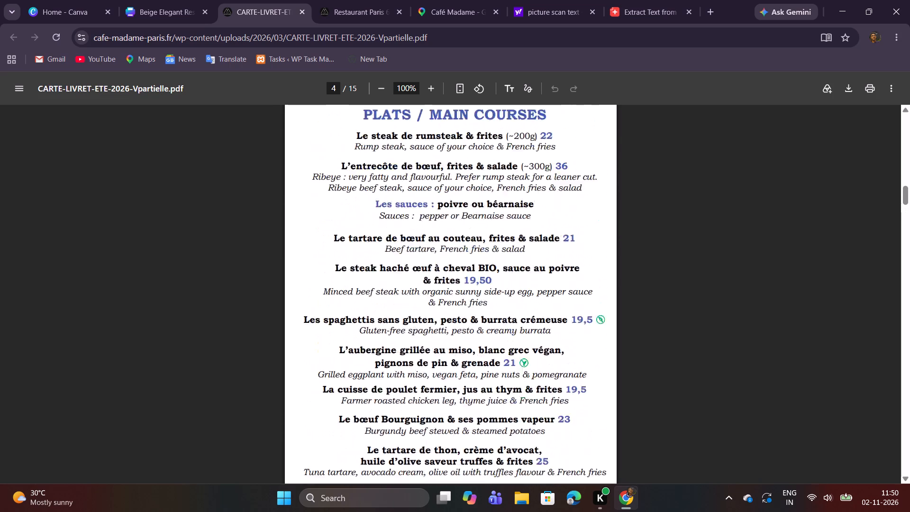
pyautogui.scroll(5, 355, 227)
pyautogui.scroll(-6, 355, 226)
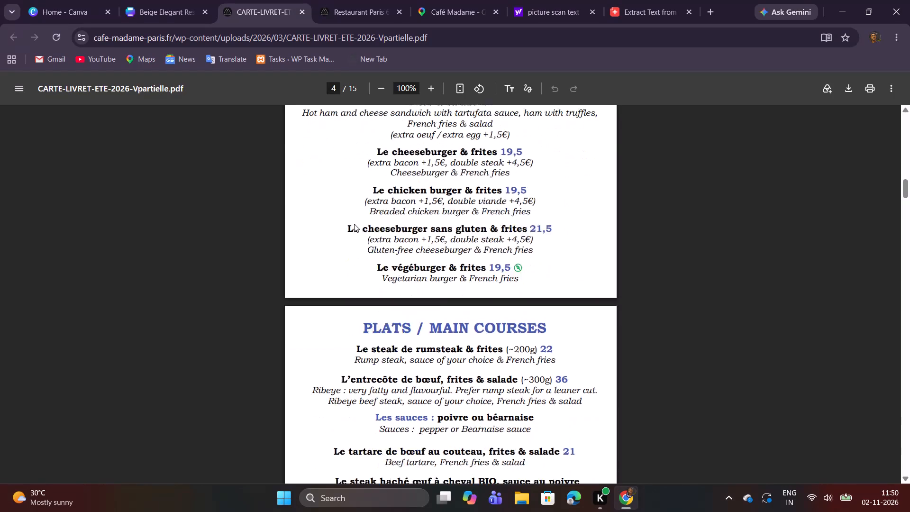
pyautogui.scroll(-3, 354, 223)
# Review page 5 of the Canva menu, checking its heading and the names, descriptions and prices of the dishes.
pyautogui.click(165, 17)
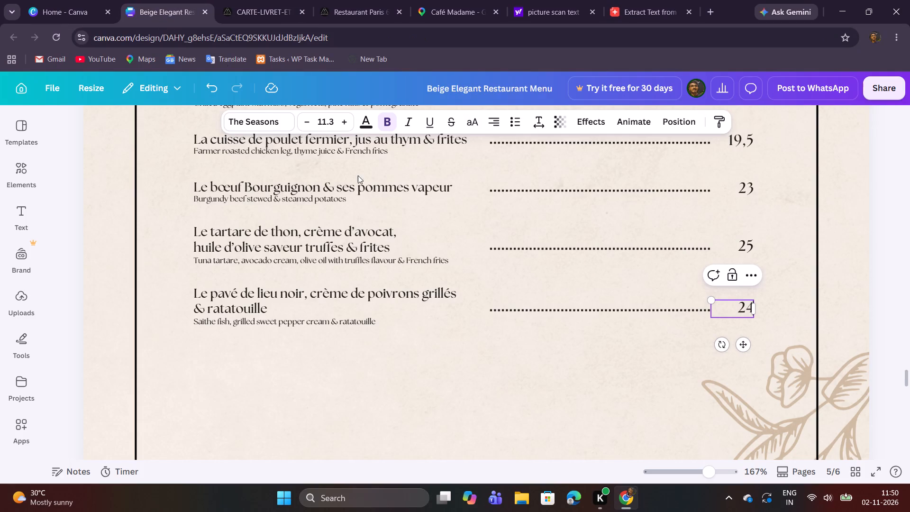
pyautogui.moveTo(702, 475); pyautogui.dragTo(700, 473)
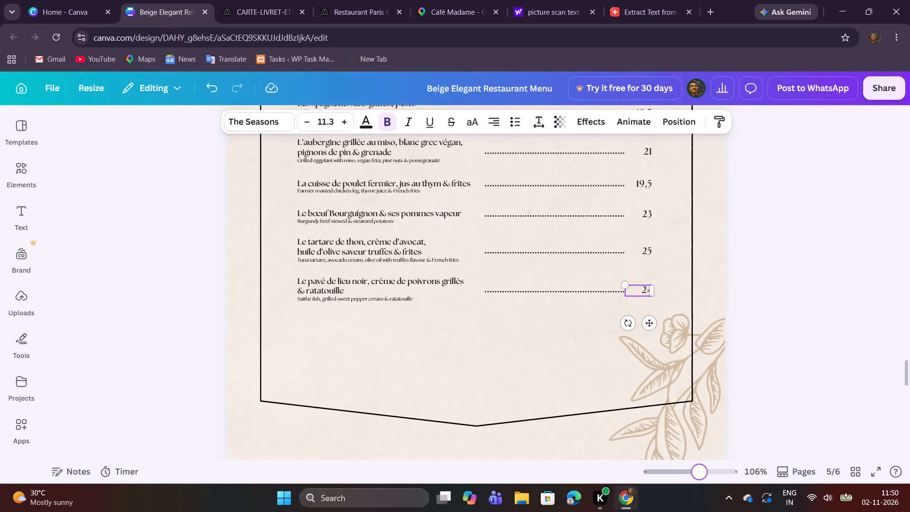
pyautogui.moveTo(700, 473); pyautogui.dragTo(698, 473)
pyautogui.scroll(5, 667, 397)
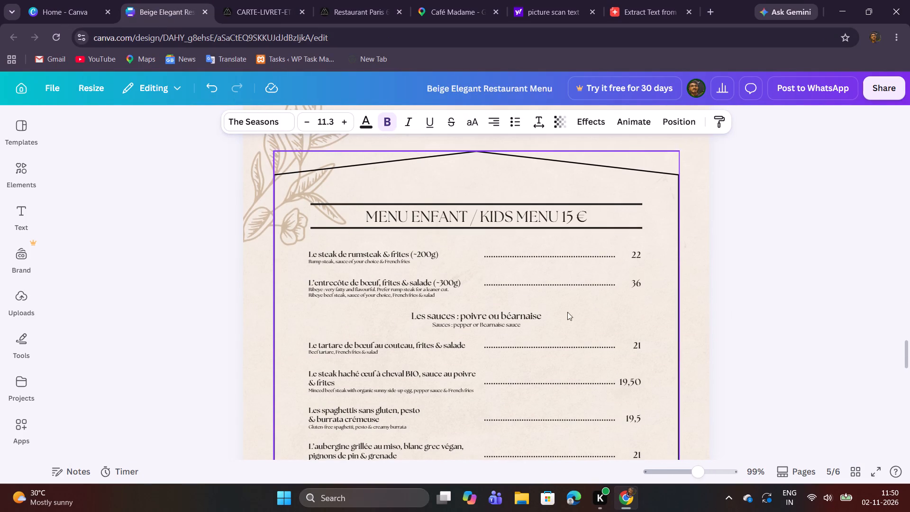
pyautogui.scroll(-2, 516, 250)
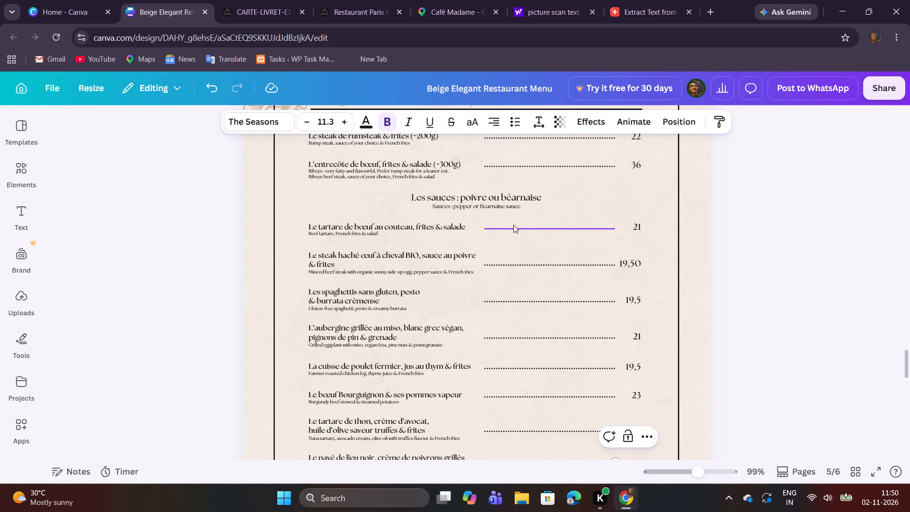
pyautogui.click(468, 256)
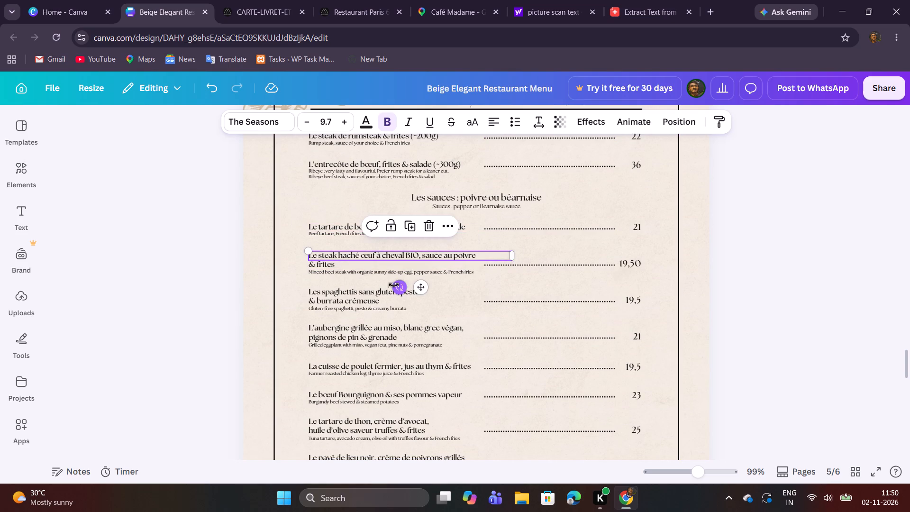
pyautogui.click(364, 291)
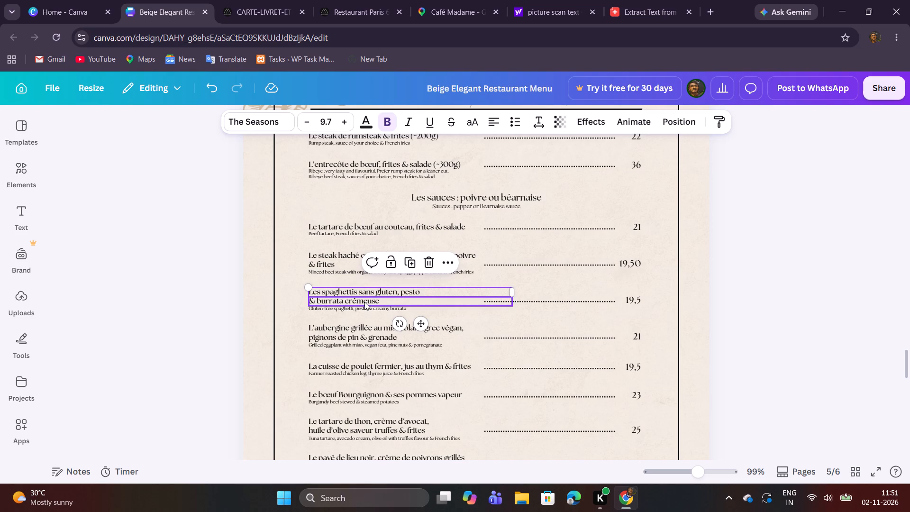
pyautogui.click(364, 302)
pyautogui.scroll(1, 457, 294)
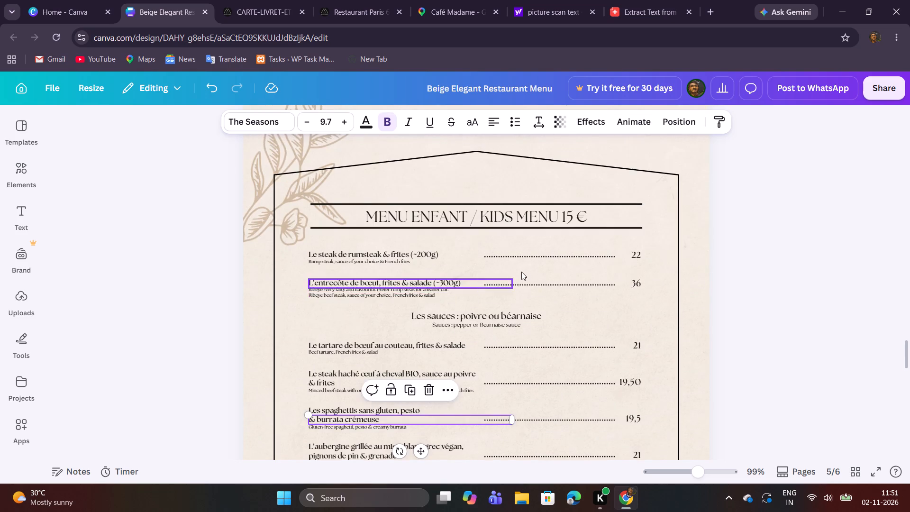
pyautogui.scroll(-6, 525, 269)
pyautogui.scroll(7, 525, 266)
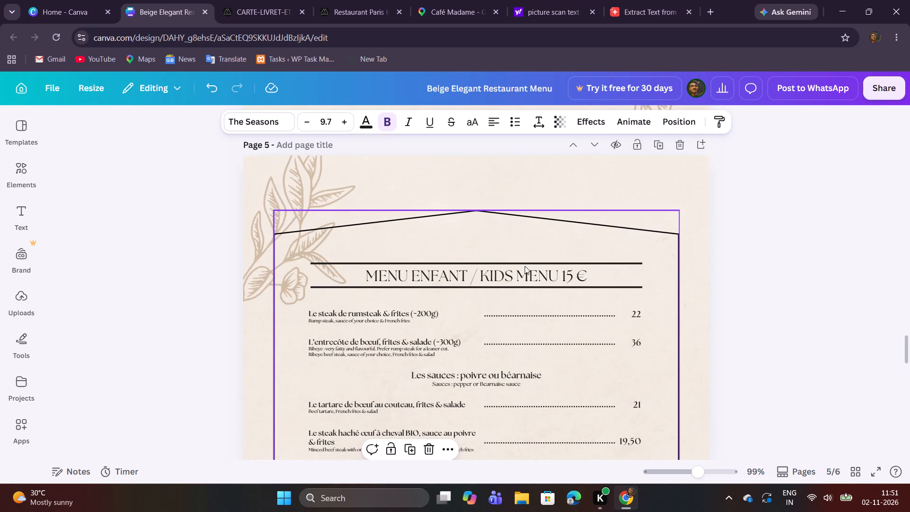
# Check the Croques & Burgers and Plats / Main Courses sections in the PDF, and glance at the restaurant website's menu.
pyautogui.click(257, 7)
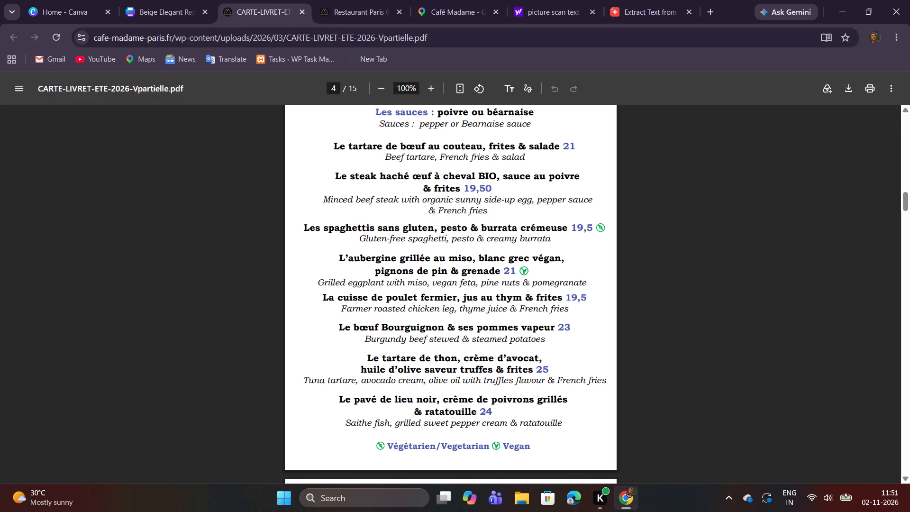
pyautogui.scroll(10, 430, 347)
pyautogui.scroll(-3, 431, 346)
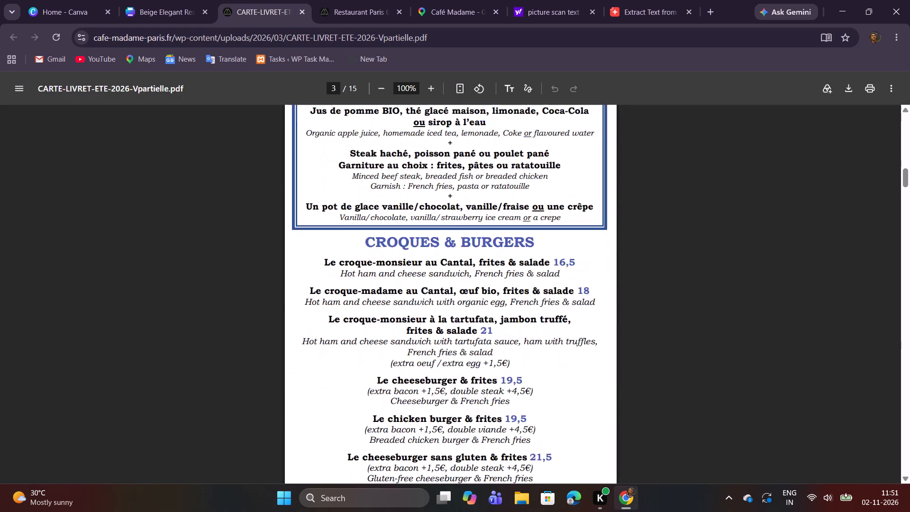
pyautogui.scroll(-4, 431, 345)
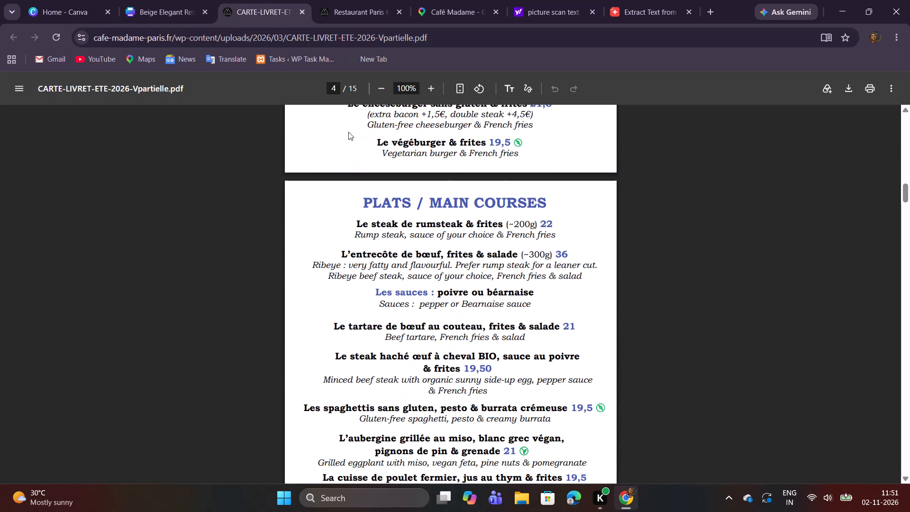
pyautogui.click(349, 15)
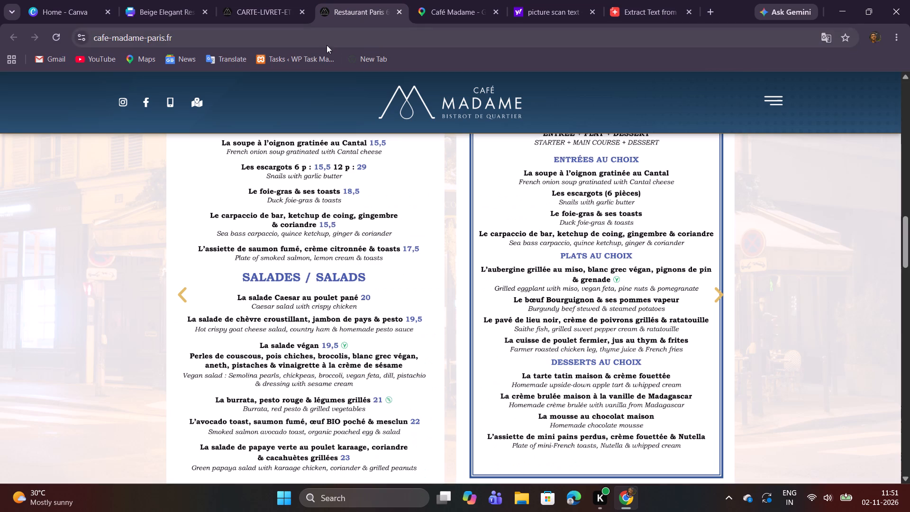
pyautogui.click(244, 8)
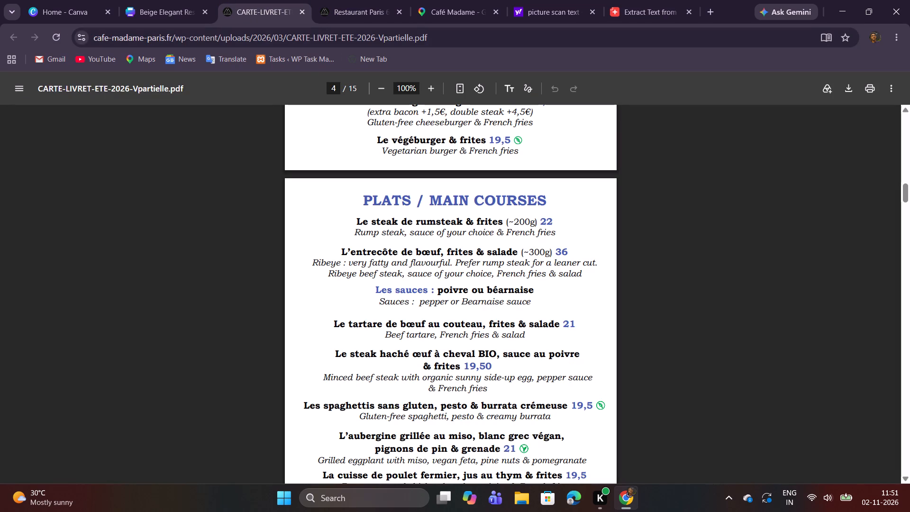
# Replace the page 5 heading with "PLATS / MAIN COURSES", copied from the PDF menu.
pyautogui.moveTo(364, 200); pyautogui.dragTo(553, 201)
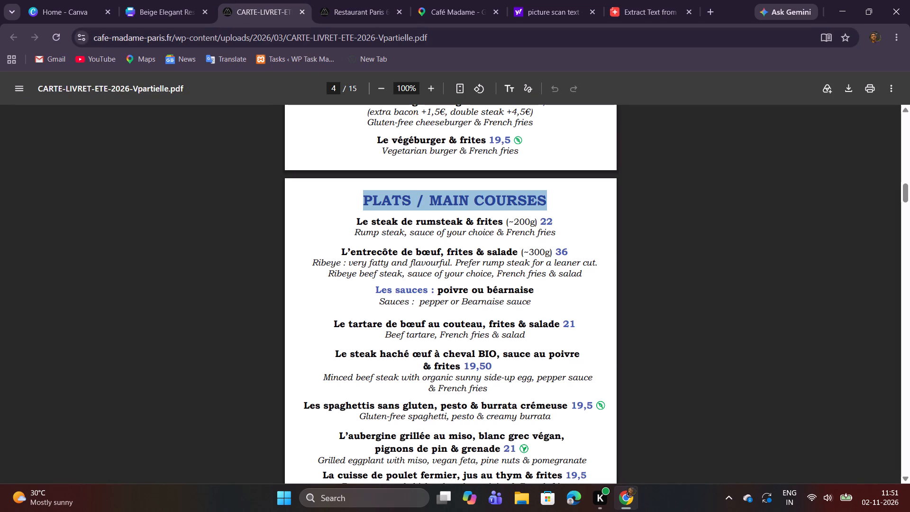
pyautogui.hotkey('ctrl', 'c')
pyautogui.click(183, 5)
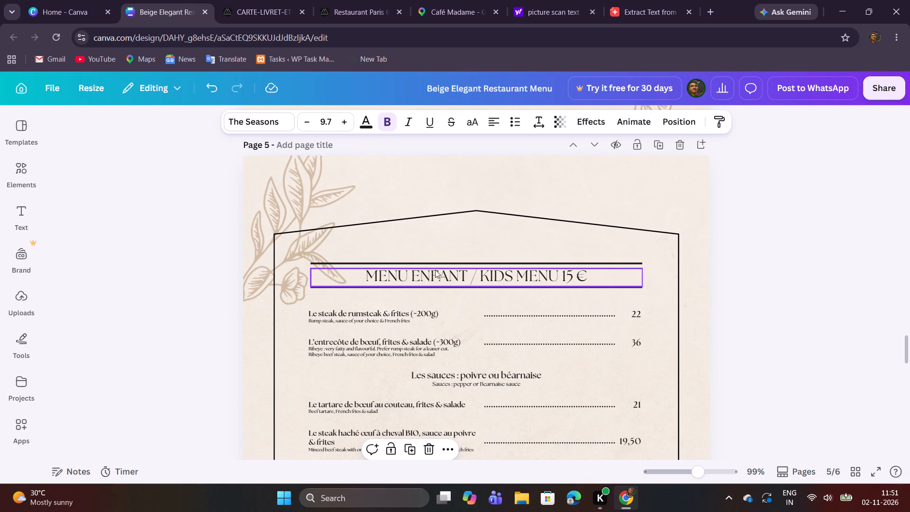
pyautogui.doubleClick(441, 269)
pyautogui.hotkey('ctrl', 'v')
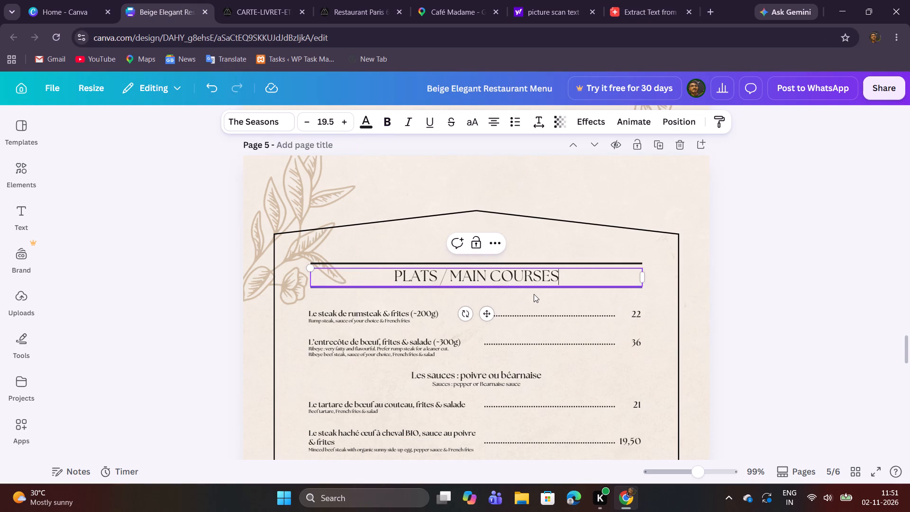
# Review the PDF menu from Croques & Burgers through Desserts, and look over the Main Courses page in the Canva design.
pyautogui.scroll(11, 534, 294)
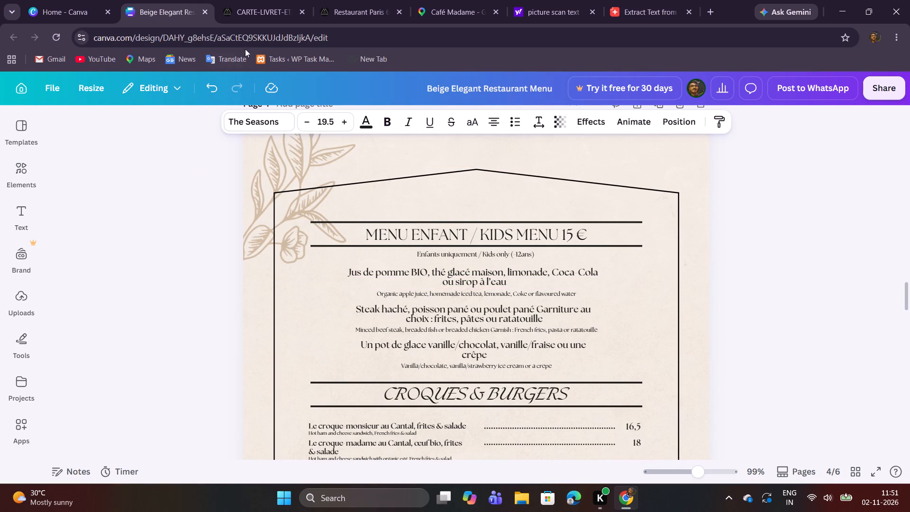
pyautogui.click(244, 0)
pyautogui.scroll(5, 419, 344)
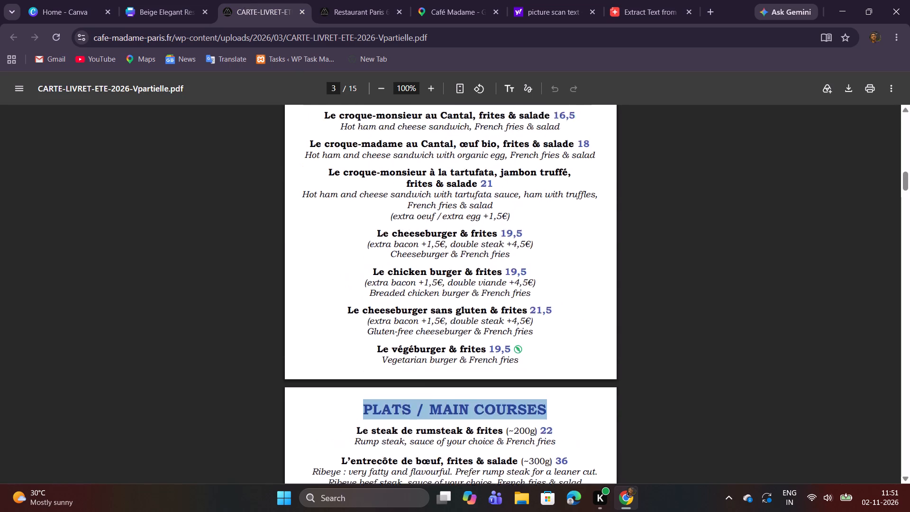
pyautogui.scroll(-13, 419, 344)
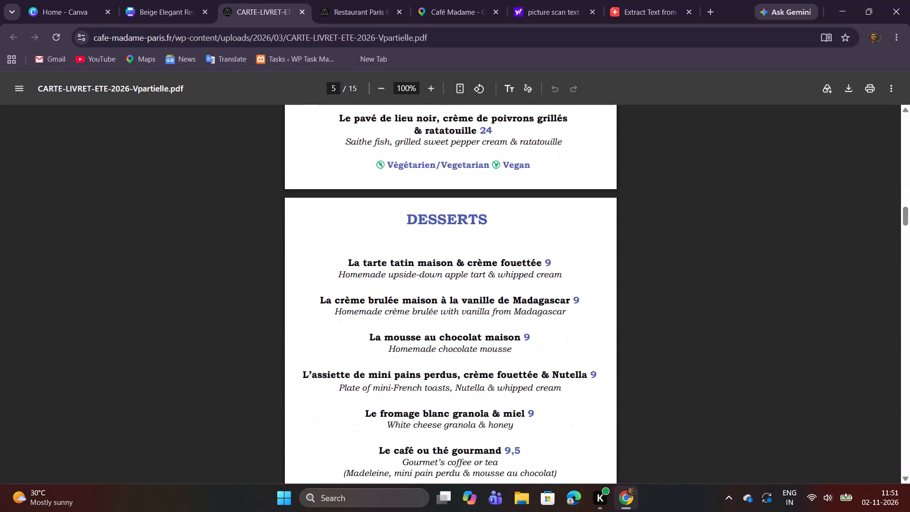
pyautogui.scroll(-2, 419, 344)
pyautogui.scroll(1, 419, 344)
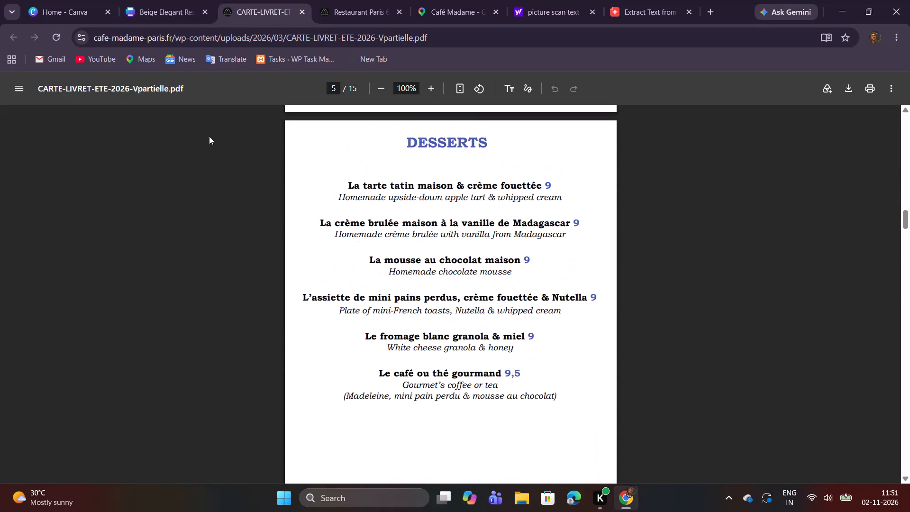
pyautogui.click(161, 14)
pyautogui.scroll(-6, 395, 319)
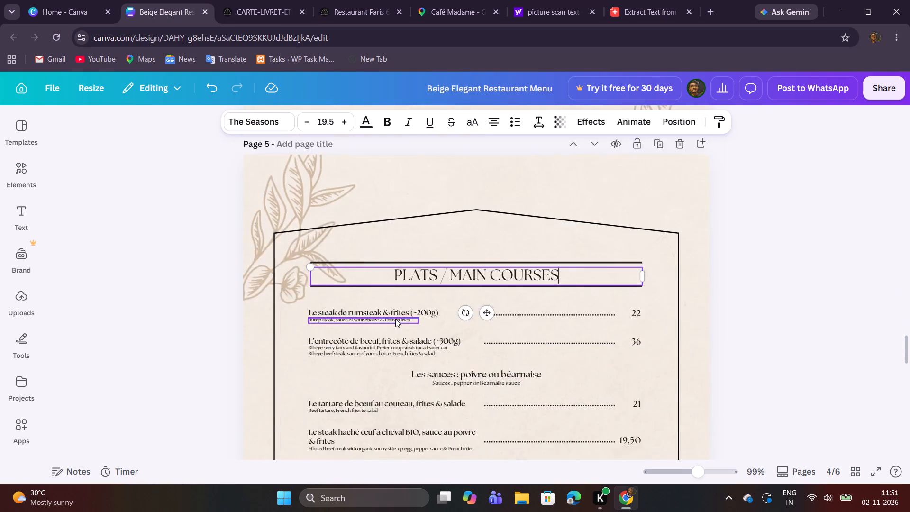
pyautogui.scroll(-5, 395, 319)
pyautogui.click(414, 343)
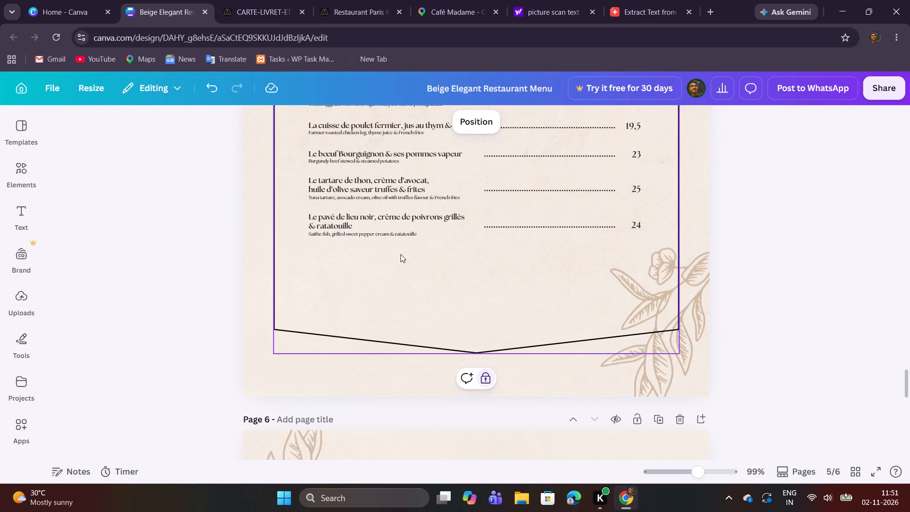
pyautogui.click(281, 0)
pyautogui.click(151, 0)
# Duplicate the Plats / Main Courses page as the base for the next menu section.
pyautogui.scroll(6, 432, 303)
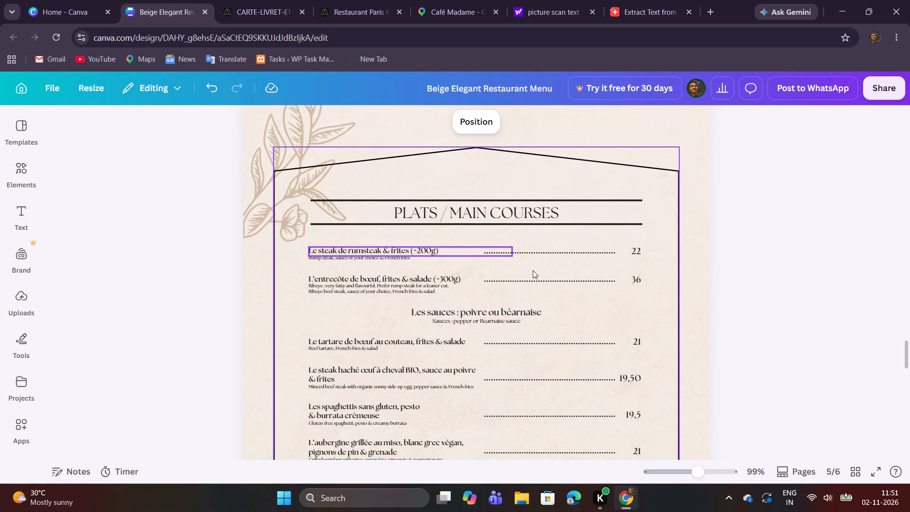
pyautogui.scroll(1, 567, 283)
pyautogui.click(663, 139)
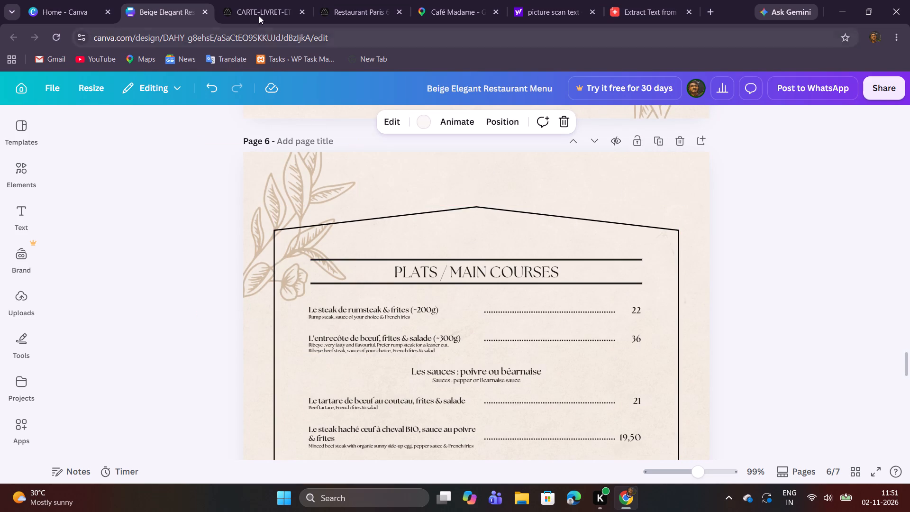
# Replace the heading on the duplicated page 6 with "DESSERTS", copied from the PDF menu.
pyautogui.click(257, 13)
pyautogui.moveTo(408, 148); pyautogui.dragTo(491, 148)
pyautogui.rightClick(473, 146)
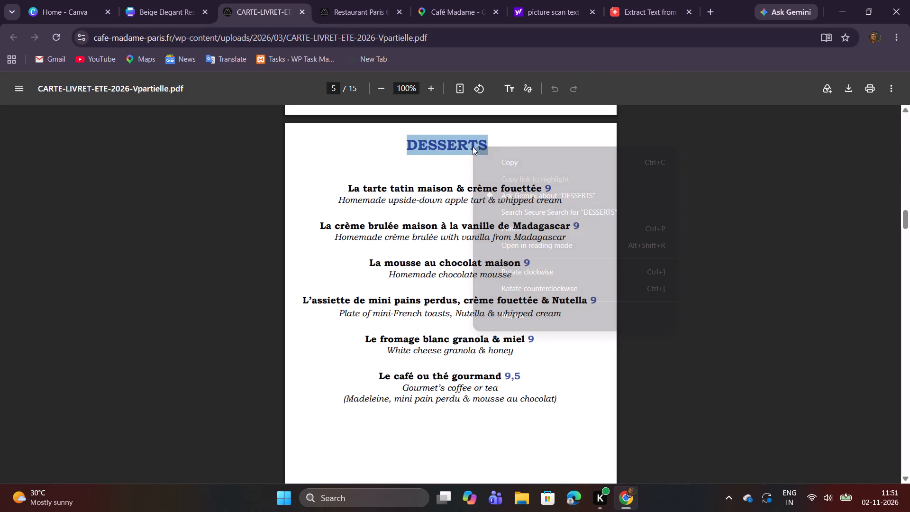
pyautogui.click(510, 164)
pyautogui.click(174, 0)
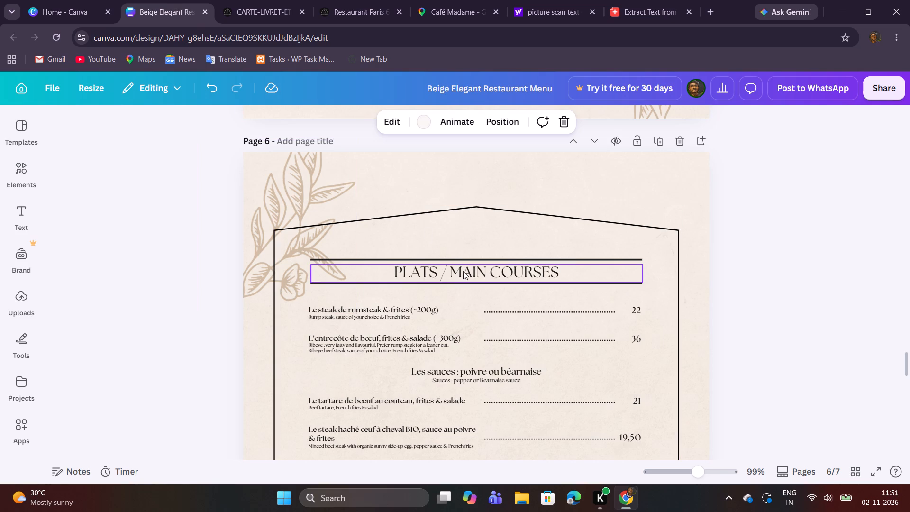
pyautogui.doubleClick(465, 273)
pyautogui.hotkey('ctrl', 'v')
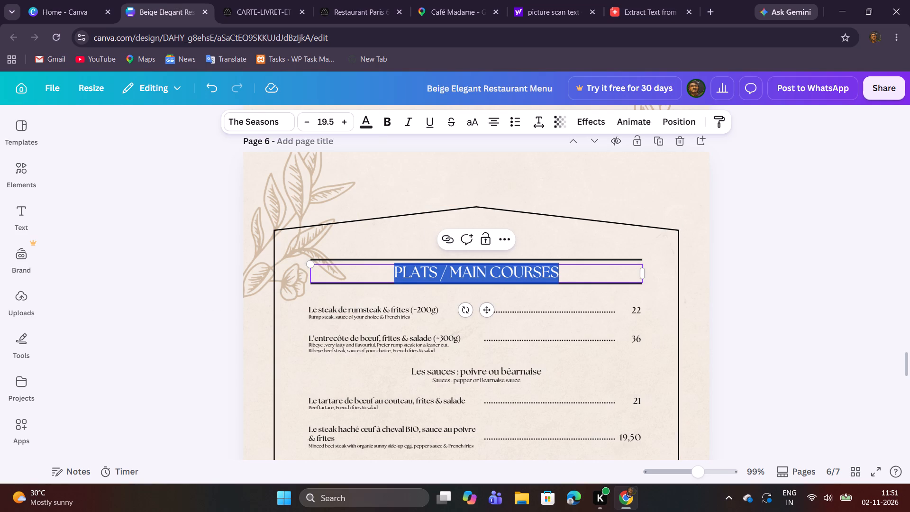
pyautogui.click(814, 284)
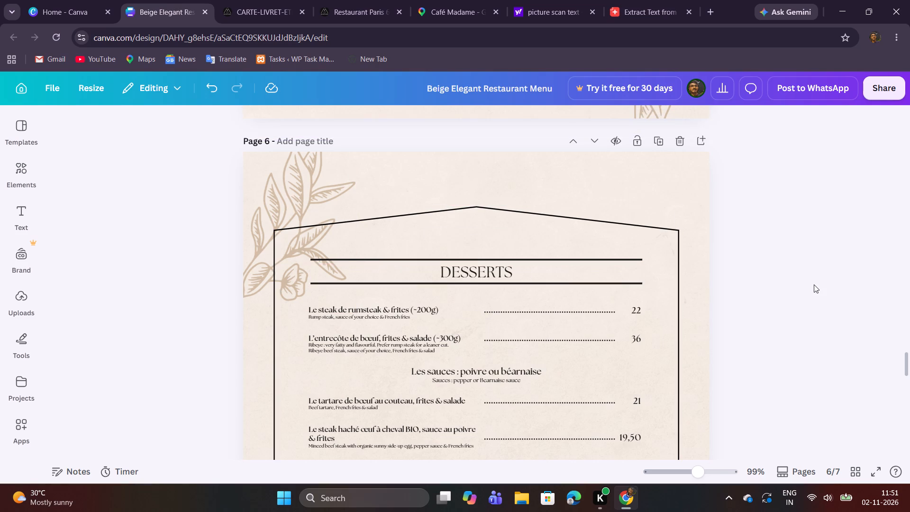
# Replace the first dish name on the Desserts page with "La tarte tatin maison & crème fouettée" from the PDF.
pyautogui.scroll(-2, 783, 219)
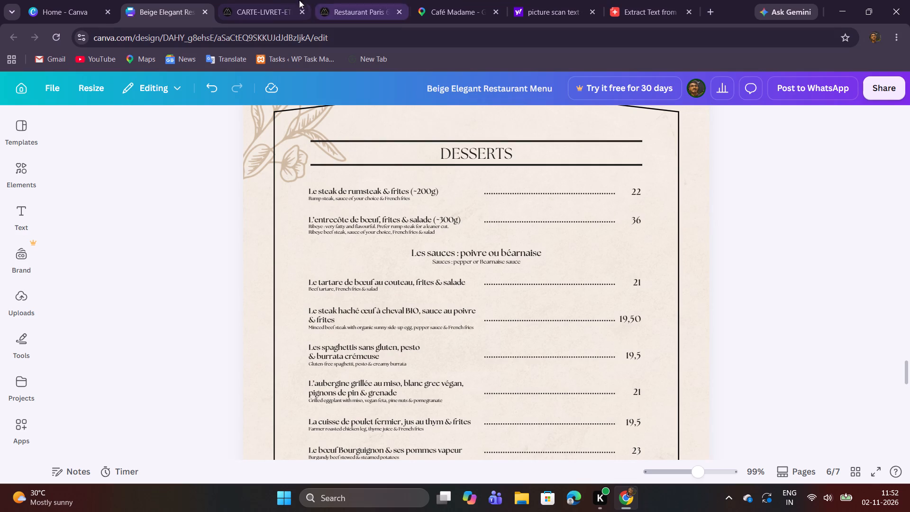
pyautogui.click(272, 3)
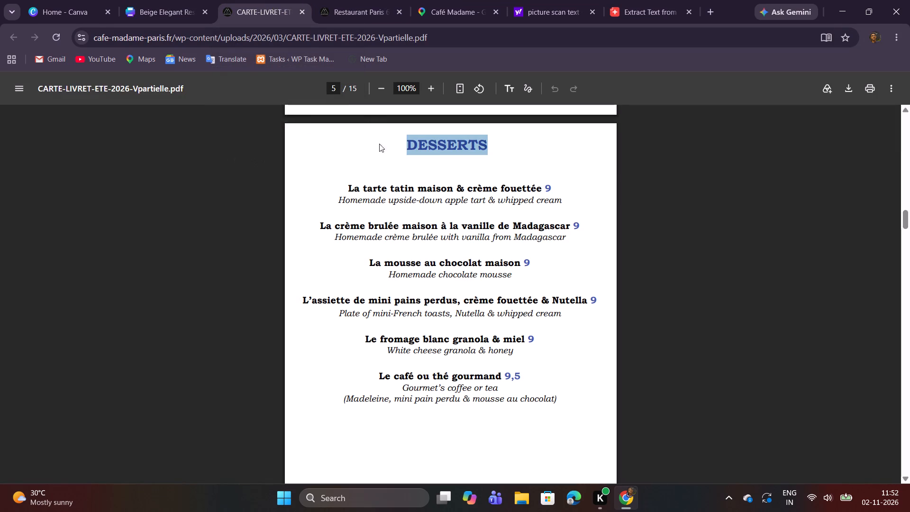
pyautogui.moveTo(349, 184); pyautogui.dragTo(543, 187)
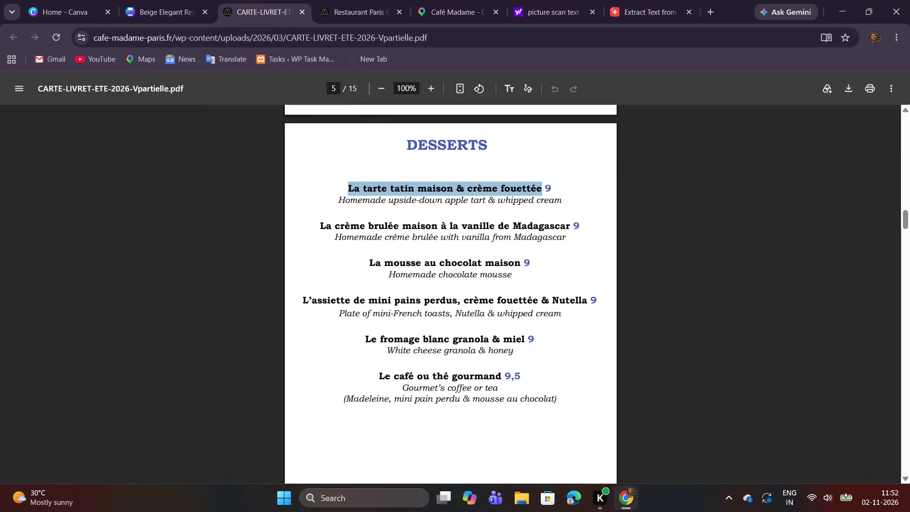
pyautogui.hotkey('ctrl', 'c')
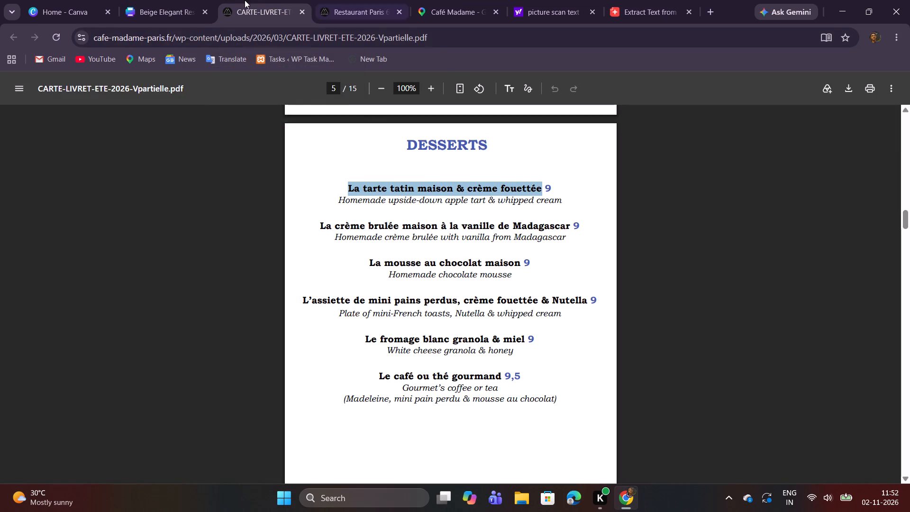
pyautogui.click(149, 0)
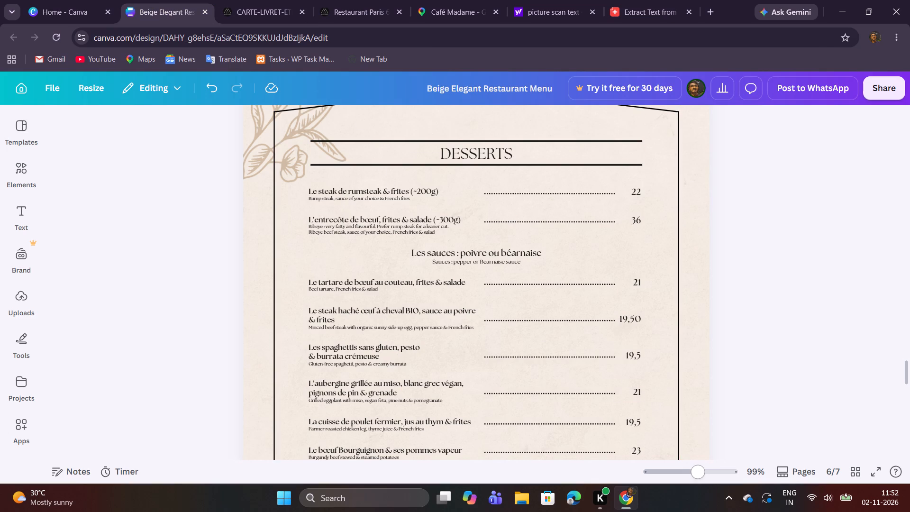
pyautogui.moveTo(702, 474); pyautogui.dragTo(710, 479)
pyautogui.scroll(1, 602, 327)
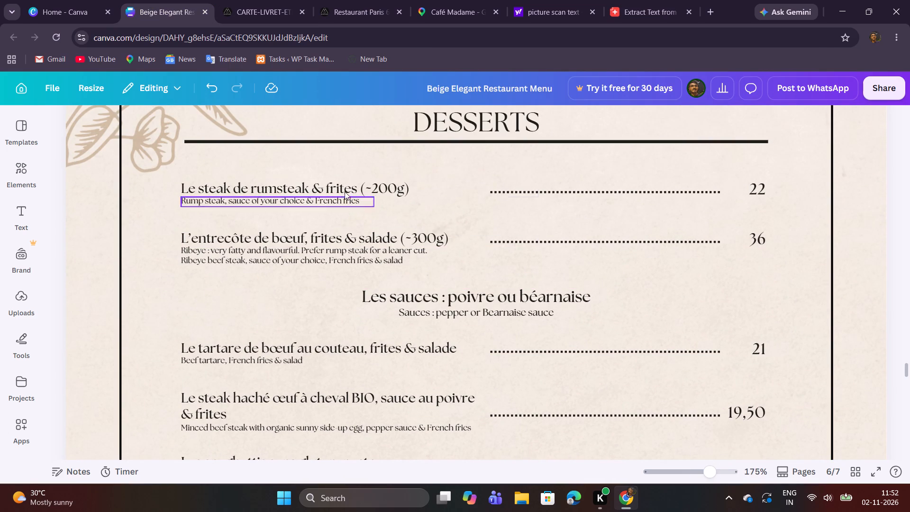
pyautogui.doubleClick(344, 189)
pyautogui.rightClick(344, 188)
pyautogui.click(403, 278)
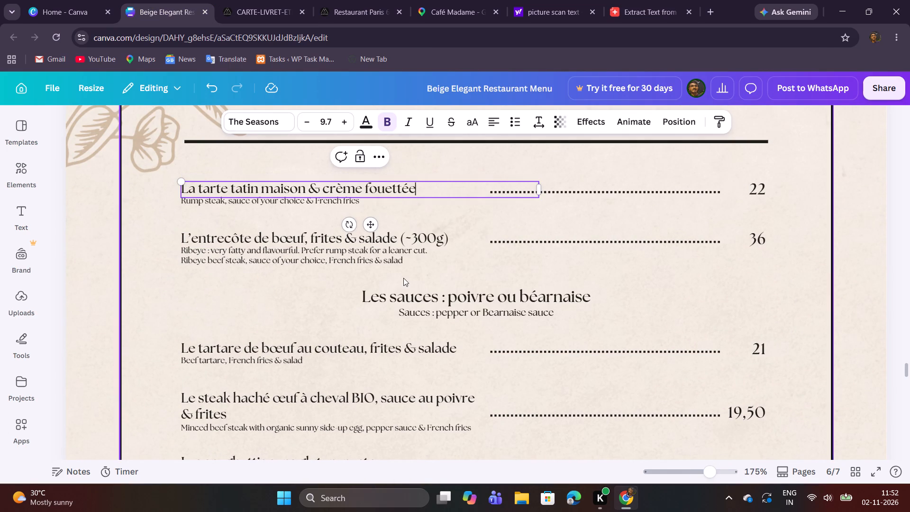
pyautogui.click(442, 212)
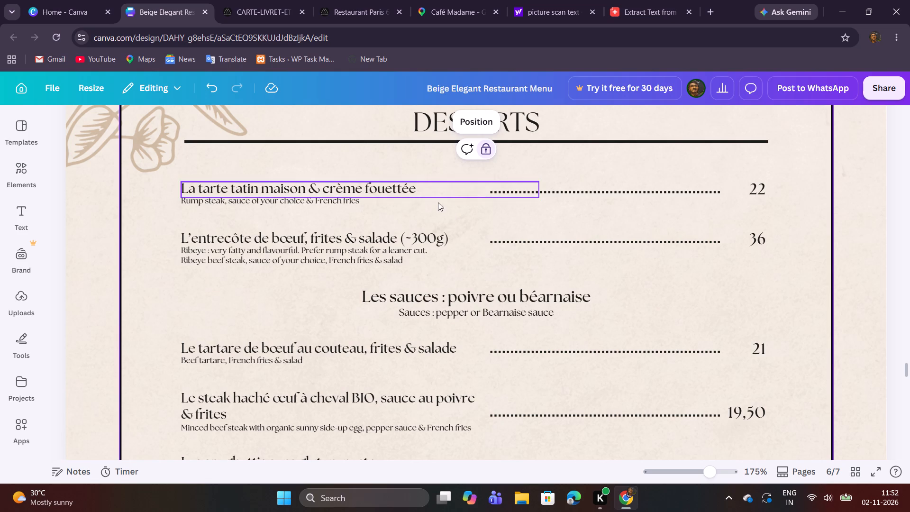
# Replace the first dessert's description with "Homemade upside-down apple tart & whipped cream" and widen its text box to fit one line.
pyautogui.click(240, 0)
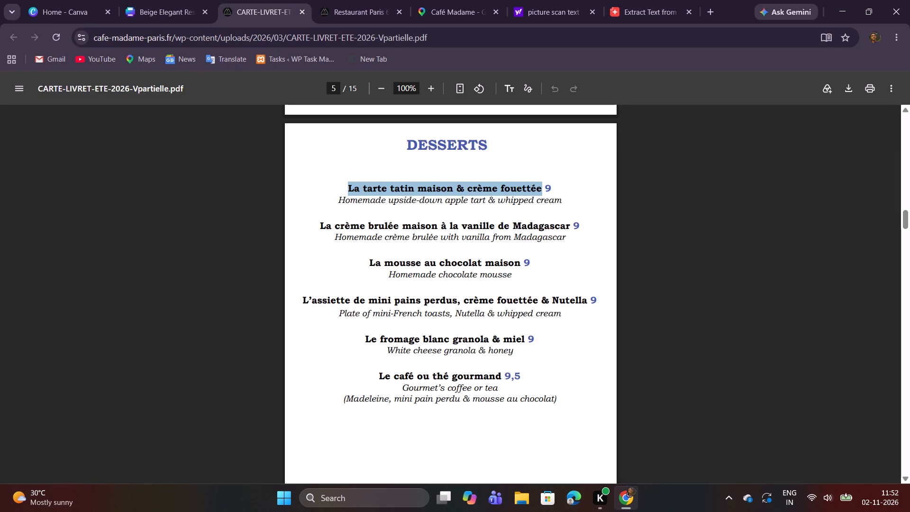
pyautogui.moveTo(340, 200); pyautogui.dragTo(583, 209)
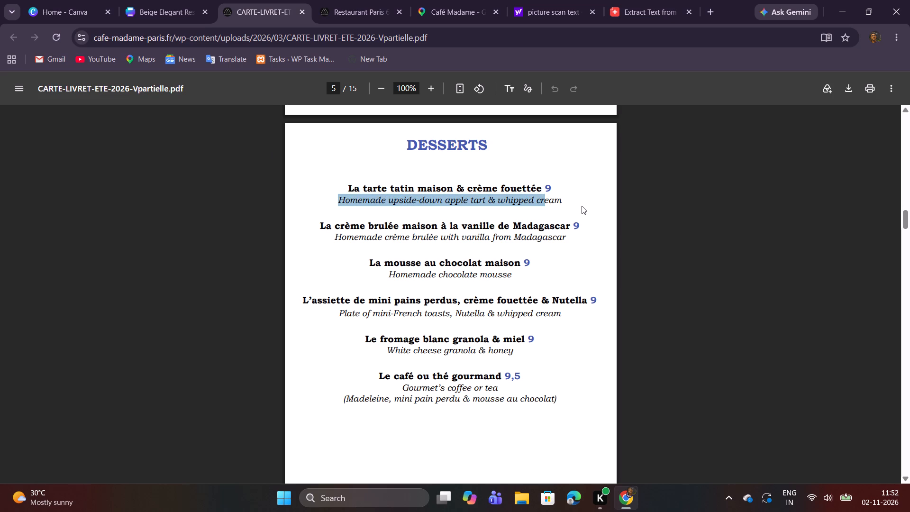
pyautogui.hotkey('ctrl', 'c')
pyautogui.click(164, 0)
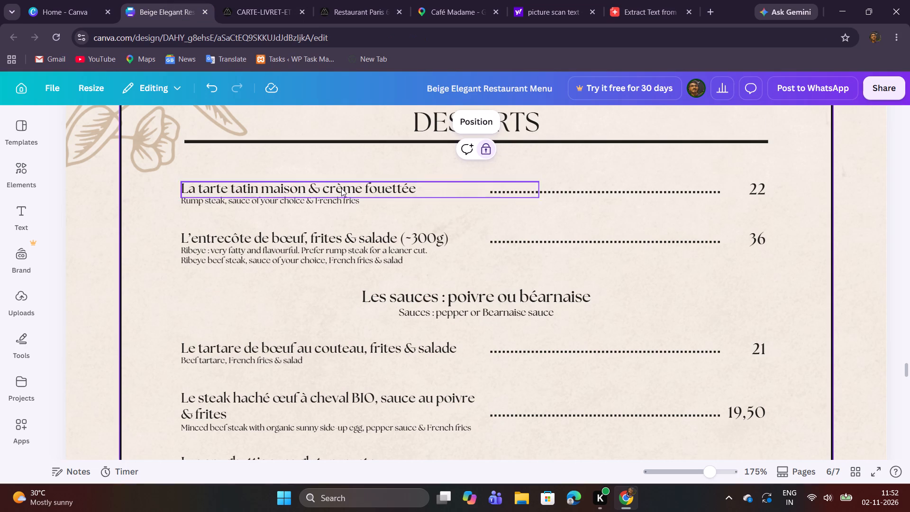
pyautogui.doubleClick(313, 205)
pyautogui.hotkey('ctrl', 'v')
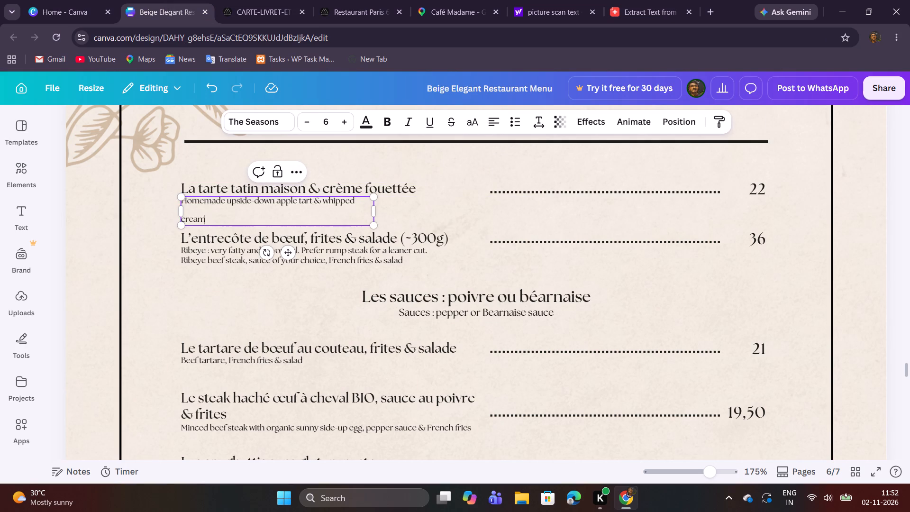
pyautogui.moveTo(377, 212); pyautogui.dragTo(394, 212)
pyautogui.click(442, 209)
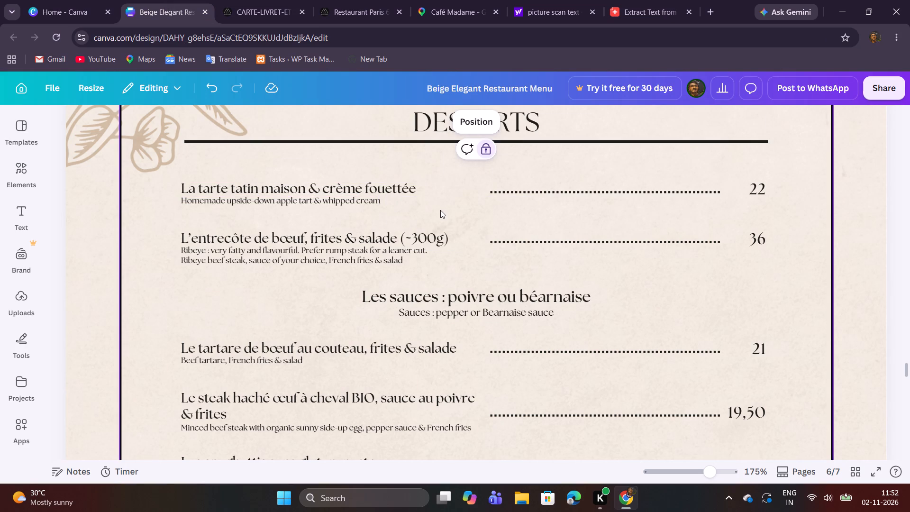
# Set the tarte tatin row's price to 9, as listed in the PDF menu.
pyautogui.click(239, 0)
pyautogui.click(164, 0)
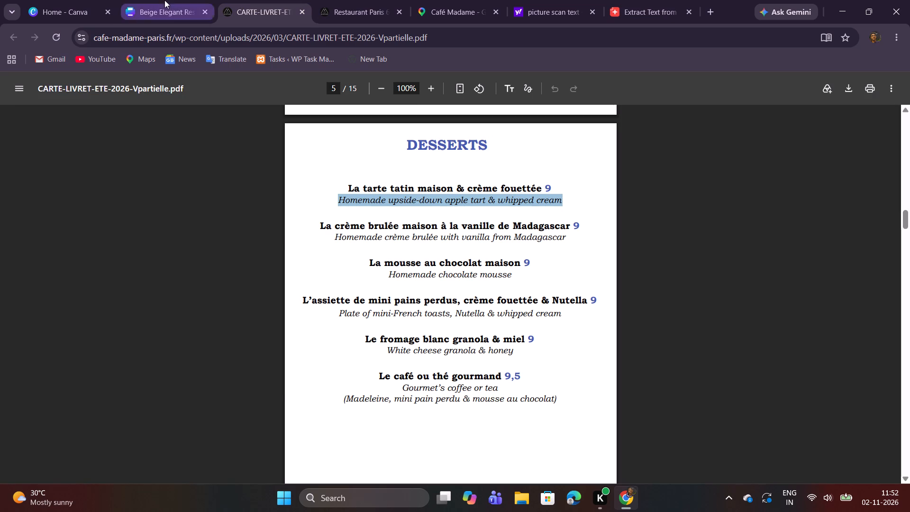
pyautogui.doubleClick(758, 191)
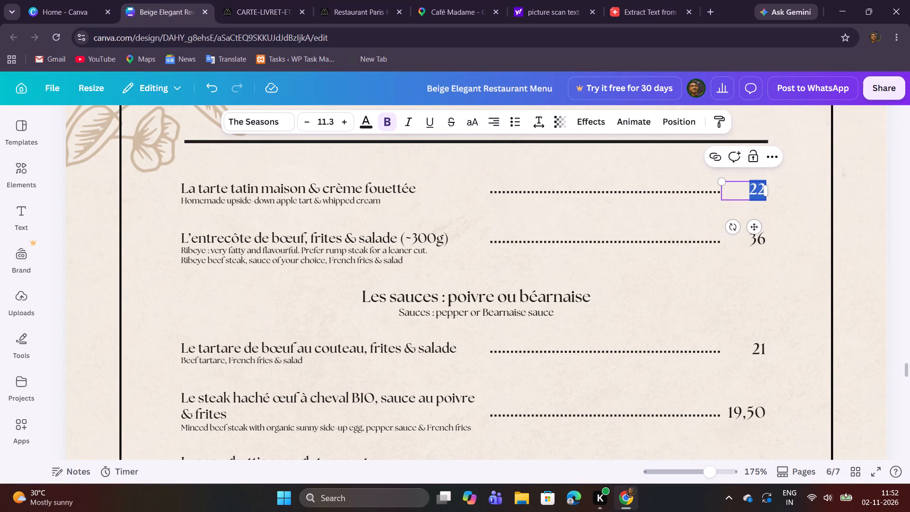
pyautogui.press('9')
# Replace the second dish name on the Desserts page with "La crème brulée maison à la vanille de Madagascar" from the PDF.
pyautogui.click(278, 0)
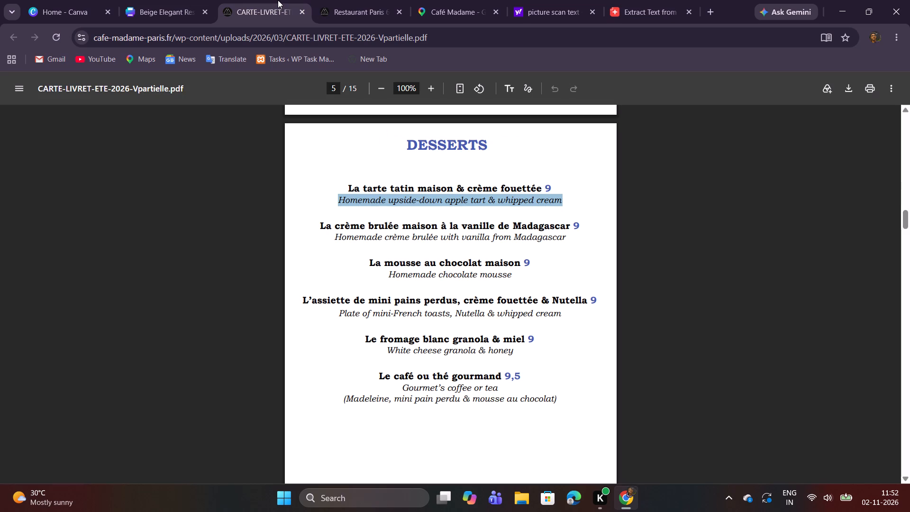
pyautogui.moveTo(320, 230); pyautogui.dragTo(501, 225)
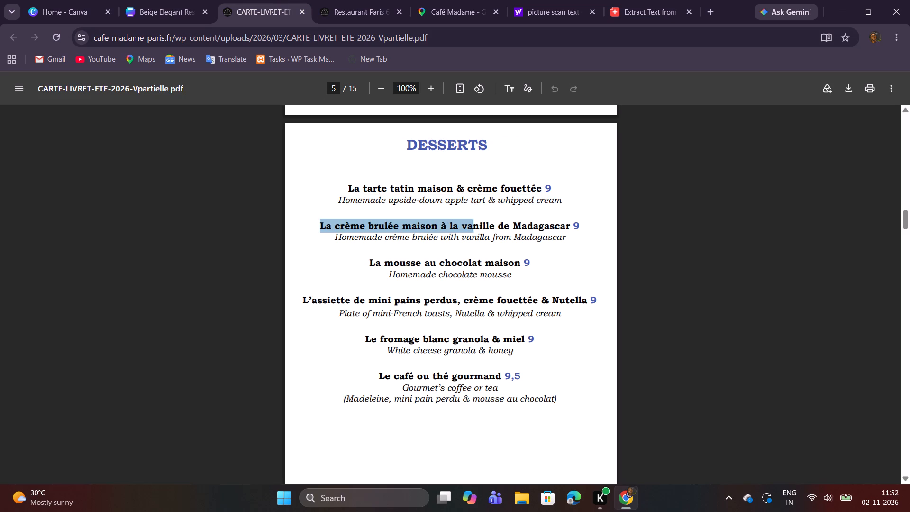
pyautogui.moveTo(501, 225); pyautogui.dragTo(569, 224)
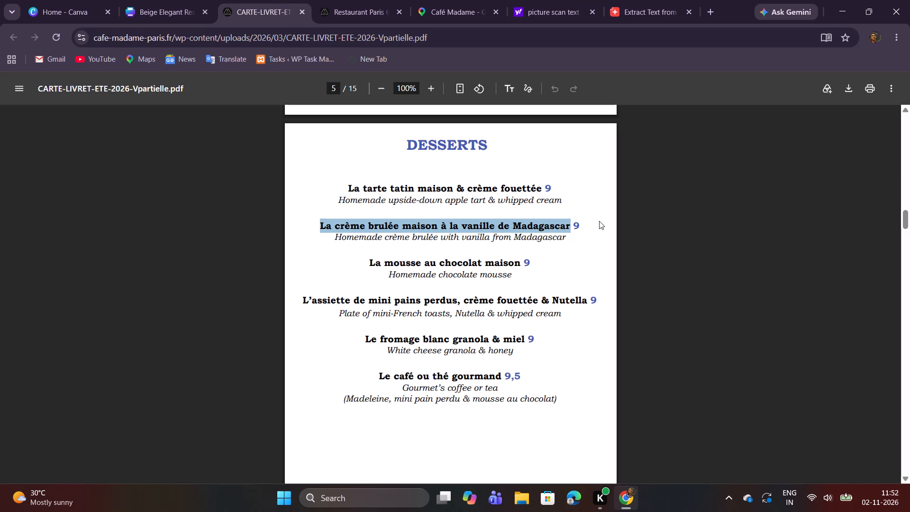
pyautogui.hotkey('ctrl', 'c')
pyautogui.click(166, 0)
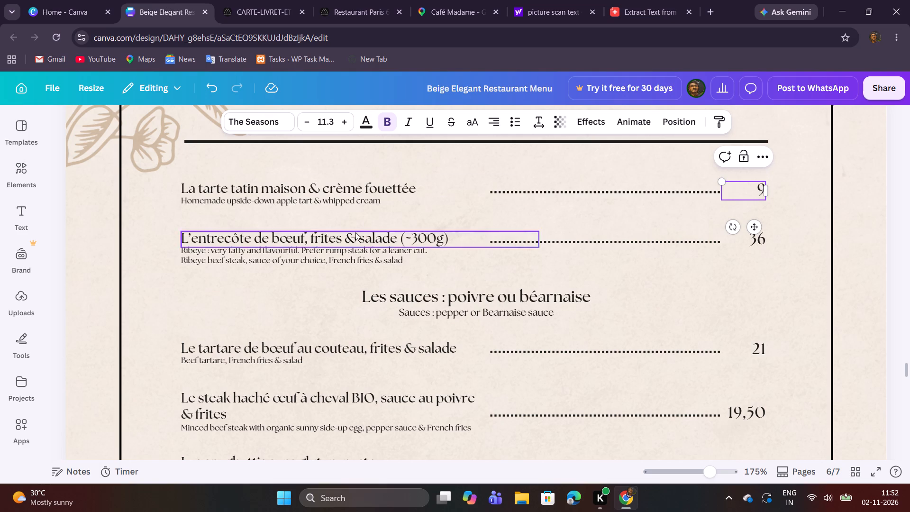
pyautogui.click(348, 239)
pyautogui.click(348, 239)
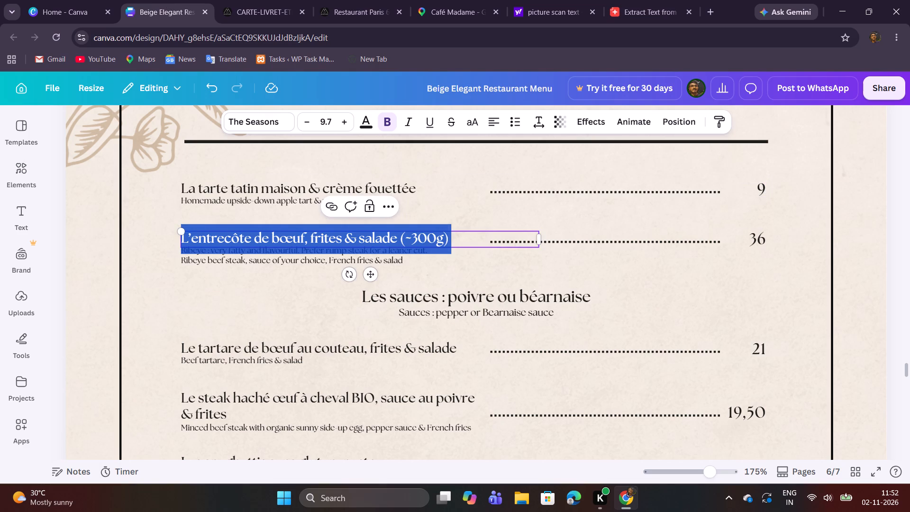
pyautogui.hotkey('ctrl', 'v')
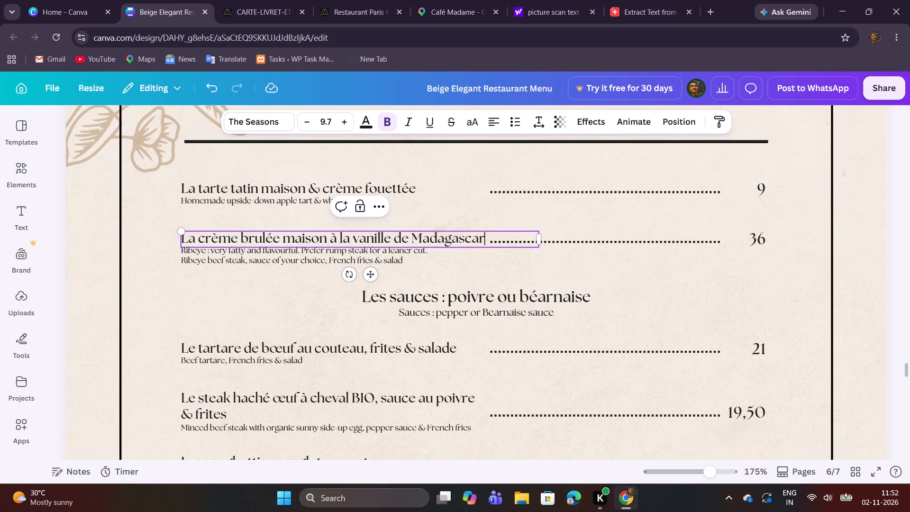
# Replace the first description line under the crème brulée with "Homemade crème brulée with vanilla from Madagascar" from the PDF.
pyautogui.click(246, 17)
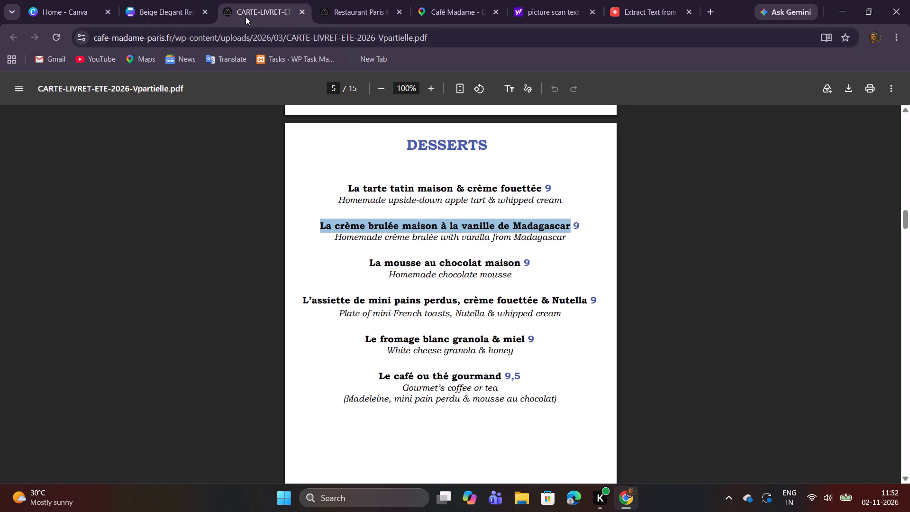
pyautogui.moveTo(330, 242); pyautogui.dragTo(565, 242)
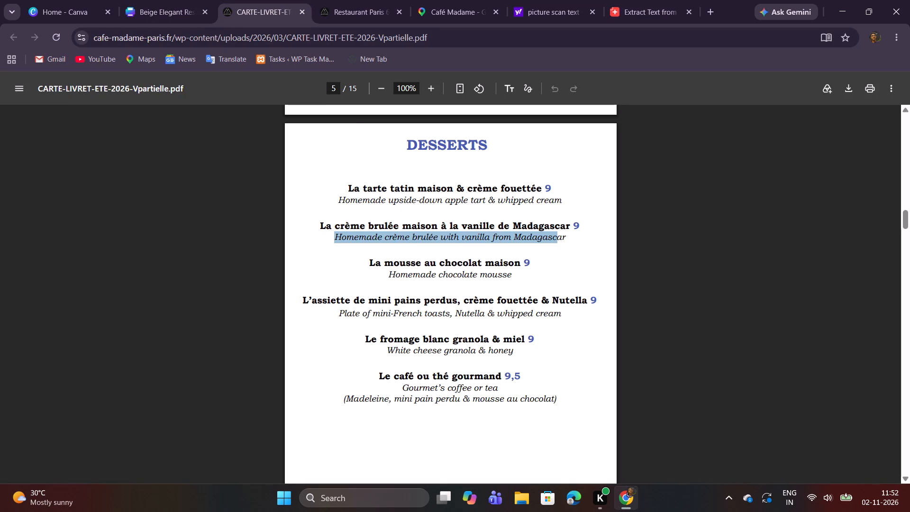
pyautogui.moveTo(565, 242); pyautogui.dragTo(574, 240)
pyautogui.hotkey('ctrl', 'c')
pyautogui.click(174, 0)
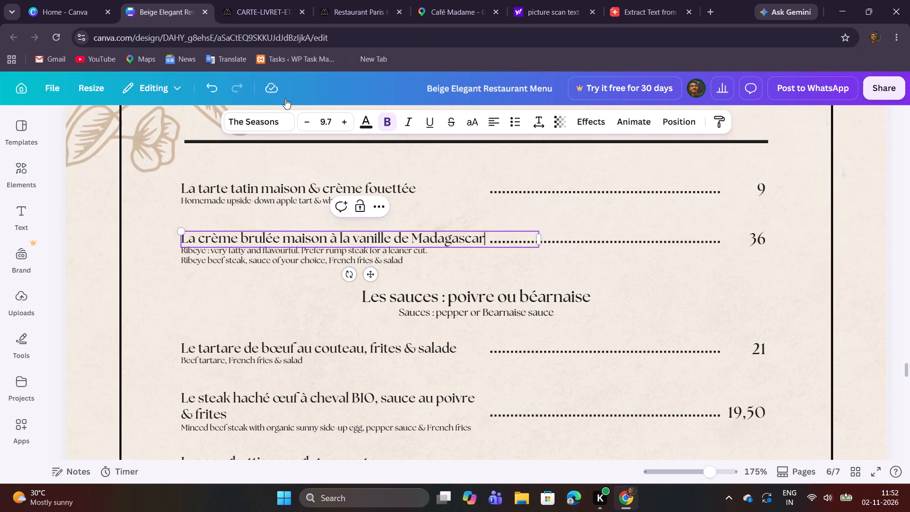
pyautogui.click(310, 280)
pyautogui.doubleClick(320, 248)
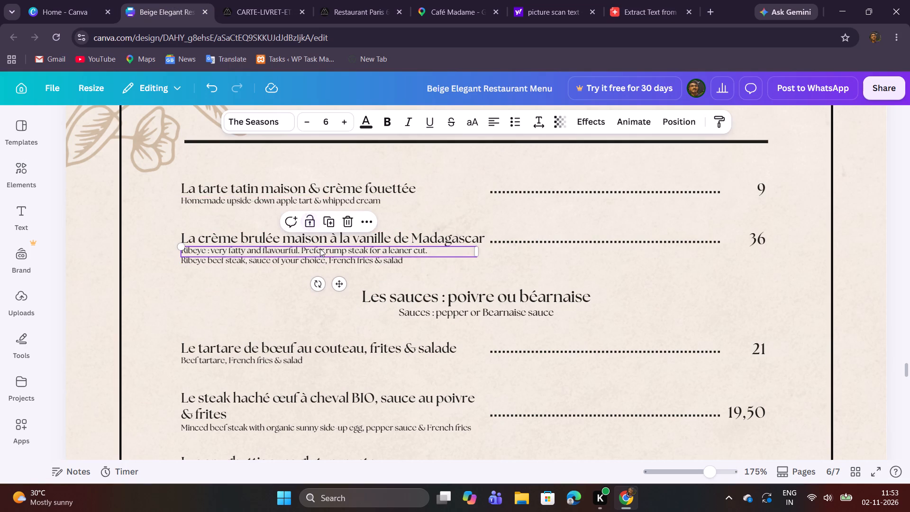
pyautogui.hotkey('ctrl', 'v')
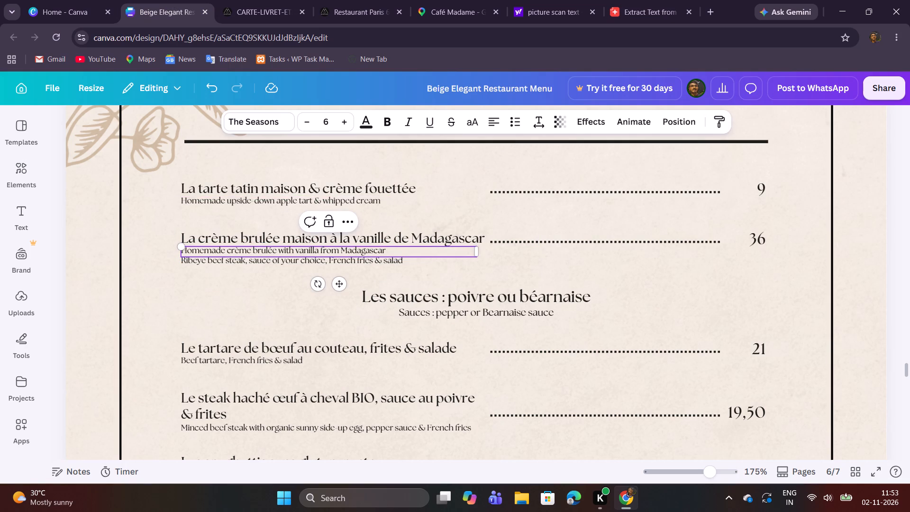
# Delete the leftover line "Ribeye beef steak, sauce of your choice, French fries & salad" under the crème brulée description.
pyautogui.click(337, 269)
pyautogui.click(351, 229)
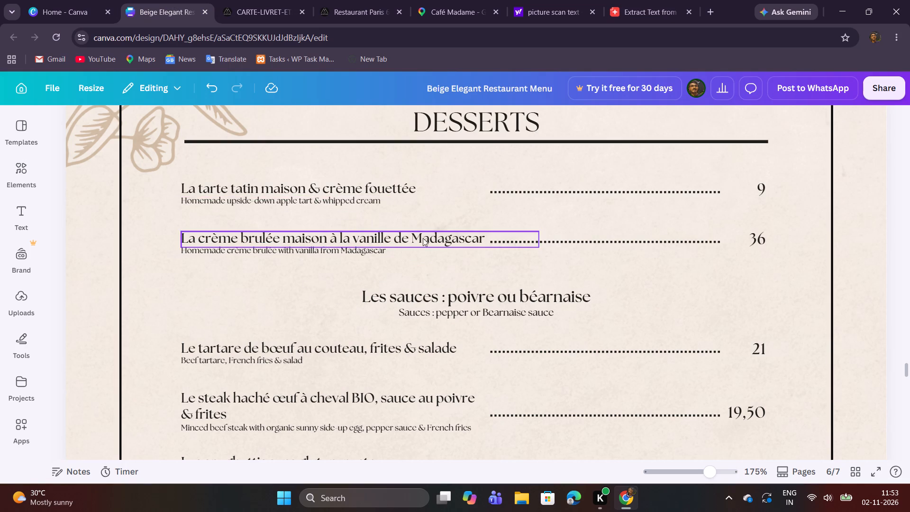
pyautogui.click(638, 262)
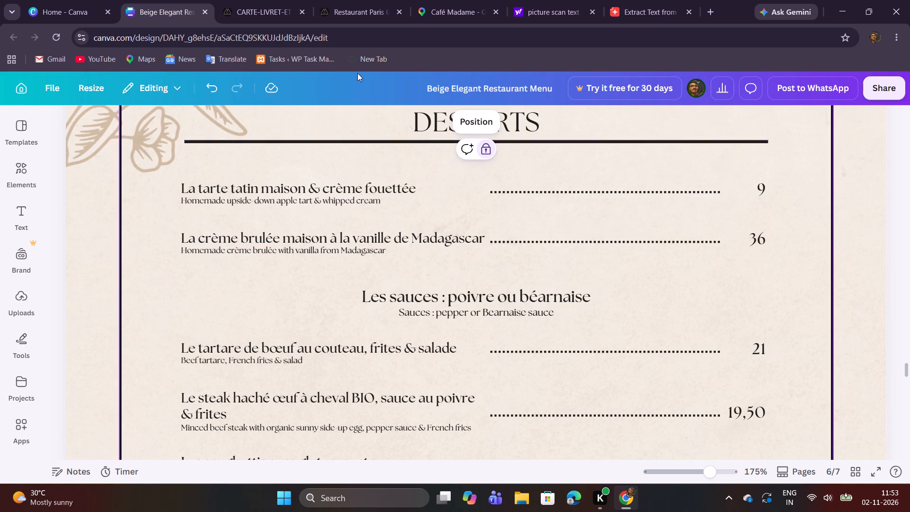
# Set the crème brulée row's price to 9, as listed in the PDF menu.
pyautogui.click(272, 4)
pyautogui.click(184, 0)
pyautogui.doubleClick(760, 240)
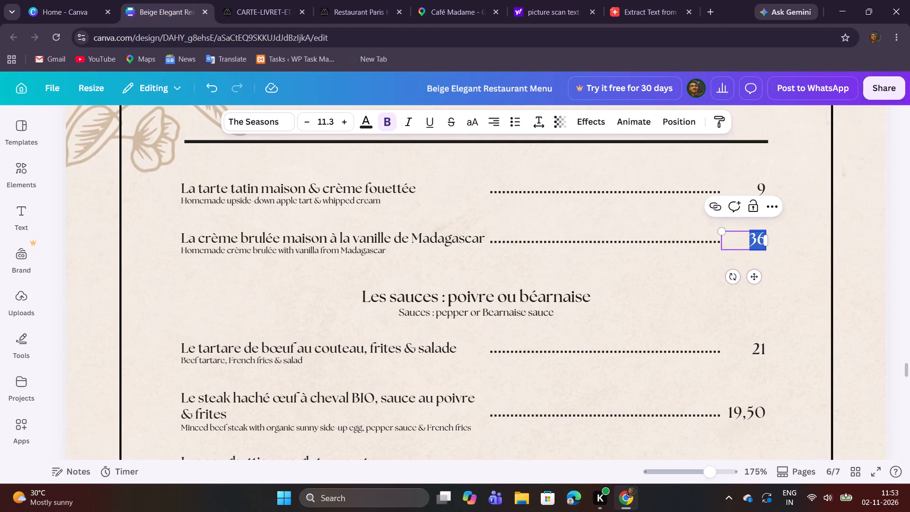
pyautogui.press('9')
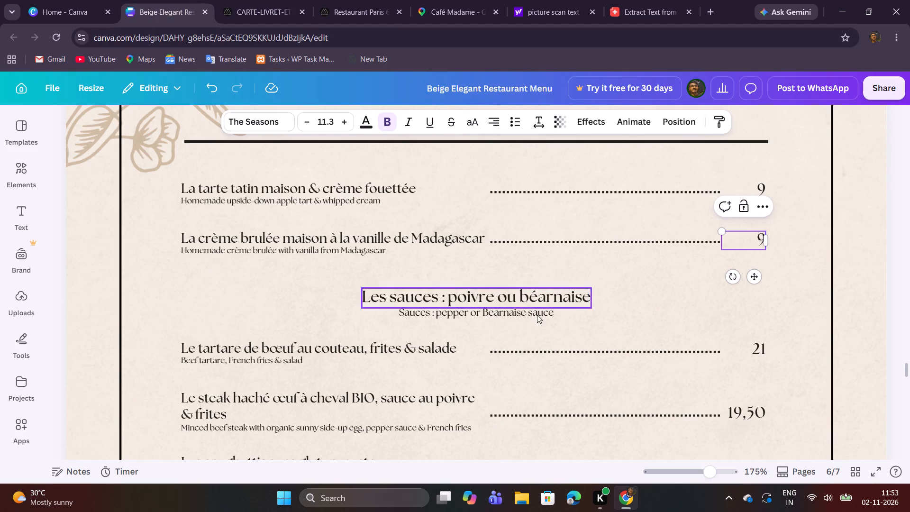
pyautogui.click(316, 299)
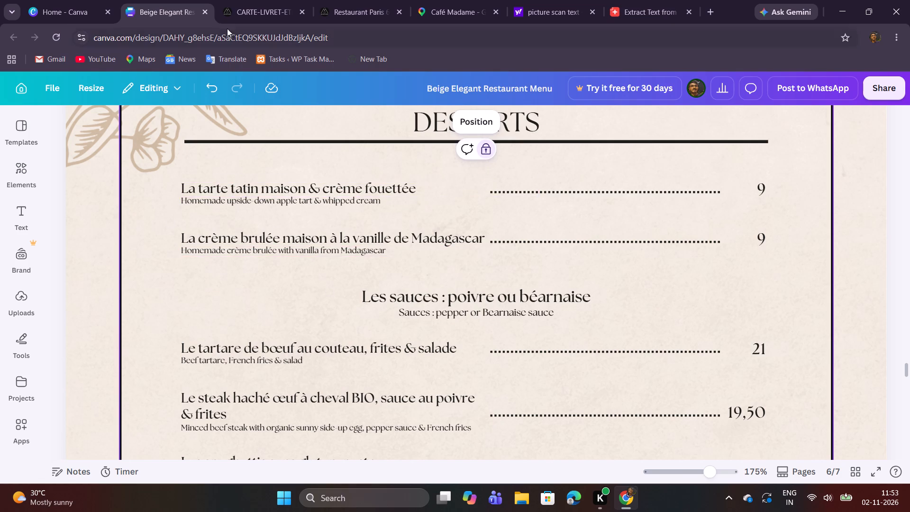
# Delete the "Les sauces : poivre ou béarnaise" heading and its English subtitle from the Desserts page.
pyautogui.click(238, 0)
pyautogui.click(175, 1)
pyautogui.moveTo(318, 286); pyautogui.dragTo(623, 323)
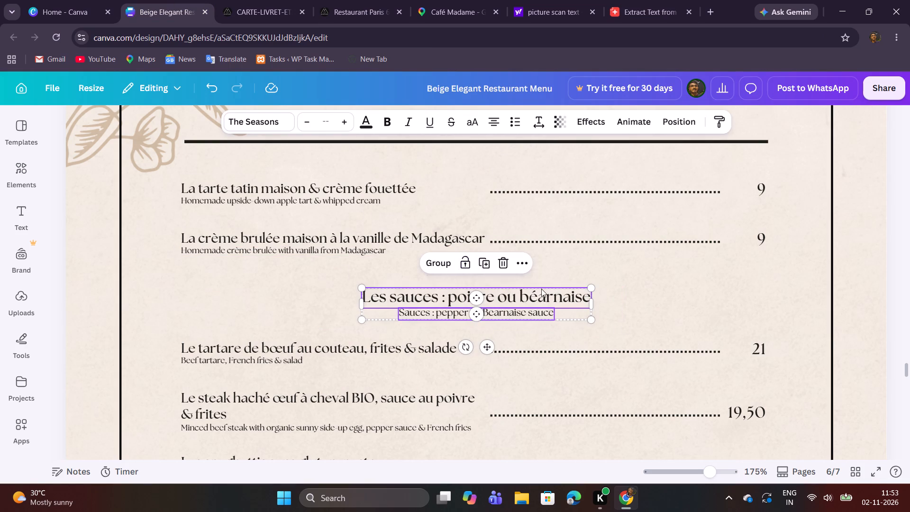
pyautogui.click(501, 263)
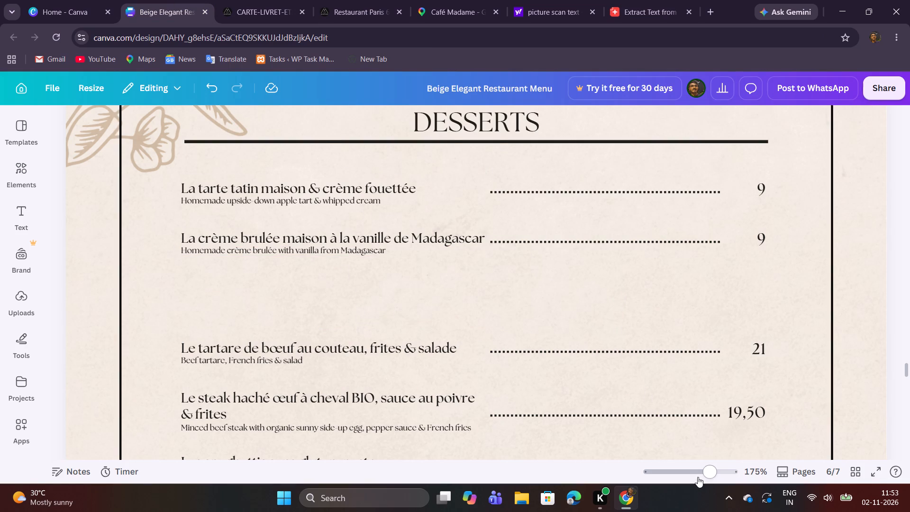
# Move the whole tartare de bœuf row up below the crème brulée row, matching the 0.6 spacing between the rows above.
pyautogui.click(698, 476)
pyautogui.scroll(-3, 674, 370)
pyautogui.scroll(1, 674, 370)
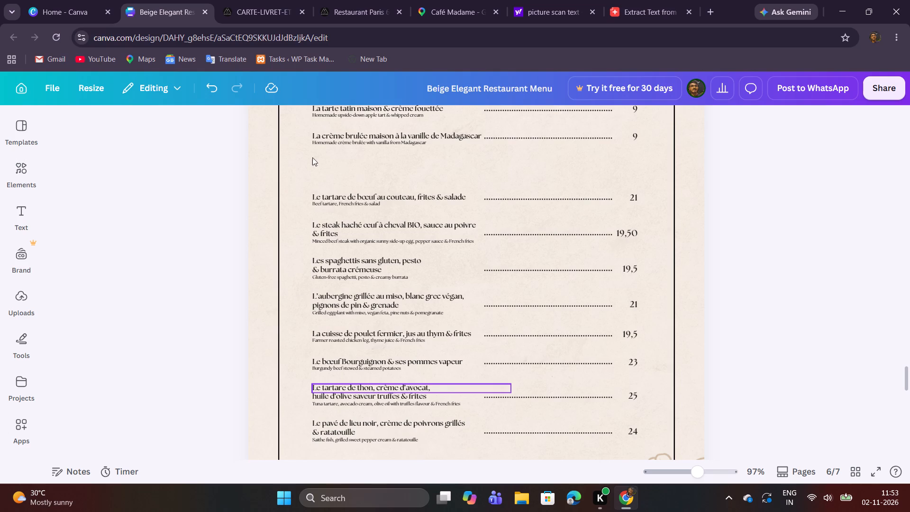
pyautogui.click(264, 6)
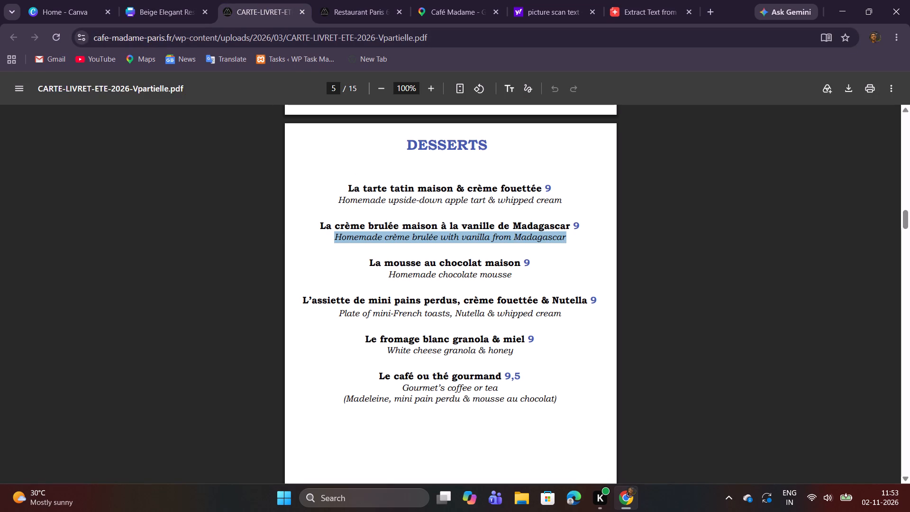
pyautogui.click(163, 0)
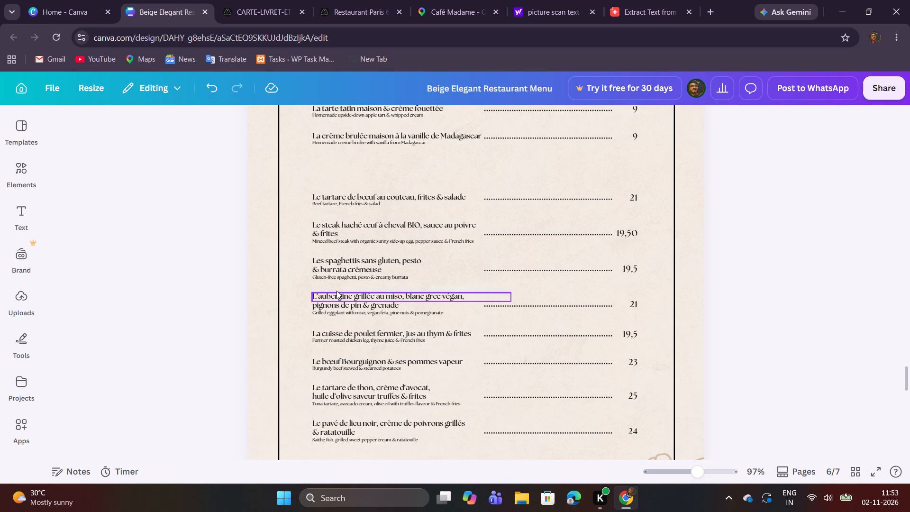
pyautogui.scroll(1, 349, 283)
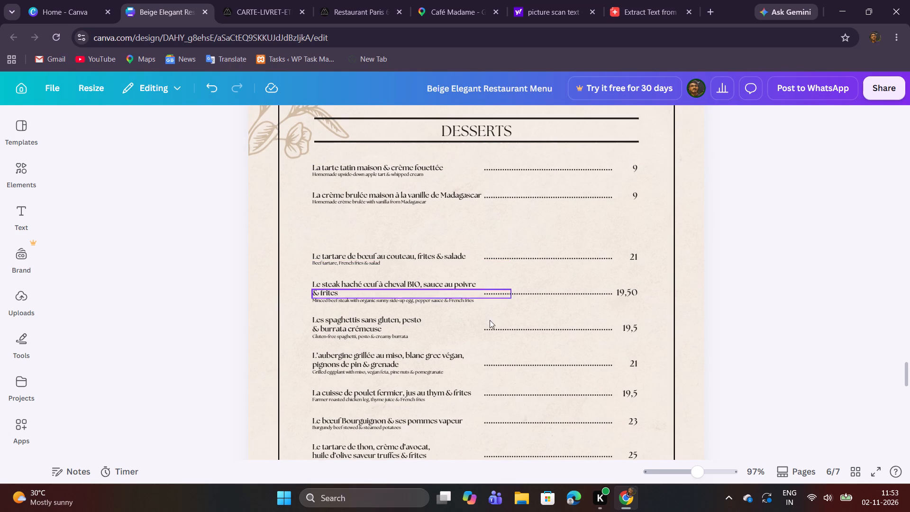
pyautogui.moveTo(693, 473); pyautogui.dragTo(705, 474)
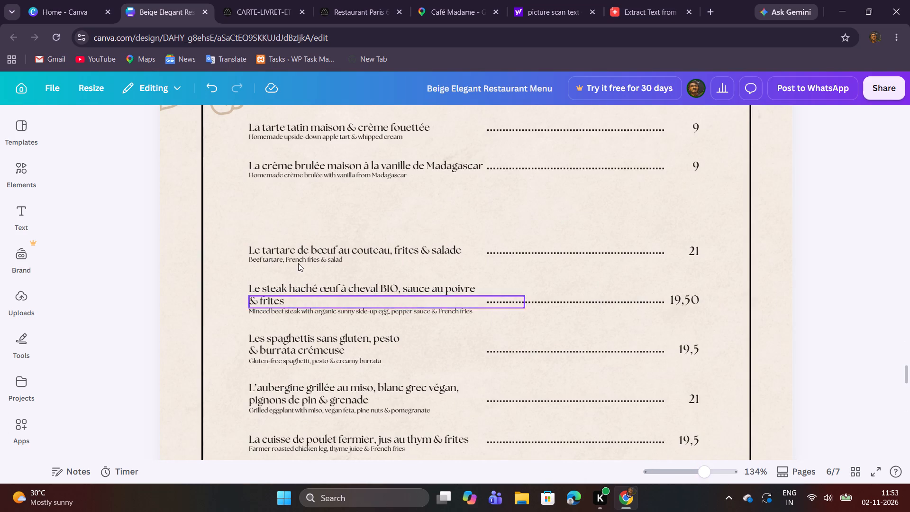
pyautogui.moveTo(246, 272); pyautogui.dragTo(714, 249)
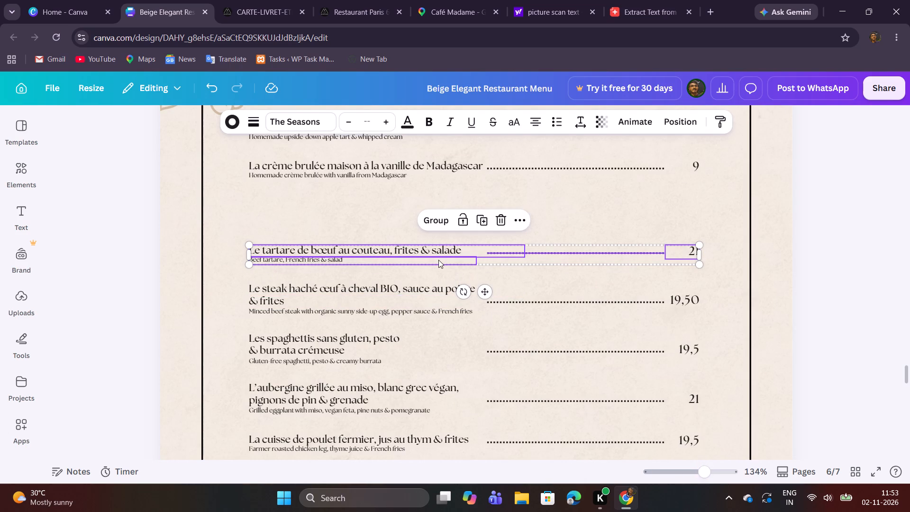
pyautogui.keyDown('shift'); pyautogui.moveTo(438, 260); pyautogui.dragTo(438, 214); pyautogui.keyUp('shift')
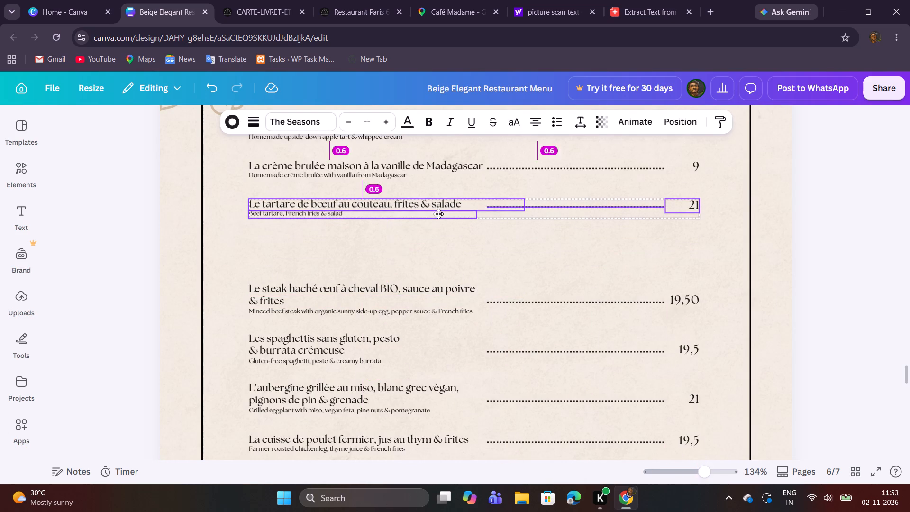
pyautogui.keyDown('shift'); pyautogui.moveTo(438, 214); pyautogui.dragTo(438, 214); pyautogui.keyUp('shift')
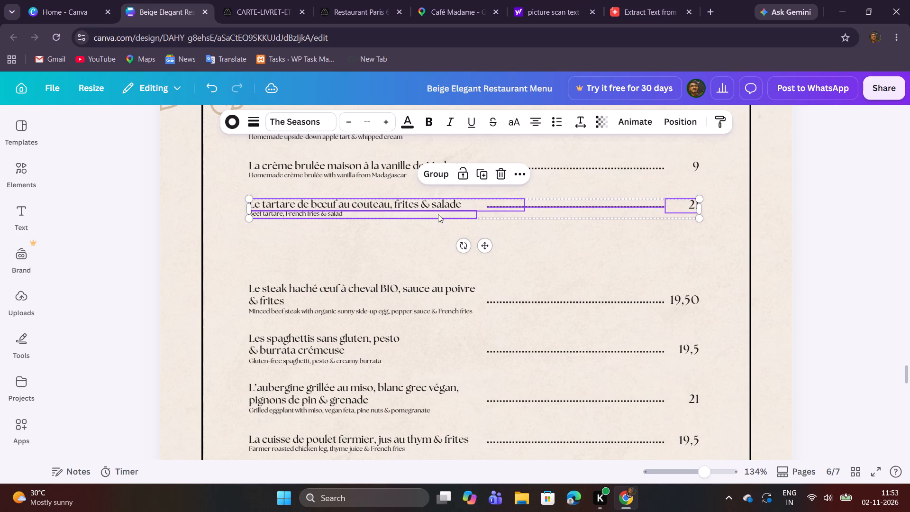
pyautogui.click(416, 239)
# Replace the third dish name on the Desserts page with "La mousse au chocolat maison" from the PDF.
pyautogui.click(224, 0)
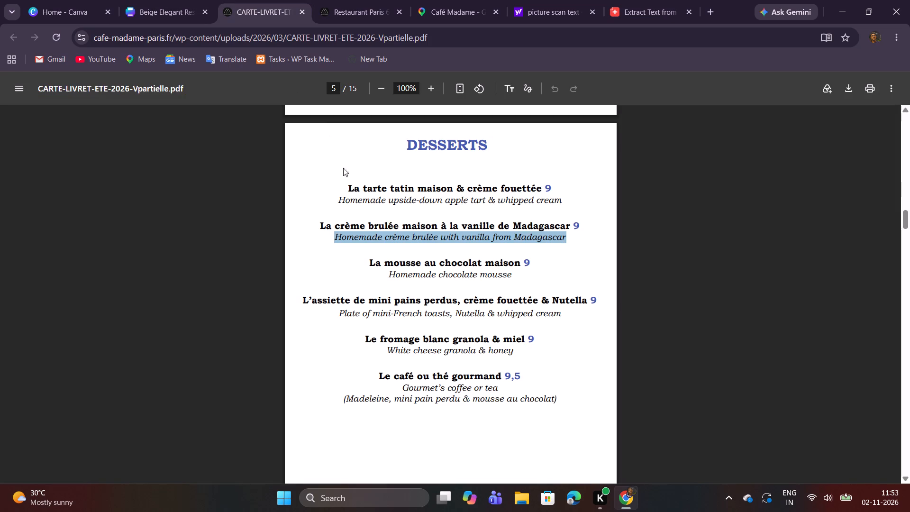
pyautogui.moveTo(369, 264); pyautogui.dragTo(499, 259)
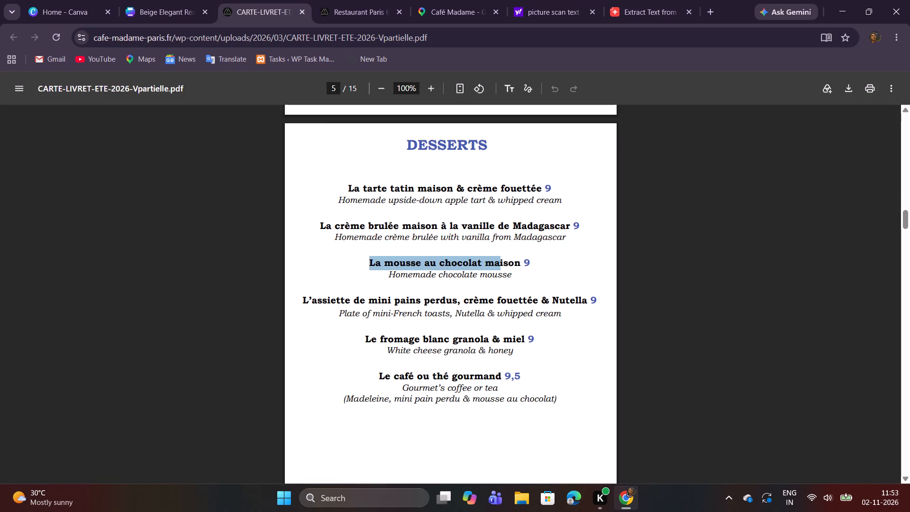
pyautogui.moveTo(499, 259); pyautogui.dragTo(520, 263)
pyautogui.hotkey('ctrl', 'c')
pyautogui.click(179, 0)
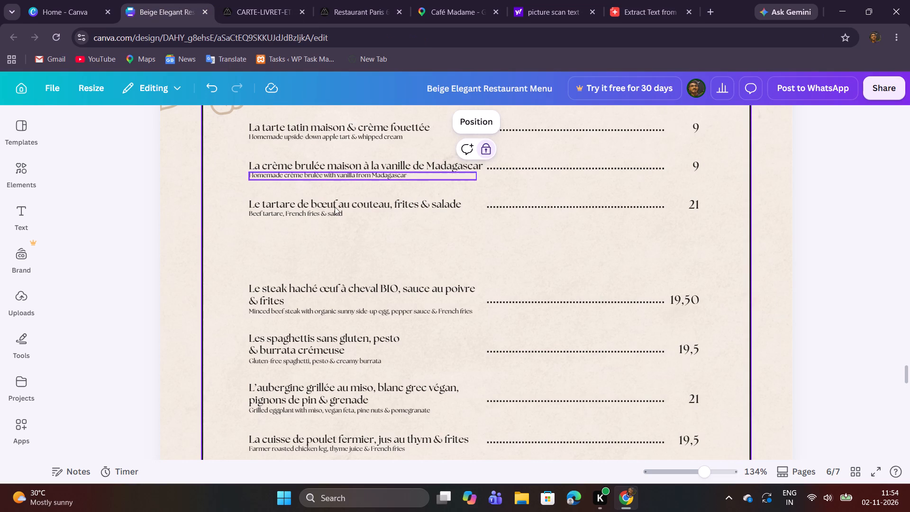
pyautogui.doubleClick(351, 201)
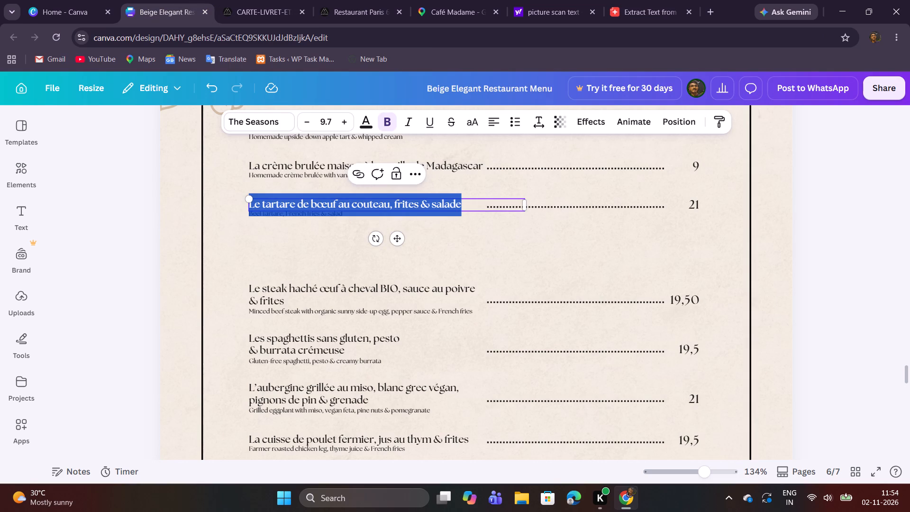
pyautogui.hotkey('ctrl', 'v')
pyautogui.click(323, 238)
# Switch back to the PDF menu to copy the chocolate mousse's description.
pyautogui.click(249, 24)
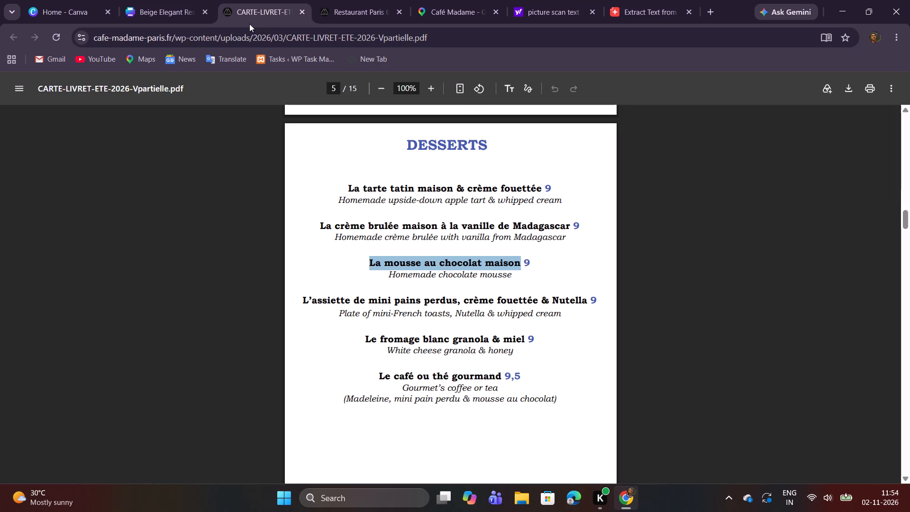
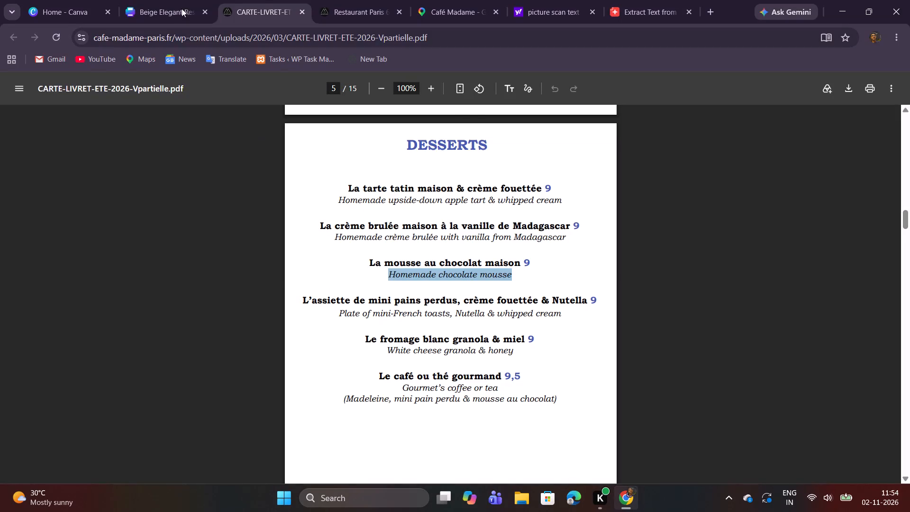
# Set the mousse au chocolat row's description to "Homemade chocolate mousse" and its price to 9.
pyautogui.click(161, 0)
pyautogui.doubleClick(349, 212)
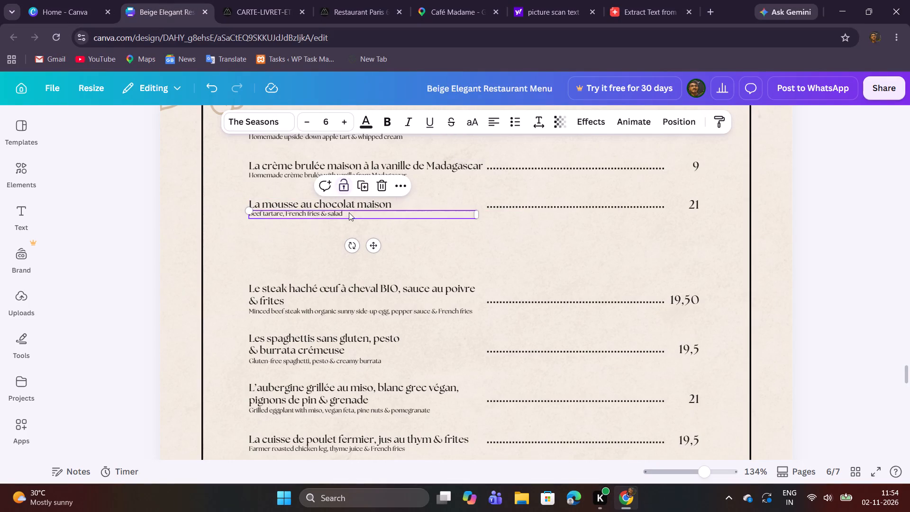
pyautogui.hotkey('ctrl', 'v')
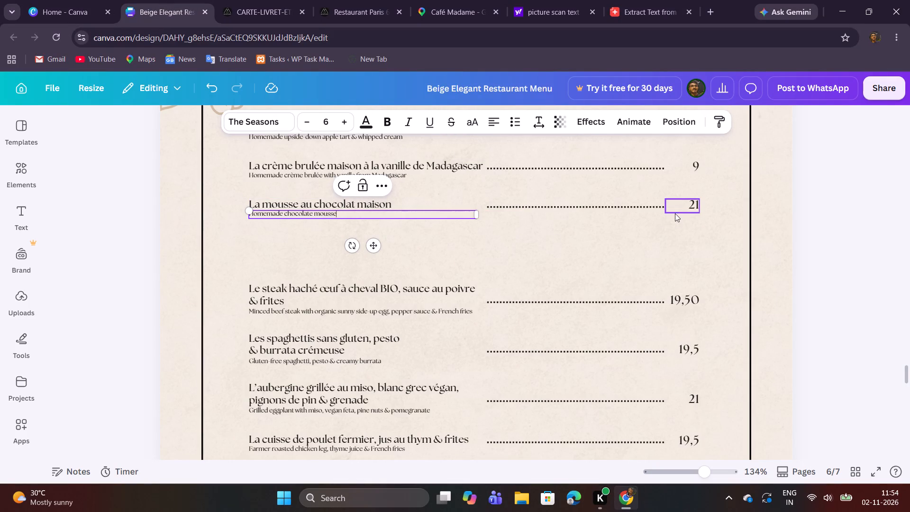
pyautogui.doubleClick(687, 210)
pyautogui.press('9')
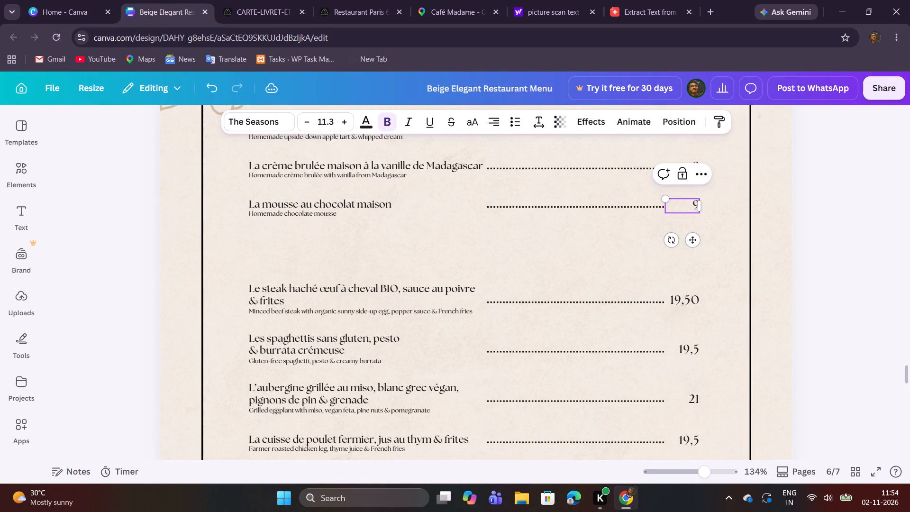
# Duplicate the whole mousse au chocolat row and place the copy directly below it, left-aligned and spaced like the rows above.
pyautogui.click(225, 0)
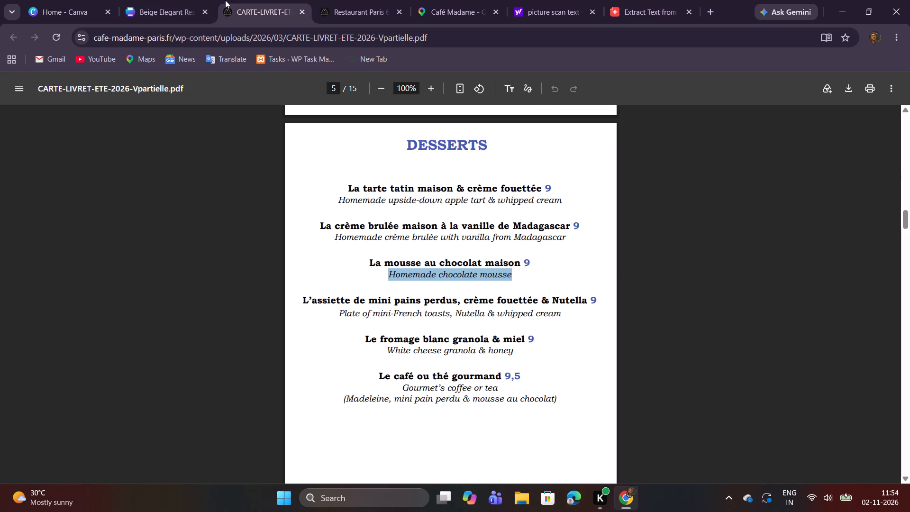
pyautogui.click(165, 0)
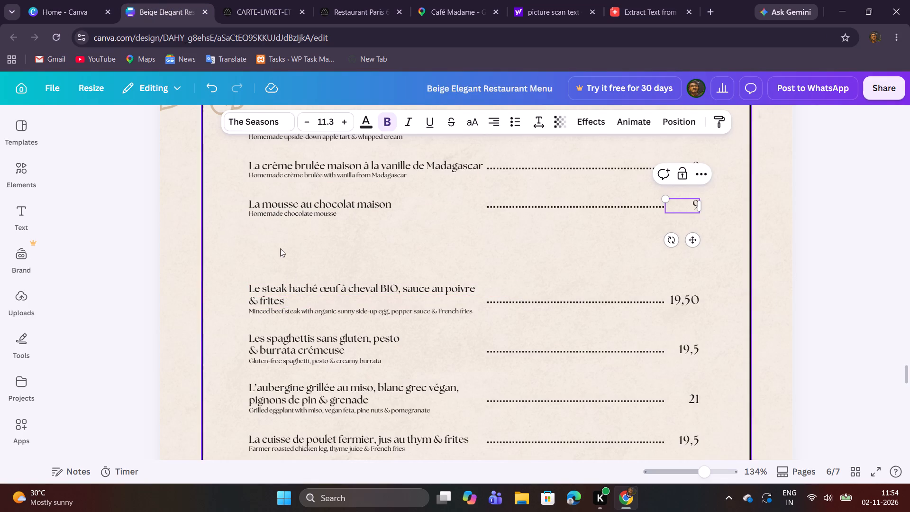
pyautogui.click(265, 236)
pyautogui.moveTo(270, 241); pyautogui.dragTo(383, 201)
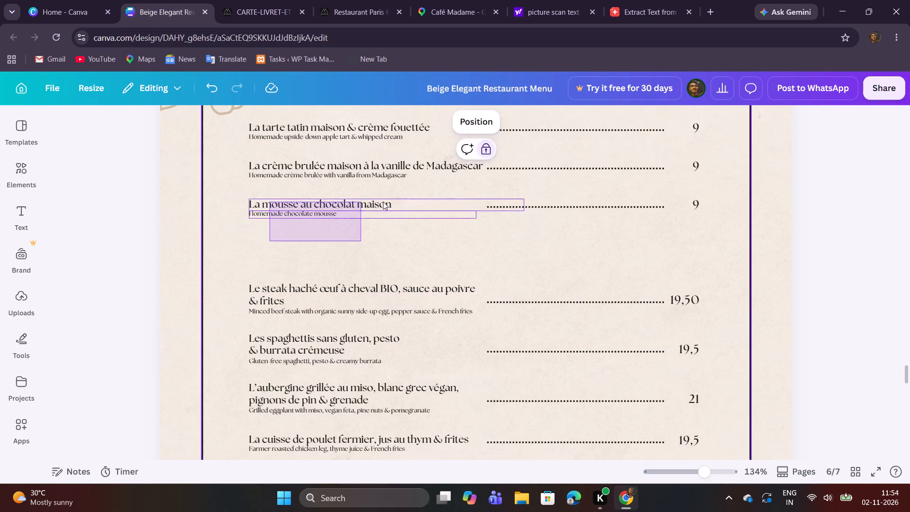
pyautogui.moveTo(383, 201); pyautogui.dragTo(710, 204)
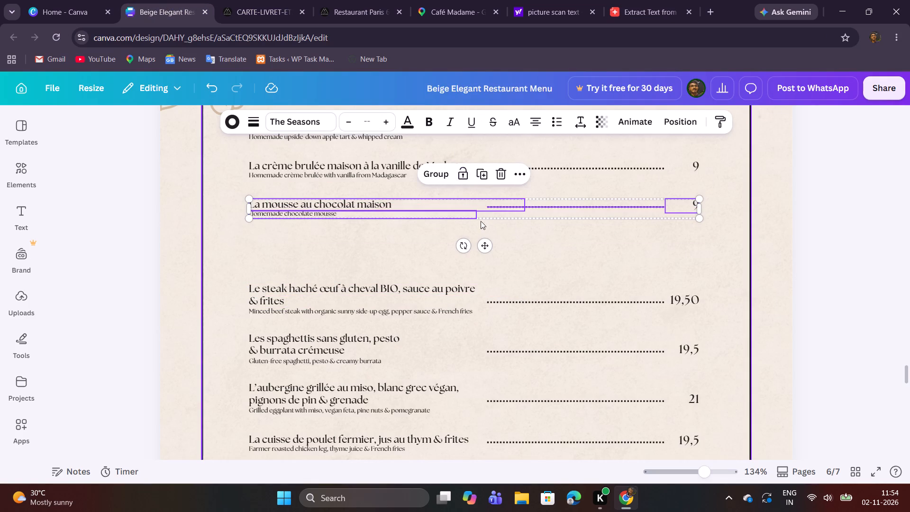
pyautogui.click(486, 175)
pyautogui.moveTo(499, 257); pyautogui.dragTo(488, 277)
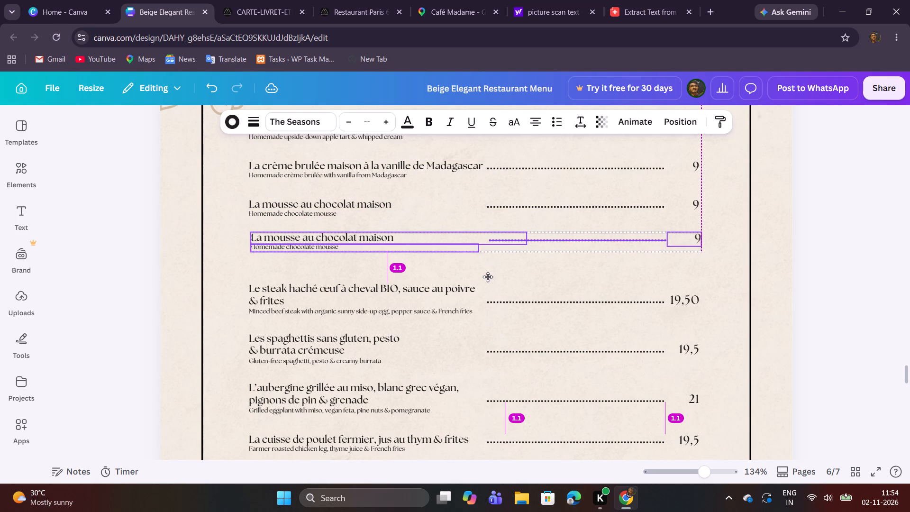
pyautogui.moveTo(488, 277); pyautogui.dragTo(484, 276)
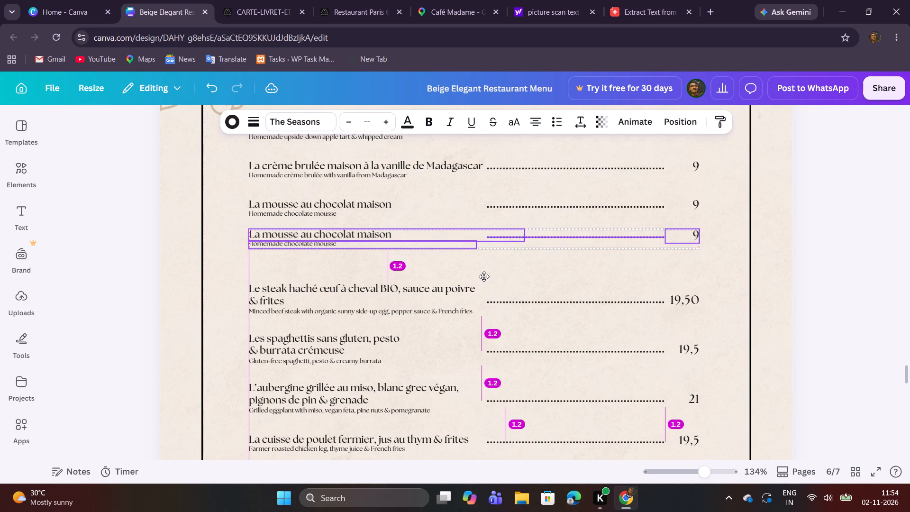
pyautogui.moveTo(484, 276); pyautogui.dragTo(484, 283)
pyautogui.click(428, 266)
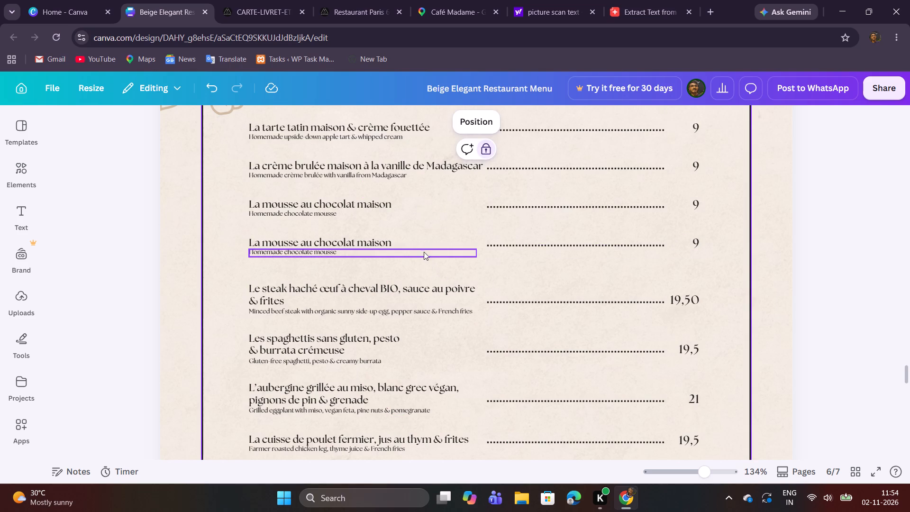
# Replace the duplicated row's dish name with "L'assiette de mini pains perdus, crème fouettée & Nutella" from the PDF.
pyautogui.click(220, 0)
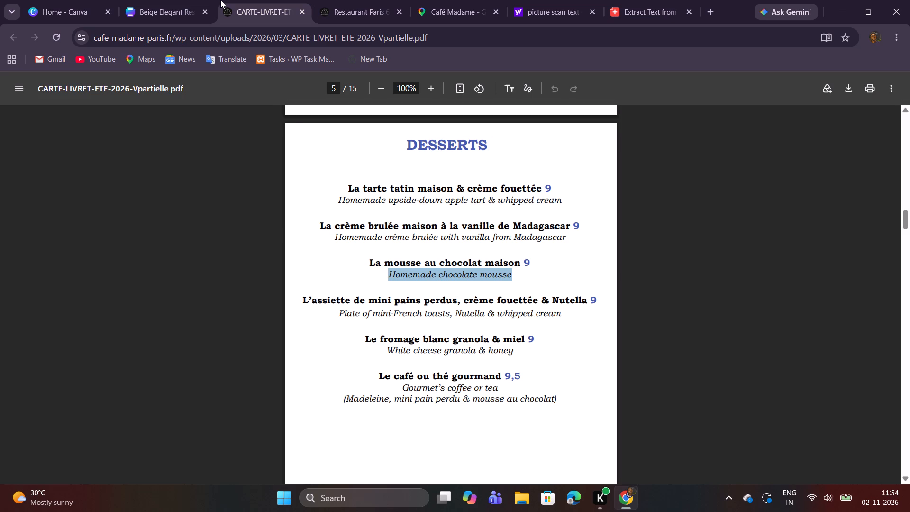
pyautogui.moveTo(302, 302); pyautogui.dragTo(586, 292)
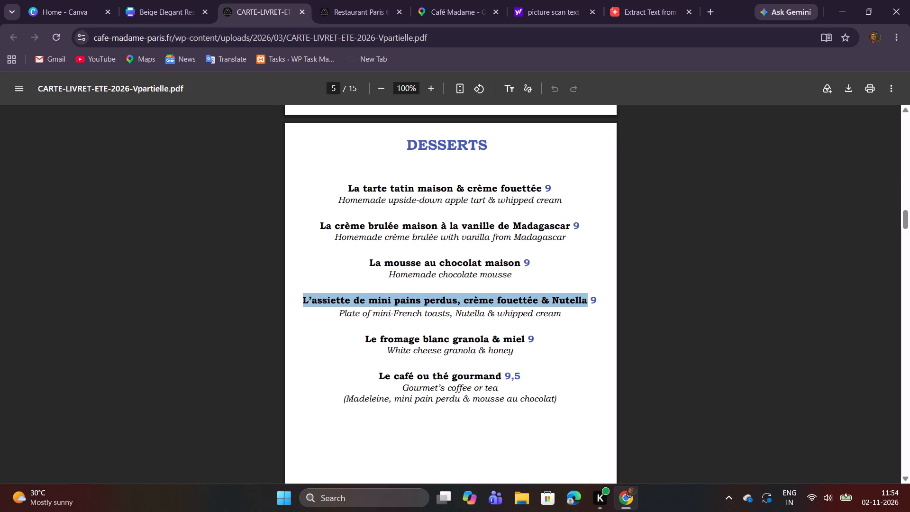
pyautogui.moveTo(586, 292); pyautogui.dragTo(588, 292)
pyautogui.hotkey('ctrl', 'c')
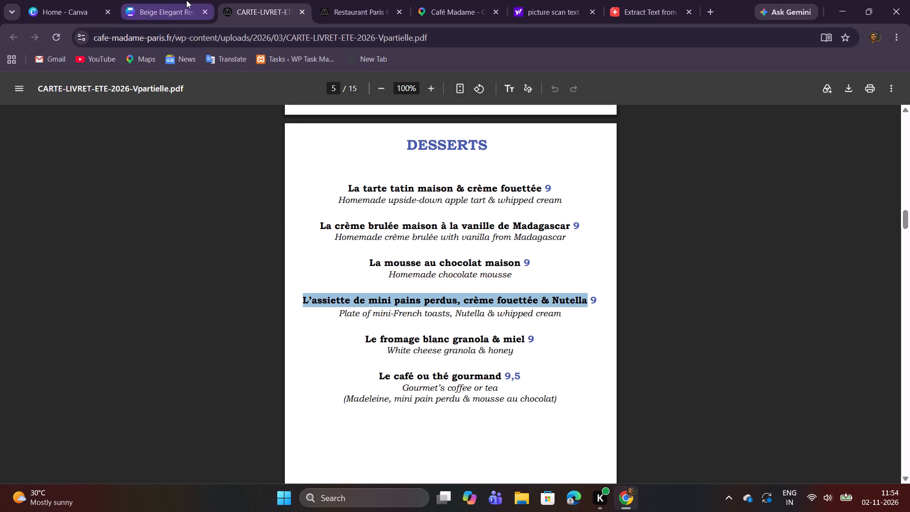
pyautogui.click(186, 0)
pyautogui.doubleClick(325, 239)
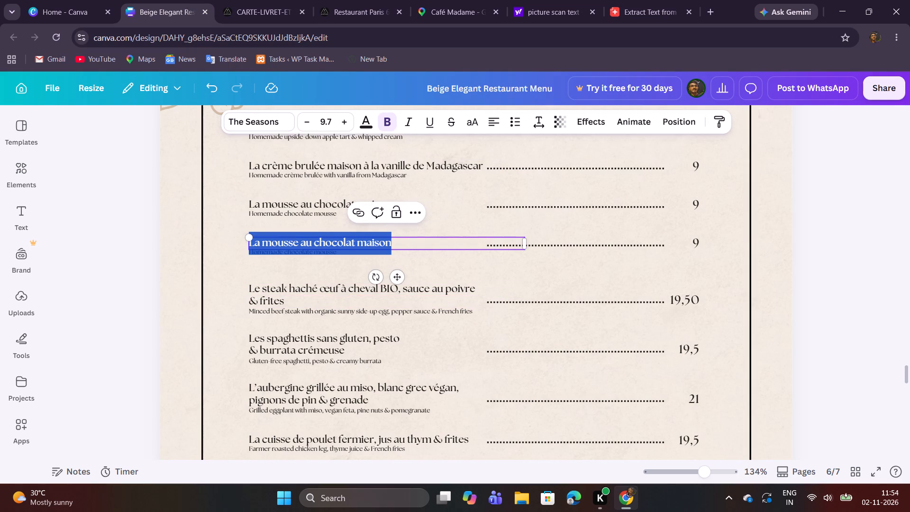
pyautogui.hotkey('ctrl', 'v')
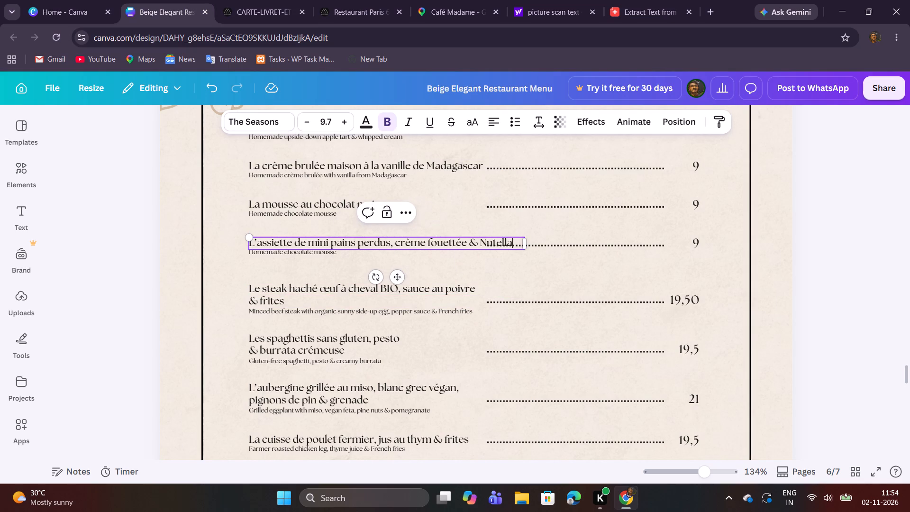
# Cut "& Nutella" from the end of the fourth dish name so the name stays clear of the dotted line.
pyautogui.moveTo(466, 245); pyautogui.dragTo(515, 243)
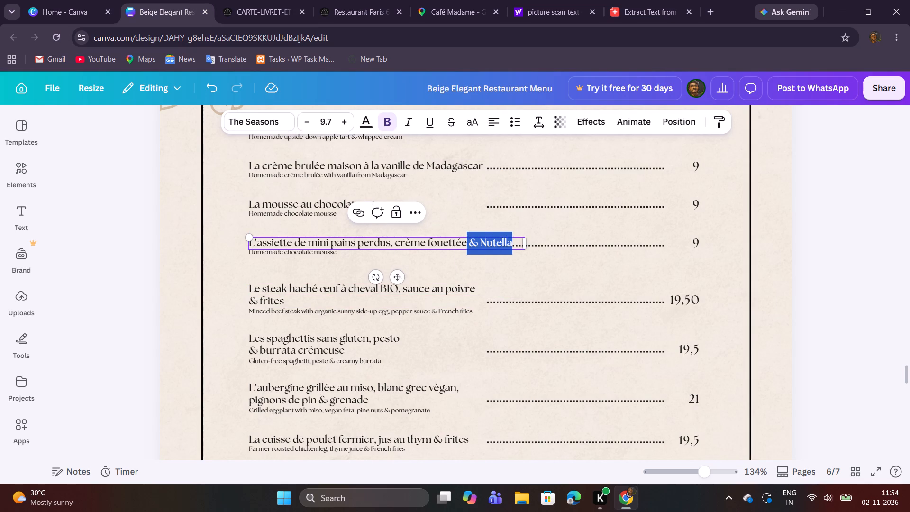
pyautogui.hotkey('ctrl', 'c')
pyautogui.click(261, 8)
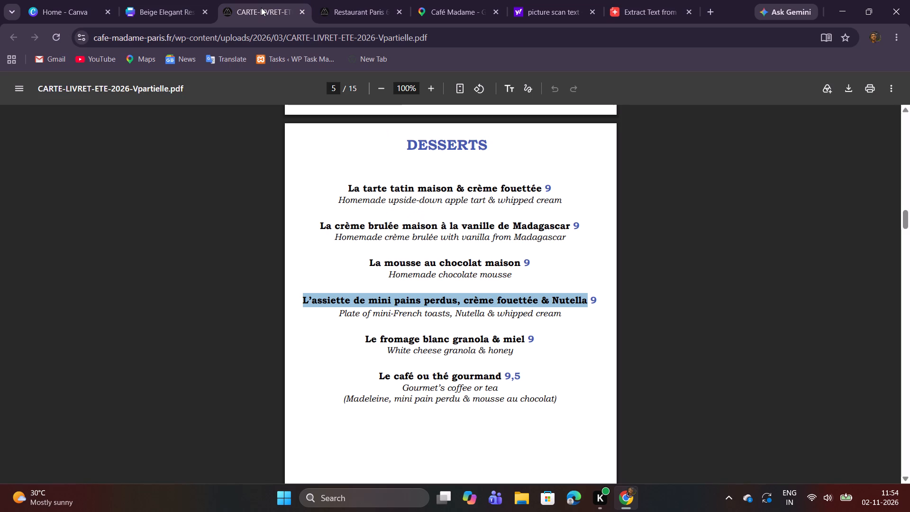
pyautogui.click(168, 0)
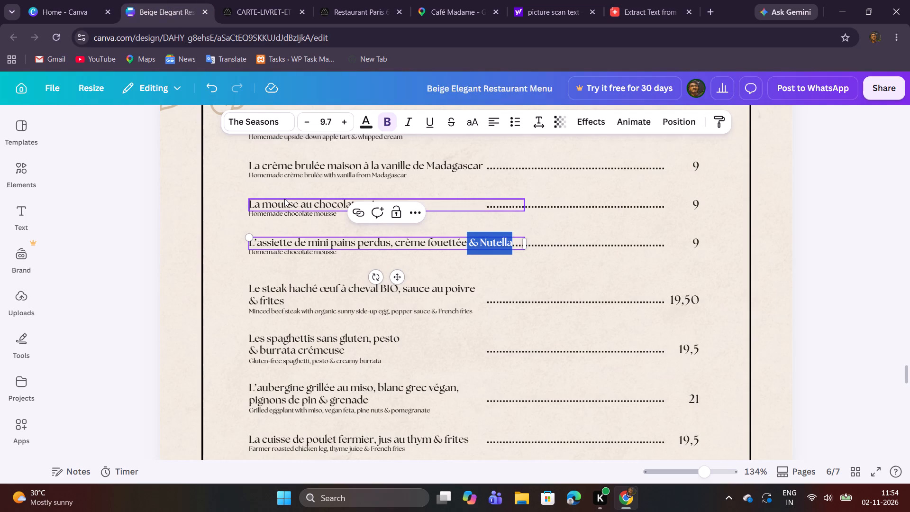
pyautogui.hotkey('ctrl', 'x')
pyautogui.click(333, 266)
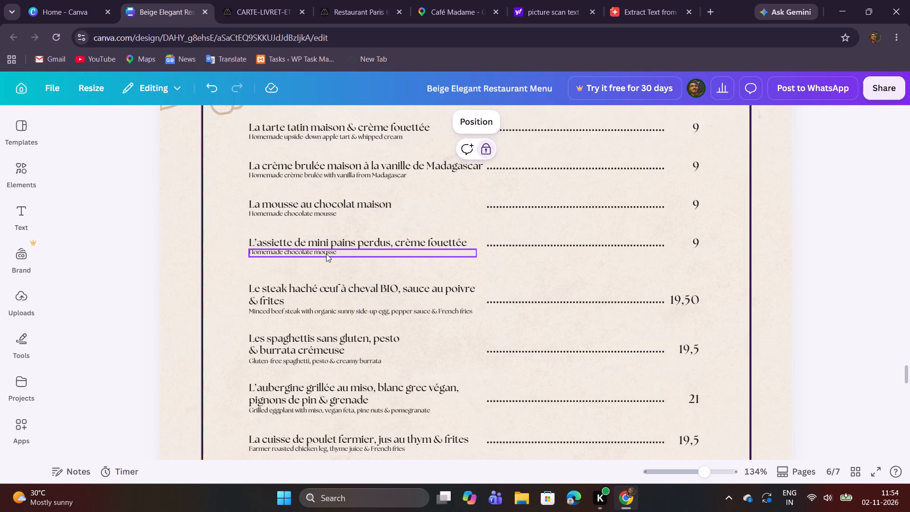
# Move the fourth row's description down to make room for a second line of the dish name.
pyautogui.click(326, 254)
pyautogui.moveTo(369, 282); pyautogui.dragTo(370, 293)
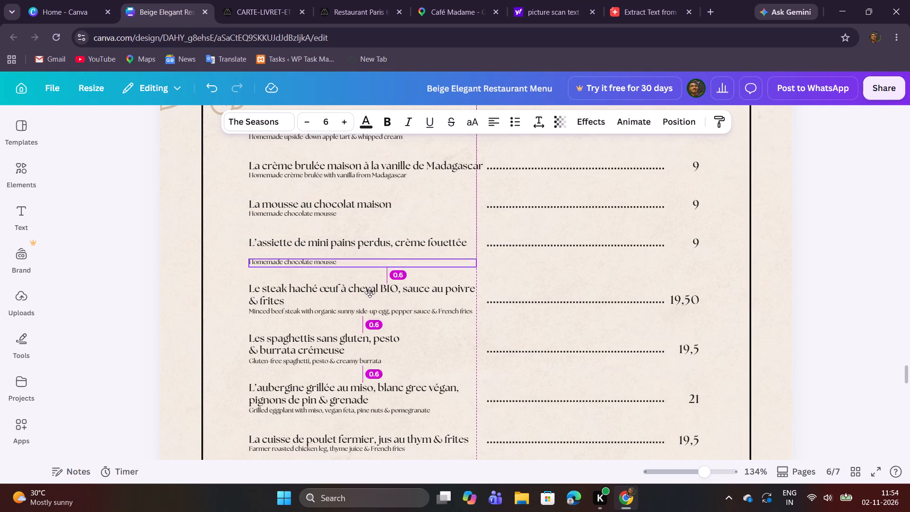
pyautogui.moveTo(370, 293); pyautogui.dragTo(368, 302)
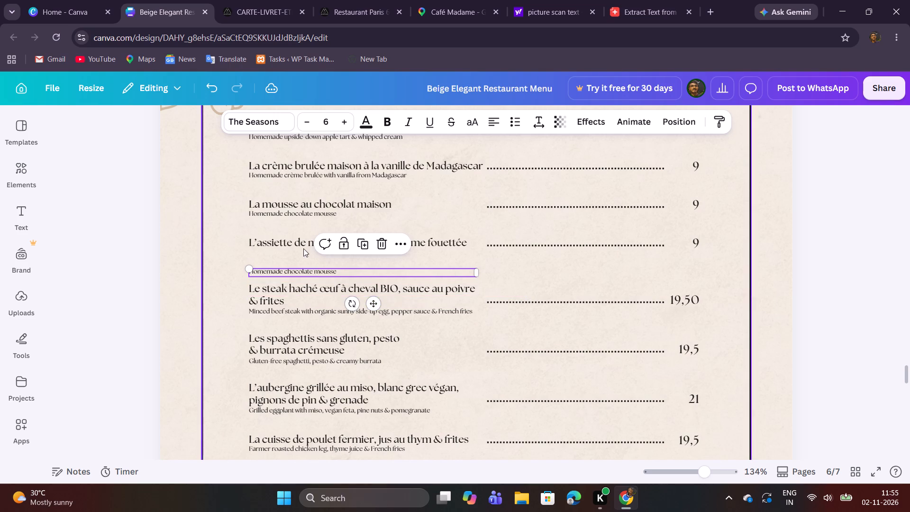
# Duplicate the fourth dish name, align the copy directly beneath it, and replace the copy's text with the cut "& Nutella".
pyautogui.click(286, 235)
pyautogui.click(387, 215)
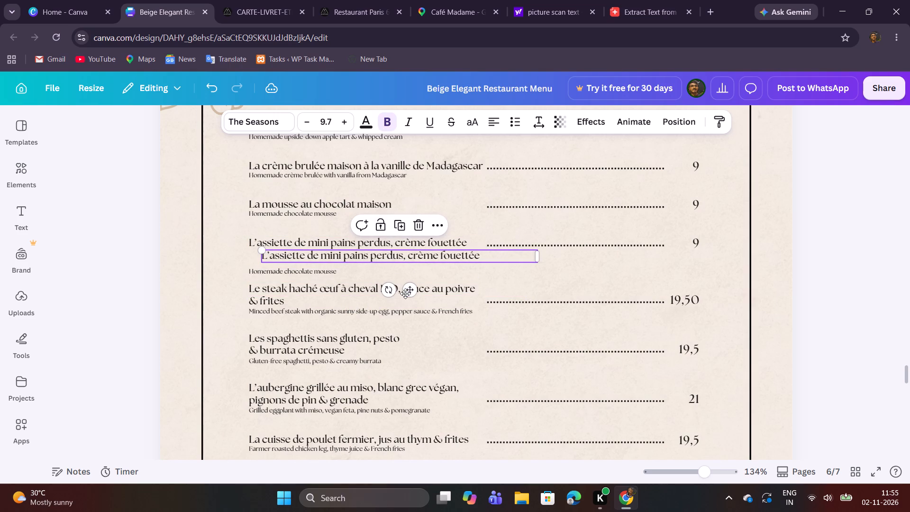
pyautogui.moveTo(405, 293); pyautogui.dragTo(393, 293)
pyautogui.doubleClick(382, 256)
pyautogui.hotkey('ctrl', 'v')
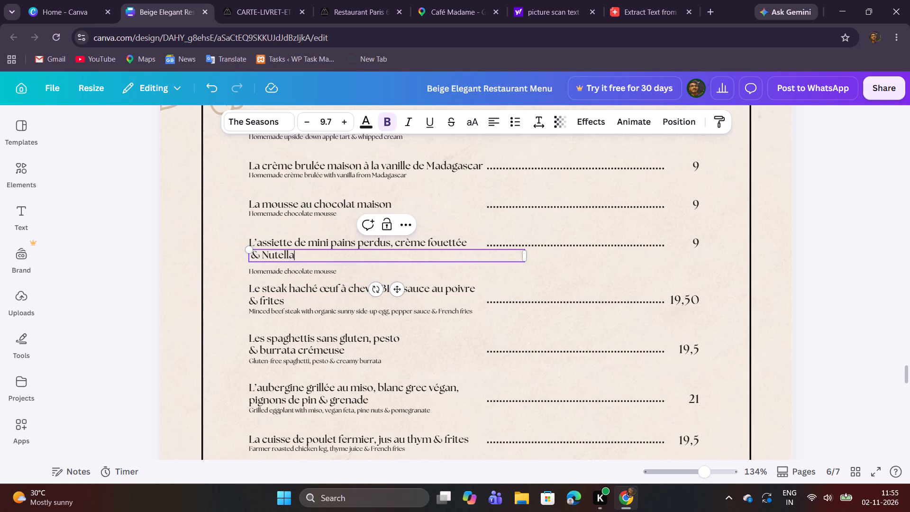
pyautogui.click(443, 272)
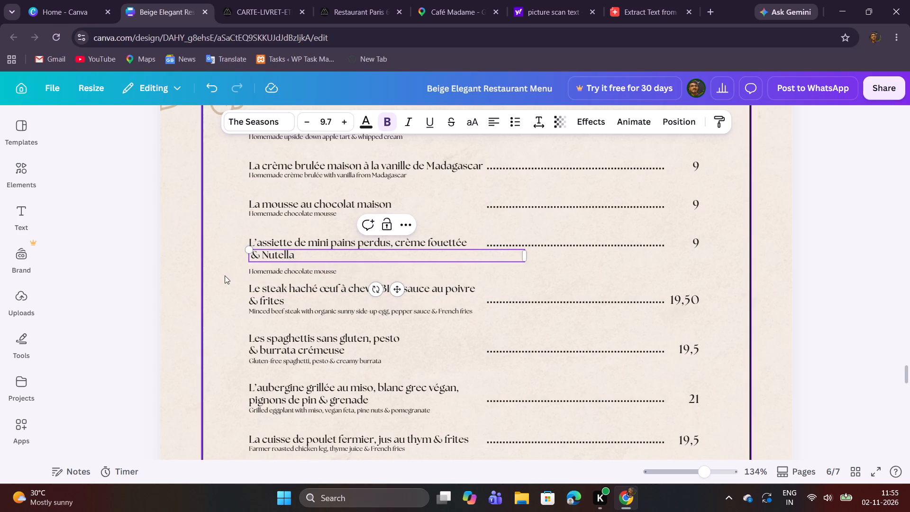
# Move the fourth row's description up to sit just beneath the "& Nutella" line, left-aligned with the other text.
pyautogui.click(225, 275)
pyautogui.click(266, 276)
pyautogui.moveTo(377, 304); pyautogui.dragTo(377, 300)
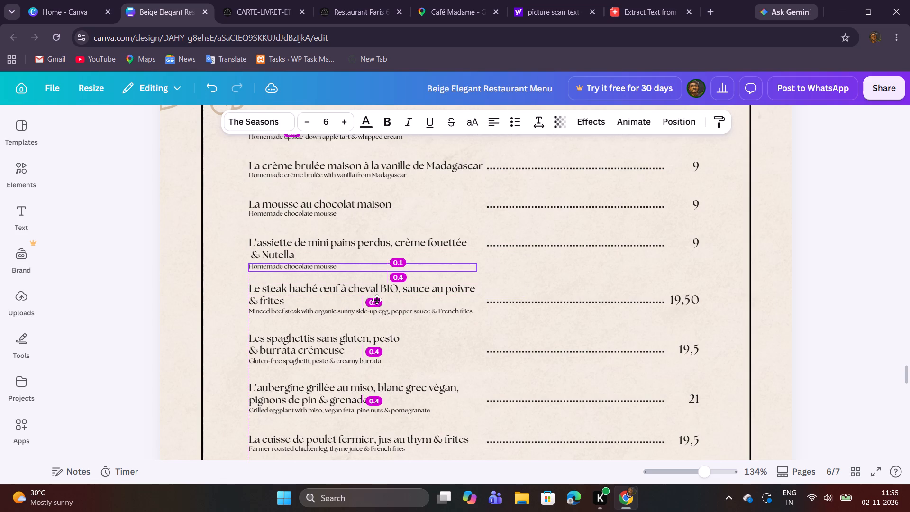
pyautogui.moveTo(377, 300); pyautogui.dragTo(377, 298)
pyautogui.click(529, 266)
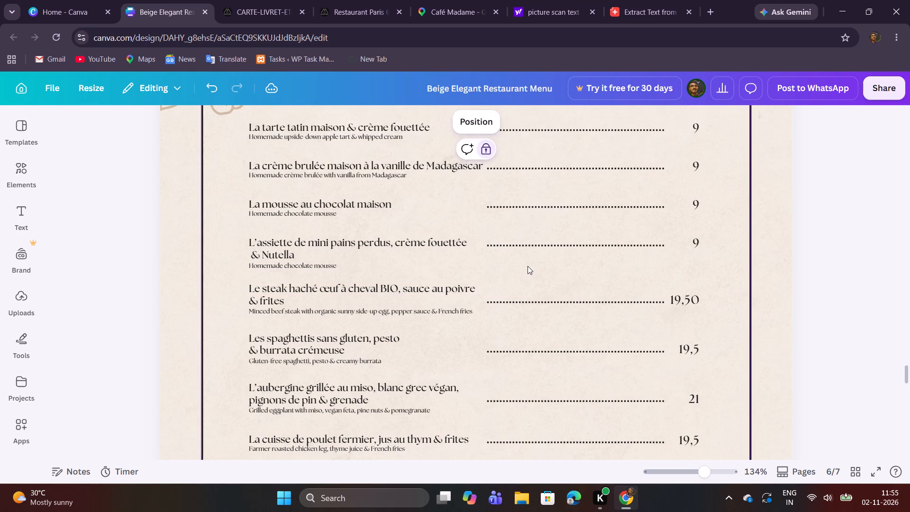
pyautogui.click(292, 270)
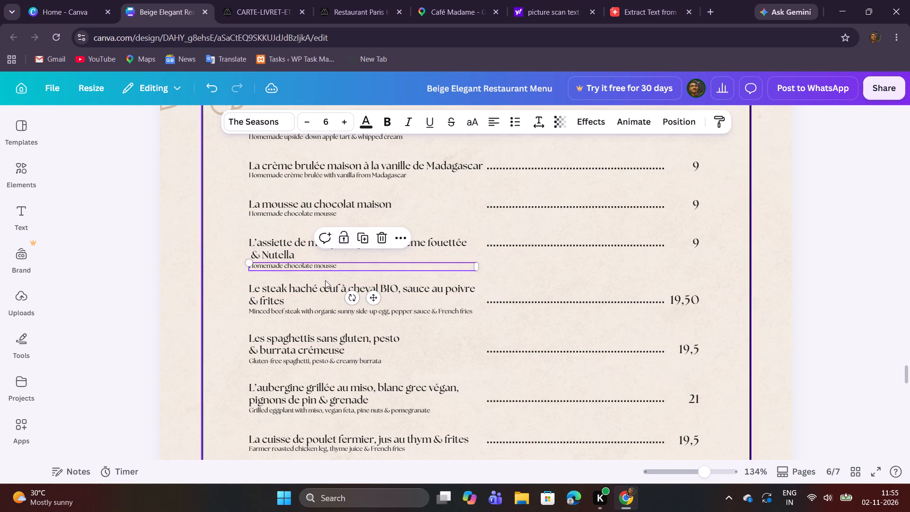
pyautogui.click(373, 302)
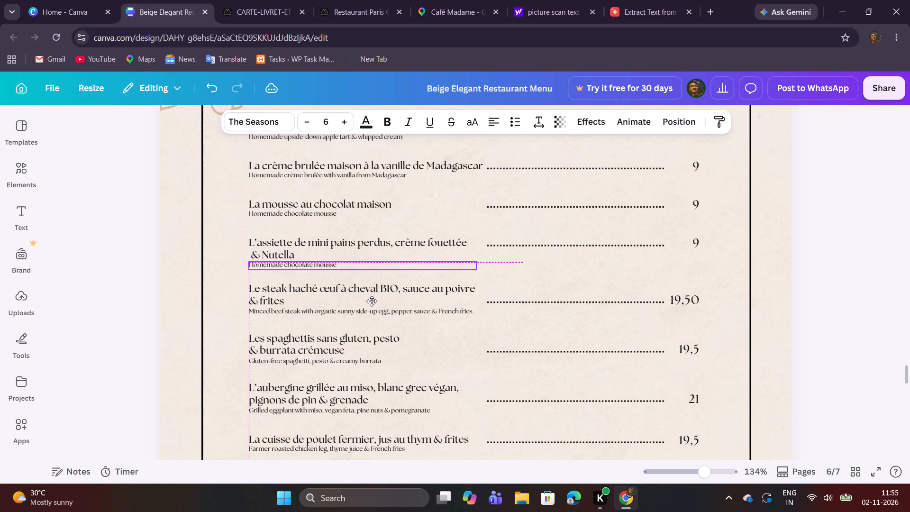
pyautogui.click(520, 267)
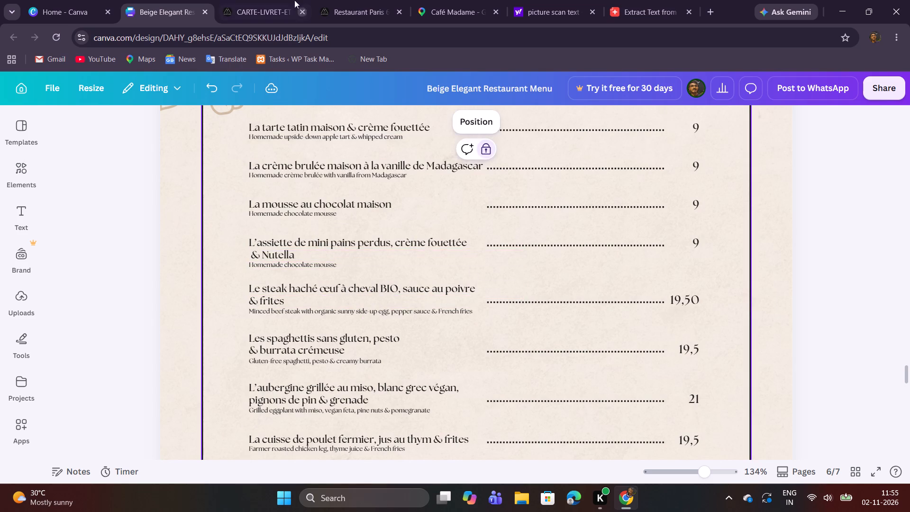
# Replace the fourth dessert's description with "Plate of mini-French toasts, Nutella & whipped cream", copied from the PDF.
pyautogui.click(268, 0)
pyautogui.moveTo(338, 312); pyautogui.dragTo(372, 311)
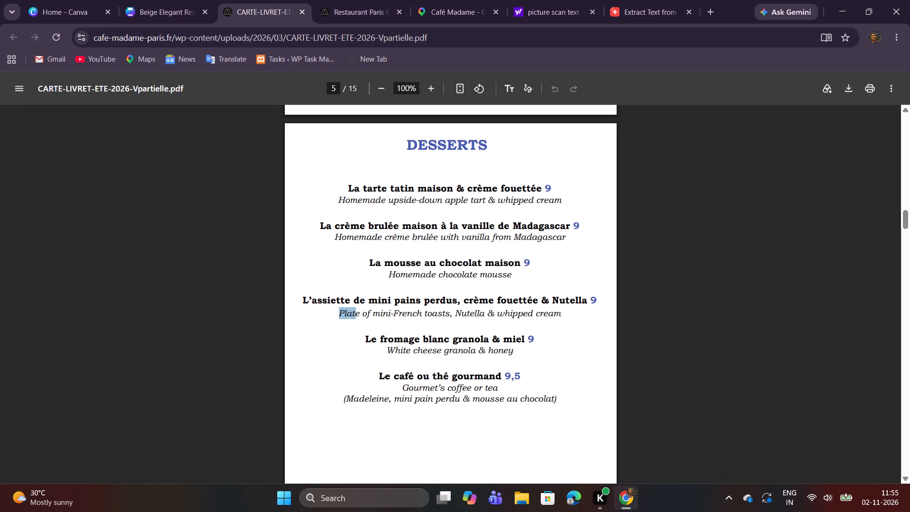
pyautogui.moveTo(372, 311); pyautogui.dragTo(560, 317)
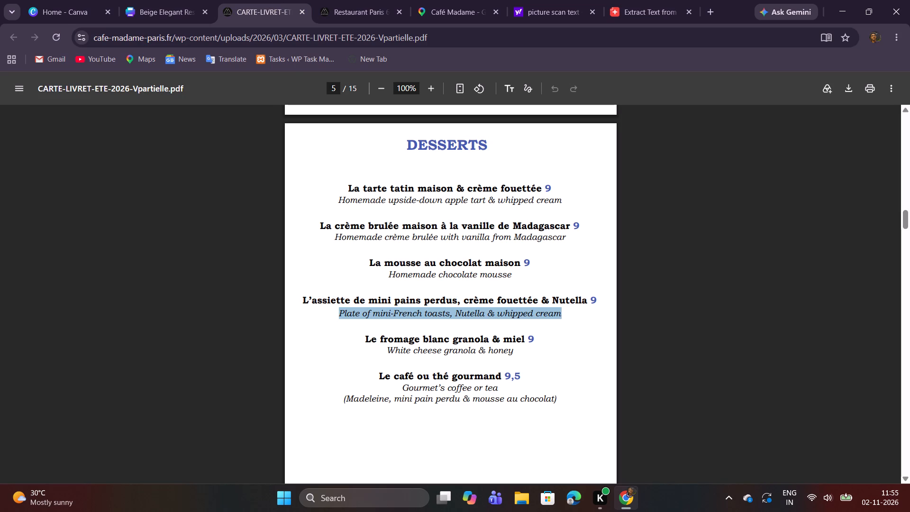
pyautogui.hotkey('ctrl', 'c')
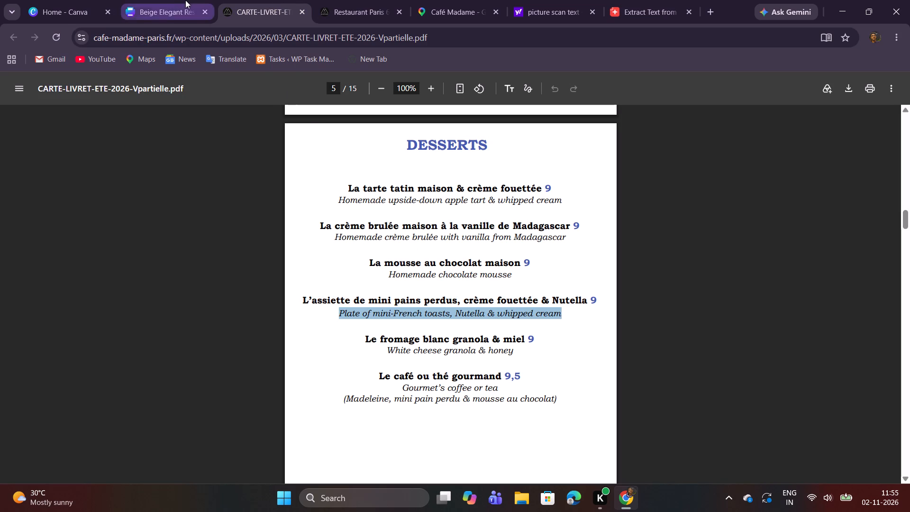
pyautogui.click(171, 0)
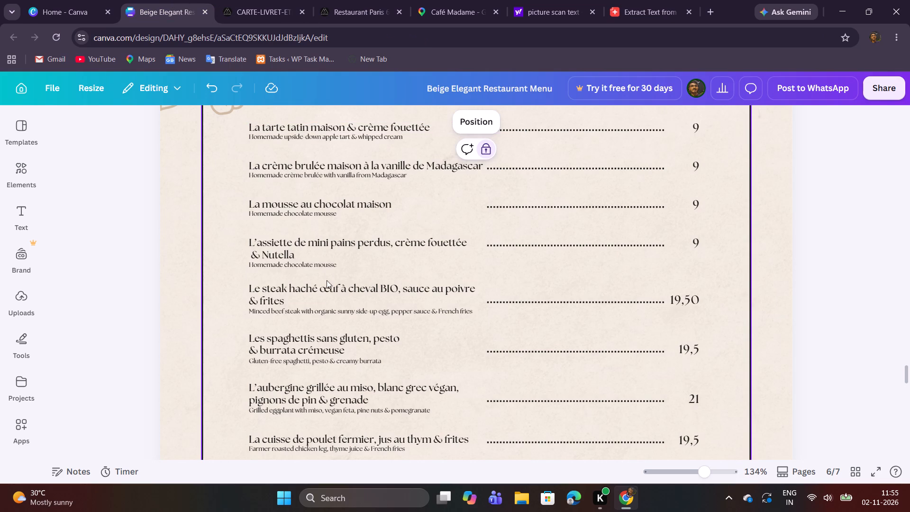
pyautogui.doubleClick(316, 266)
pyautogui.click(316, 275)
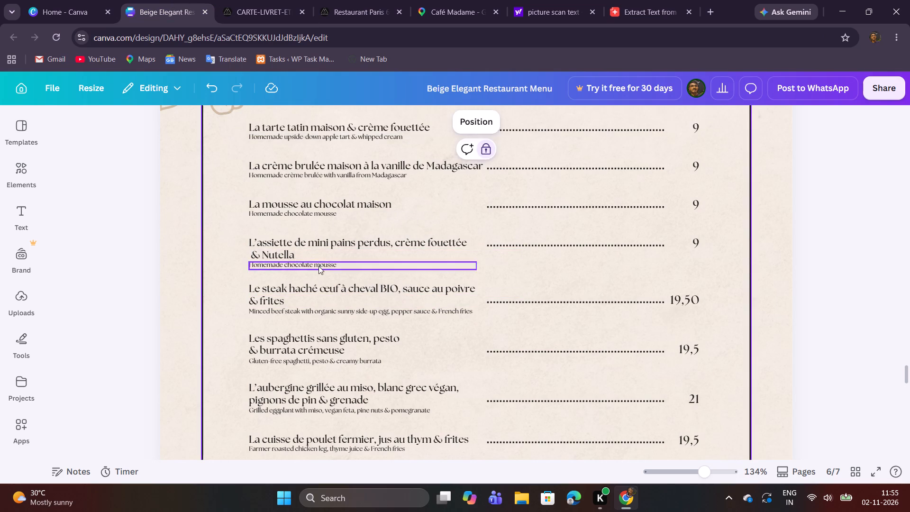
pyautogui.doubleClick(319, 266)
pyautogui.click(316, 279)
pyautogui.doubleClick(317, 266)
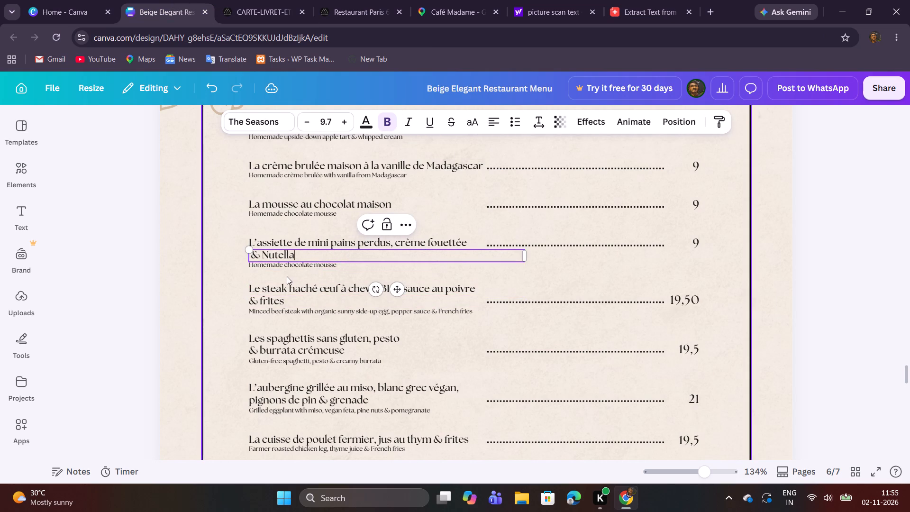
pyautogui.click(287, 276)
pyautogui.click(298, 266)
pyautogui.click(279, 274)
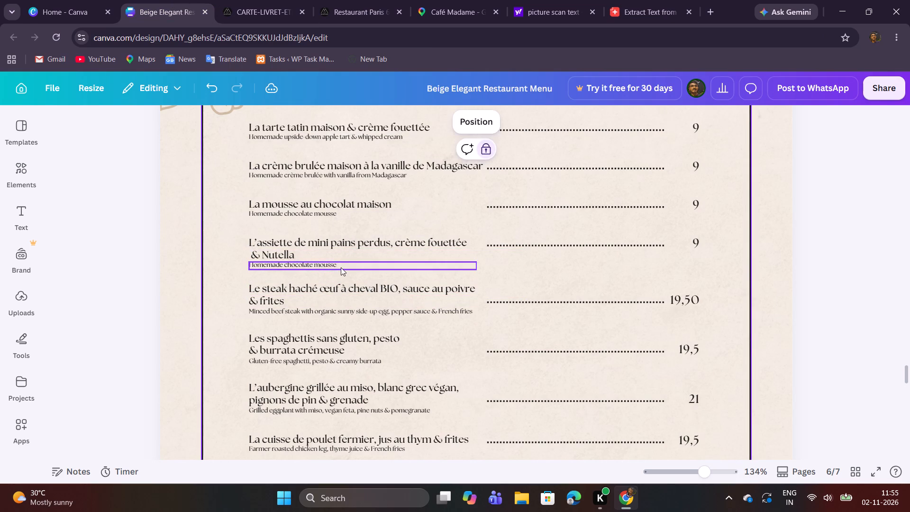
pyautogui.doubleClick(341, 267)
pyautogui.hotkey('ctrl', 'v')
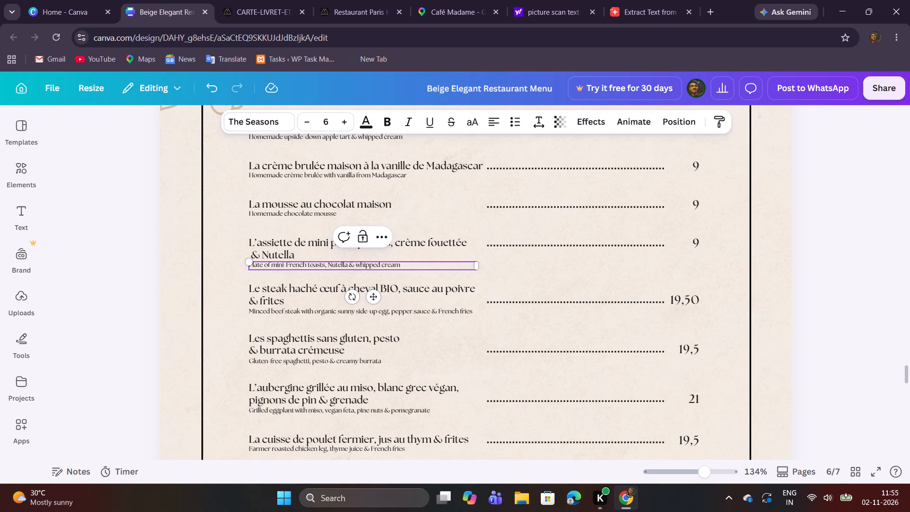
pyautogui.click(433, 278)
pyautogui.click(564, 269)
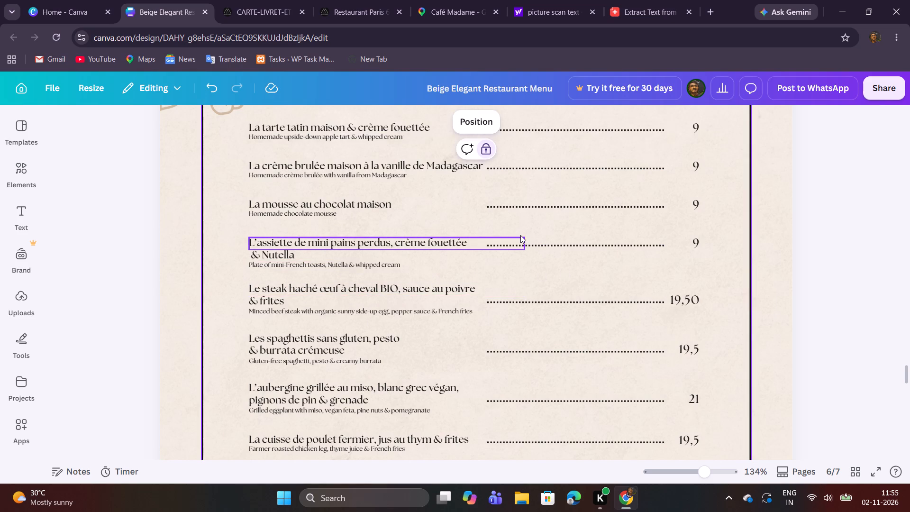
# Delete the leftover "Les spaghettis sans gluten" and "L'aubergine grillée au miso" rows, including their descriptions, dotted lines and prices.
pyautogui.click(264, 7)
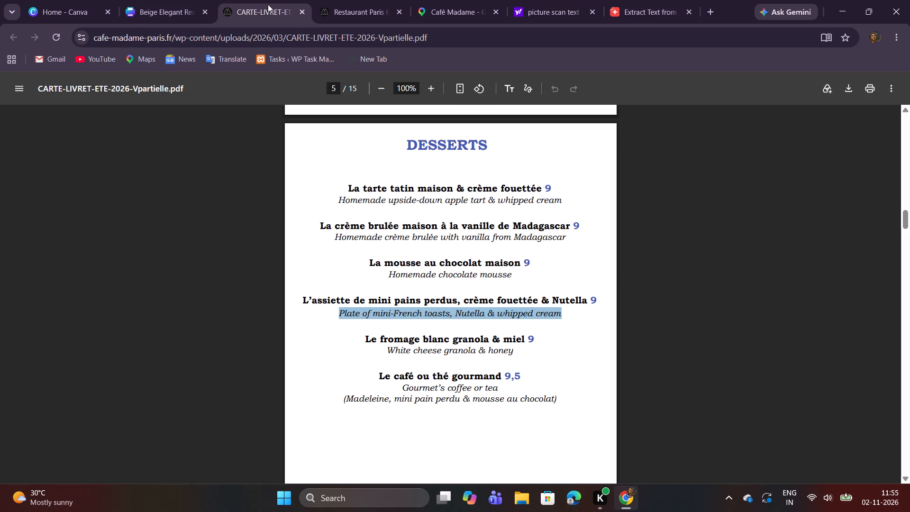
pyautogui.click(179, 0)
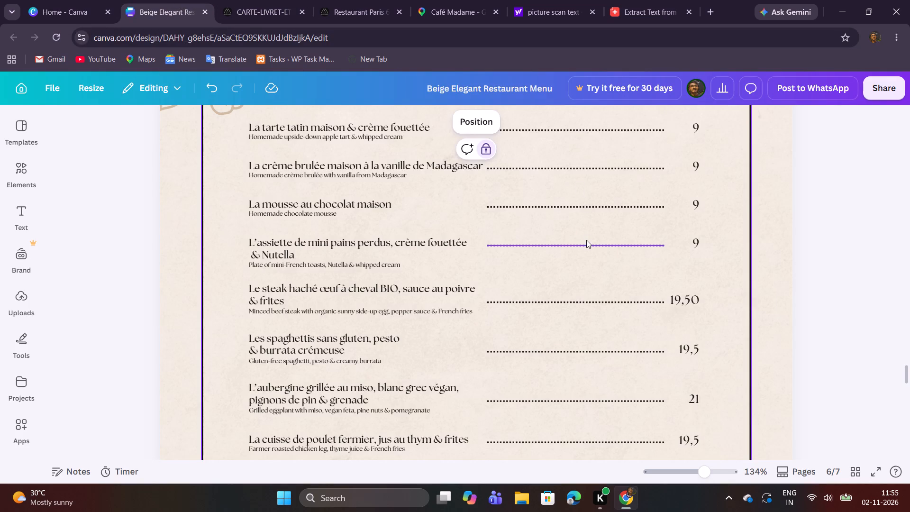
pyautogui.scroll(-1, 586, 237)
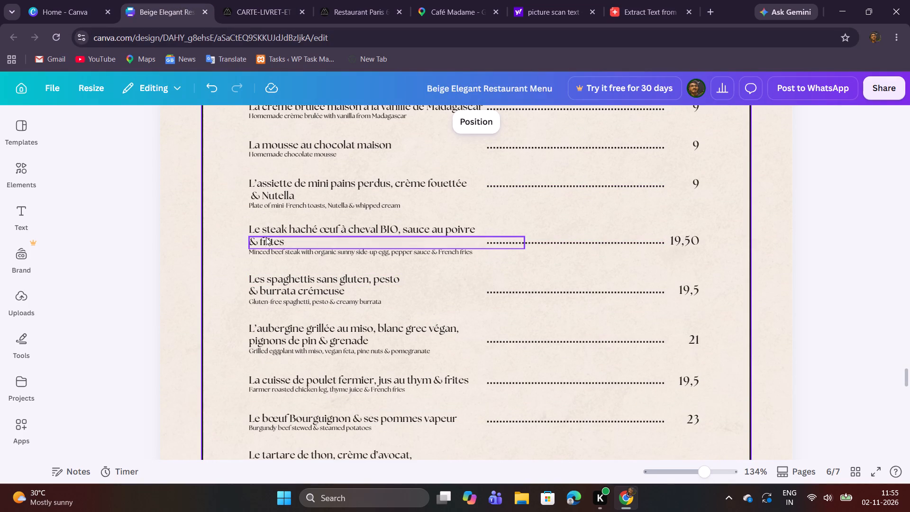
pyautogui.click(237, 14)
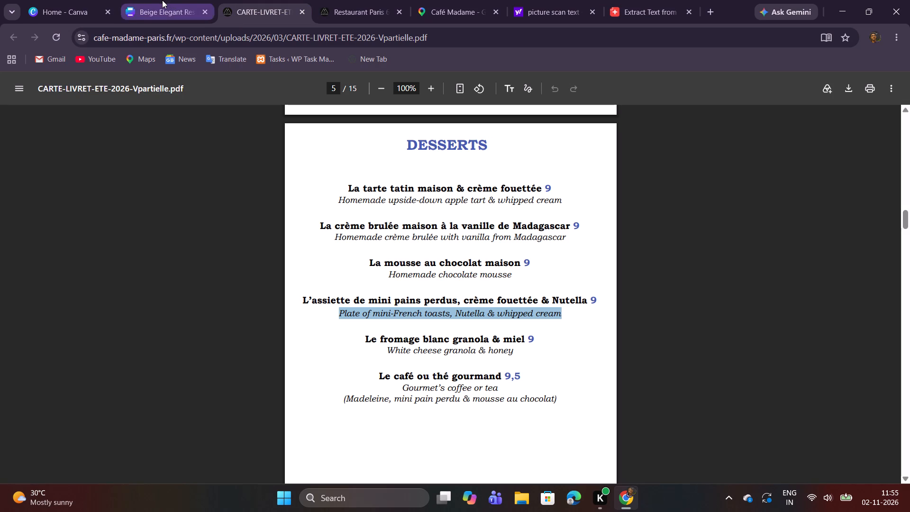
pyautogui.click(163, 0)
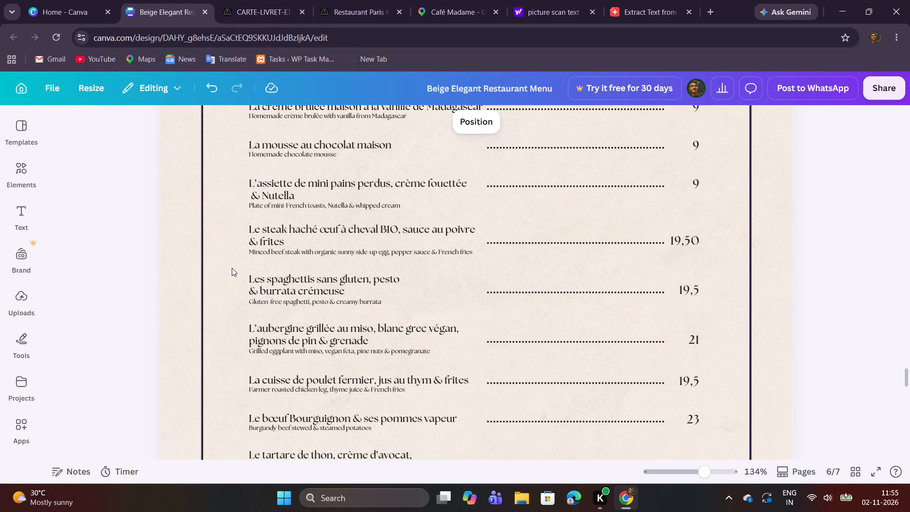
pyautogui.moveTo(232, 268); pyautogui.dragTo(732, 368)
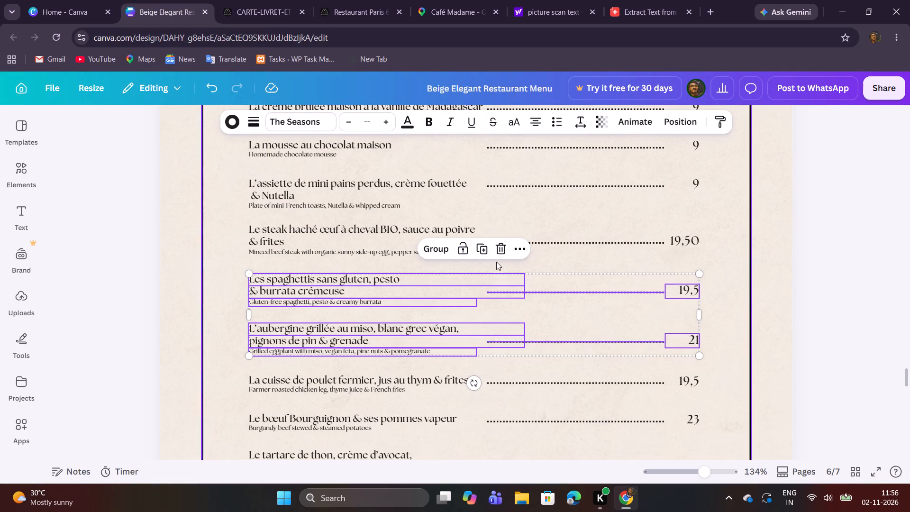
pyautogui.click(497, 253)
# Move the whole "La cuisse de poulet fermier" row up to sit just beneath the "Le steak haché" row, keeping its alignment.
pyautogui.scroll(-2, 516, 274)
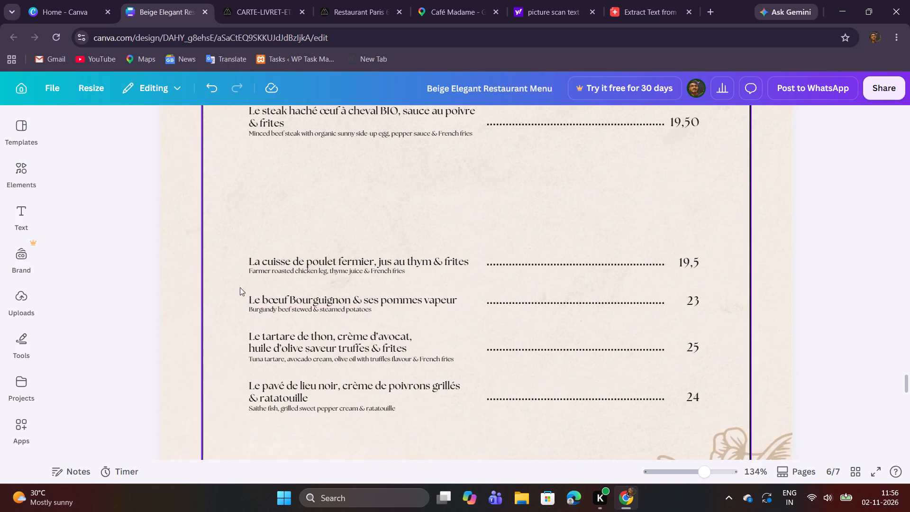
pyautogui.moveTo(228, 277); pyautogui.dragTo(717, 261)
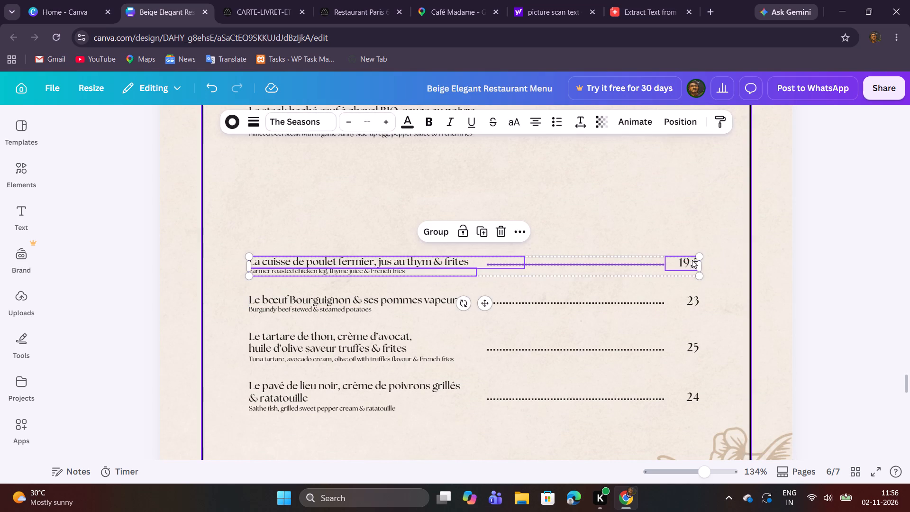
pyautogui.scroll(1, 567, 299)
pyautogui.keyDown('shift'); pyautogui.moveTo(484, 365); pyautogui.dragTo(482, 353); pyautogui.keyUp('shift')
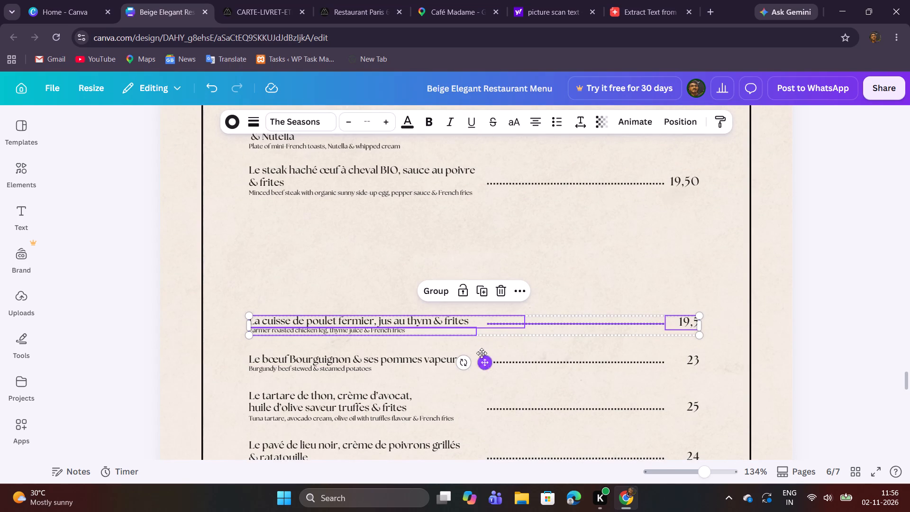
pyautogui.keyDown('shift'); pyautogui.moveTo(482, 353); pyautogui.dragTo(467, 265); pyautogui.keyUp('shift')
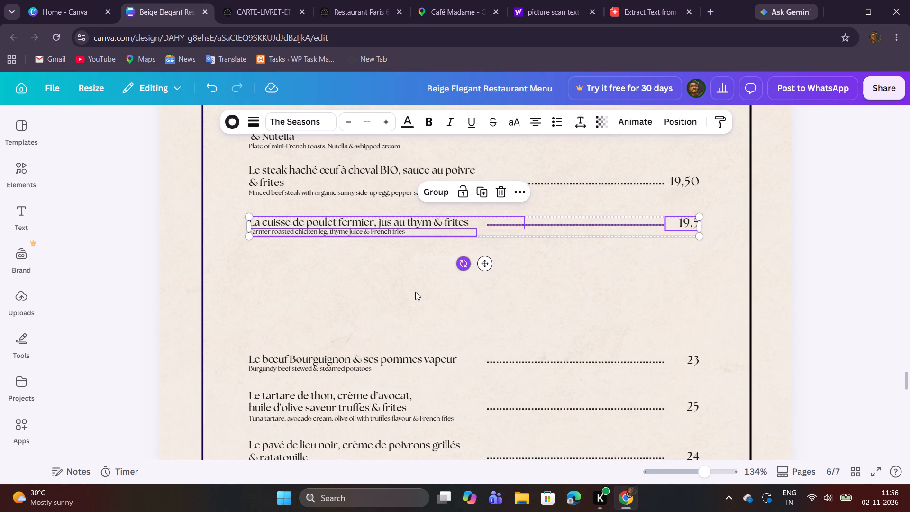
pyautogui.click(383, 305)
# Replace the dish name "La cuisse de poulet fermier, jus au thym & frites" with "Le fromage blanc granola & miel" from the PDF.
pyautogui.click(255, 0)
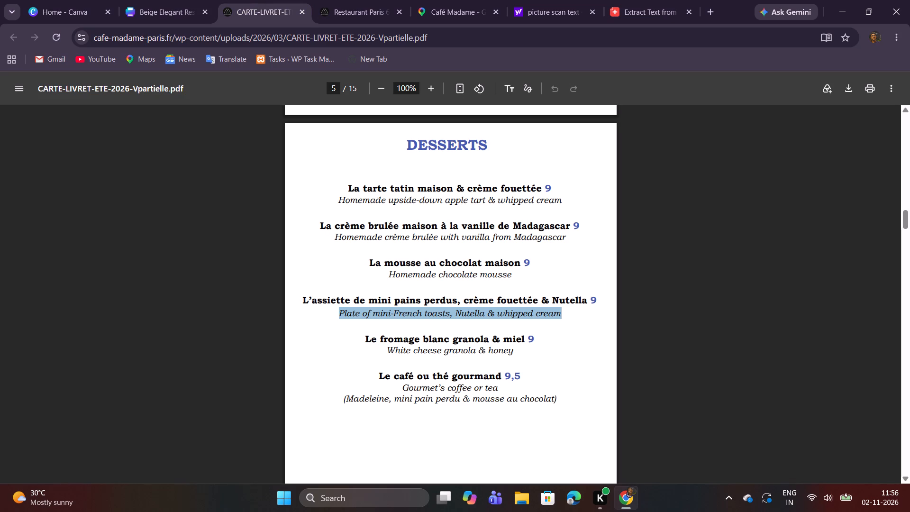
pyautogui.moveTo(364, 339); pyautogui.dragTo(524, 340)
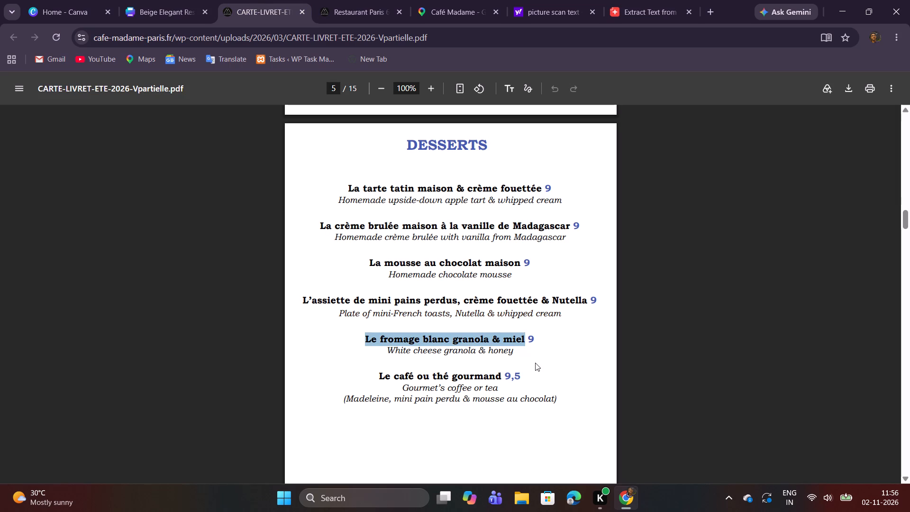
pyautogui.hotkey('ctrl', 'c')
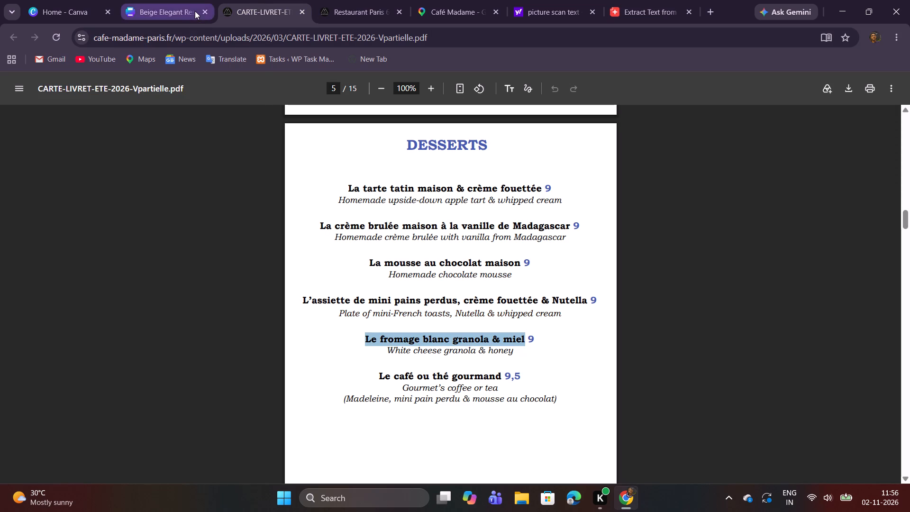
pyautogui.click(175, 0)
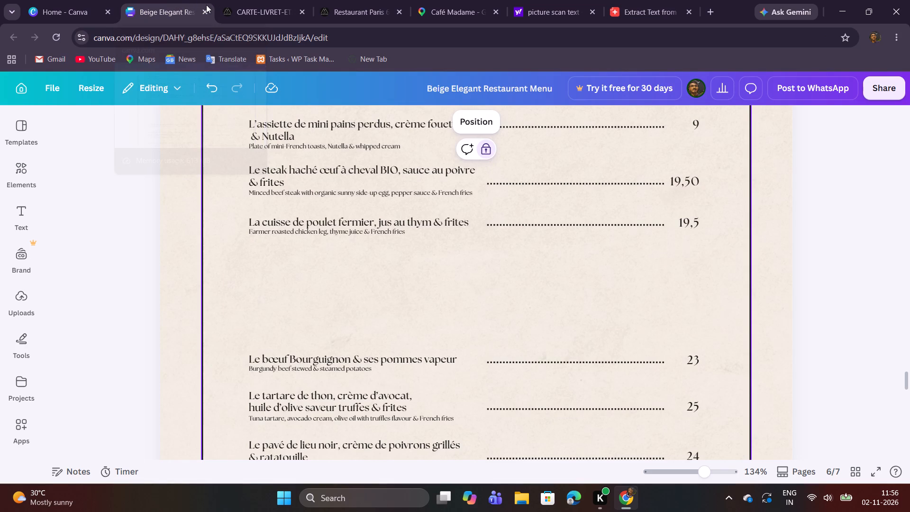
pyautogui.doubleClick(386, 219)
pyautogui.hotkey('ctrl', 'v')
# Replace the description under "Le fromage blanc granola & miel" with "White cheese granola & honey" from the PDF.
pyautogui.click(279, 0)
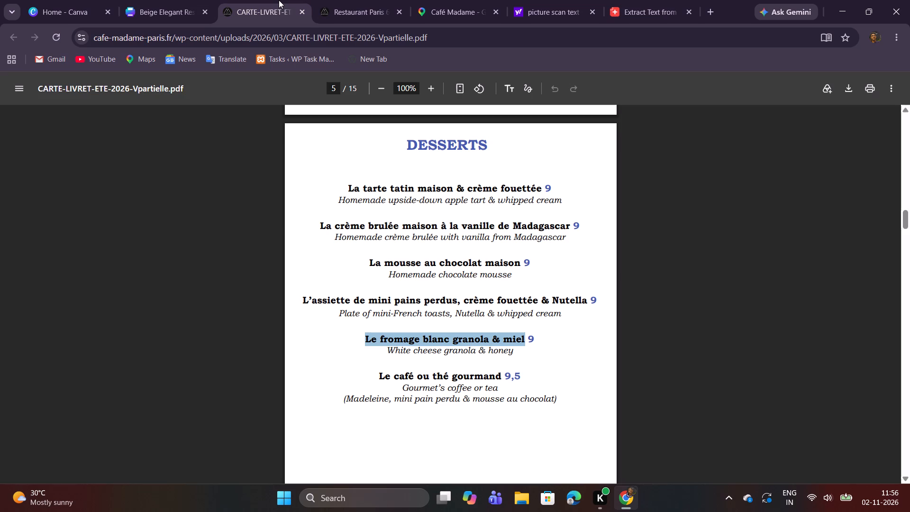
pyautogui.moveTo(389, 353); pyautogui.dragTo(397, 352)
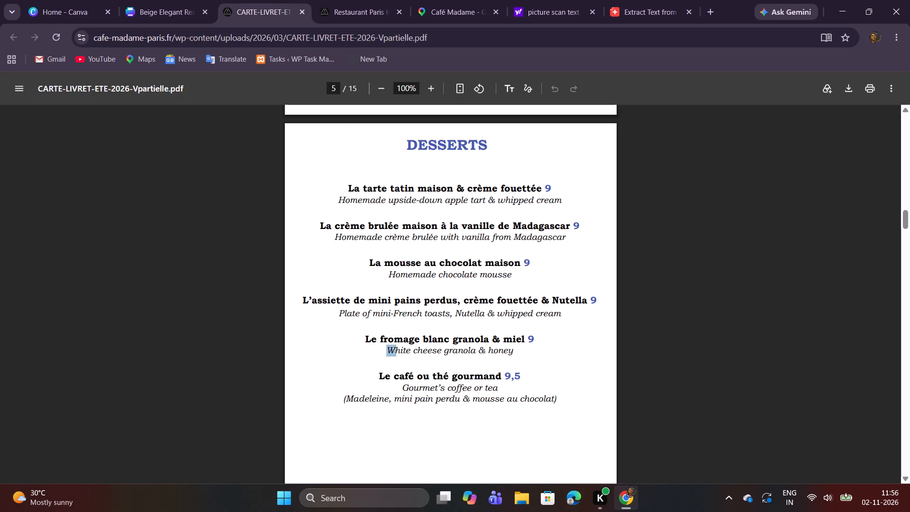
pyautogui.moveTo(397, 352); pyautogui.dragTo(523, 356)
pyautogui.hotkey('ctrl', 'c')
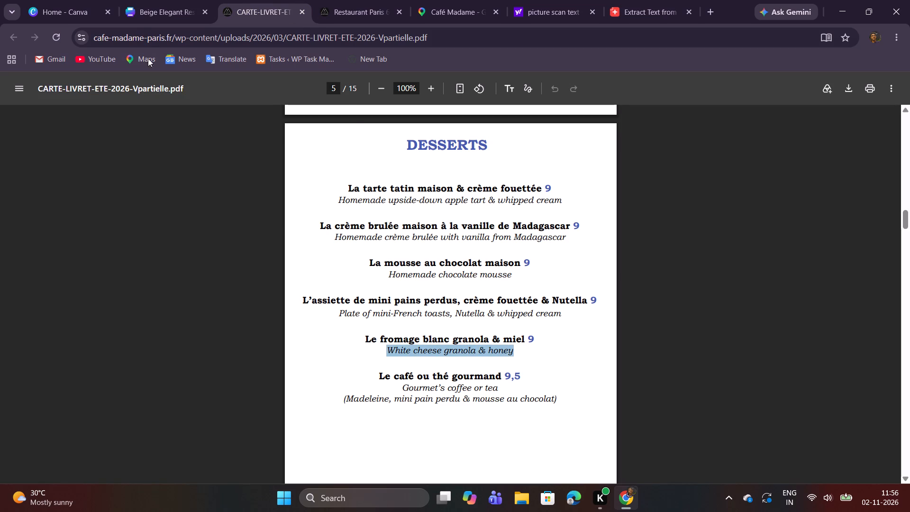
pyautogui.click(138, 0)
pyautogui.click(354, 248)
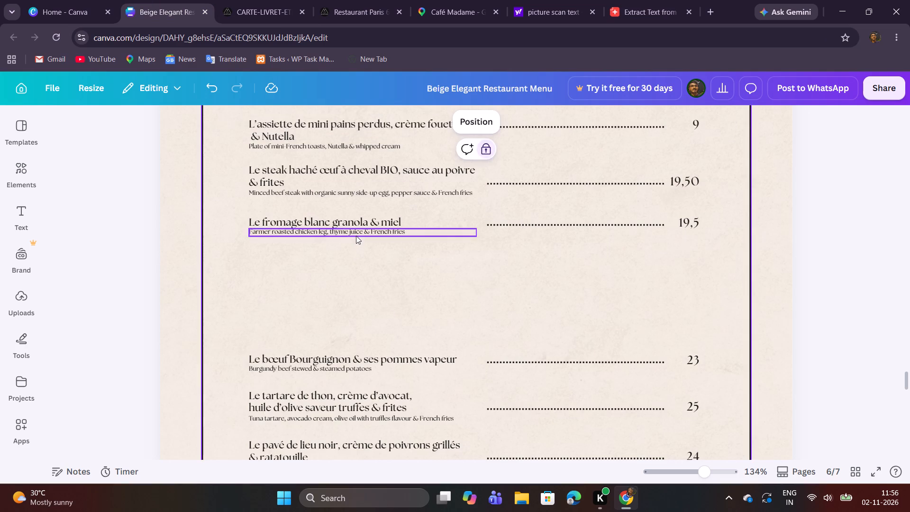
pyautogui.doubleClick(356, 236)
pyautogui.hotkey('ctrl', 'v')
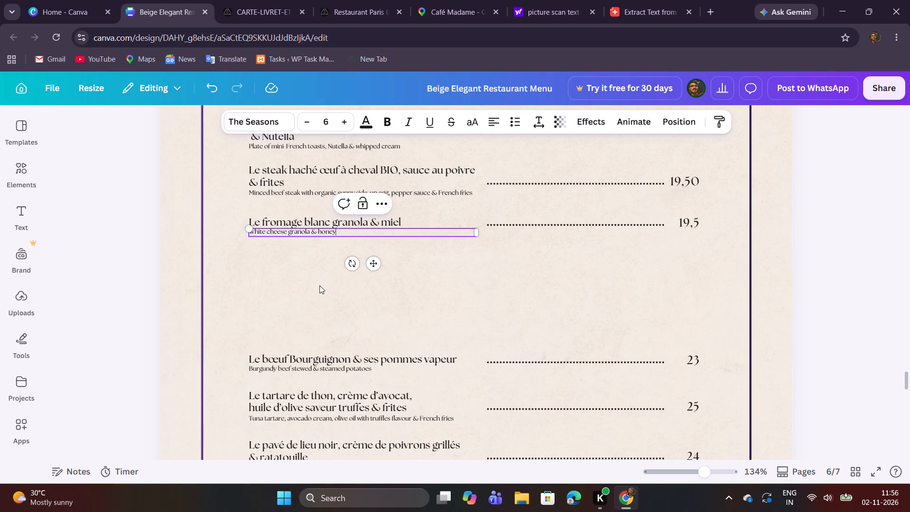
pyautogui.click(319, 285)
# Compare the PDF's dessert list with the rows on the Desserts page, including the leftover rows lower down.
pyautogui.click(240, 0)
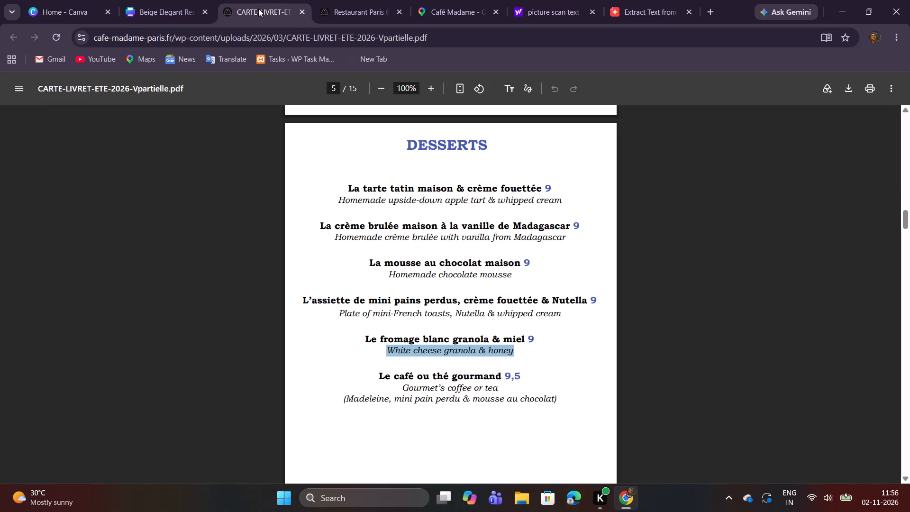
pyautogui.click(167, 0)
pyautogui.scroll(2, 569, 269)
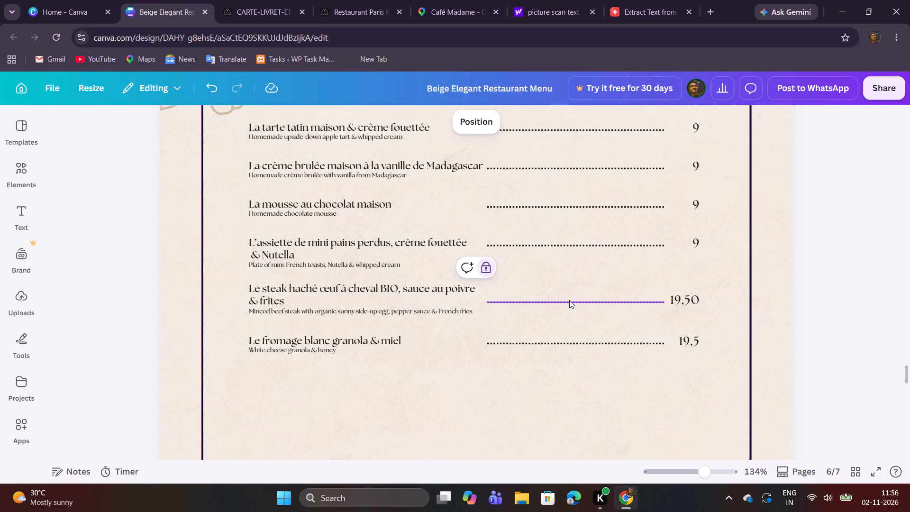
pyautogui.scroll(2, 543, 278)
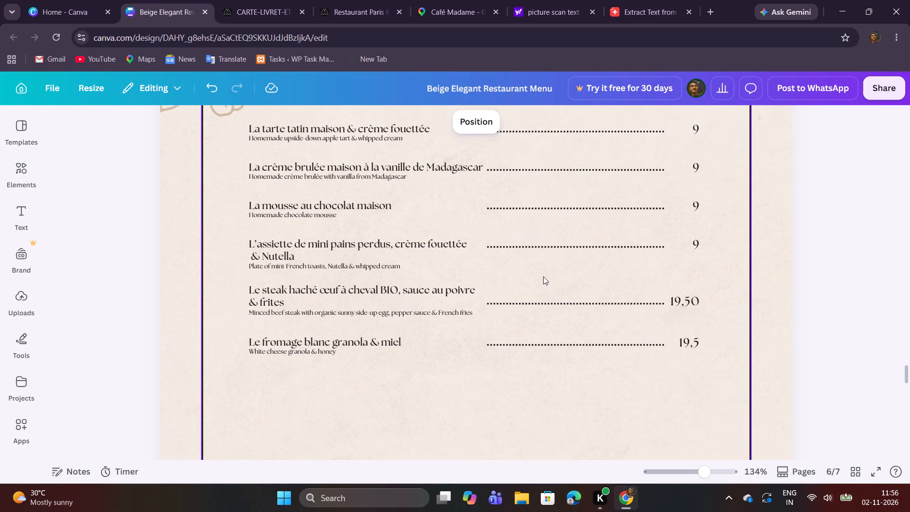
pyautogui.scroll(1, 543, 276)
pyautogui.scroll(-2, 544, 276)
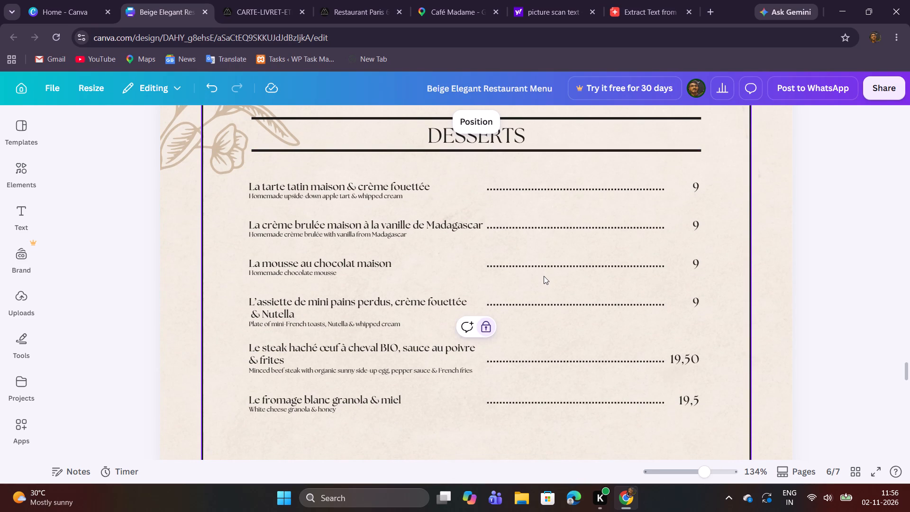
pyautogui.click(253, 0)
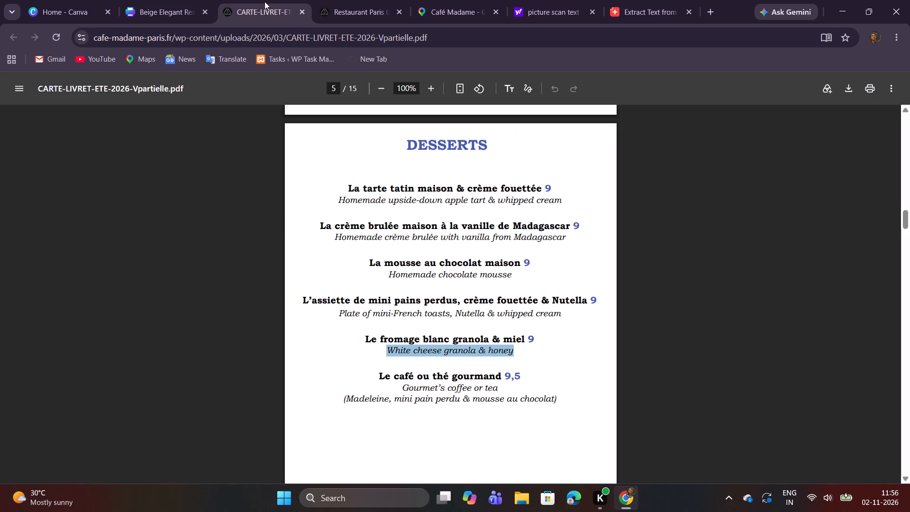
pyautogui.click(189, 0)
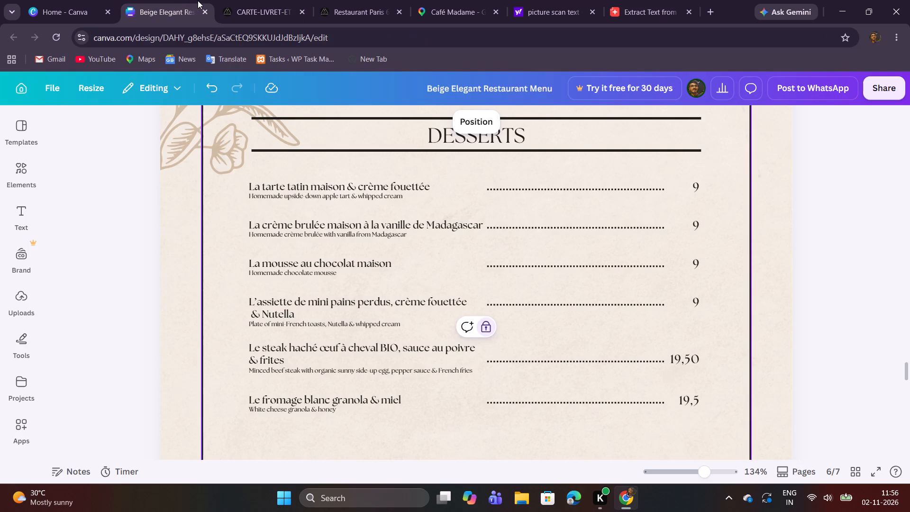
pyautogui.scroll(-3, 354, 326)
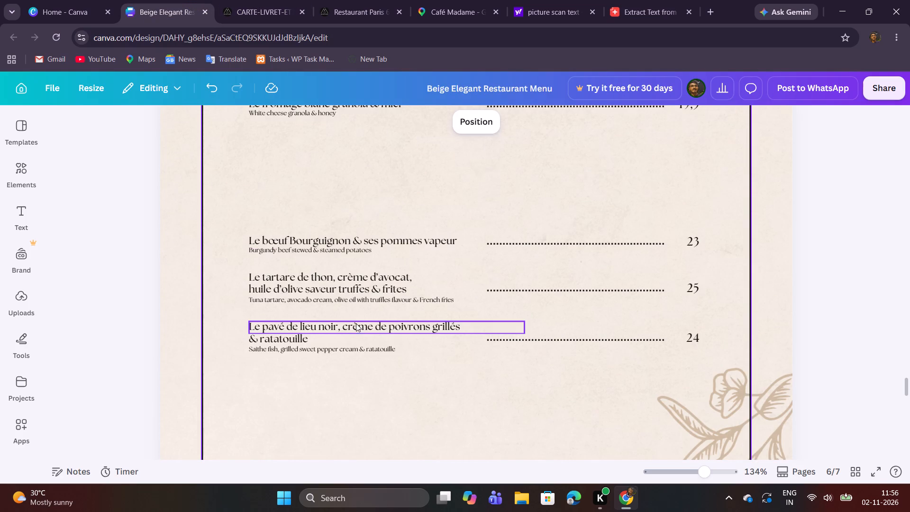
# Compare the Desserts page rows with the PDF's dessert list and the preceding mains page to see which rows do not belong.
pyautogui.scroll(-4, 356, 322)
pyautogui.scroll(7, 356, 322)
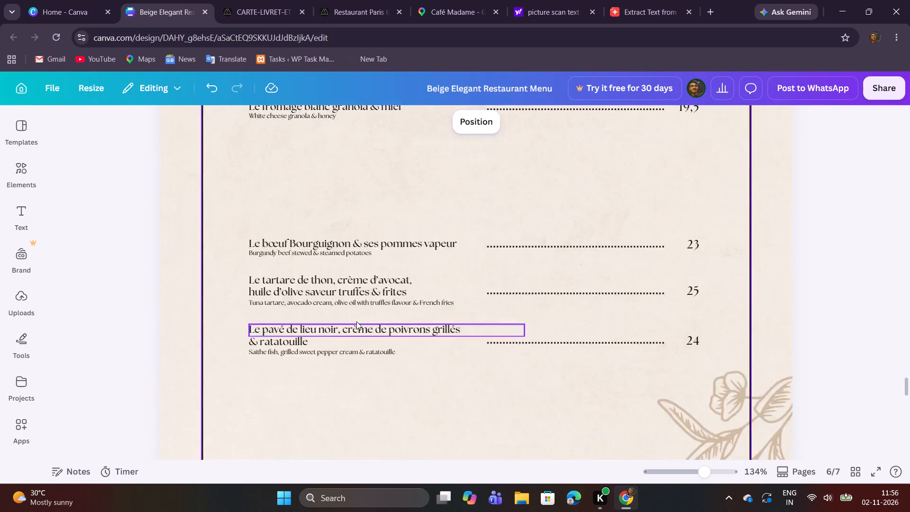
pyautogui.scroll(1, 356, 321)
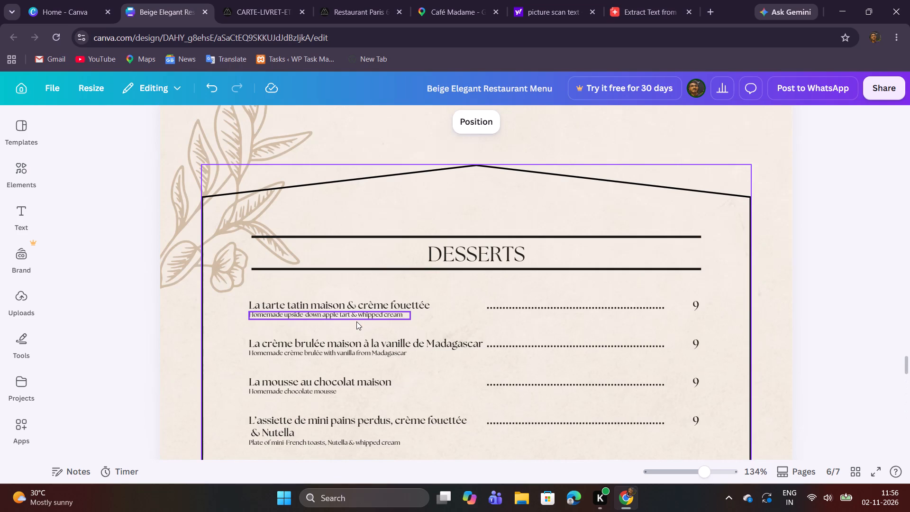
pyautogui.scroll(4, 356, 321)
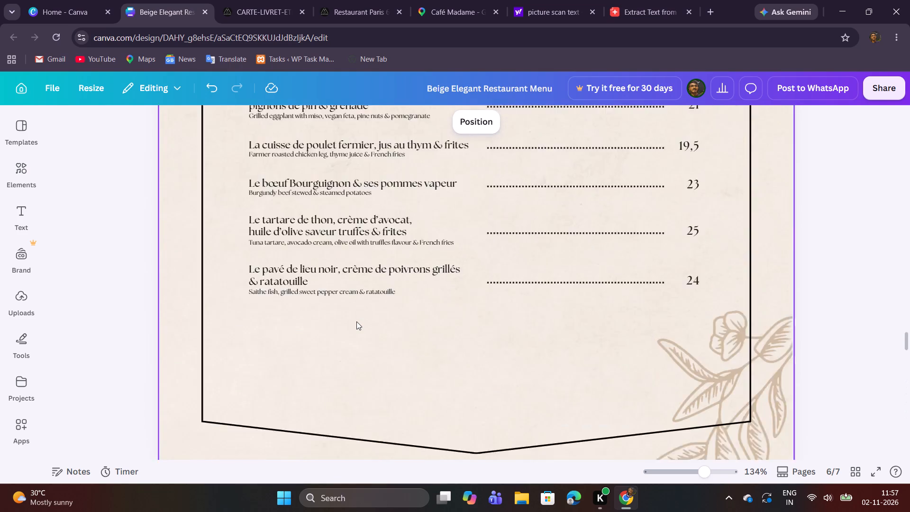
pyautogui.scroll(3, 356, 321)
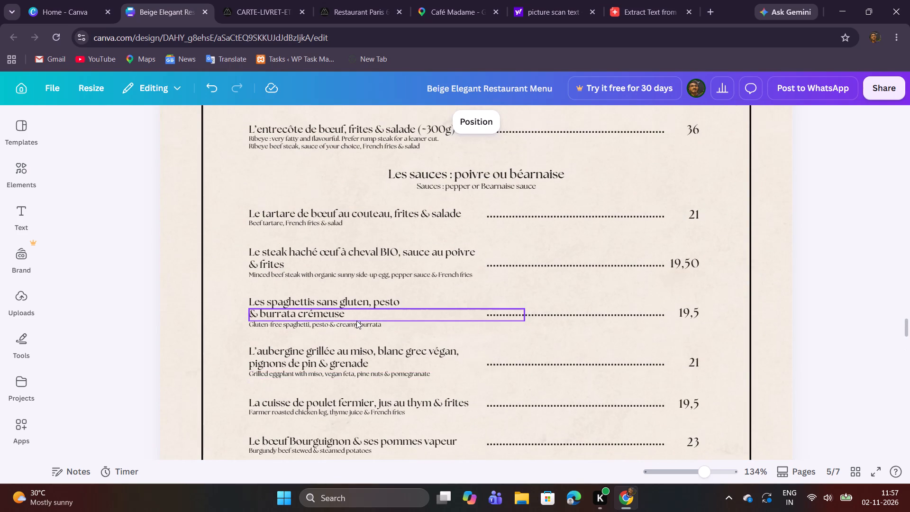
pyautogui.scroll(2, 356, 320)
pyautogui.scroll(-11, 335, 254)
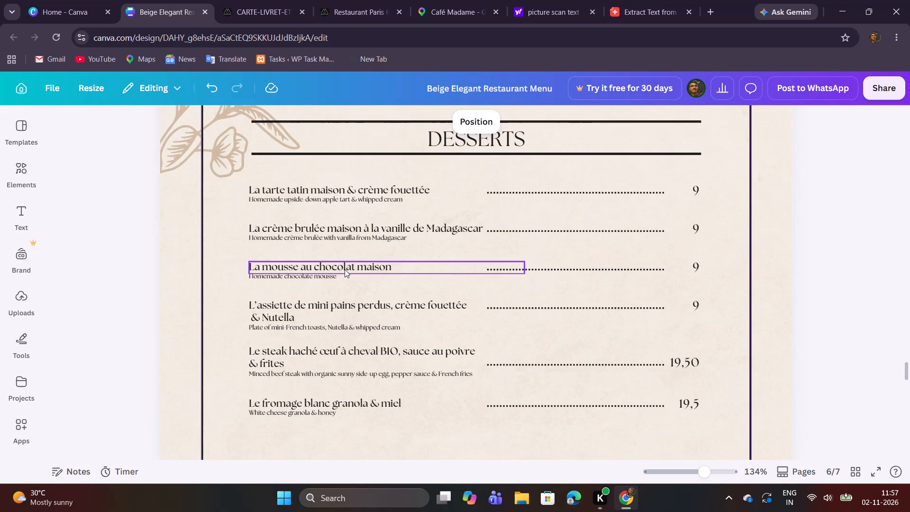
pyautogui.scroll(-1, 345, 269)
pyautogui.scroll(1, 345, 269)
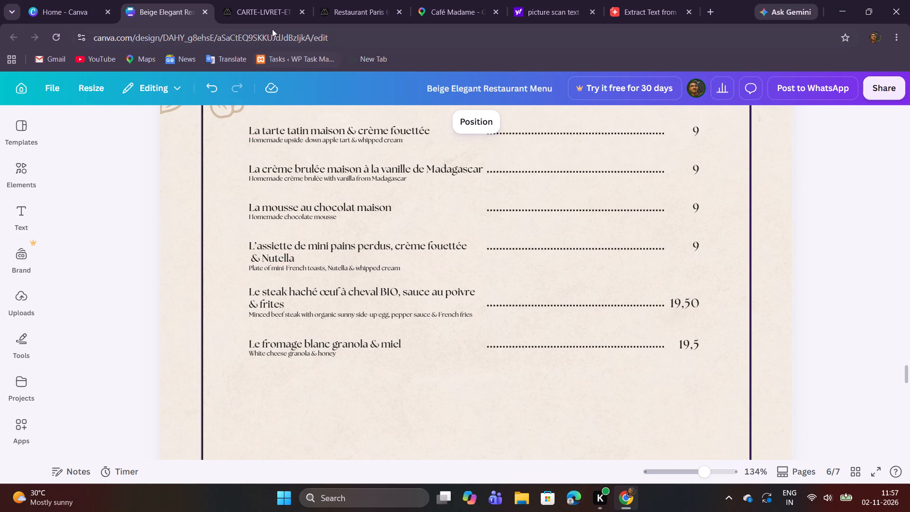
pyautogui.click(273, 11)
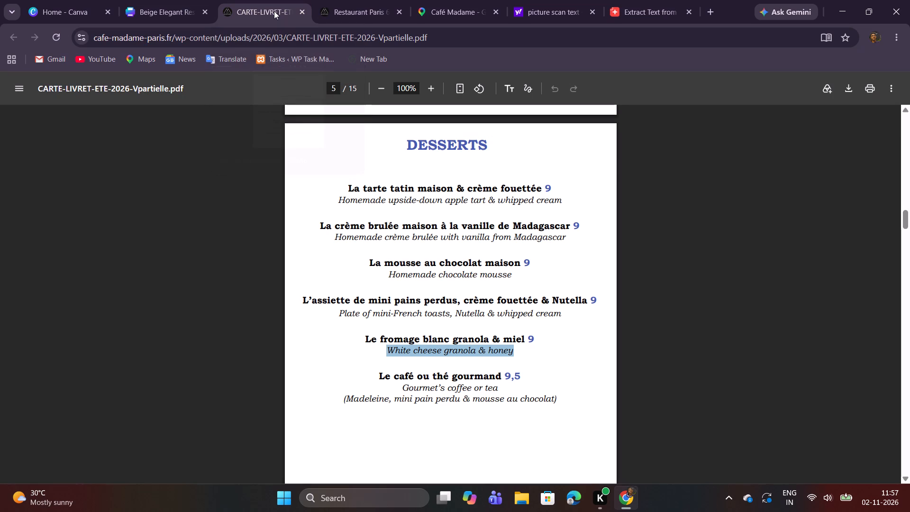
pyautogui.click(173, 5)
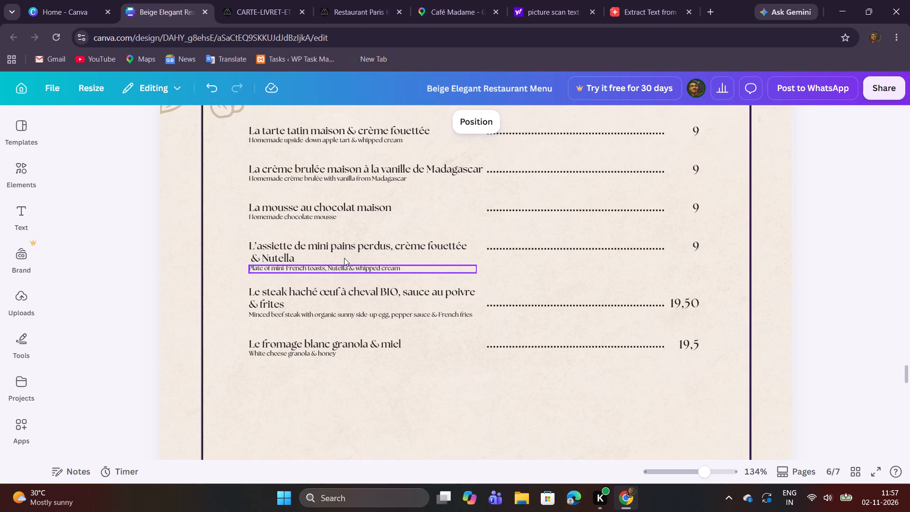
pyautogui.scroll(-2, 434, 362)
pyautogui.scroll(1, 435, 362)
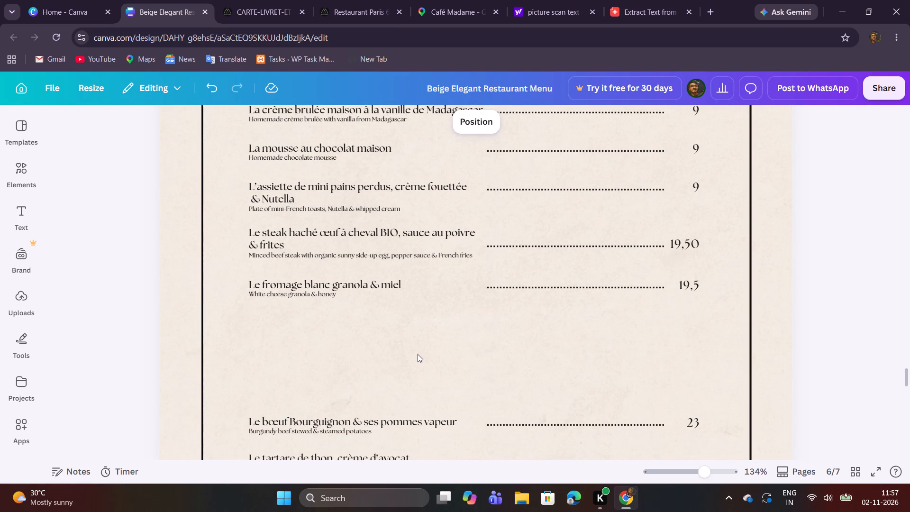
pyautogui.click(263, 0)
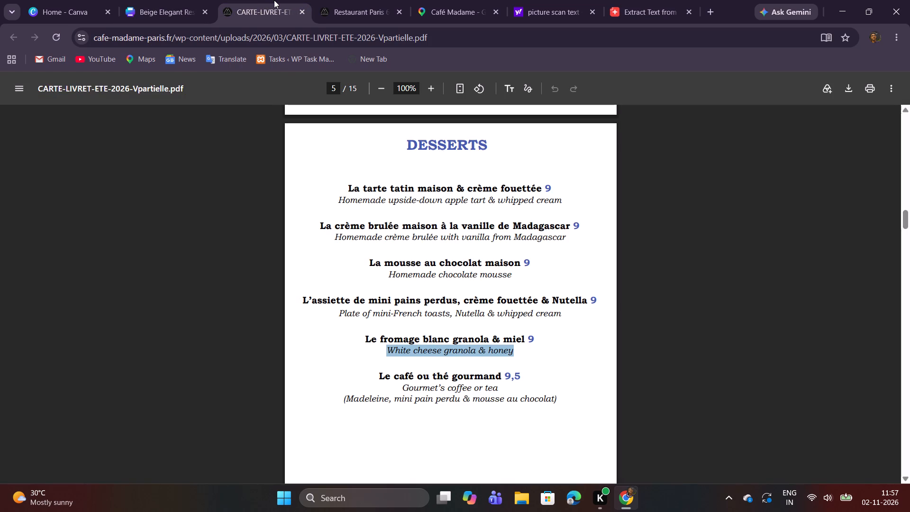
pyautogui.click(186, 0)
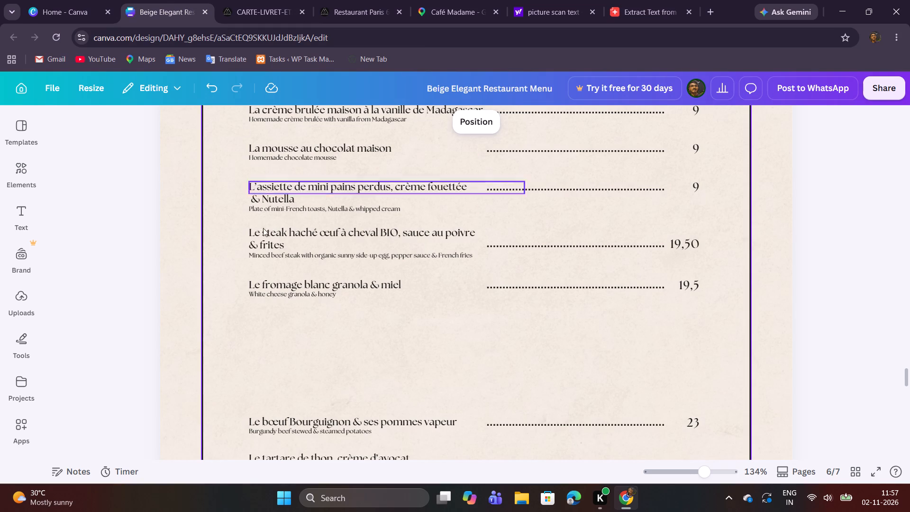
# Delete the whole leftover "Le steak haché œuf à cheval BIO" row, including its description, dotted line and price, from the Desserts page.
pyautogui.moveTo(231, 225); pyautogui.dragTo(719, 262)
pyautogui.click(499, 203)
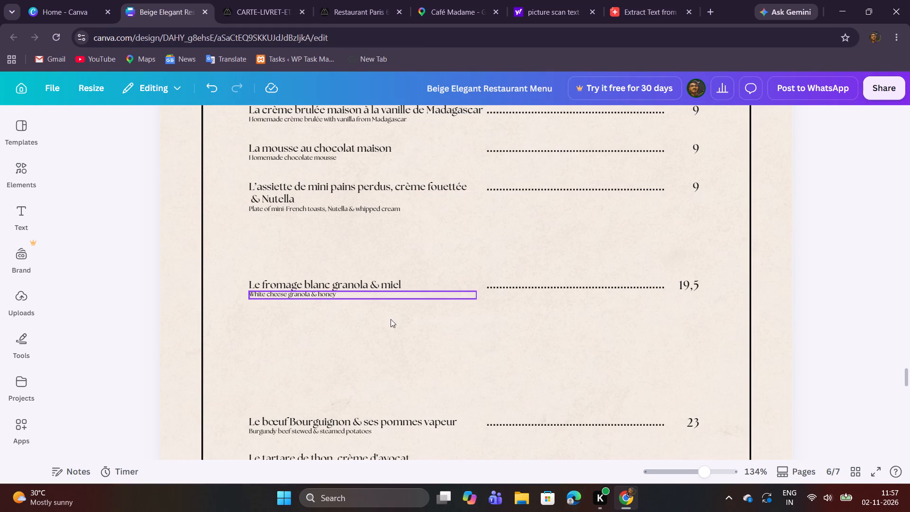
# Move the whole "Le fromage blanc granola & miel" row up to sit just beneath the "L'assiette de mini pains perdus" row.
pyautogui.moveTo(381, 326); pyautogui.dragTo(702, 285)
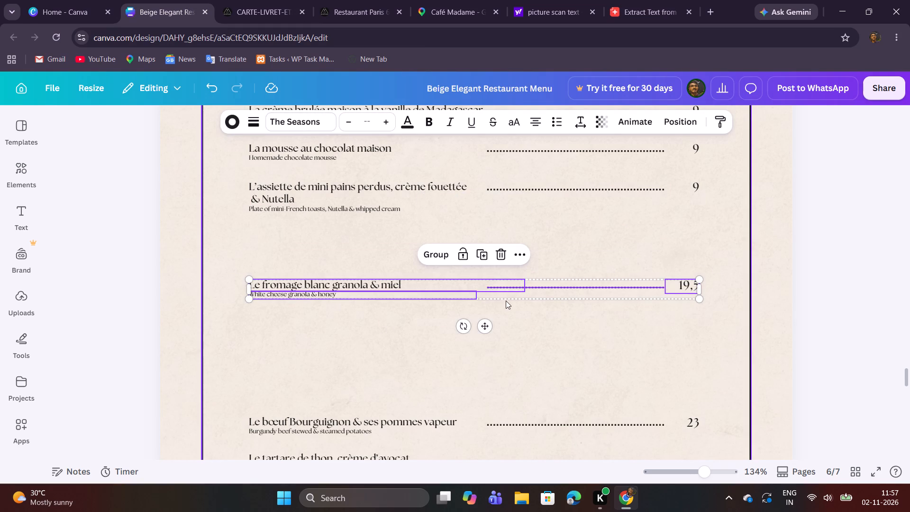
pyautogui.keyDown('shift'); pyautogui.moveTo(499, 298); pyautogui.dragTo(493, 251); pyautogui.keyUp('shift')
pyautogui.click(500, 302)
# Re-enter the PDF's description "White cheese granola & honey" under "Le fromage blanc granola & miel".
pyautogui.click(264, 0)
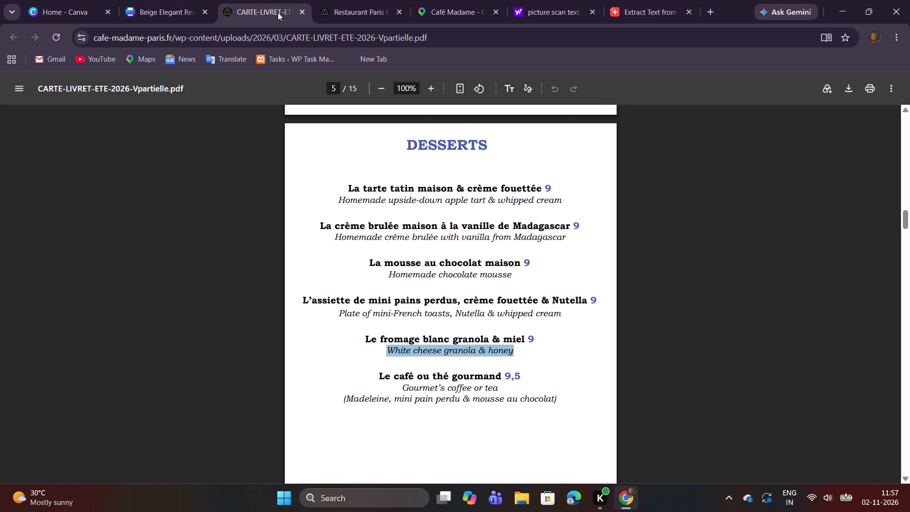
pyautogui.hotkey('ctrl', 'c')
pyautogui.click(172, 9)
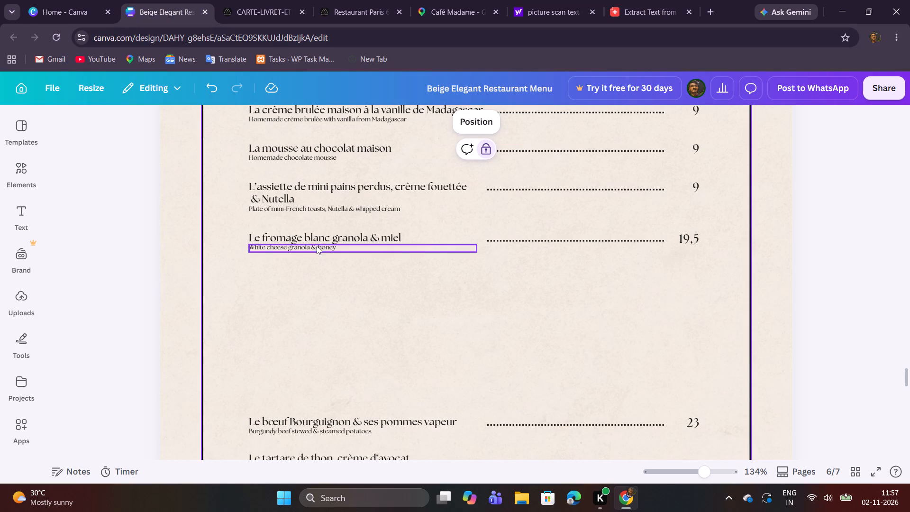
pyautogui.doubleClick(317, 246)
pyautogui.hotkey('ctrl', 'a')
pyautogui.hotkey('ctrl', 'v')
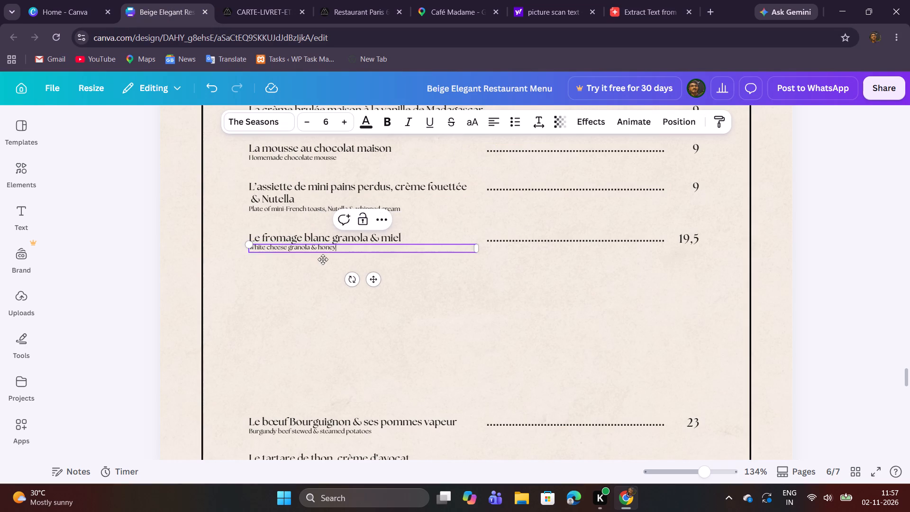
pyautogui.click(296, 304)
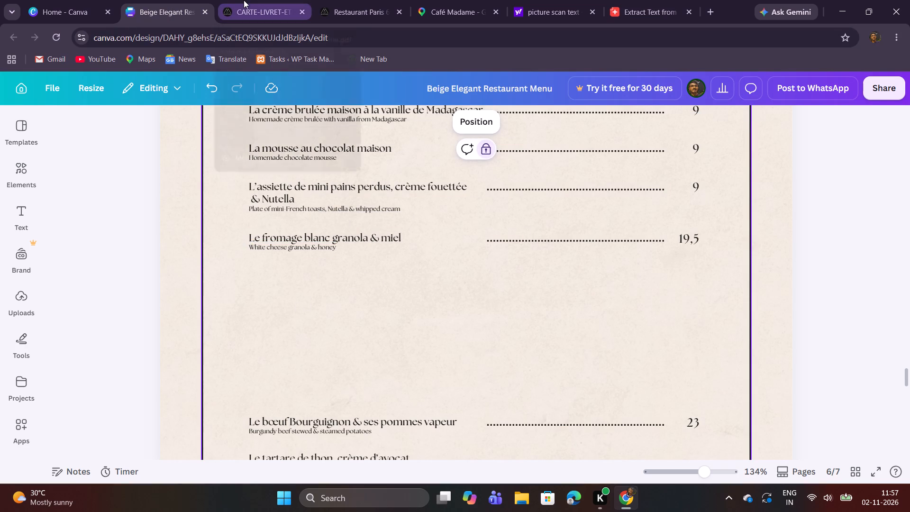
# Set the price of "Le fromage blanc granola & miel" to 9, as in the PDF.
pyautogui.click(250, 3)
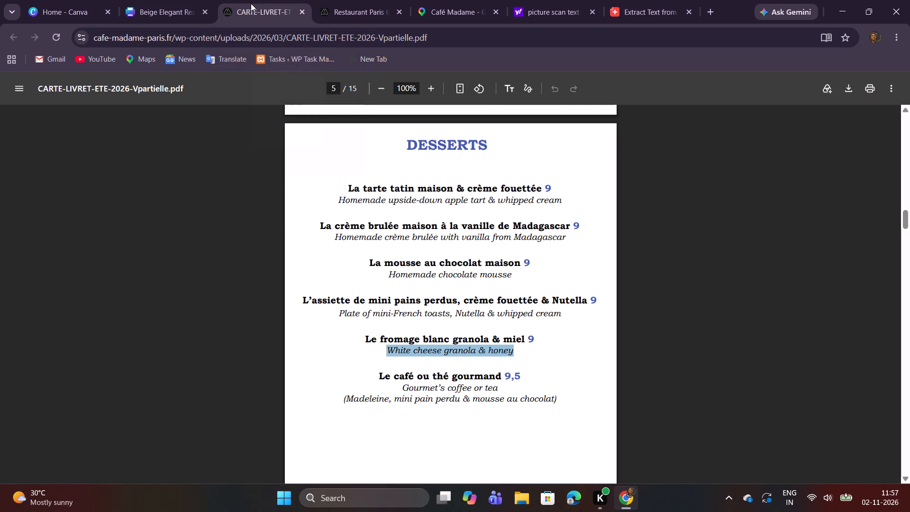
pyautogui.click(174, 0)
pyautogui.doubleClick(687, 244)
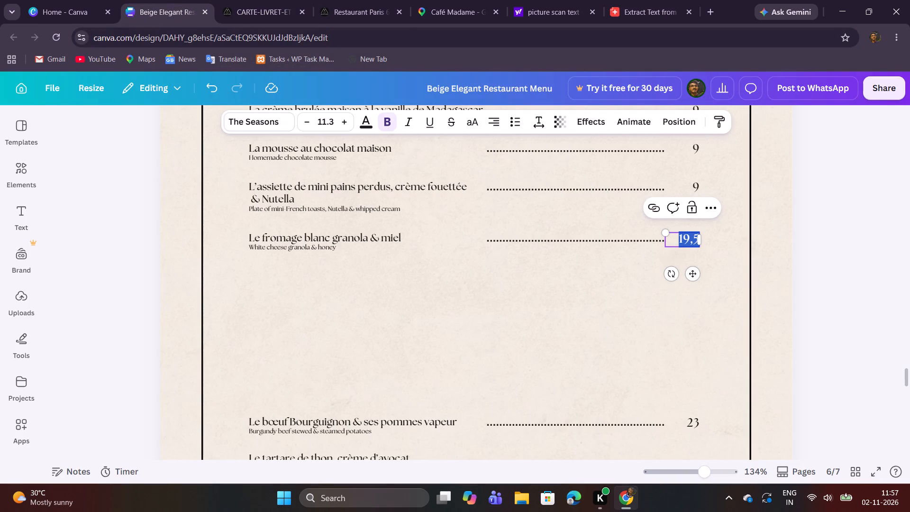
pyautogui.press('9')
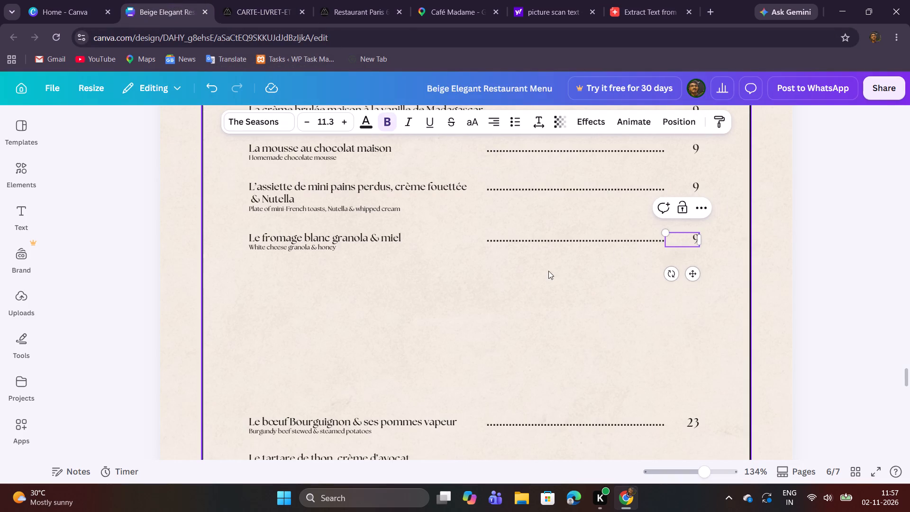
pyautogui.click(512, 288)
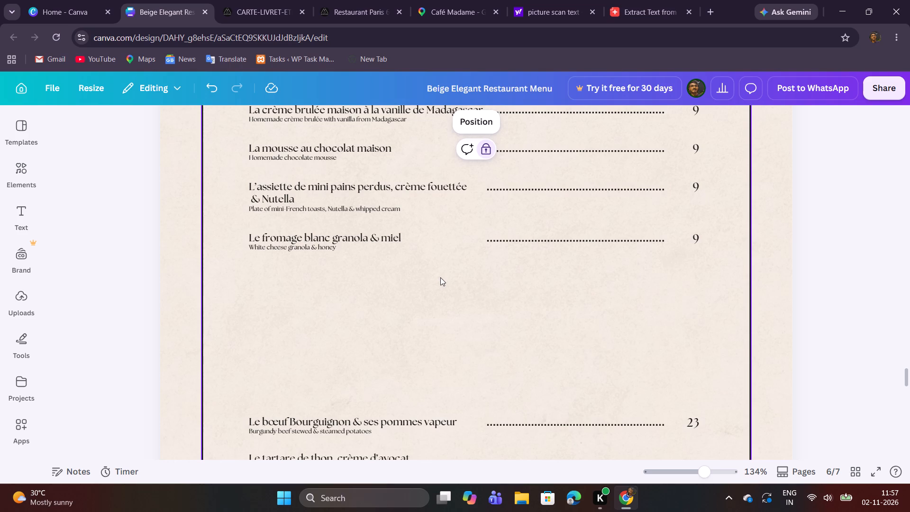
# Copy the dish name "Le café ou thé gourmand" from the PDF's dessert list and return to the Canva design.
pyautogui.click(240, 0)
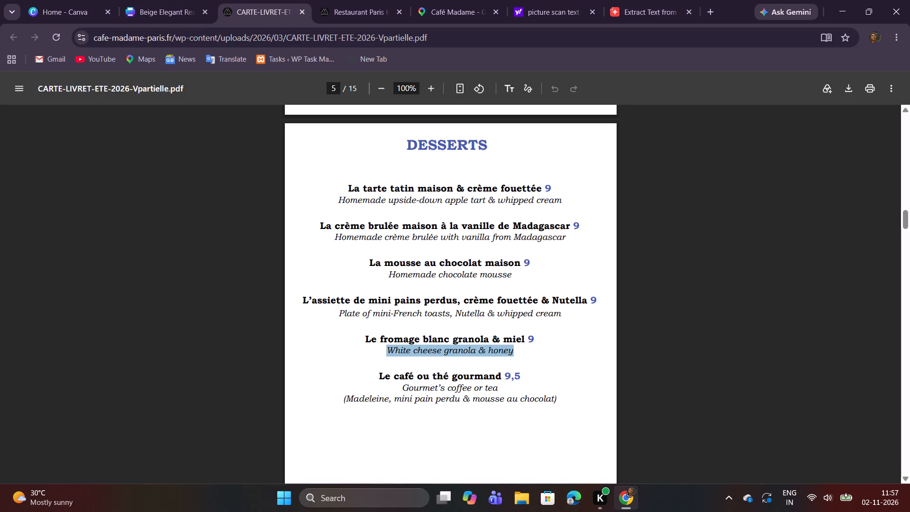
pyautogui.moveTo(379, 381); pyautogui.dragTo(503, 375)
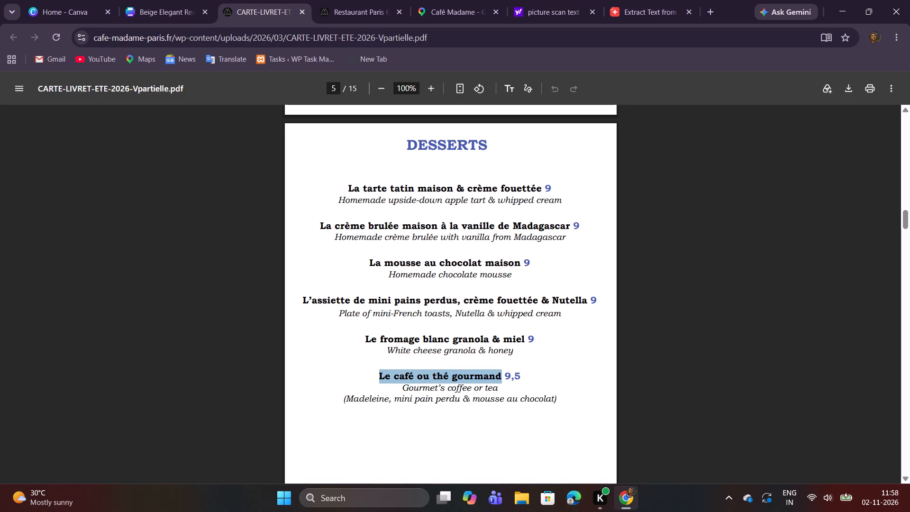
pyautogui.moveTo(503, 375); pyautogui.dragTo(503, 375)
pyautogui.hotkey('ctrl', 'c')
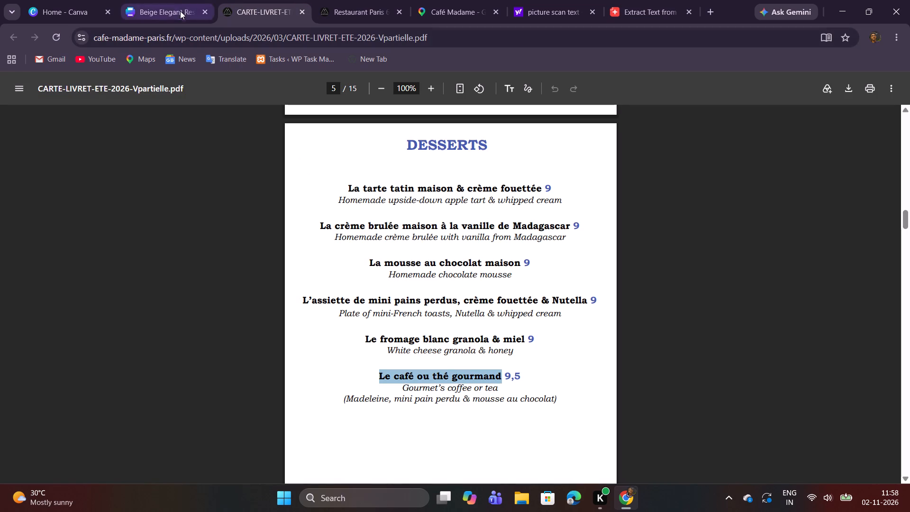
pyautogui.click(176, 5)
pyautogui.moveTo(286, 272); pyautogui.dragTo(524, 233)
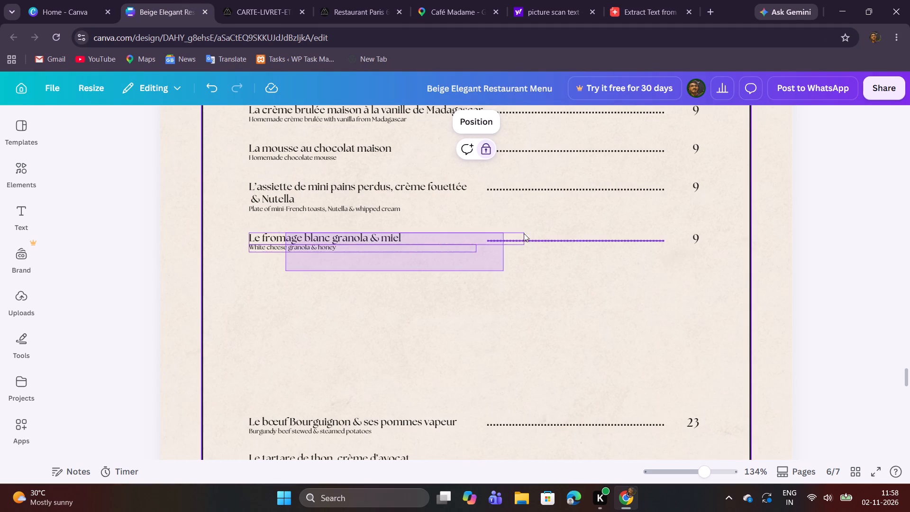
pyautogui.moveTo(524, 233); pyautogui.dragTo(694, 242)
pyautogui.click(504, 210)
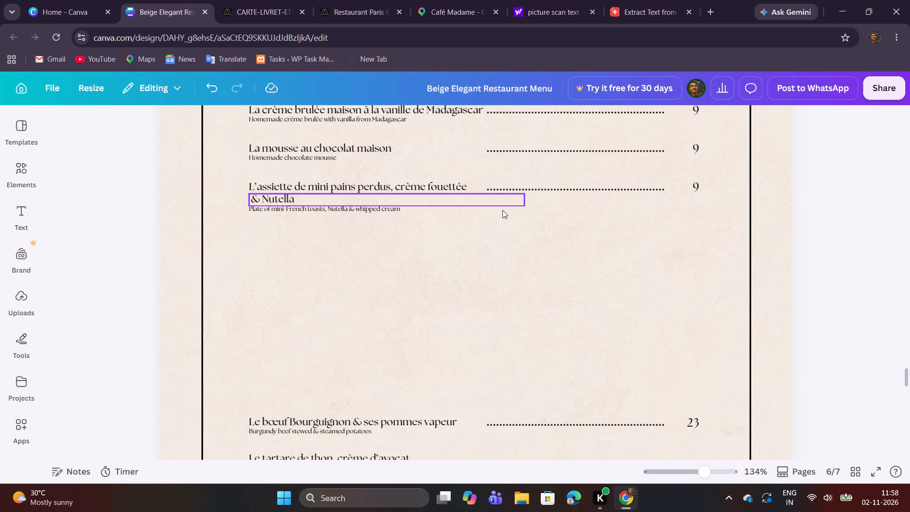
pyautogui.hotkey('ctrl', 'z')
# Duplicate the whole "Le fromage blanc granola & miel" row and place the copy just beneath it, aligned with the other dessert rows.
pyautogui.moveTo(373, 283); pyautogui.dragTo(383, 239)
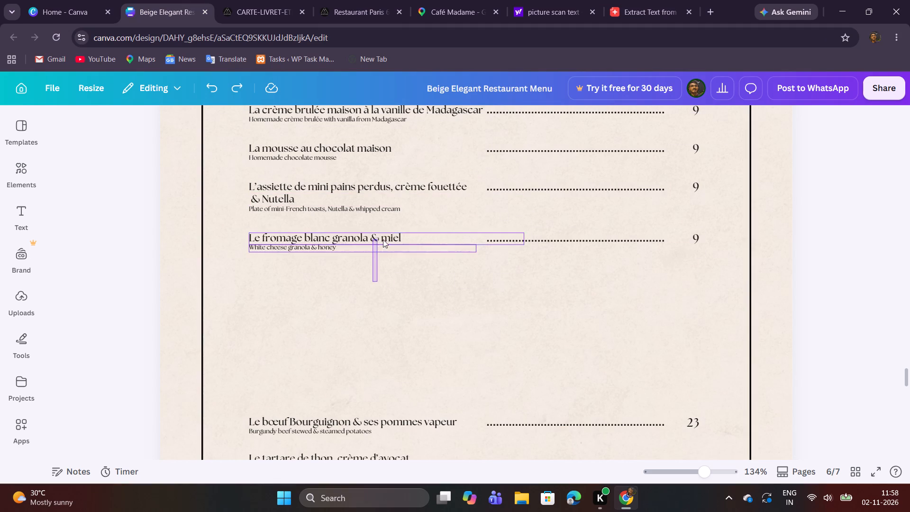
pyautogui.moveTo(383, 239); pyautogui.dragTo(708, 235)
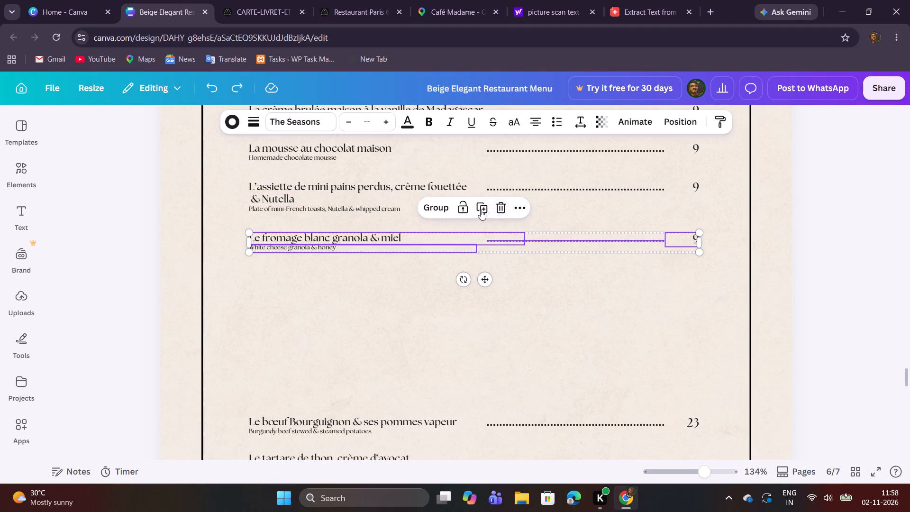
pyautogui.click(479, 210)
pyautogui.moveTo(499, 289); pyautogui.dragTo(487, 309)
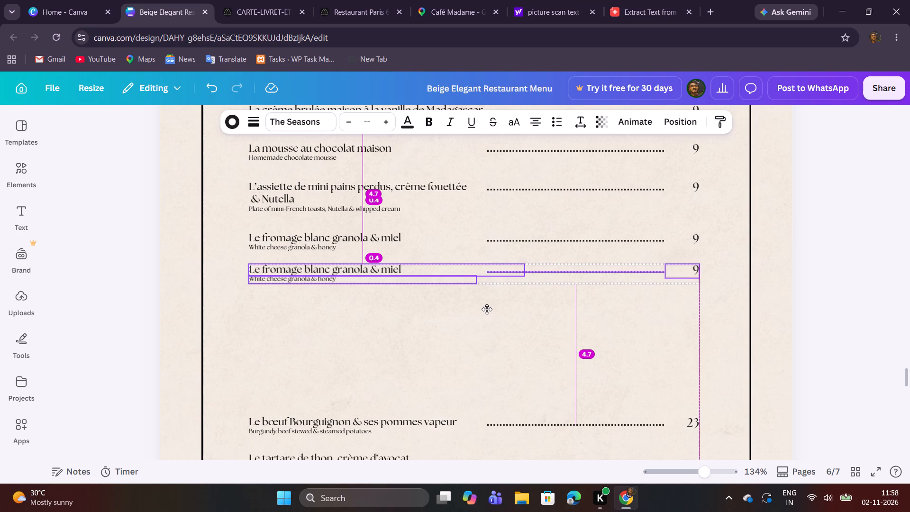
pyautogui.moveTo(487, 309); pyautogui.dragTo(486, 316)
pyautogui.click(393, 338)
# Replace the dish name in the duplicated row with the copied "Le café ou thé gourmand".
pyautogui.doubleClick(375, 271)
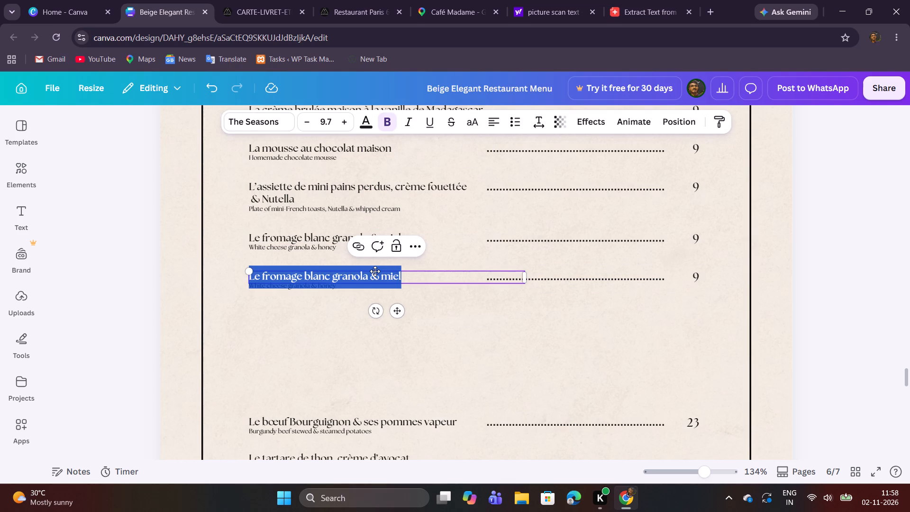
pyautogui.hotkey('ctrl', 'v')
# Replace the description under "Le café ou thé gourmand" with the PDF's "Gourmet's coffee or tea (Madeleine, mini pain perdu & mousse au chocolat)".
pyautogui.click(241, 0)
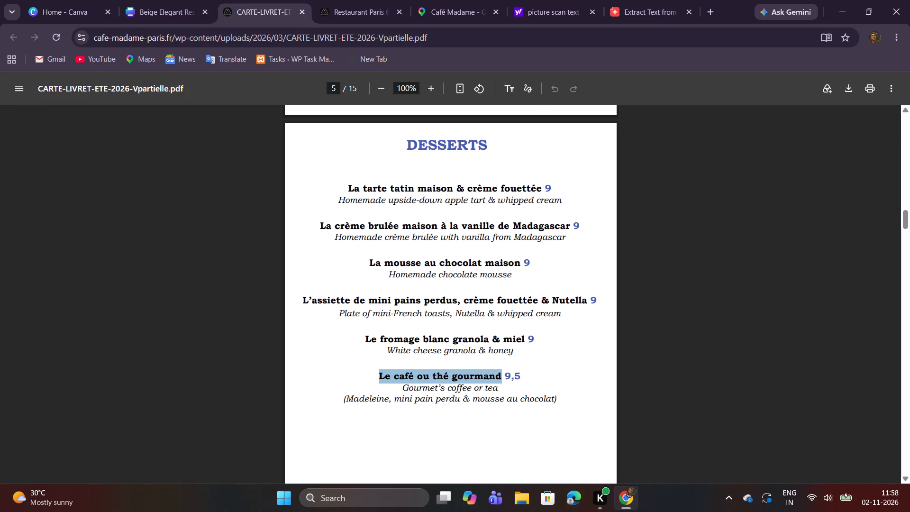
pyautogui.moveTo(404, 389); pyautogui.dragTo(559, 395)
pyautogui.hotkey('ctrl', 'c')
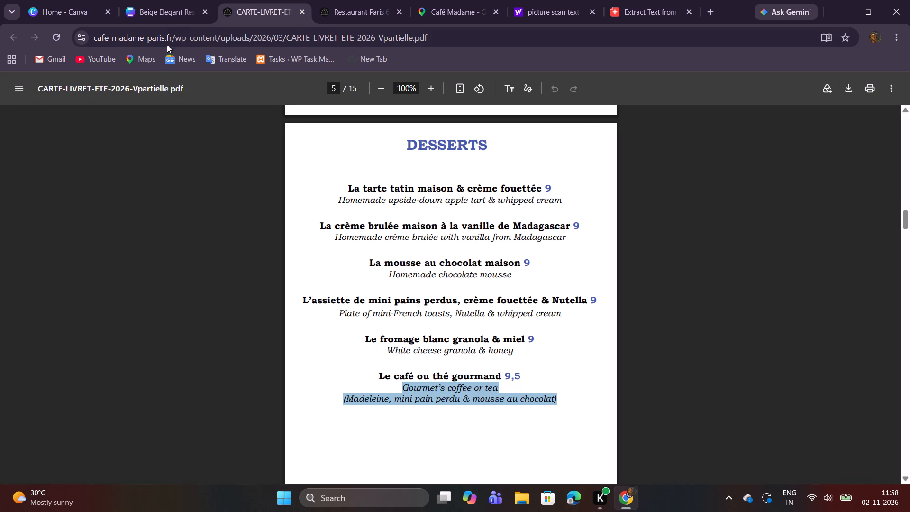
pyautogui.click(182, 1)
pyautogui.click(317, 316)
pyautogui.doubleClick(320, 289)
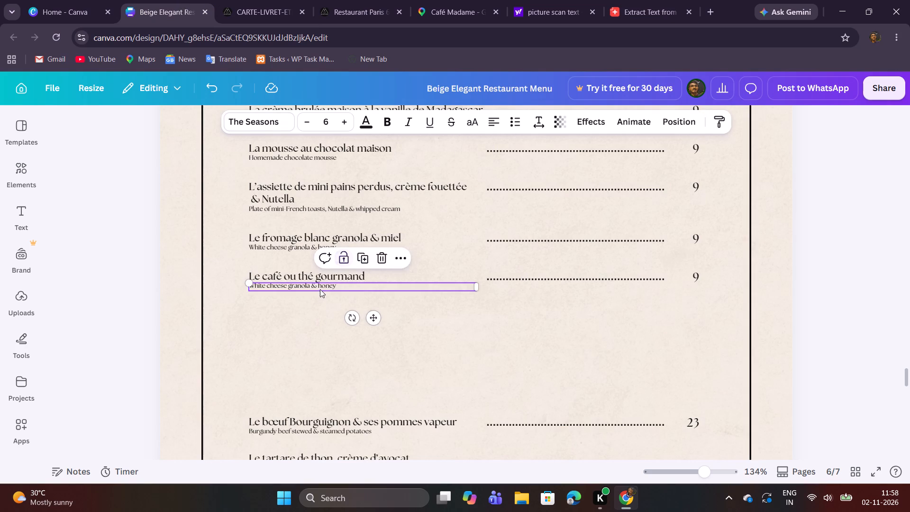
pyautogui.hotkey('ctrl', 'v')
pyautogui.click(504, 323)
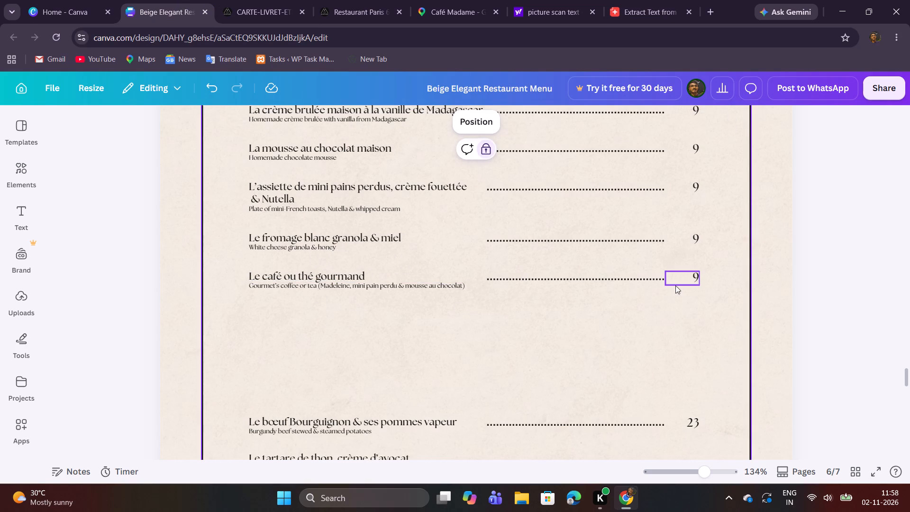
# Set the price of "Le café ou thé gourmand" to 9,5.
pyautogui.doubleClick(690, 281)
pyautogui.write('9,5')
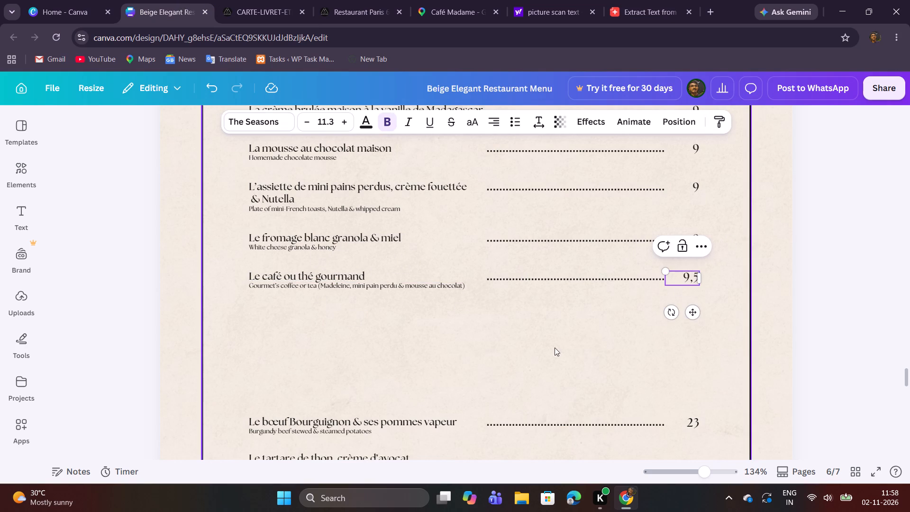
# Delete the leftover main-course rows below the desserts, from "Le bœuf Bourguignon & ses pommes vapeur" downward.
pyautogui.click(499, 329)
pyautogui.scroll(-2, 499, 330)
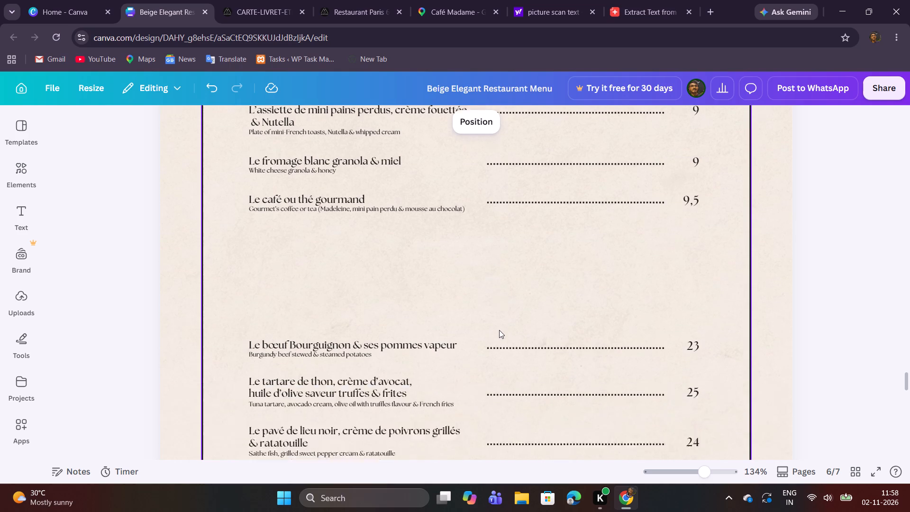
pyautogui.scroll(-1, 499, 330)
pyautogui.moveTo(347, 400); pyautogui.dragTo(713, 234)
pyautogui.click(497, 218)
# Review the whole Desserts page, and examine the PDF menu's following sections: Glaces, Crêpes and Boissons Chaudes.
pyautogui.scroll(1, 559, 232)
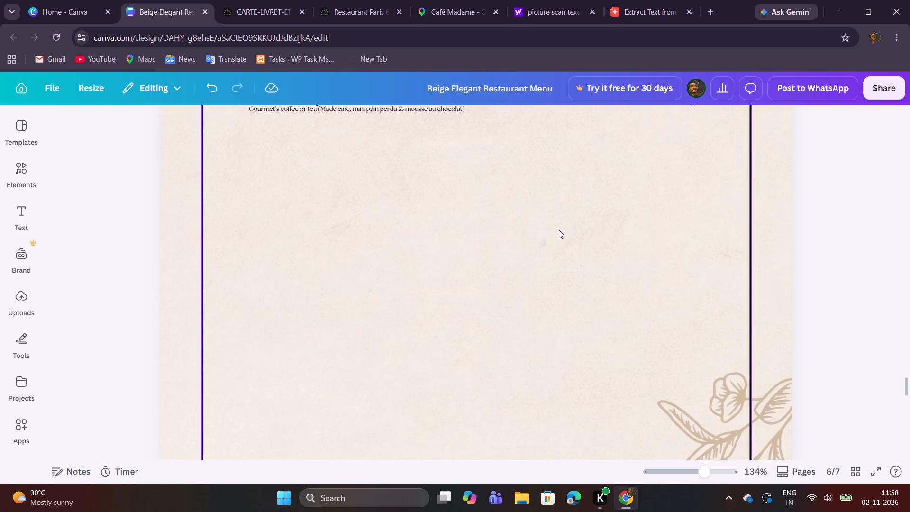
pyautogui.scroll(2, 559, 230)
pyautogui.click(695, 476)
pyautogui.scroll(2, 632, 382)
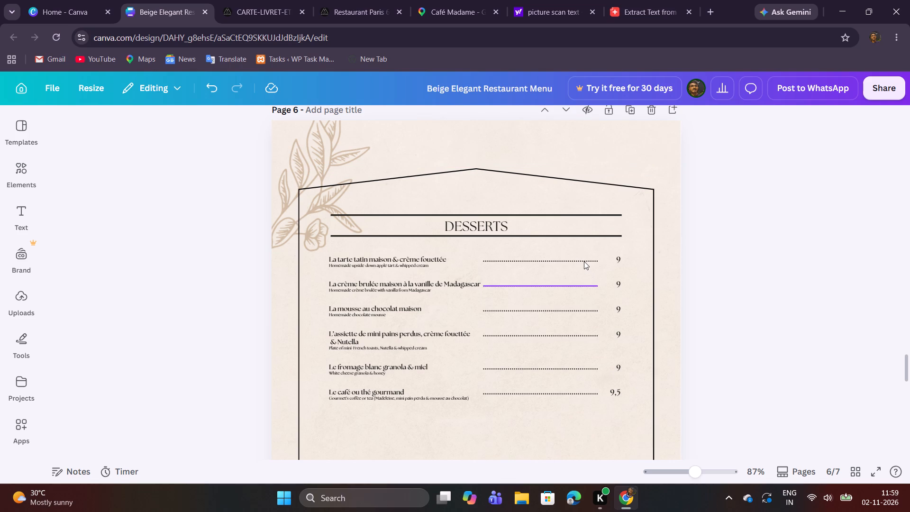
pyautogui.click(259, 18)
pyautogui.scroll(-2, 386, 203)
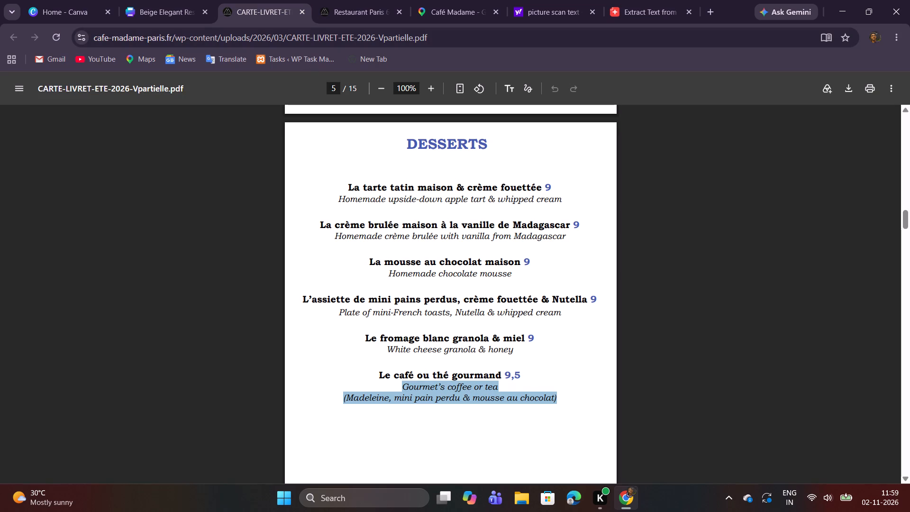
pyautogui.scroll(-7, 386, 203)
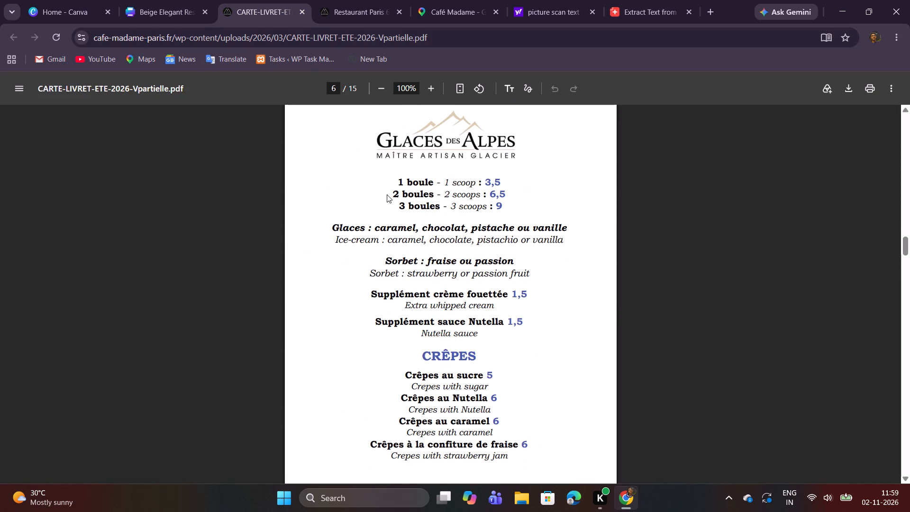
pyautogui.scroll(-6, 387, 194)
pyautogui.scroll(2, 387, 194)
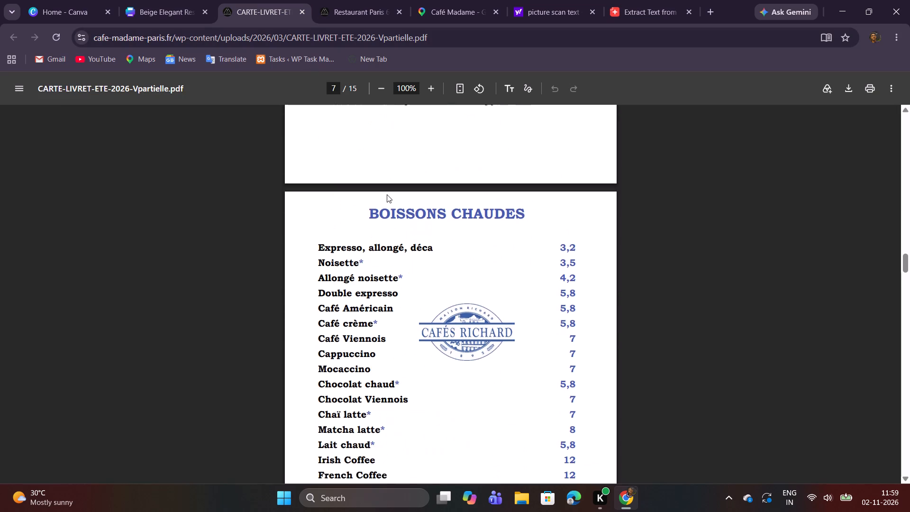
pyautogui.scroll(5, 387, 194)
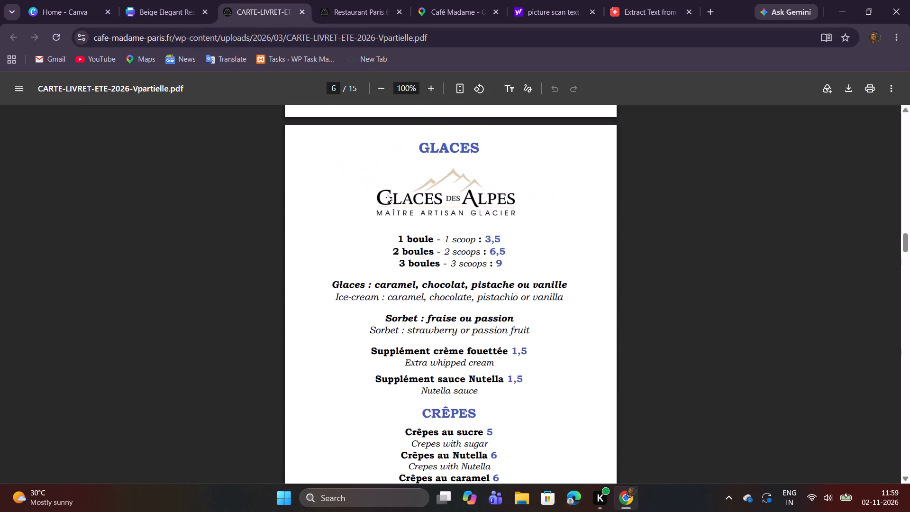
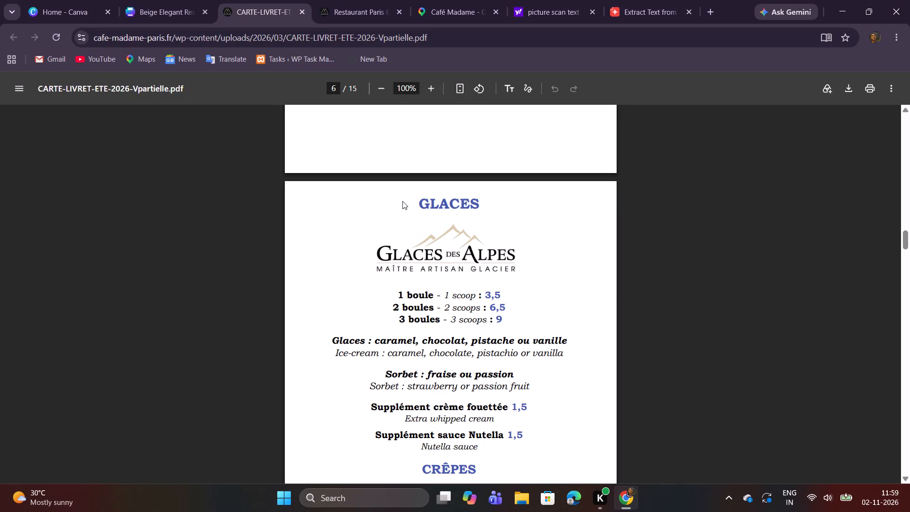
# Duplicate the Desserts page and replace the copy's title with the PDF heading "GLACES".
pyautogui.scroll(-1, 402, 201)
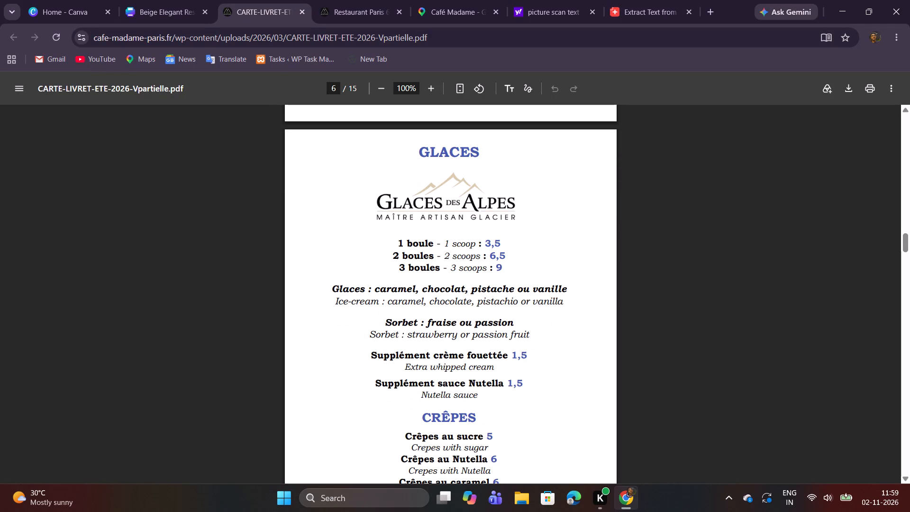
pyautogui.scroll(-1, 453, 241)
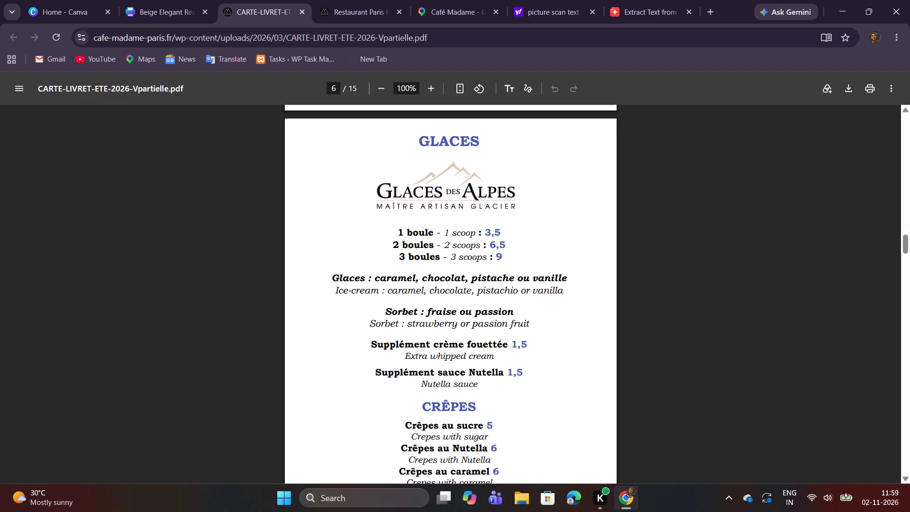
pyautogui.scroll(2, 405, 219)
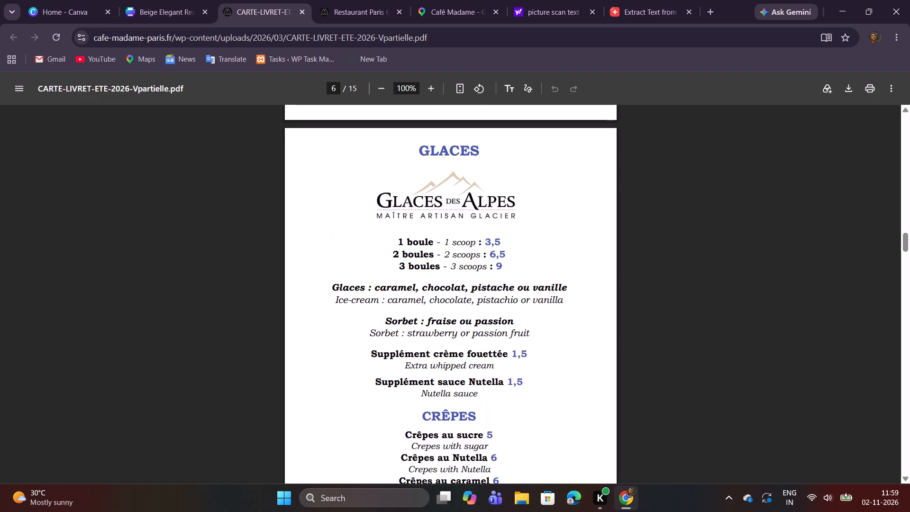
pyautogui.moveTo(421, 212); pyautogui.dragTo(488, 214)
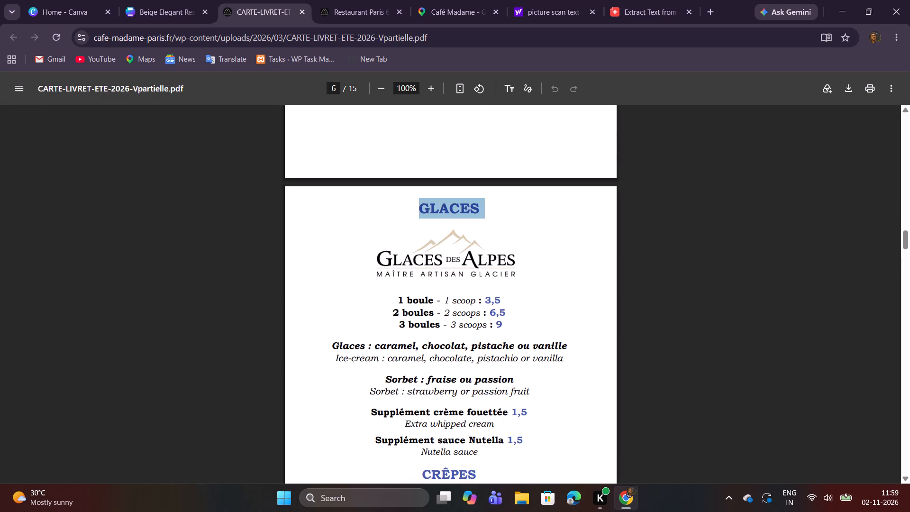
pyautogui.hotkey('ctrl', 'c')
pyautogui.click(141, 0)
pyautogui.scroll(-3, 353, 198)
pyautogui.scroll(4, 353, 204)
pyautogui.click(266, 0)
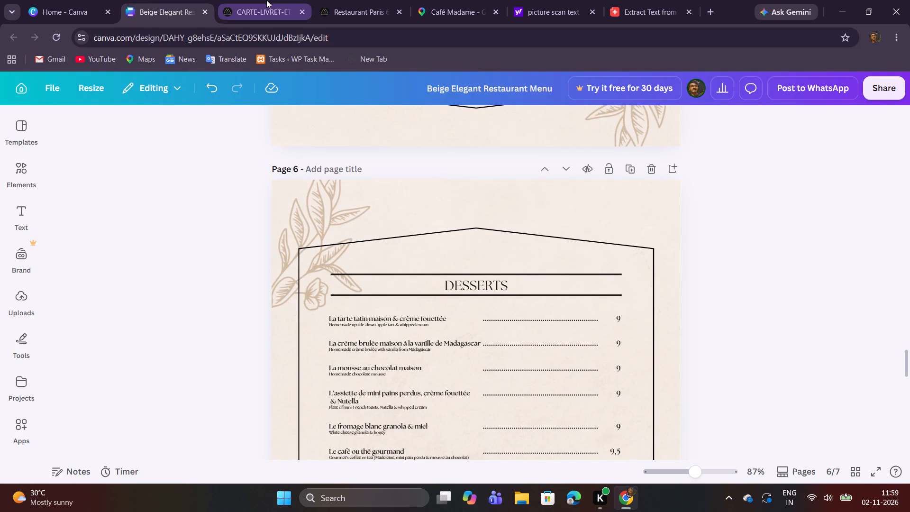
pyautogui.click(169, 0)
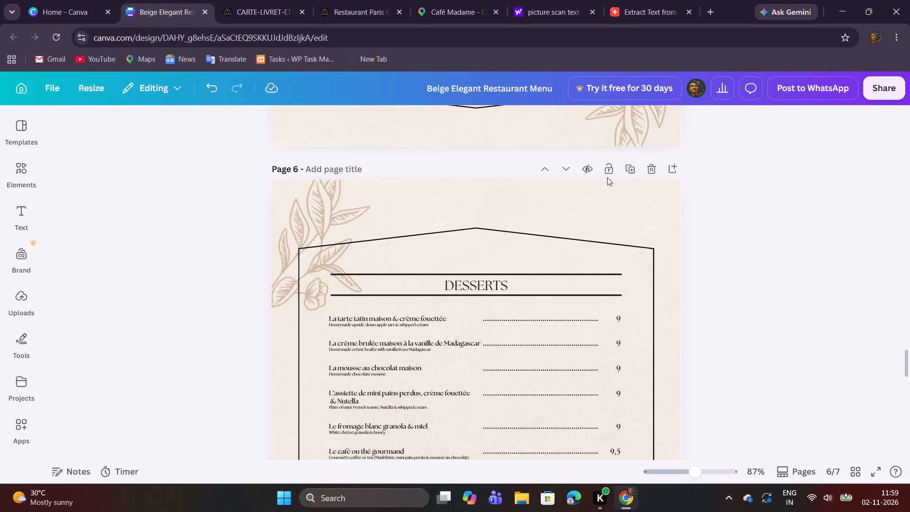
pyautogui.click(627, 173)
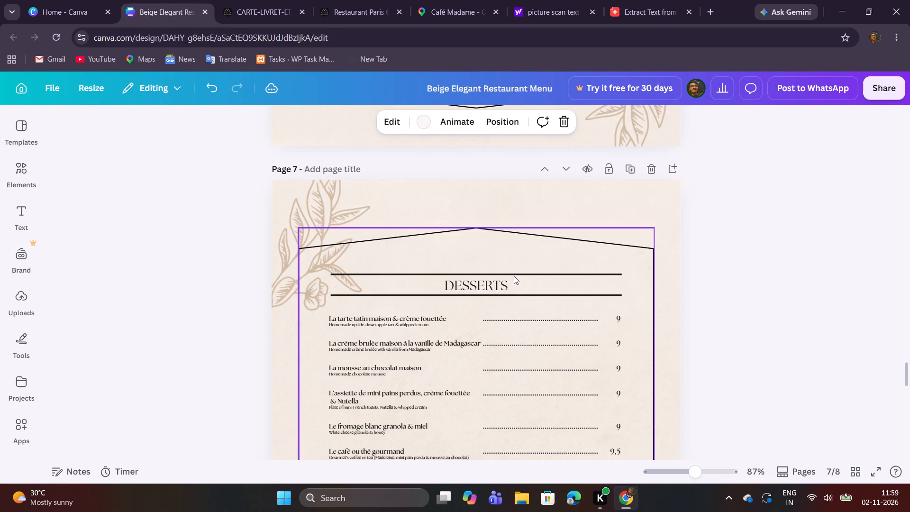
pyautogui.doubleClick(500, 282)
pyautogui.hotkey('ctrl', 'v')
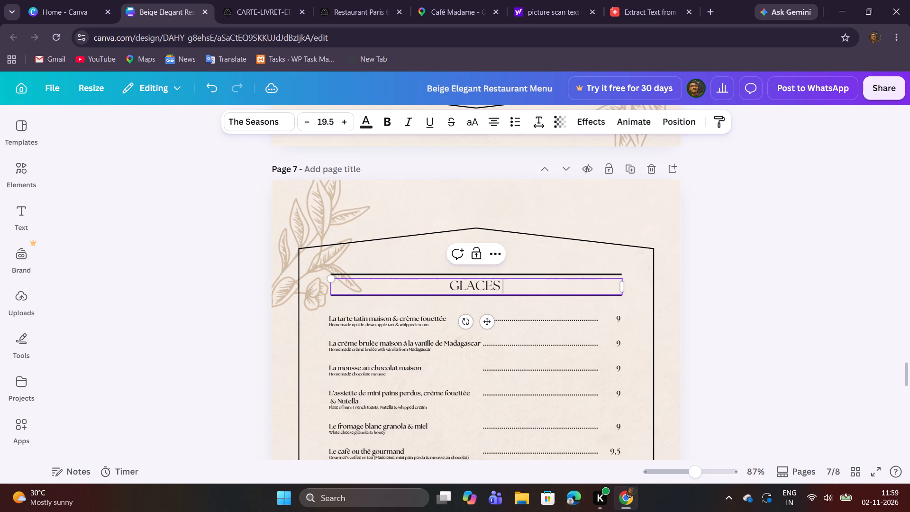
pyautogui.click(738, 313)
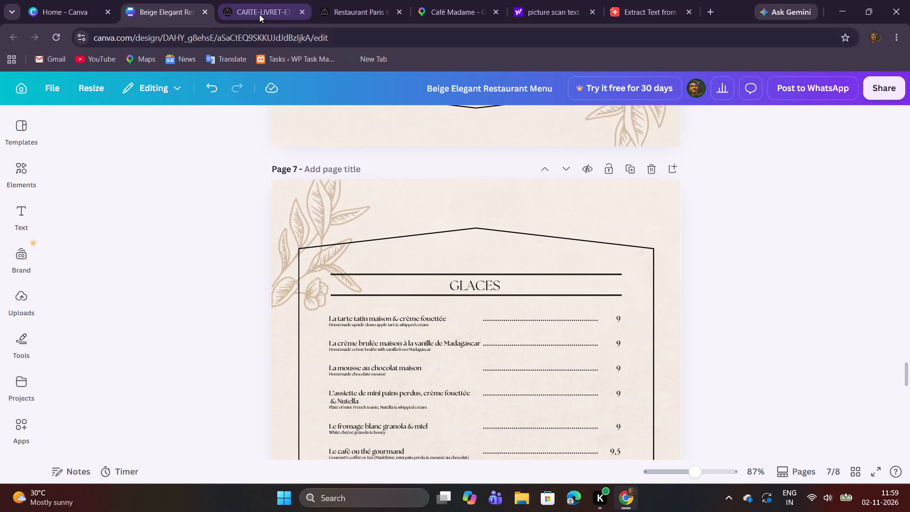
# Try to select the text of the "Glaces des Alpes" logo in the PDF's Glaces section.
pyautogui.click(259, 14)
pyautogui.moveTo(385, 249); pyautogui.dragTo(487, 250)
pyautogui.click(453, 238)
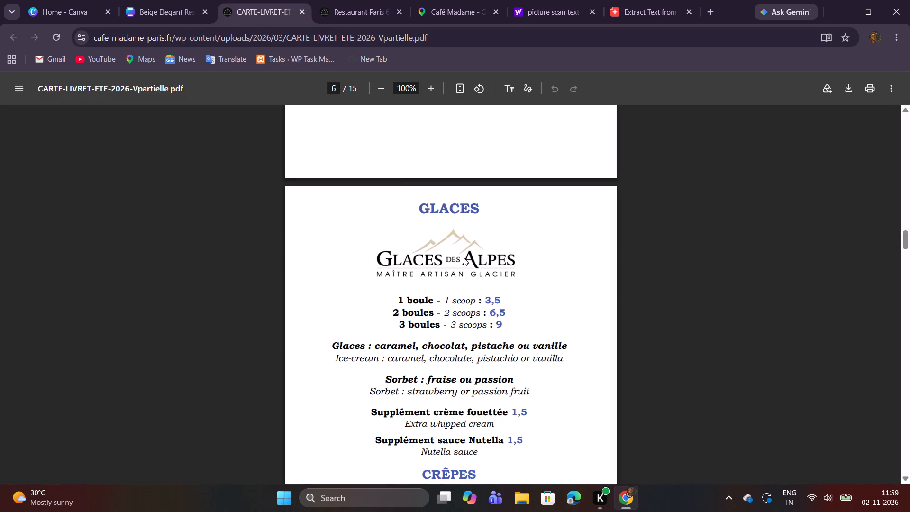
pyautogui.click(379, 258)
# Copy the item name "1 boule" from the PDF's Glaces section.
pyautogui.scroll(-1, 402, 262)
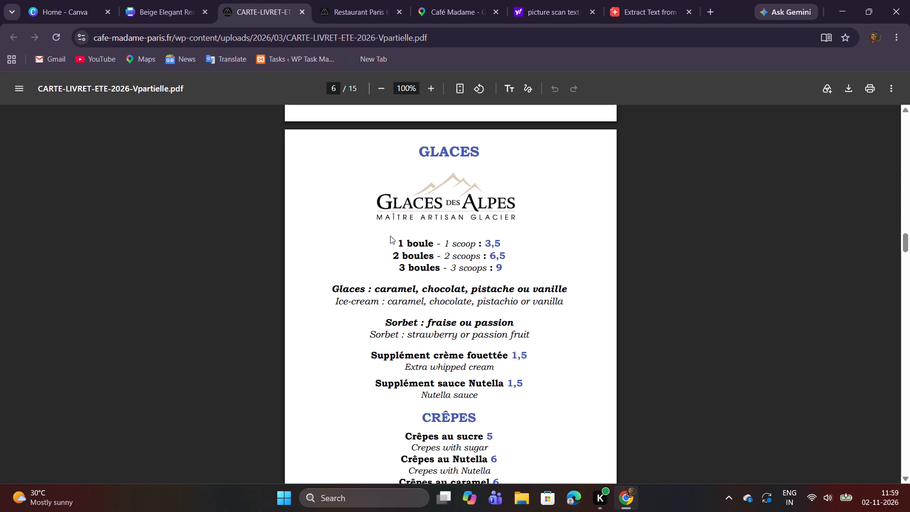
pyautogui.moveTo(390, 236); pyautogui.dragTo(446, 242)
pyautogui.doubleClick(409, 244)
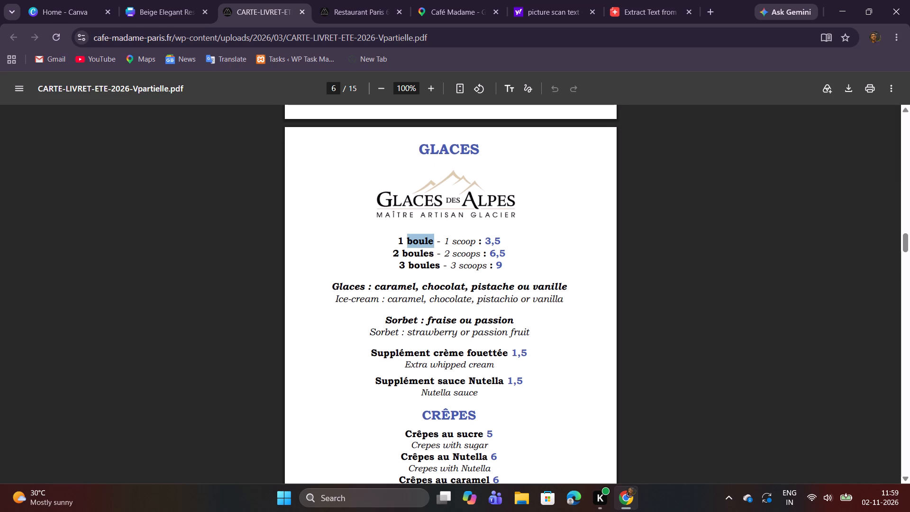
pyautogui.click(408, 244)
pyautogui.moveTo(400, 243); pyautogui.dragTo(433, 244)
pyautogui.moveTo(433, 244); pyautogui.dragTo(433, 244)
pyautogui.hotkey('ctrl', 'c')
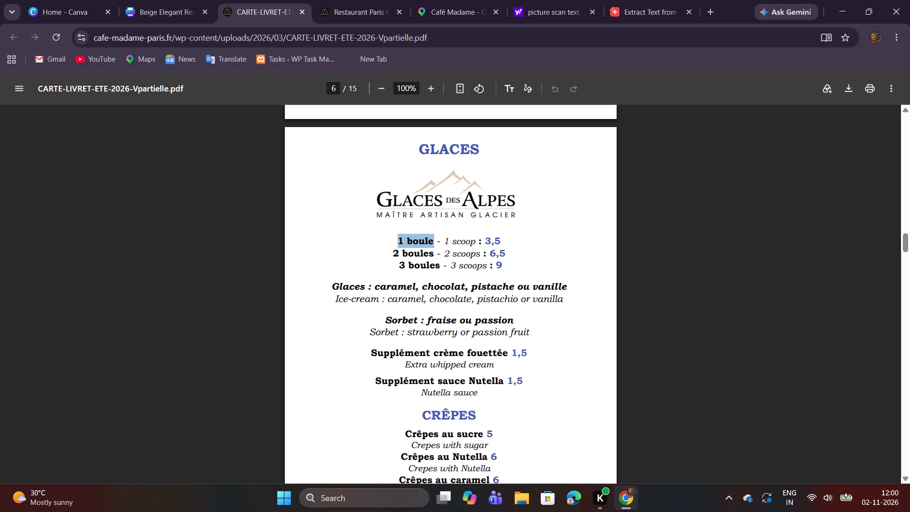
# On the new Glaces page, delete the dessert rows from "La crème brulée maison" through "Le fromage blanc granola & miel".
pyautogui.click(154, 0)
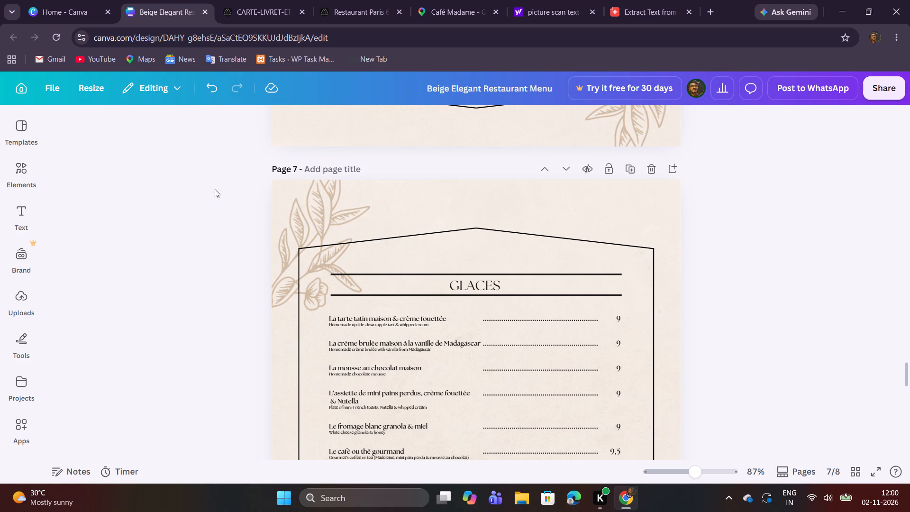
pyautogui.scroll(-2, 416, 282)
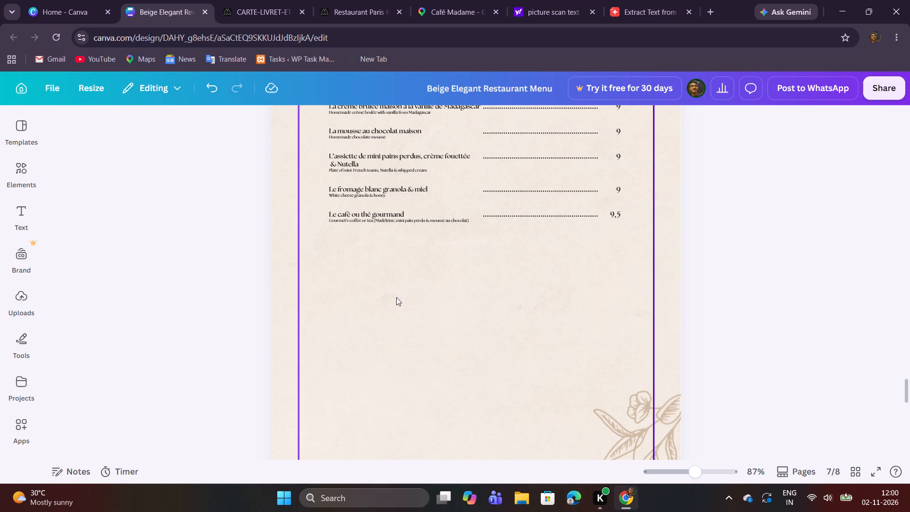
pyautogui.scroll(2, 375, 304)
pyautogui.click(709, 476)
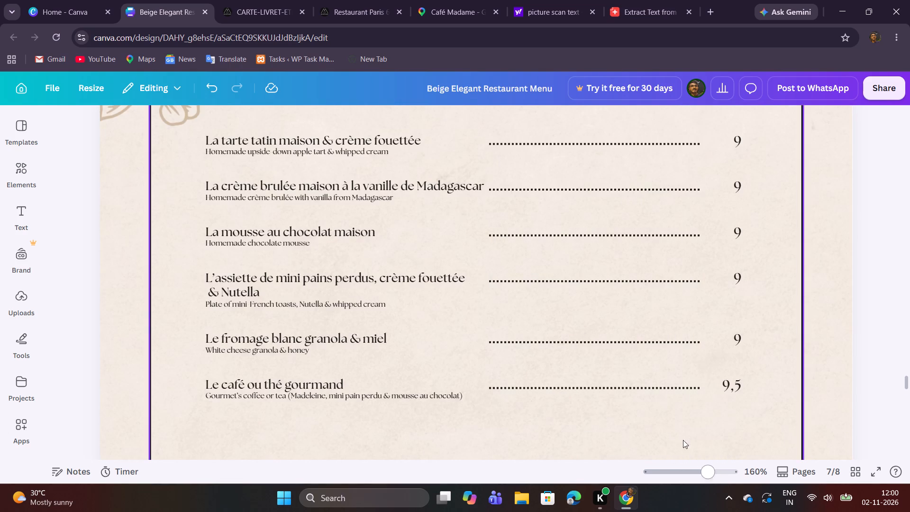
pyautogui.scroll(2, 608, 402)
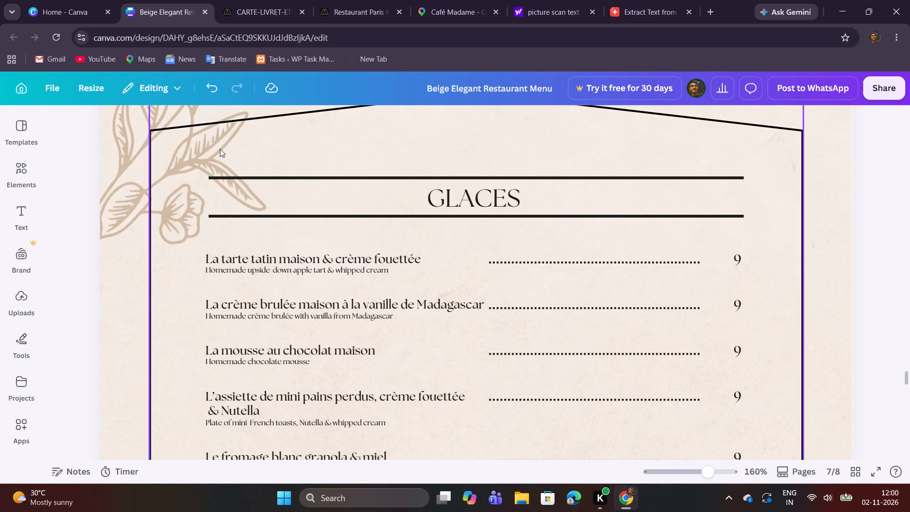
pyautogui.click(241, 0)
pyautogui.click(175, 0)
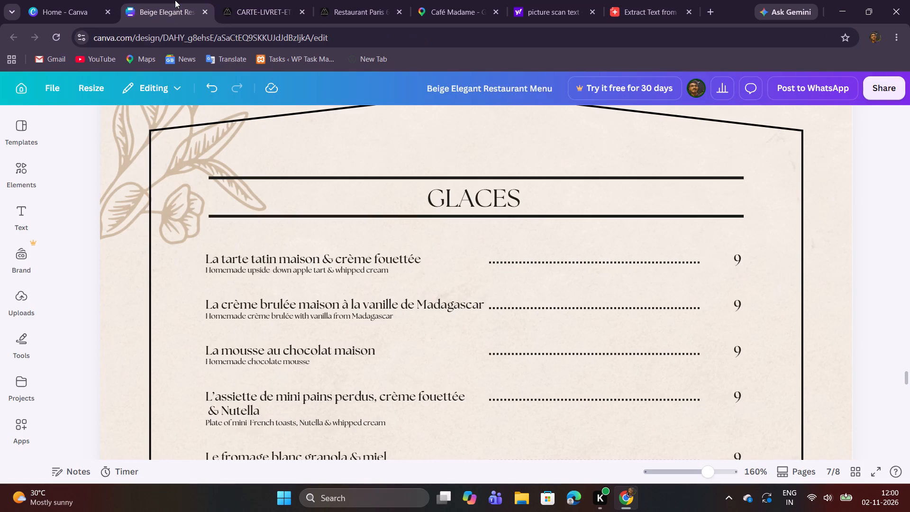
pyautogui.scroll(-1, 352, 275)
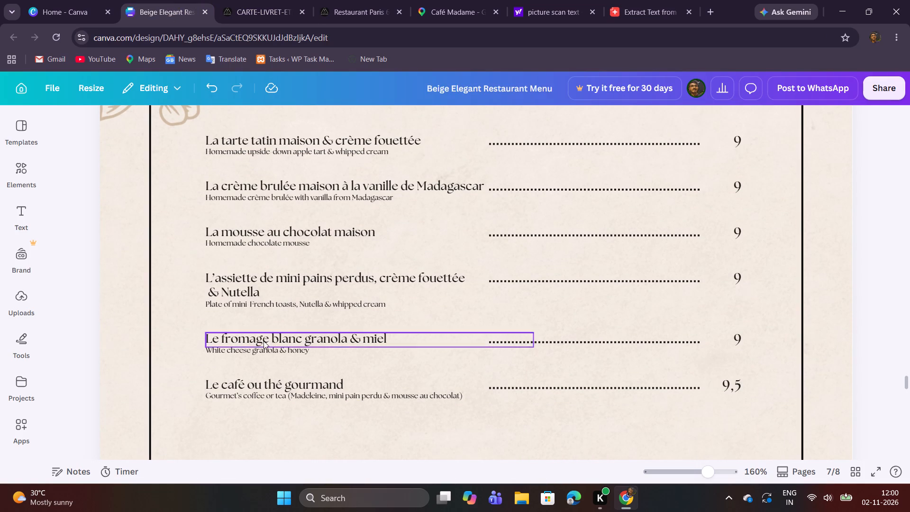
pyautogui.moveTo(196, 363); pyautogui.dragTo(660, 188)
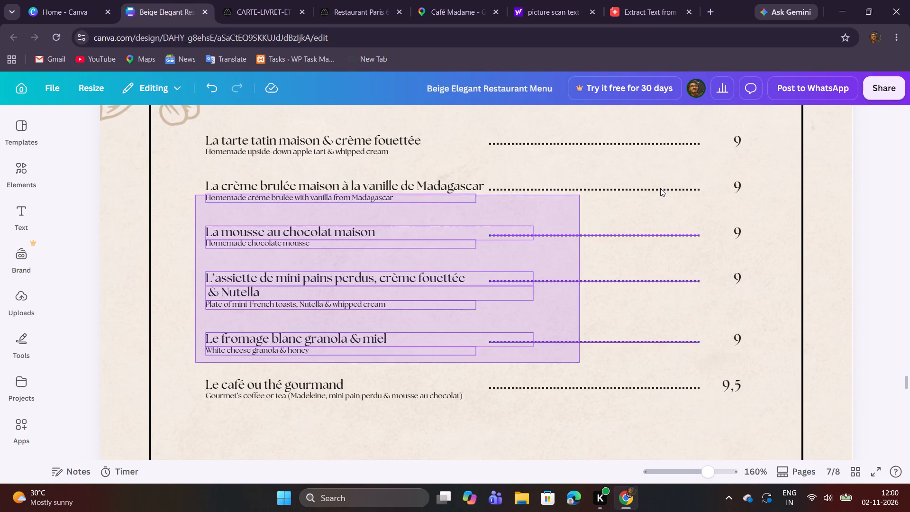
pyautogui.moveTo(660, 188); pyautogui.dragTo(736, 176)
pyautogui.click(500, 160)
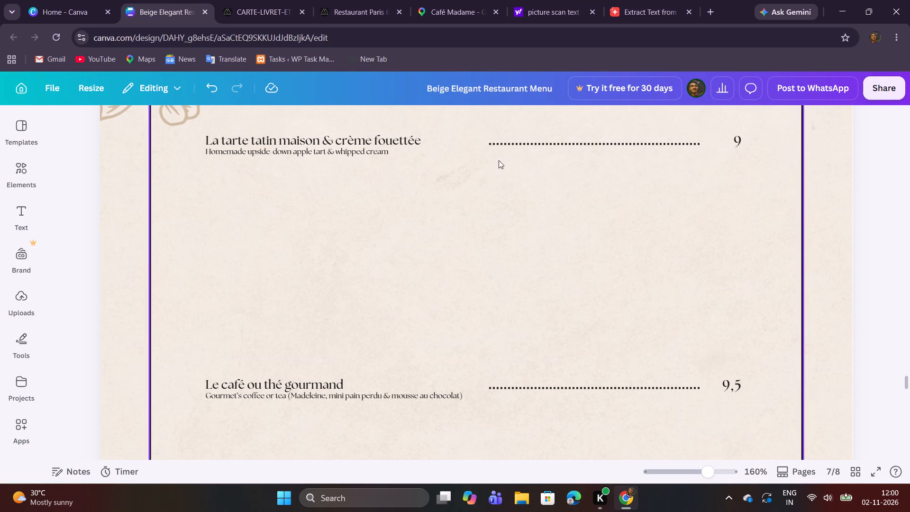
# Delete the description line under "La tarte tatin maison & crème fouettée" on the Glaces page.
pyautogui.scroll(1, 400, 221)
pyautogui.click(366, 213)
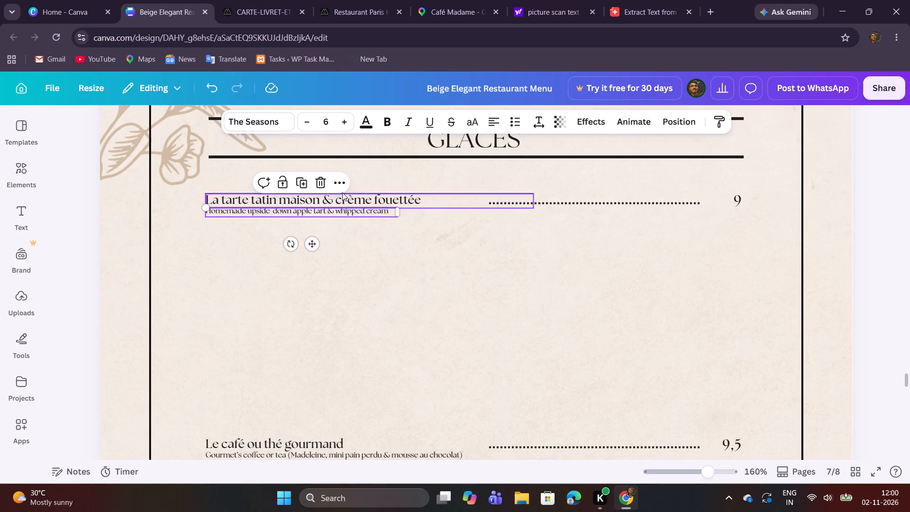
pyautogui.click(320, 181)
# Nudge the "La tarte tatin maison & crème fouettée" name slightly down to line up with its dotted line.
pyautogui.click(344, 204)
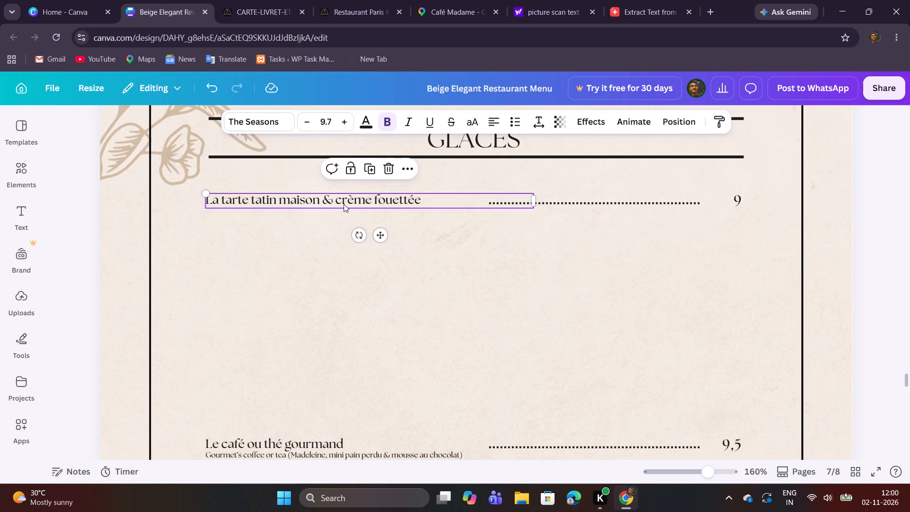
pyautogui.keyDown('shift'); pyautogui.click(381, 236); pyautogui.keyUp('shift')
pyautogui.keyDown('shift'); pyautogui.click(331, 274); pyautogui.keyUp('shift')
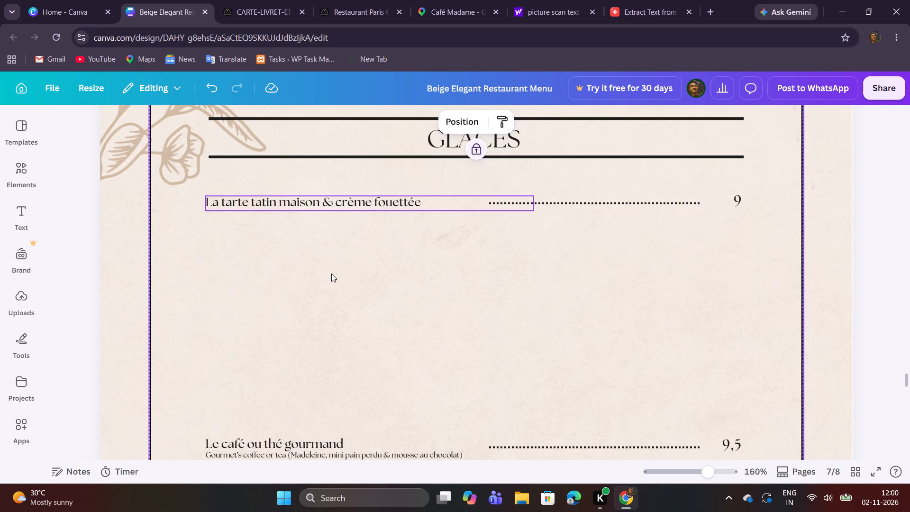
# Replace the item name "La tarte tatin maison & crème fouettée" with the copied "1 boule".
pyautogui.doubleClick(320, 202)
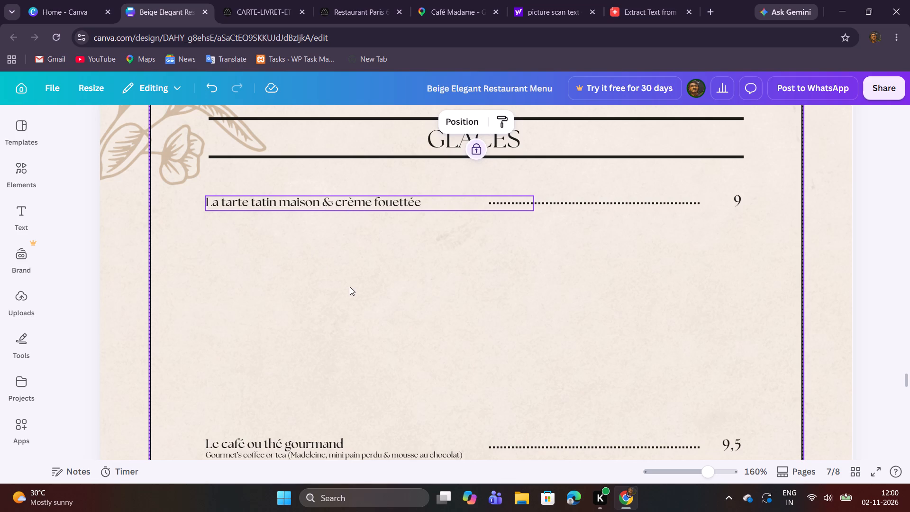
pyautogui.click(350, 287)
pyautogui.click(425, 212)
pyautogui.doubleClick(398, 203)
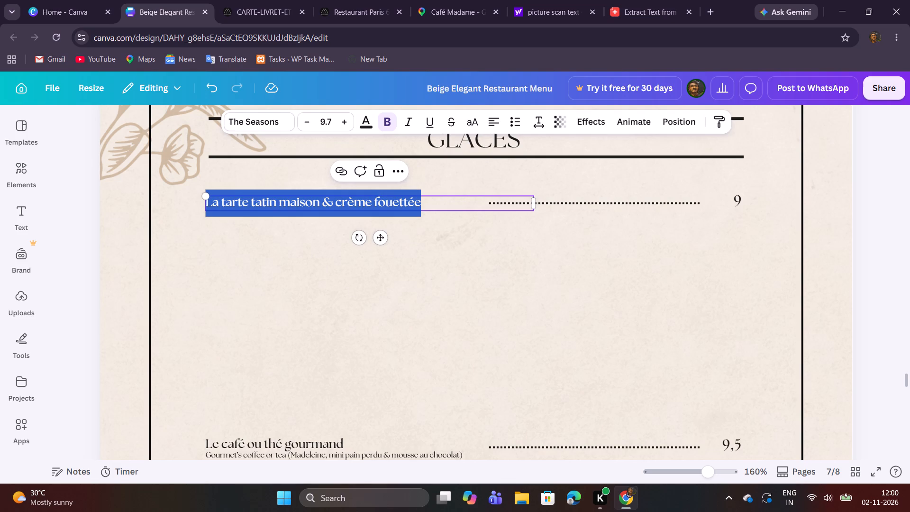
pyautogui.hotkey('ctrl', 'v')
pyautogui.click(306, 327)
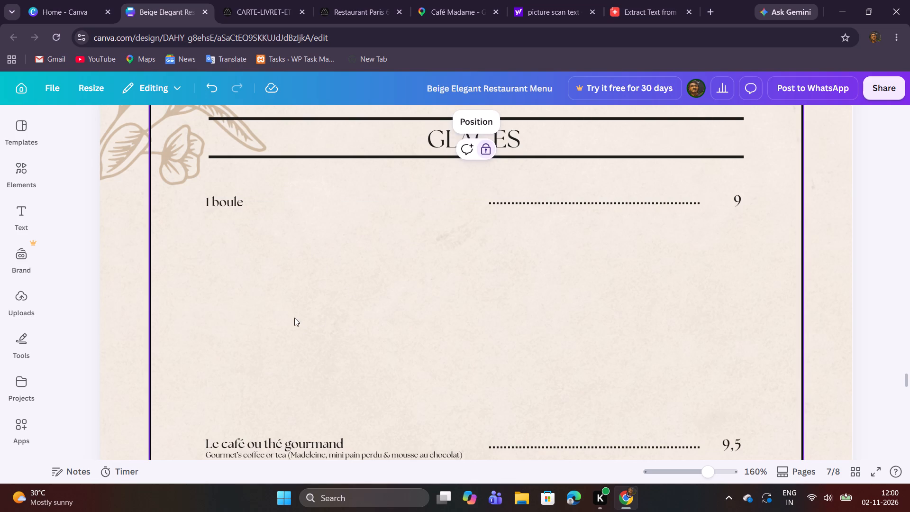
pyautogui.click(257, 273)
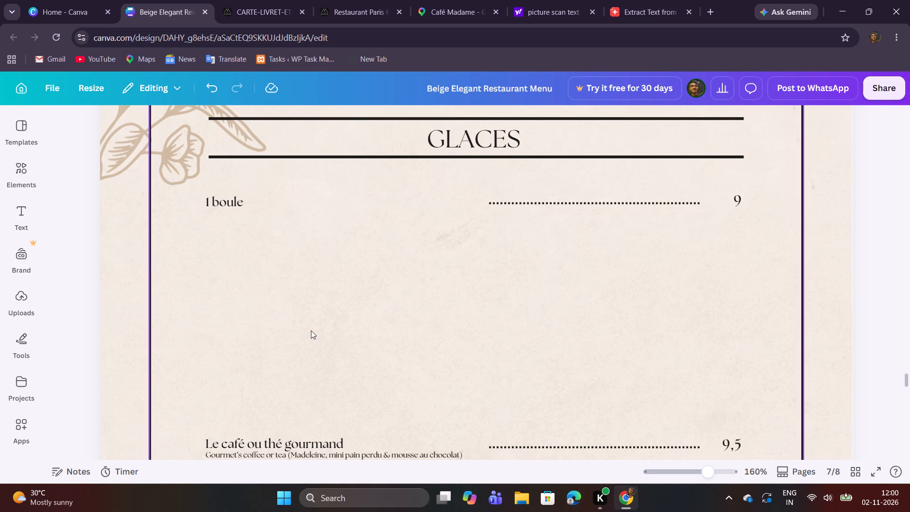
# Duplicate the "1 boule" row's dotted line and place the copy on the same level, directly after the name.
pyautogui.click(645, 209)
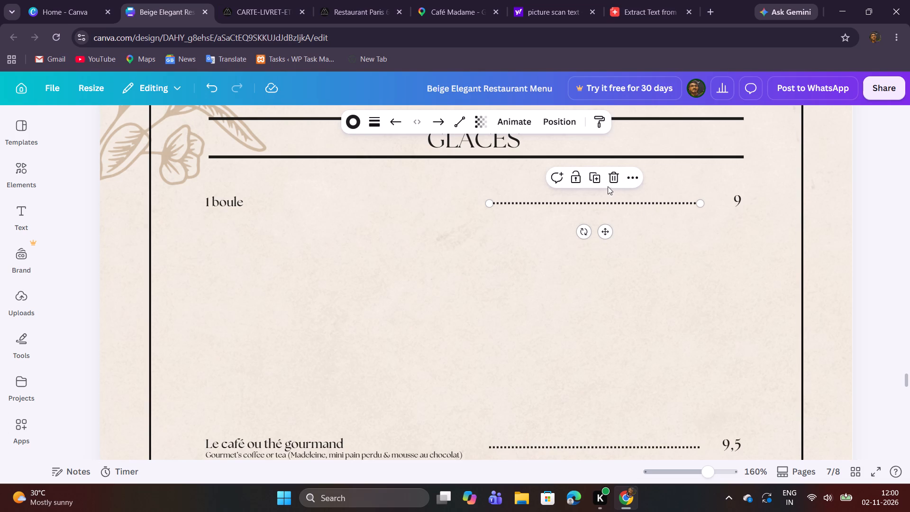
pyautogui.click(598, 183)
pyautogui.moveTo(621, 250); pyautogui.dragTo(402, 247)
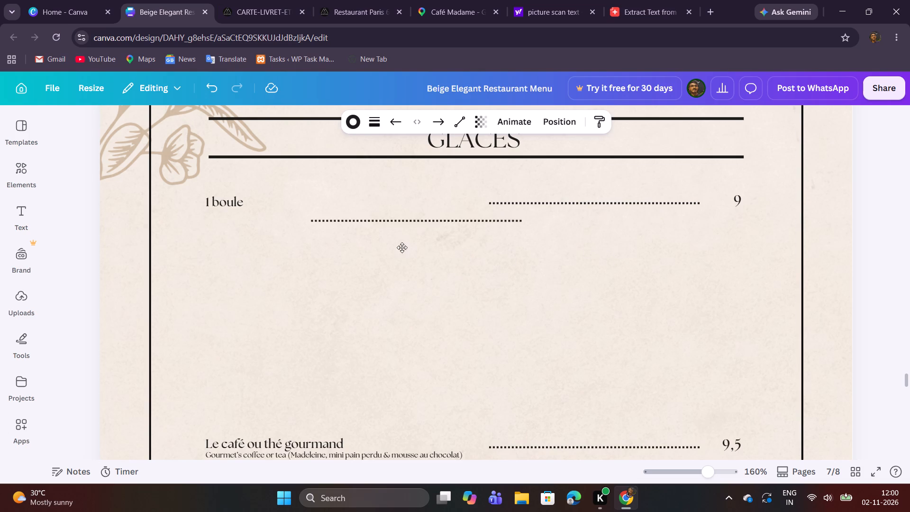
pyautogui.moveTo(402, 247); pyautogui.dragTo(368, 235)
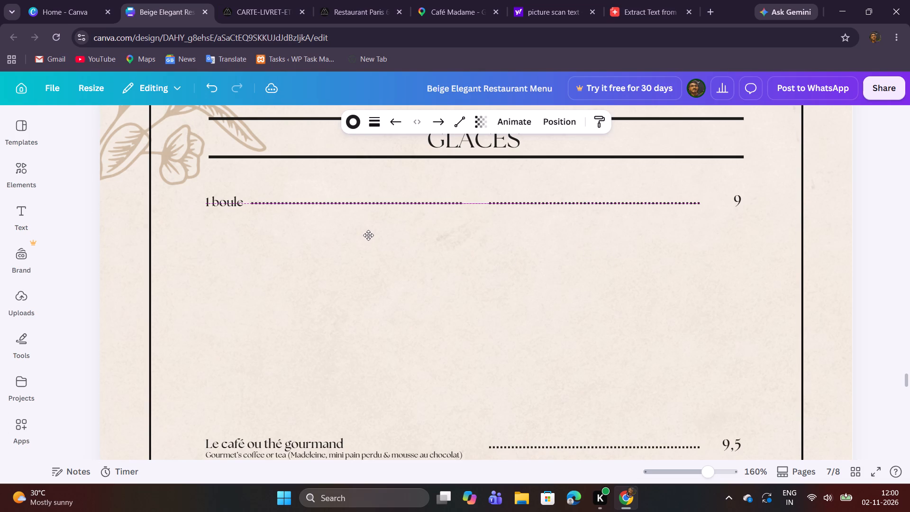
pyautogui.moveTo(368, 235); pyautogui.dragTo(368, 236)
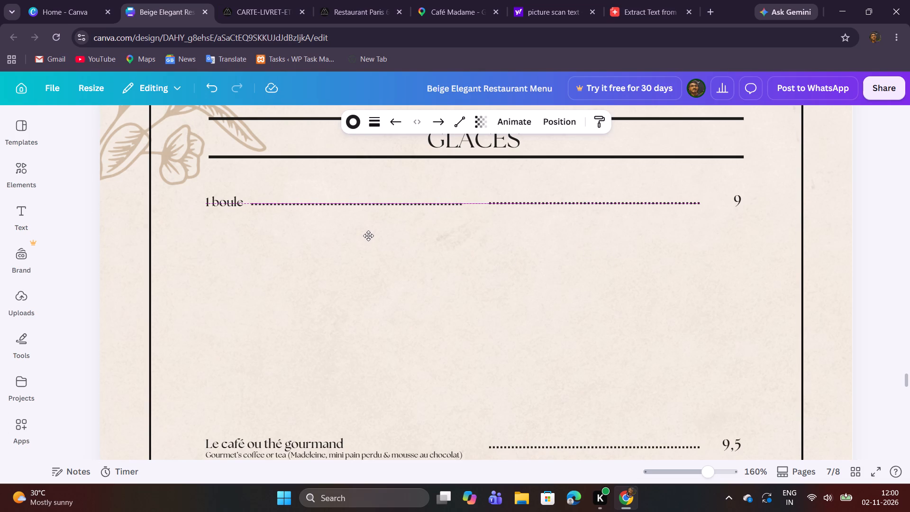
pyautogui.moveTo(368, 236); pyautogui.dragTo(369, 235)
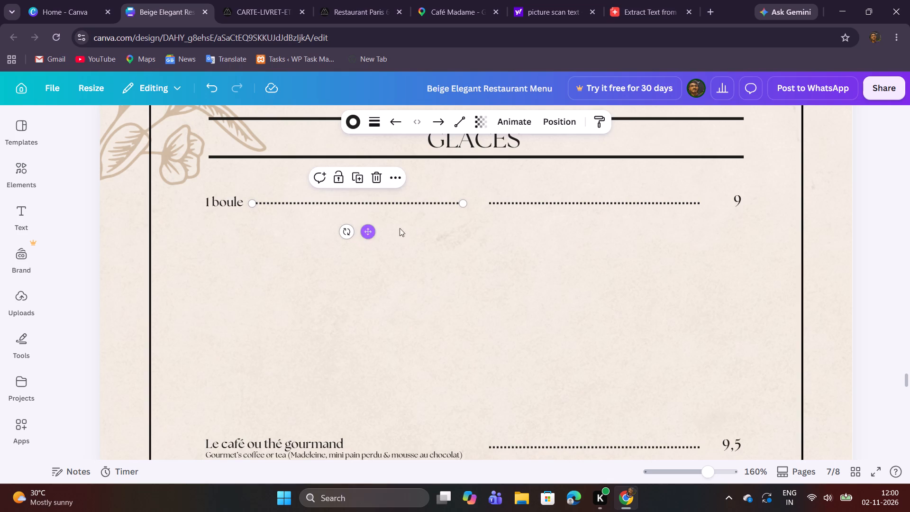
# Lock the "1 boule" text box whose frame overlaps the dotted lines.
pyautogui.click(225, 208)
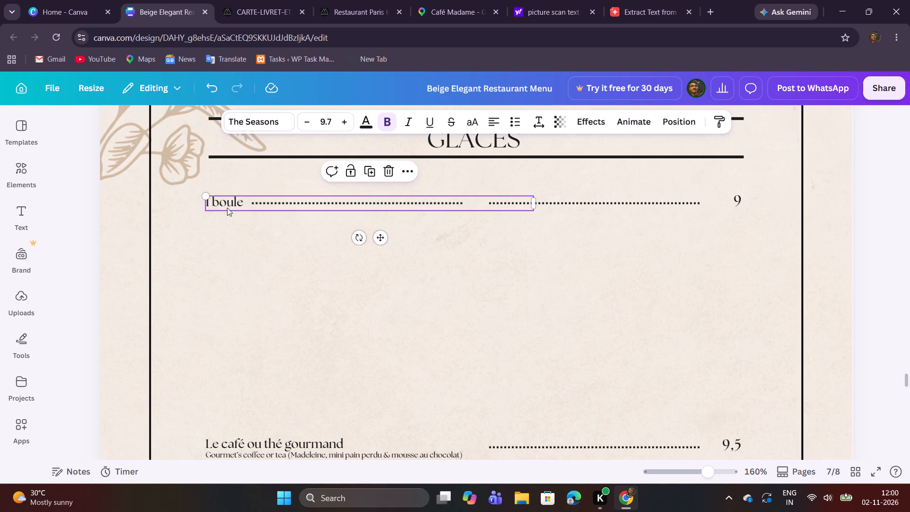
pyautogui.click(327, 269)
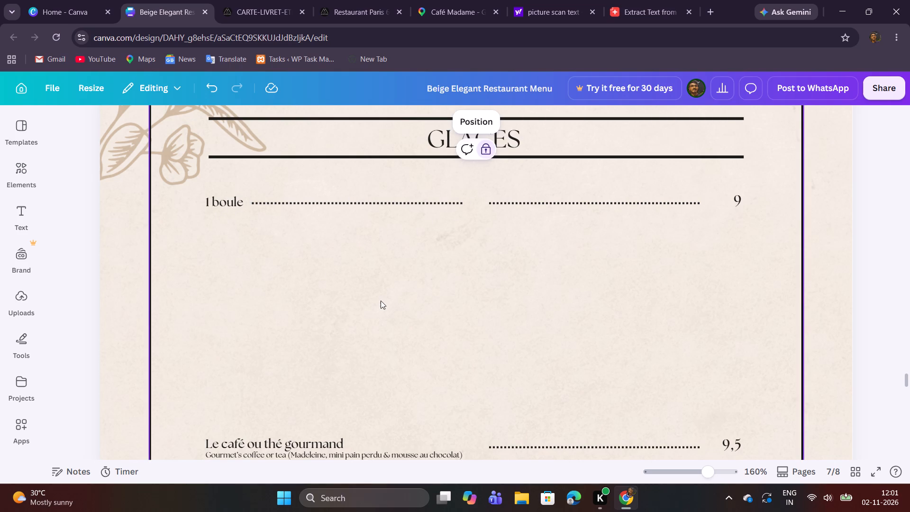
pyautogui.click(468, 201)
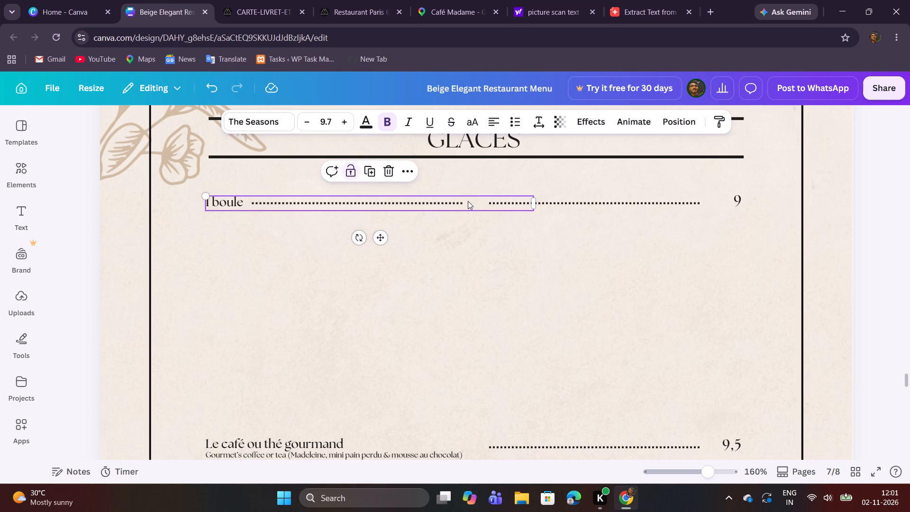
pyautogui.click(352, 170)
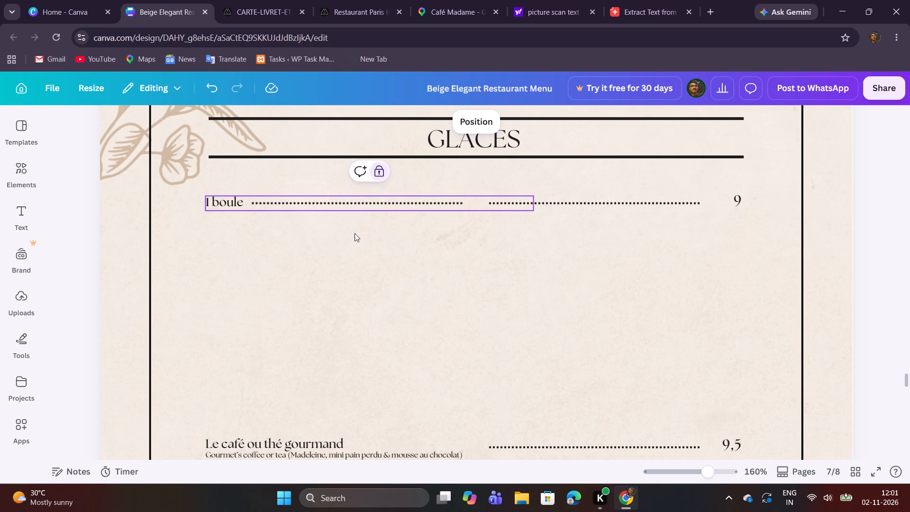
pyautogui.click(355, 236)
# Shorten the row's two dotted lines at their facing ends to leave a wider gap between them.
pyautogui.click(458, 202)
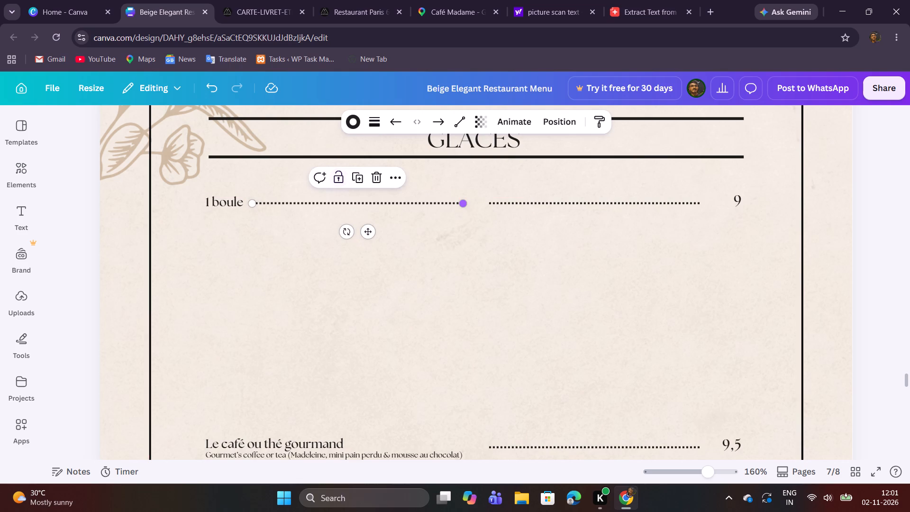
pyautogui.click(264, 2)
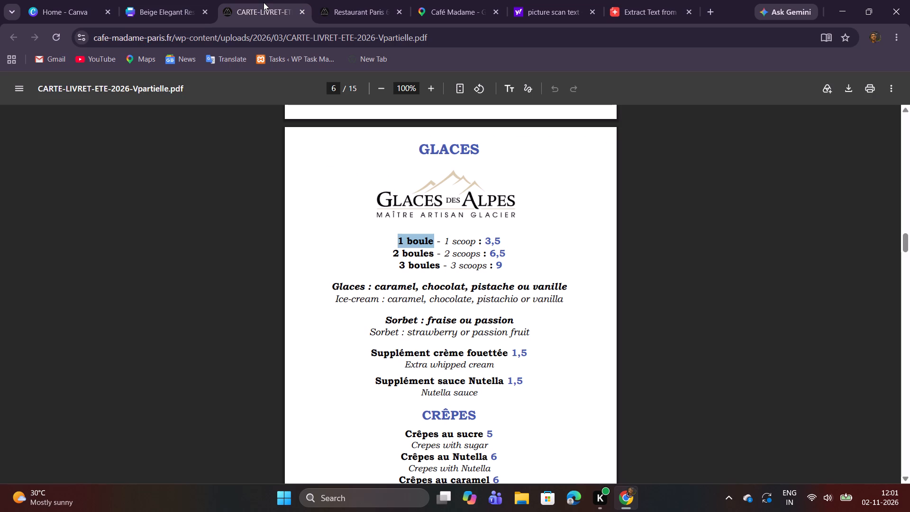
pyautogui.click(160, 14)
pyautogui.moveTo(464, 202); pyautogui.dragTo(462, 202)
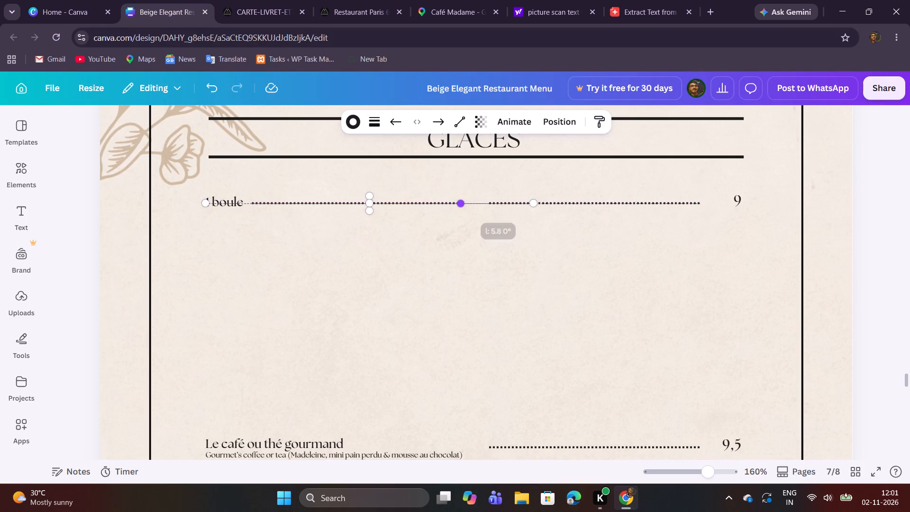
pyautogui.moveTo(462, 202); pyautogui.dragTo(406, 203)
pyautogui.click(494, 204)
pyautogui.moveTo(491, 202); pyautogui.dragTo(498, 202)
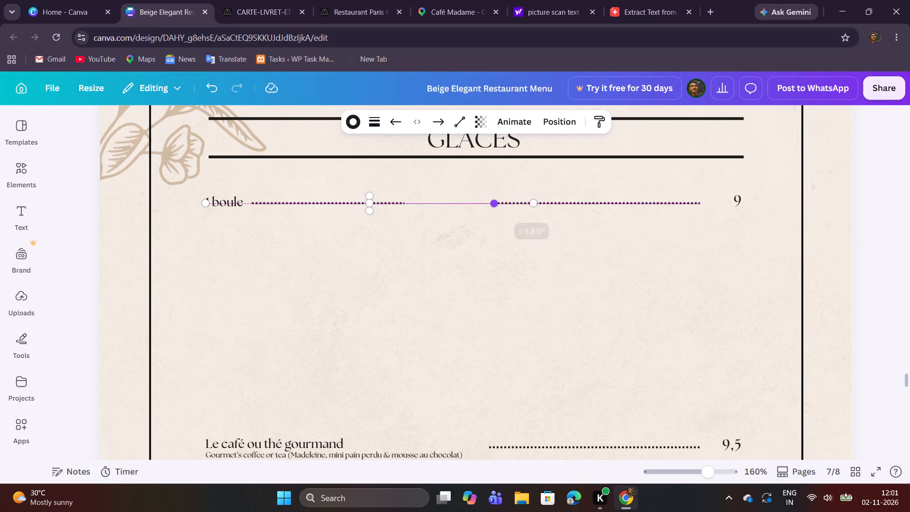
pyautogui.moveTo(498, 202); pyautogui.dragTo(518, 203)
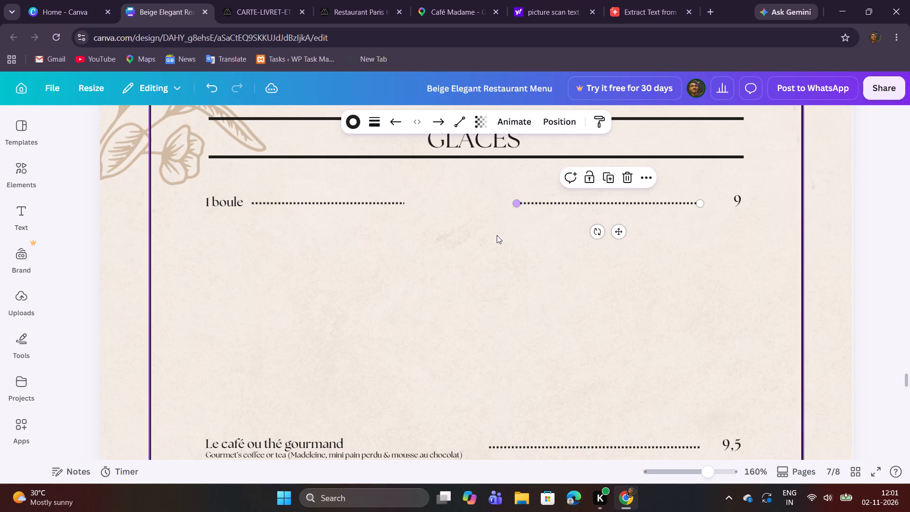
pyautogui.click(494, 241)
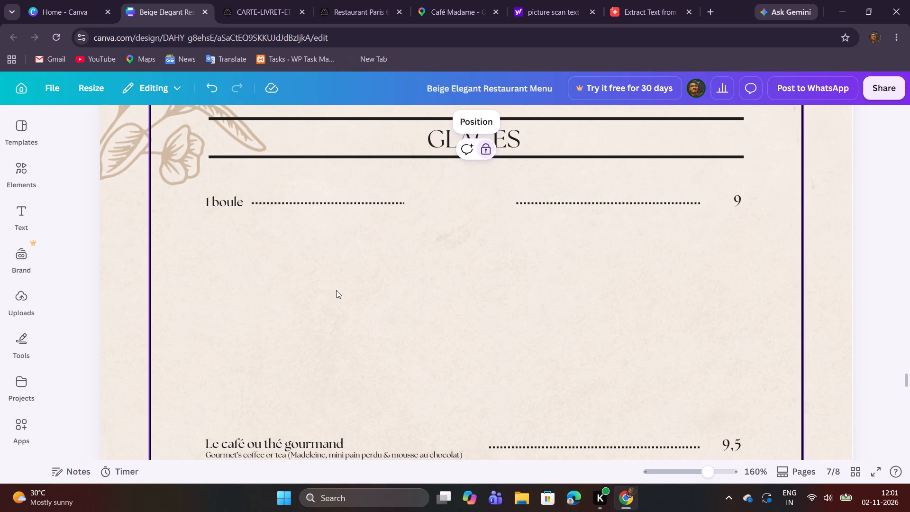
# Unlock the "1 boule" text box and narrow it to end where the first dotted line begins.
pyautogui.click(270, 10)
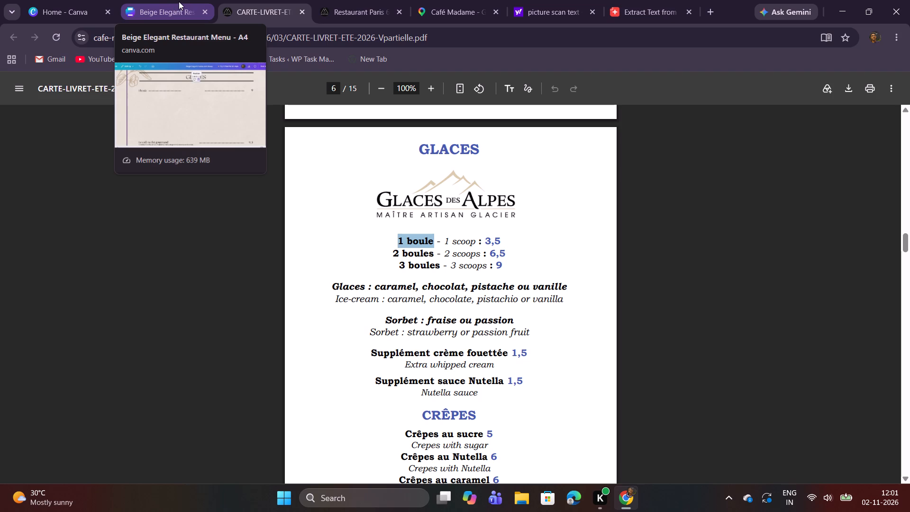
pyautogui.click(179, 1)
pyautogui.click(246, 200)
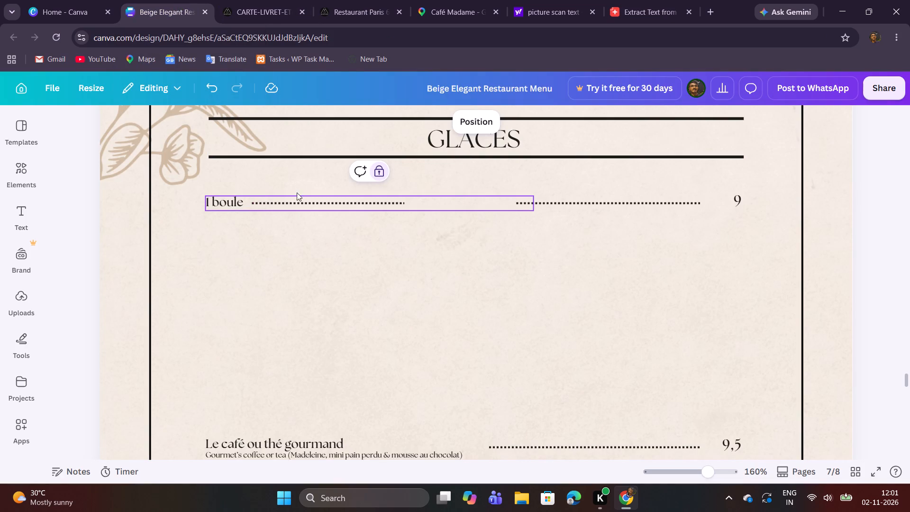
pyautogui.click(533, 203)
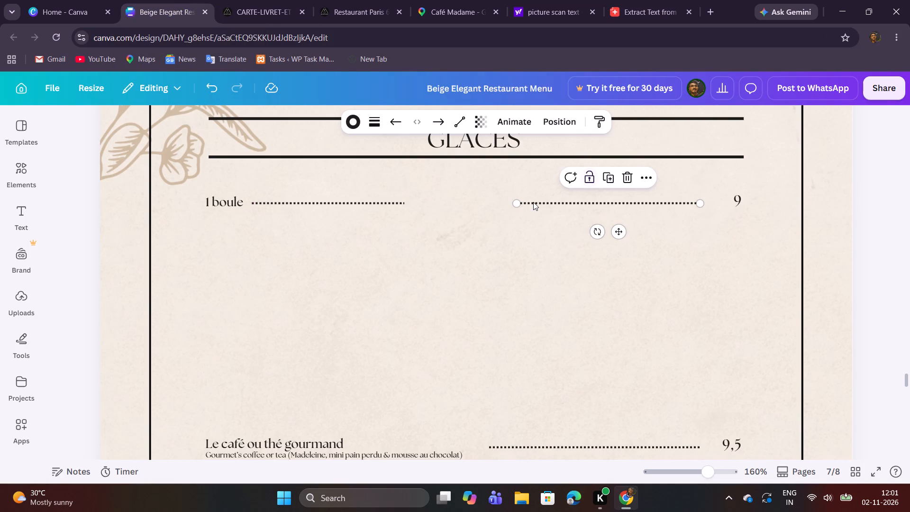
pyautogui.click(464, 205)
pyautogui.click(377, 171)
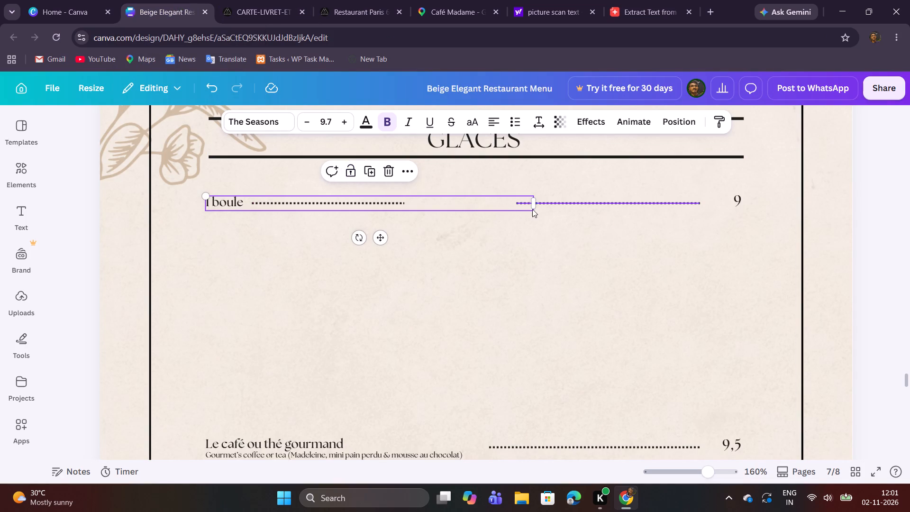
pyautogui.moveTo(535, 205); pyautogui.dragTo(256, 183)
pyautogui.click(284, 223)
# Duplicate the "1 boule" text, place the copy level in the gap between the dotted lines, and widen its box to about 3 to fill the gap.
pyautogui.click(235, 210)
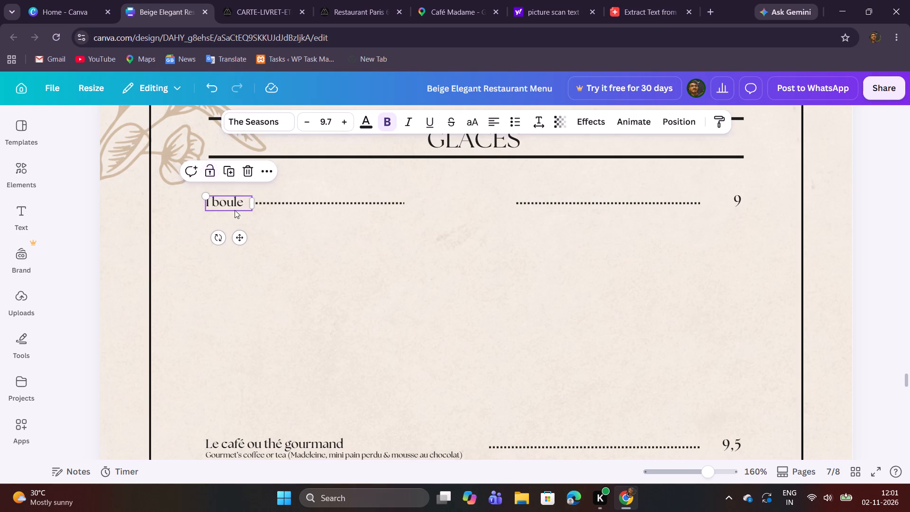
pyautogui.click(232, 173)
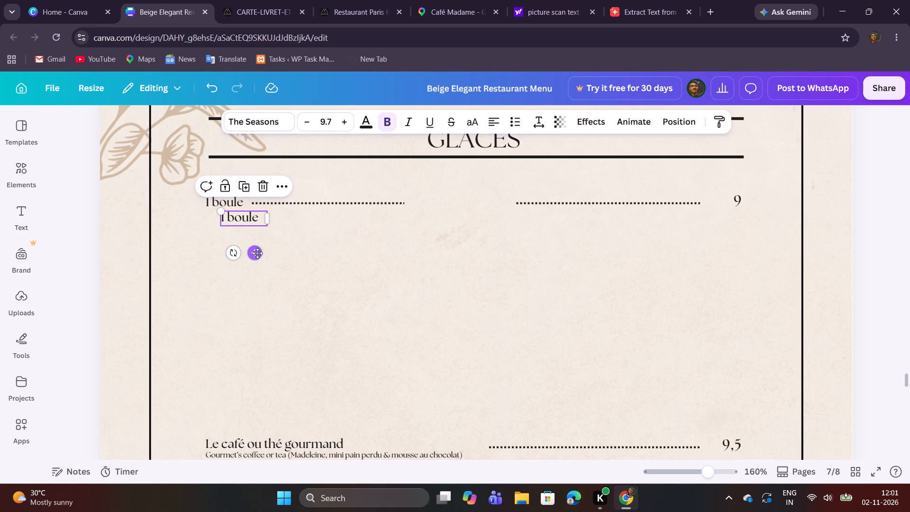
pyautogui.moveTo(257, 253); pyautogui.dragTo(323, 251)
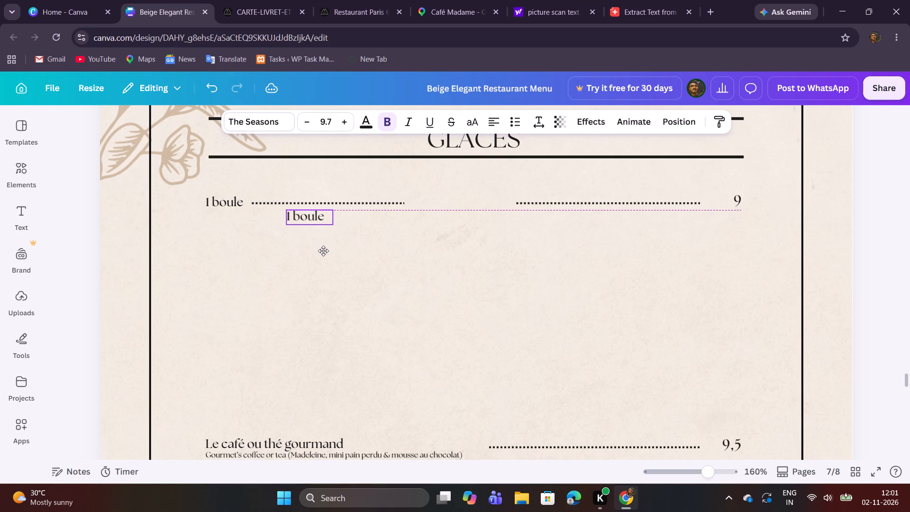
pyautogui.moveTo(323, 251); pyautogui.dragTo(438, 239)
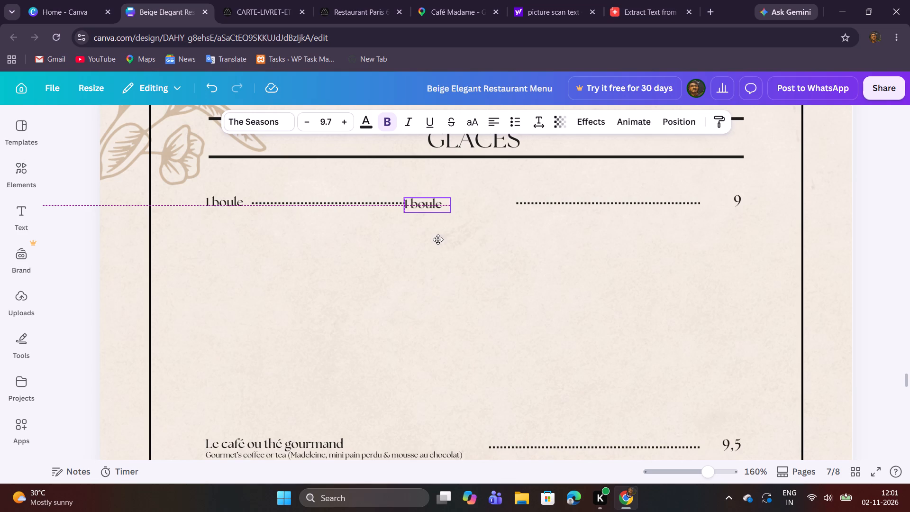
pyautogui.moveTo(438, 239); pyautogui.dragTo(440, 237)
pyautogui.moveTo(453, 204); pyautogui.dragTo(514, 208)
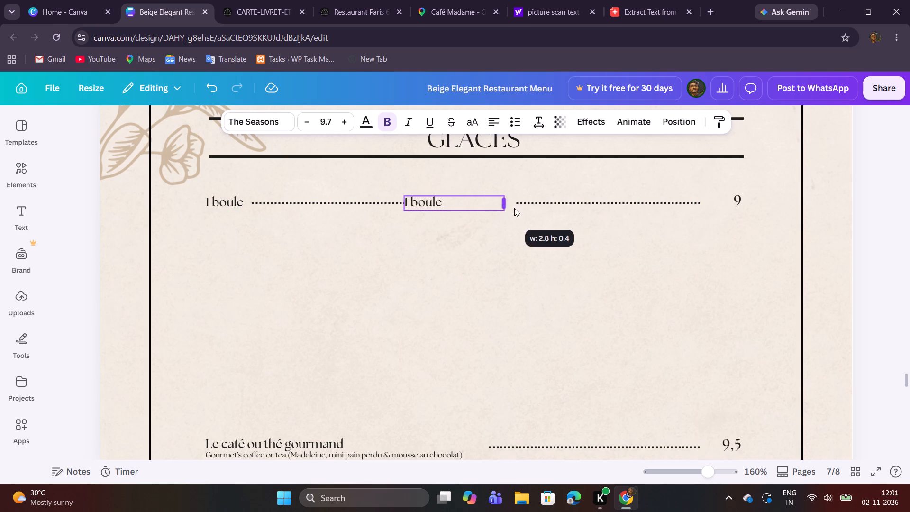
pyautogui.moveTo(514, 208); pyautogui.dragTo(514, 207)
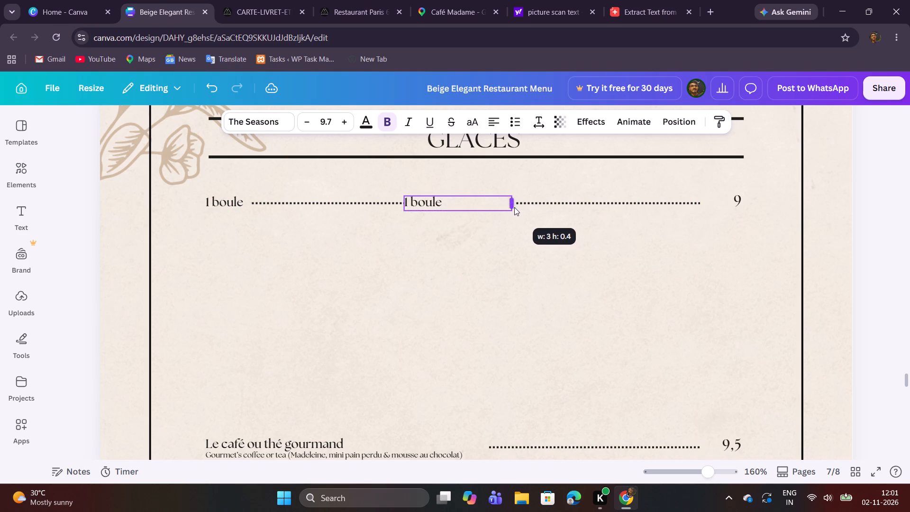
pyautogui.moveTo(514, 207); pyautogui.dragTo(516, 207)
pyautogui.click(514, 243)
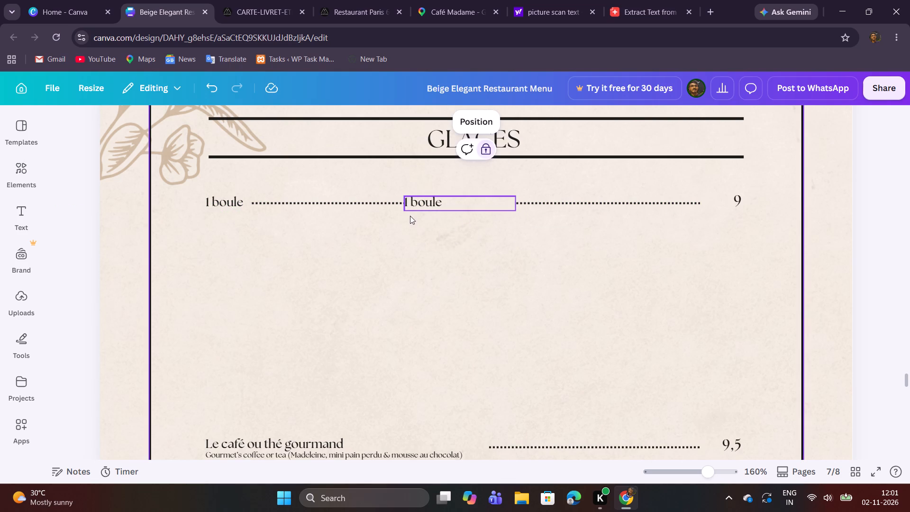
# Replace the duplicated "1 boule" with "1 scoop" copied from the PDF's Glaces section and centre the text in its box.
pyautogui.click(267, 0)
pyautogui.click(170, 0)
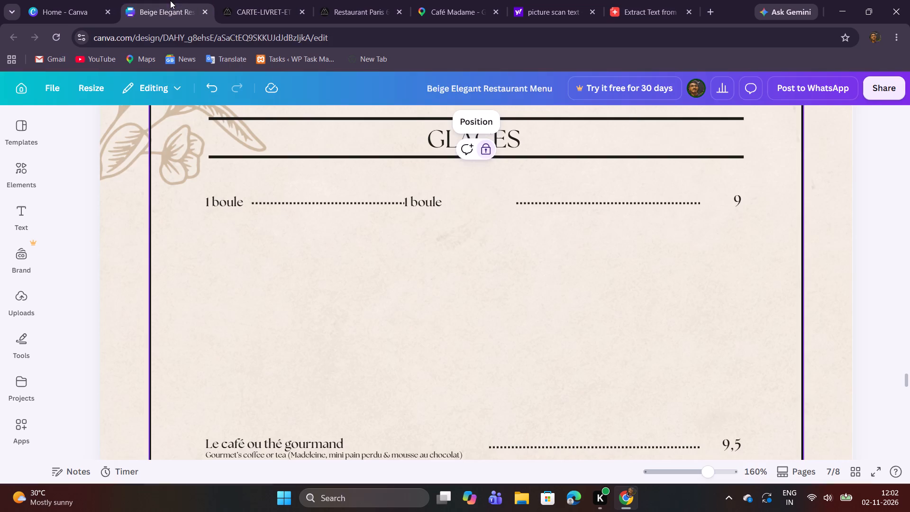
pyautogui.doubleClick(467, 196)
pyautogui.click(279, 11)
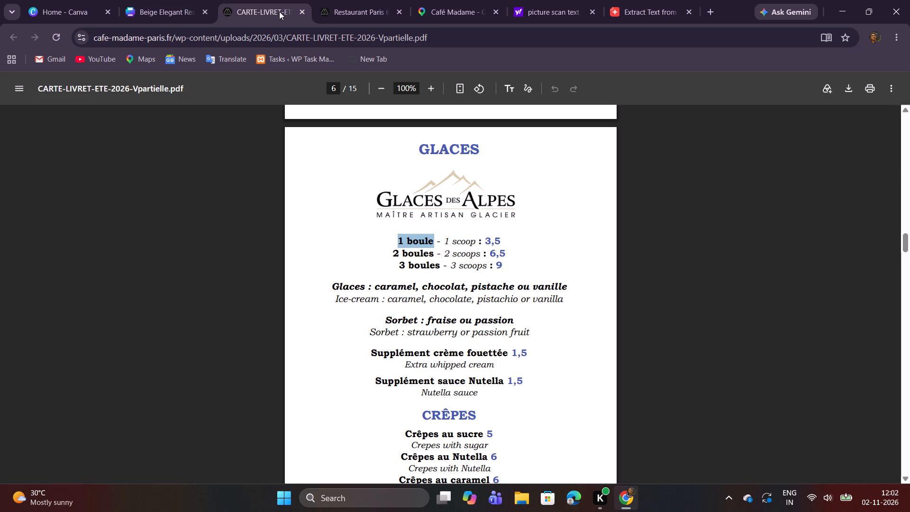
pyautogui.moveTo(444, 245); pyautogui.dragTo(479, 245)
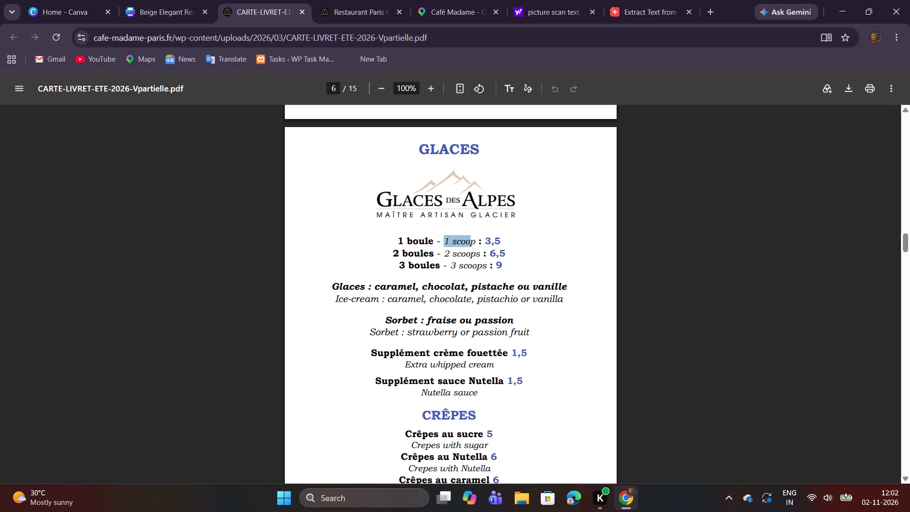
pyautogui.moveTo(479, 245); pyautogui.dragTo(477, 244)
pyautogui.hotkey('ctrl', 'c')
pyautogui.click(174, 6)
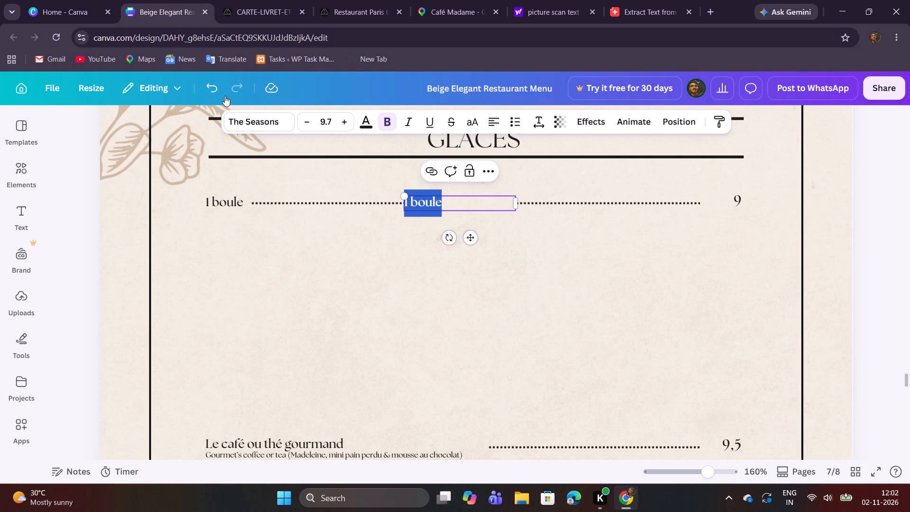
pyautogui.hotkey('ctrl', 'v')
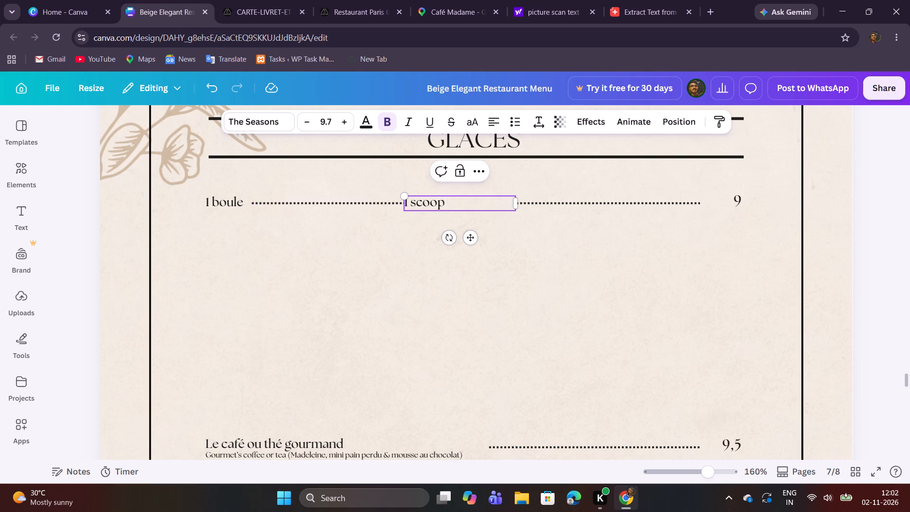
pyautogui.click(491, 121)
pyautogui.click(473, 297)
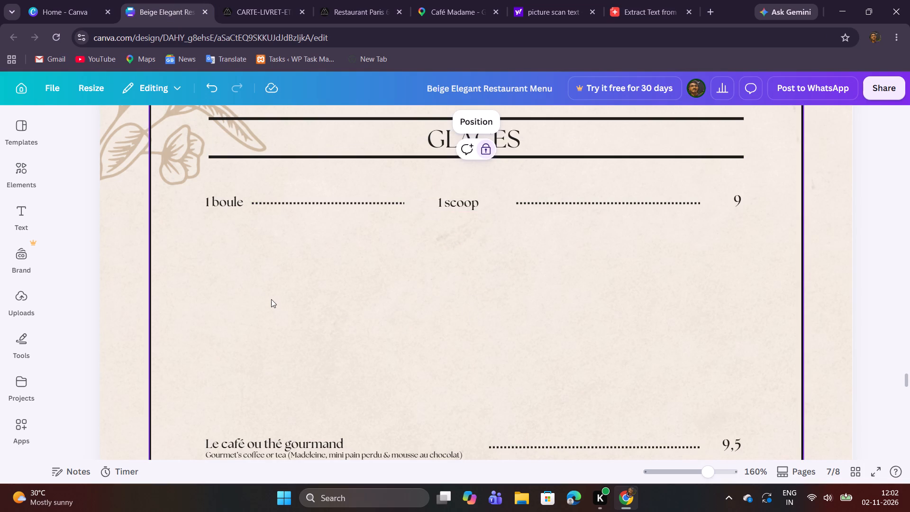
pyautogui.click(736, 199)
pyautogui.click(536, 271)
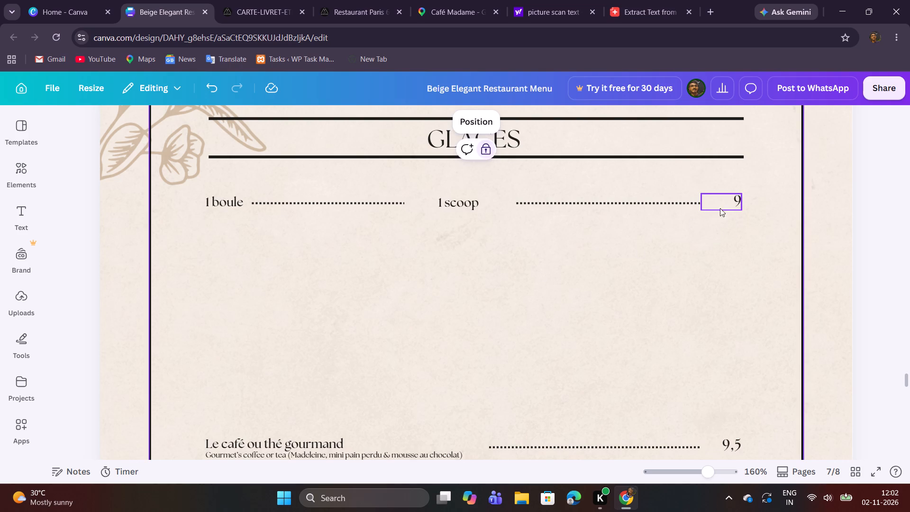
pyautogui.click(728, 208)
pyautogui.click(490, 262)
# Shorten the Glaces row's first dotted line at both ends to leave gaps beside "1 boule" and "1 scoop".
pyautogui.click(276, 209)
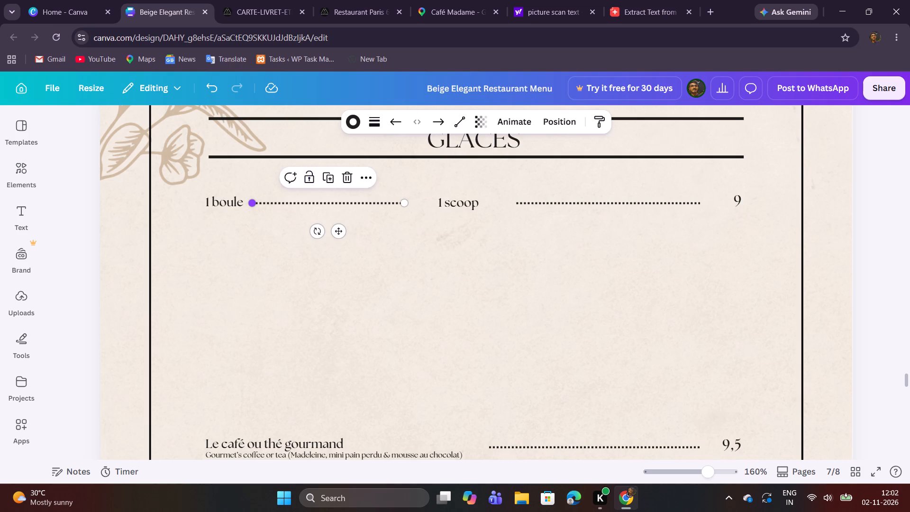
pyautogui.moveTo(254, 202); pyautogui.dragTo(276, 198)
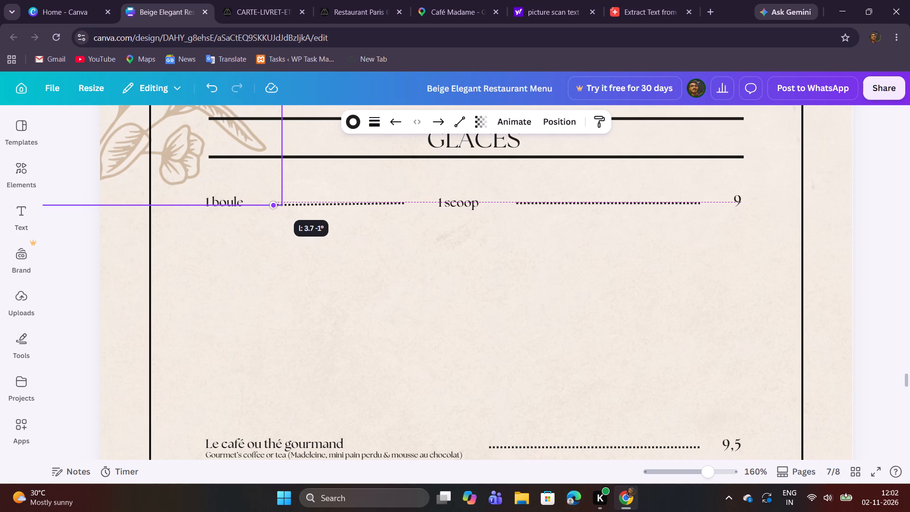
pyautogui.moveTo(276, 198); pyautogui.dragTo(288, 200)
pyautogui.click(397, 214)
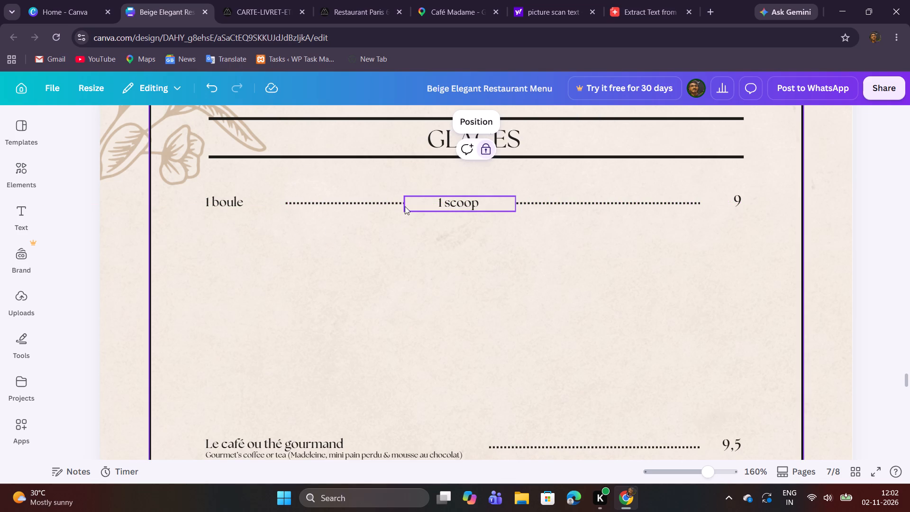
pyautogui.click(396, 204)
pyautogui.keyDown('shift'); pyautogui.moveTo(400, 204); pyautogui.dragTo(391, 203); pyautogui.keyUp('shift')
pyautogui.click(391, 243)
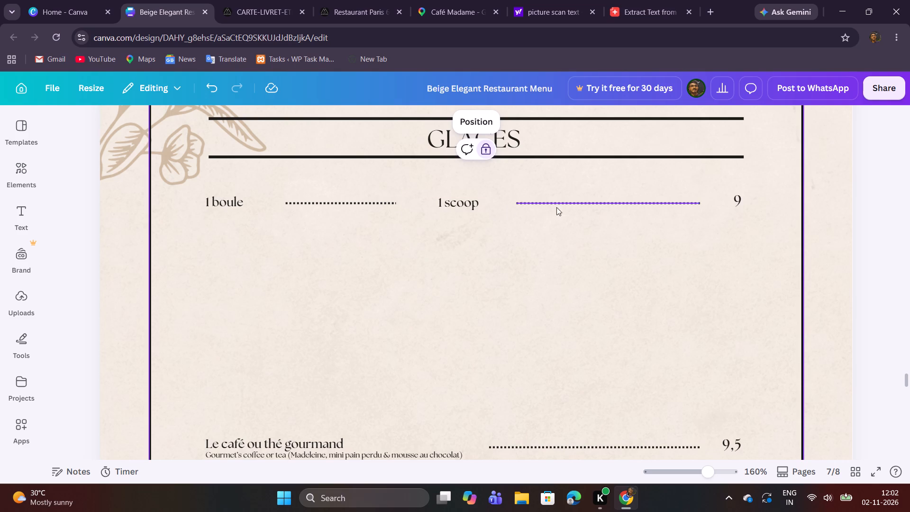
# Replace the second dotted line with a duplicate of the shortened first one, placed level between "1 scoop" and the price.
pyautogui.click(563, 205)
pyautogui.click(626, 184)
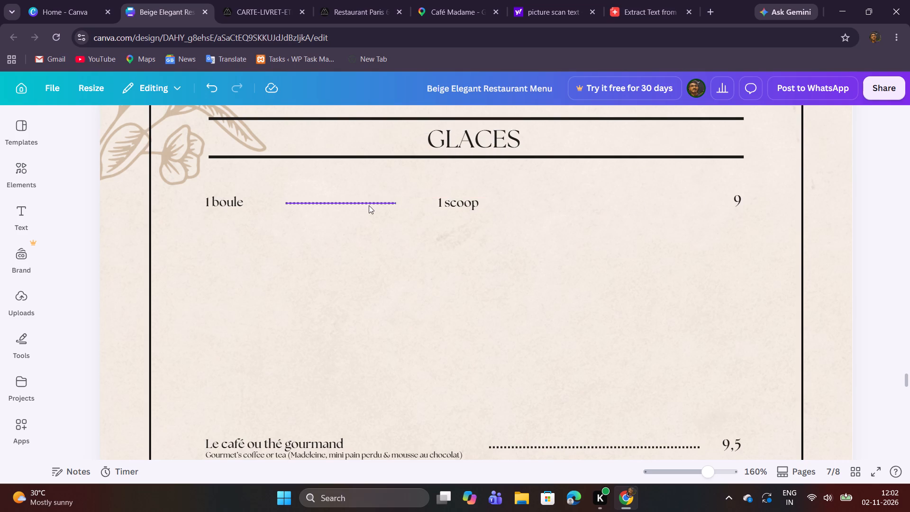
pyautogui.click(369, 204)
pyautogui.click(344, 181)
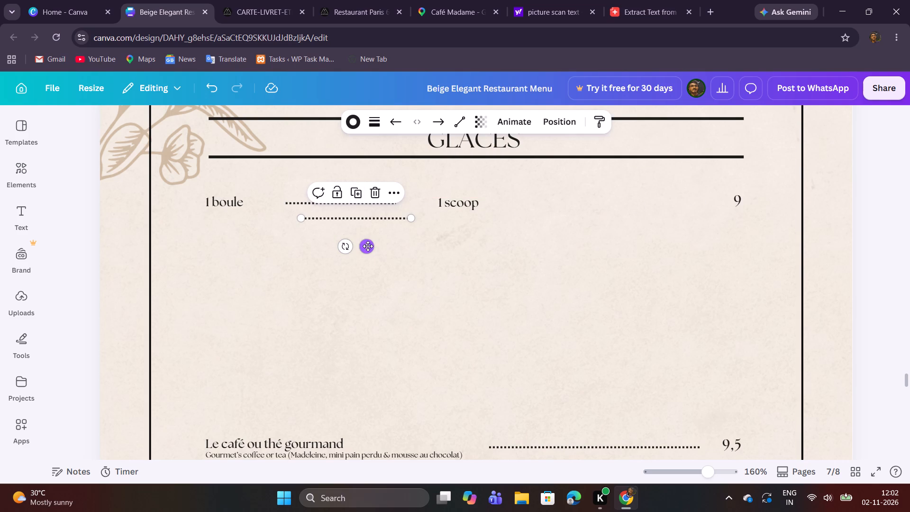
pyautogui.keyDown('shift'); pyautogui.moveTo(368, 246); pyautogui.dragTo(604, 232); pyautogui.keyUp('shift')
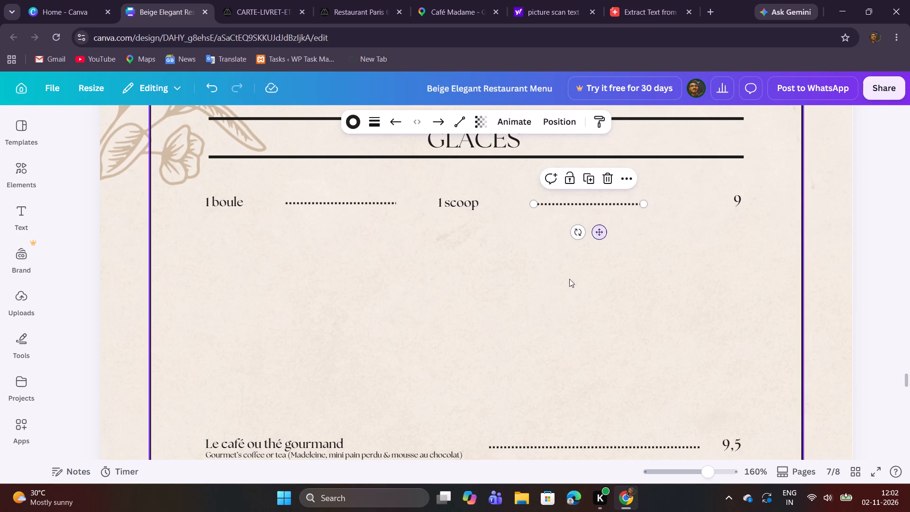
# Move the row's price "9" inward, level with the row, to sit just after the second dotted line.
pyautogui.click(740, 209)
pyautogui.moveTo(735, 238); pyautogui.dragTo(721, 239)
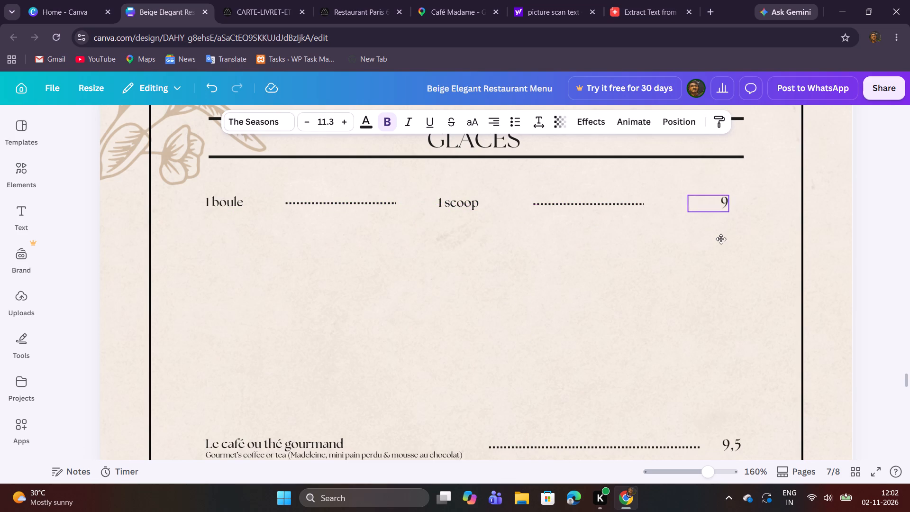
pyautogui.moveTo(721, 239); pyautogui.dragTo(715, 240)
pyautogui.click(651, 256)
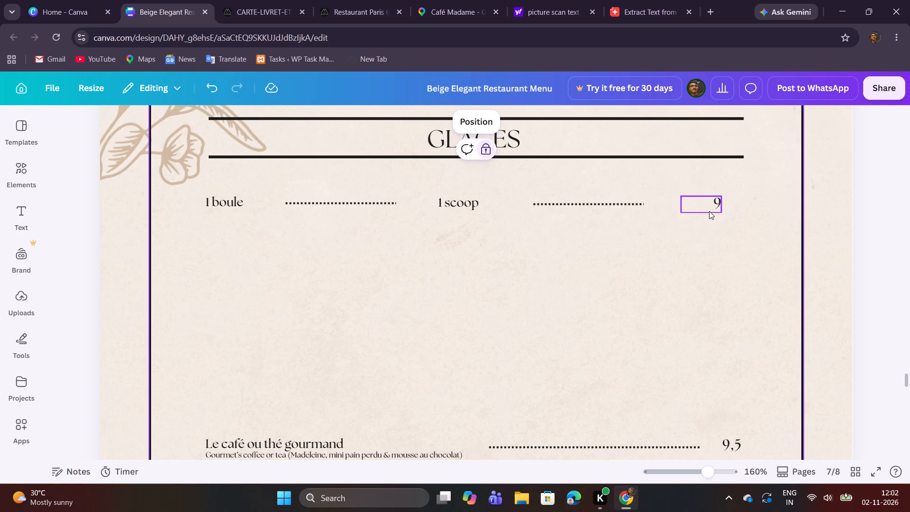
pyautogui.click(710, 210)
pyautogui.moveTo(710, 237); pyautogui.dragTo(698, 236)
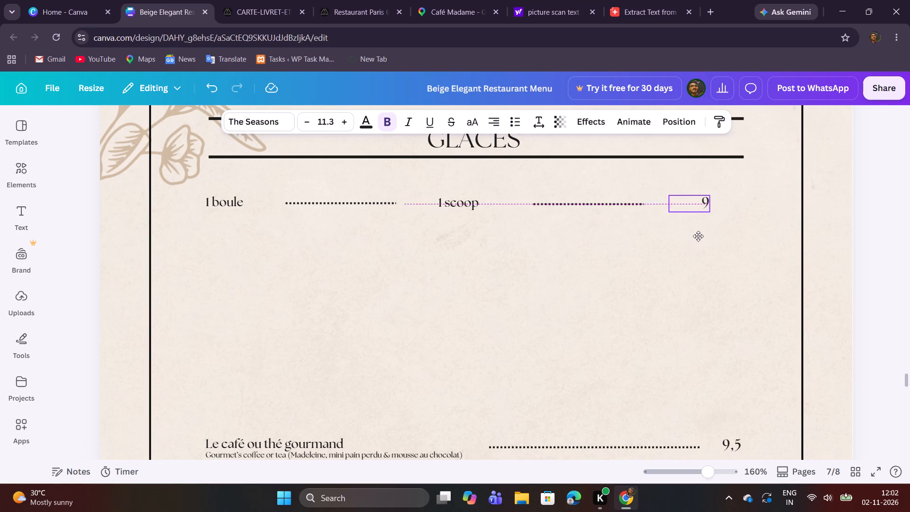
pyautogui.moveTo(698, 236); pyautogui.dragTo(696, 237)
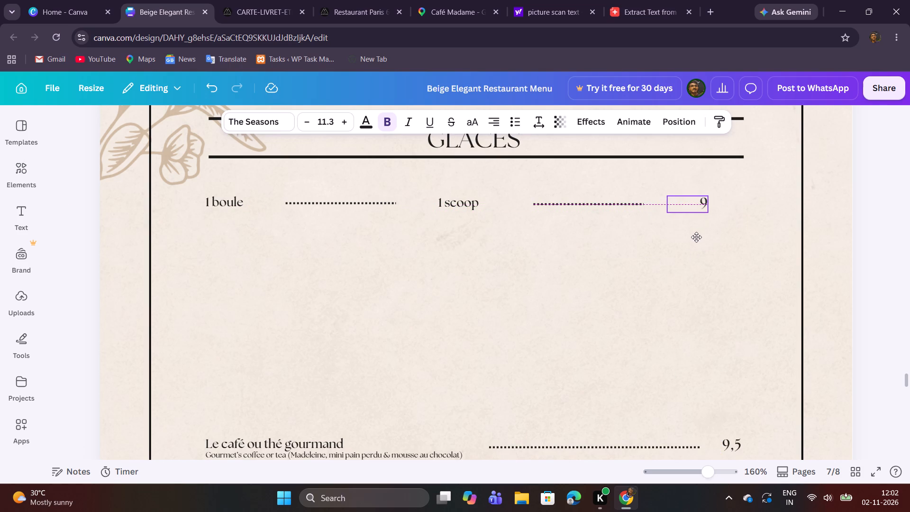
pyautogui.moveTo(696, 237); pyautogui.dragTo(693, 238)
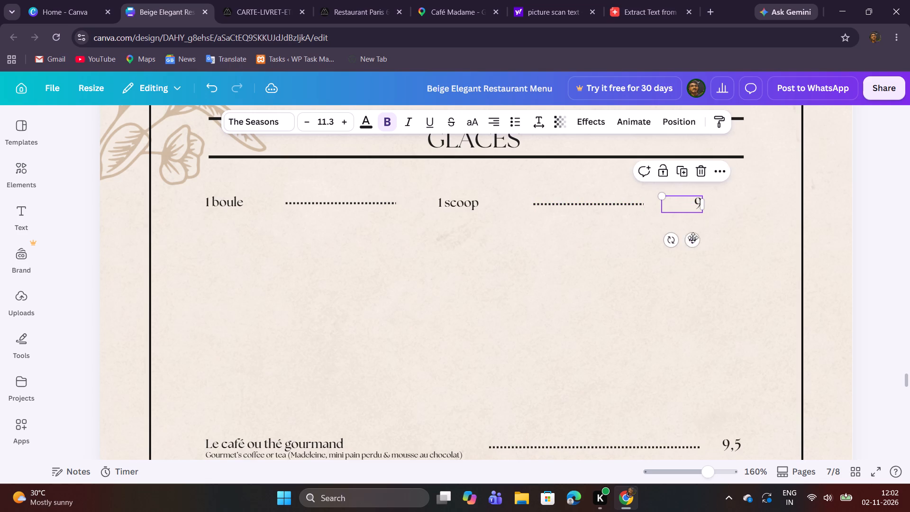
pyautogui.click(597, 286)
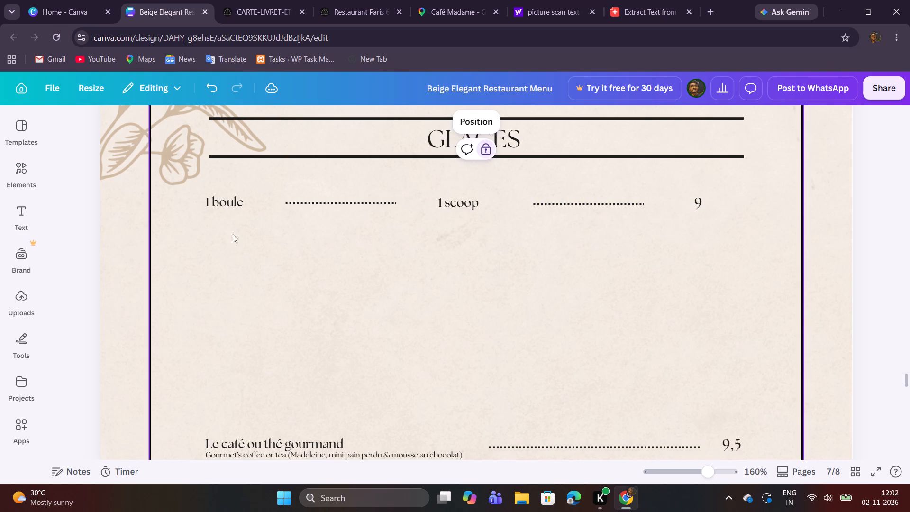
# Move the "1 boule" text horizontally closer to the start of the first dotted line.
pyautogui.click(229, 208)
pyautogui.moveTo(238, 239); pyautogui.dragTo(252, 239)
pyautogui.click(274, 276)
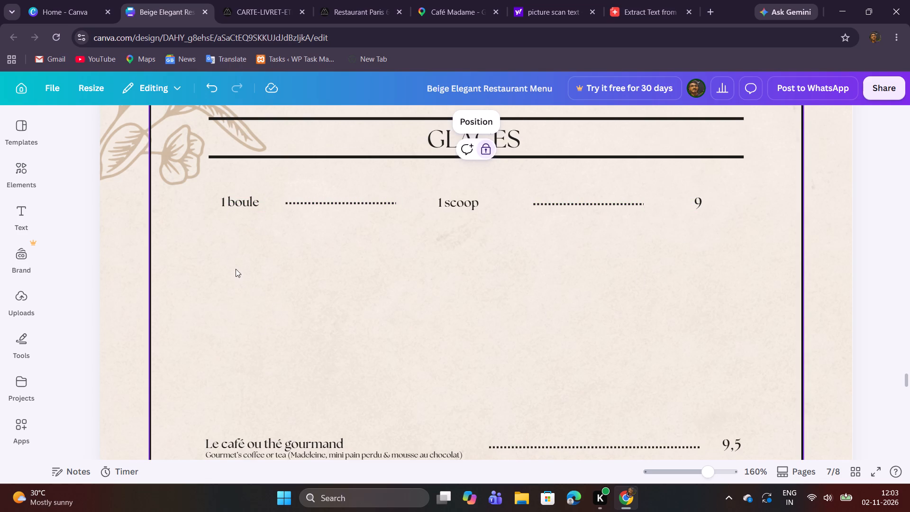
# Select all elements of the "1 boule" row and shift them together to centre the row under the GLACES heading.
pyautogui.moveTo(236, 269); pyautogui.dragTo(706, 189)
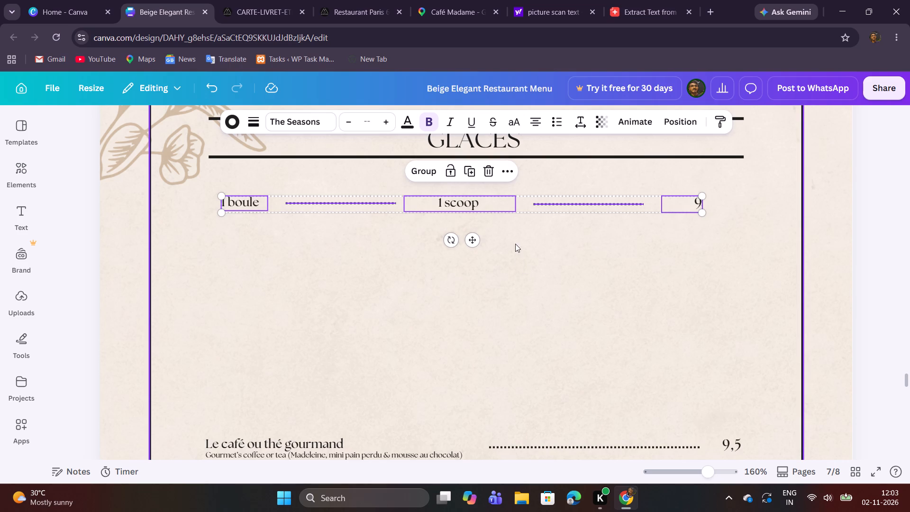
pyautogui.keyDown('shift'); pyautogui.moveTo(502, 209); pyautogui.dragTo(513, 208); pyautogui.keyUp('shift')
pyautogui.click(566, 256)
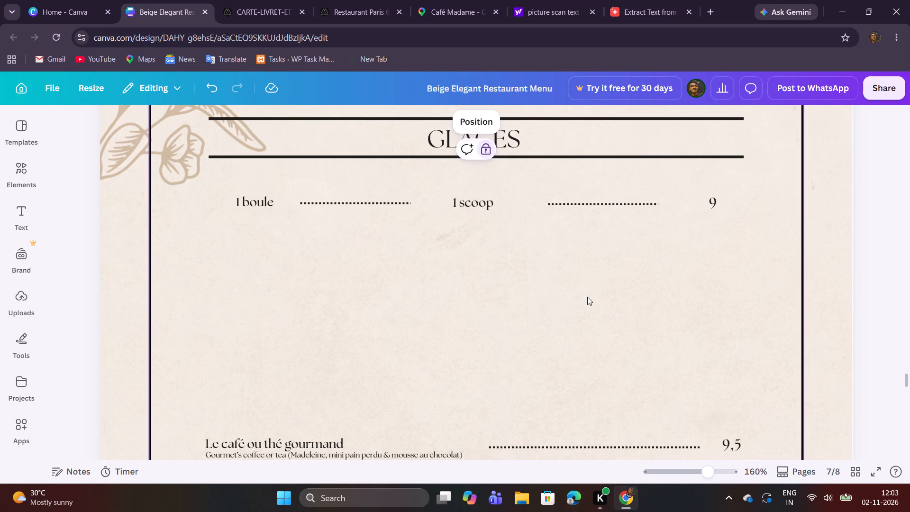
pyautogui.click(495, 316)
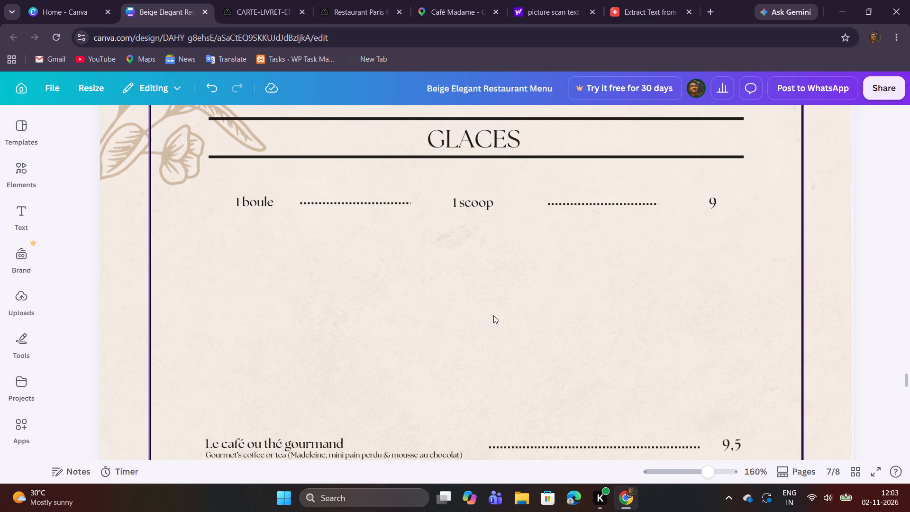
# Check the one-scoop price in the PDF and set the row's price to 3,5.
pyautogui.click(249, 18)
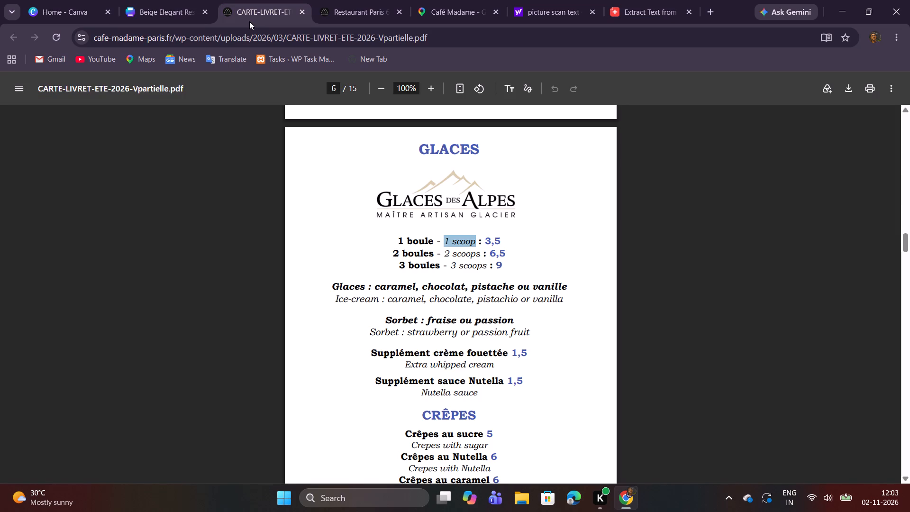
pyautogui.click(147, 5)
pyautogui.doubleClick(706, 202)
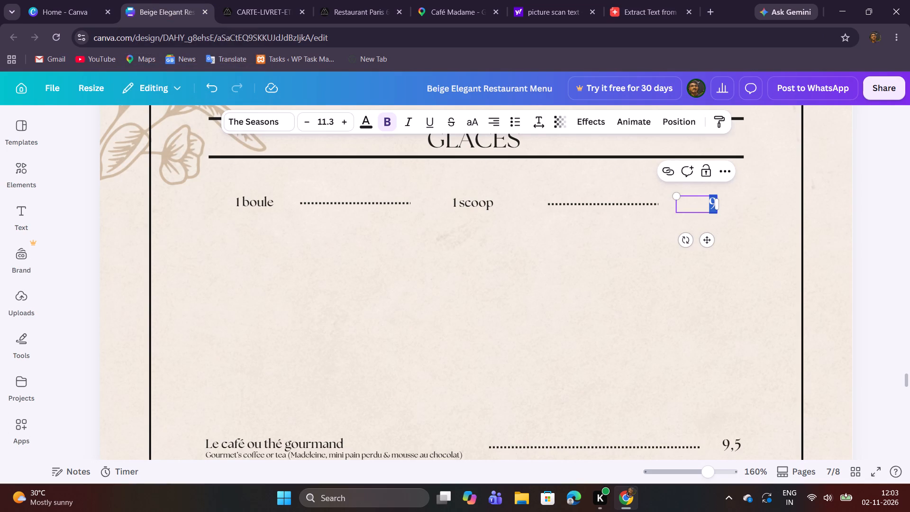
pyautogui.write('3,5')
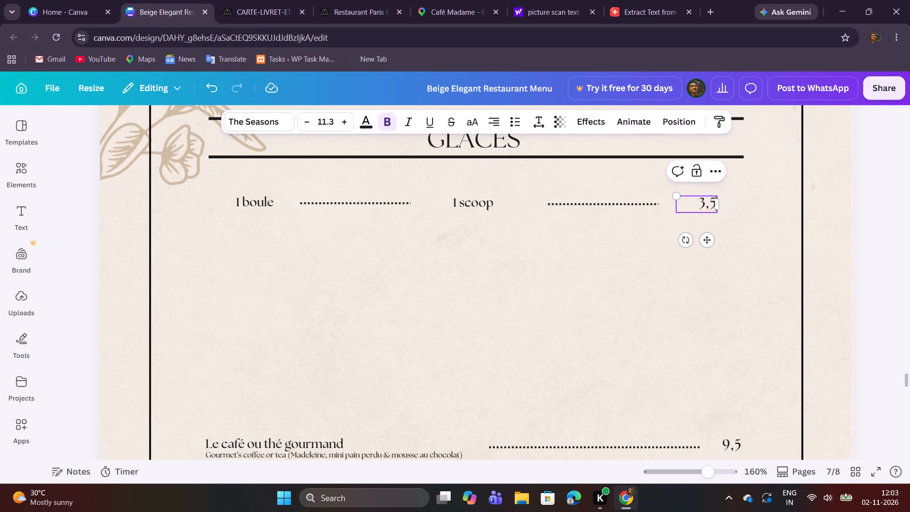
pyautogui.click(648, 274)
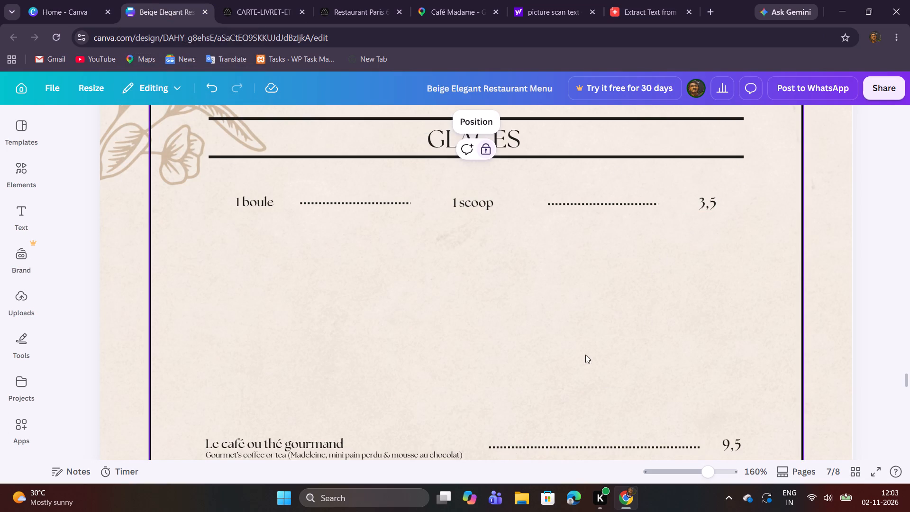
# Copy "2 boules" from the PDF's Glaces section and return to the Canva menu.
pyautogui.scroll(-1, 580, 355)
pyautogui.scroll(1, 593, 350)
pyautogui.click(253, 6)
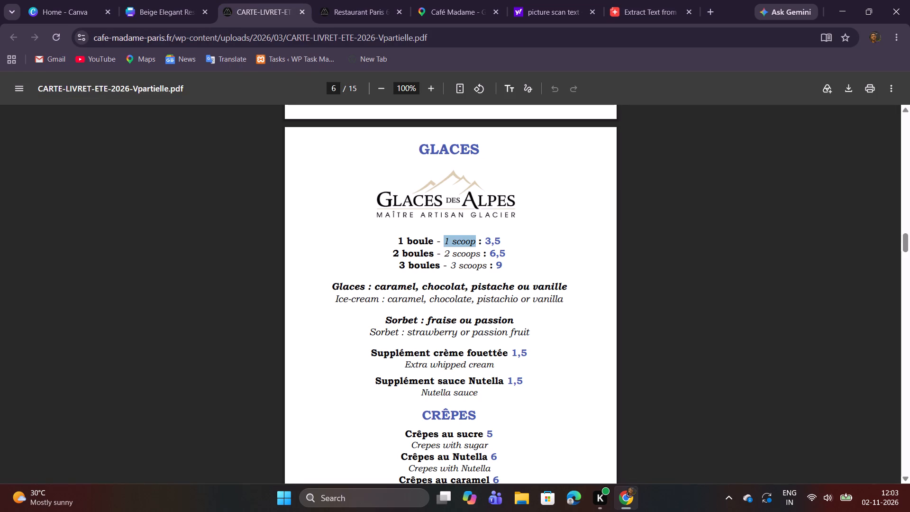
pyautogui.moveTo(393, 255); pyautogui.dragTo(437, 254)
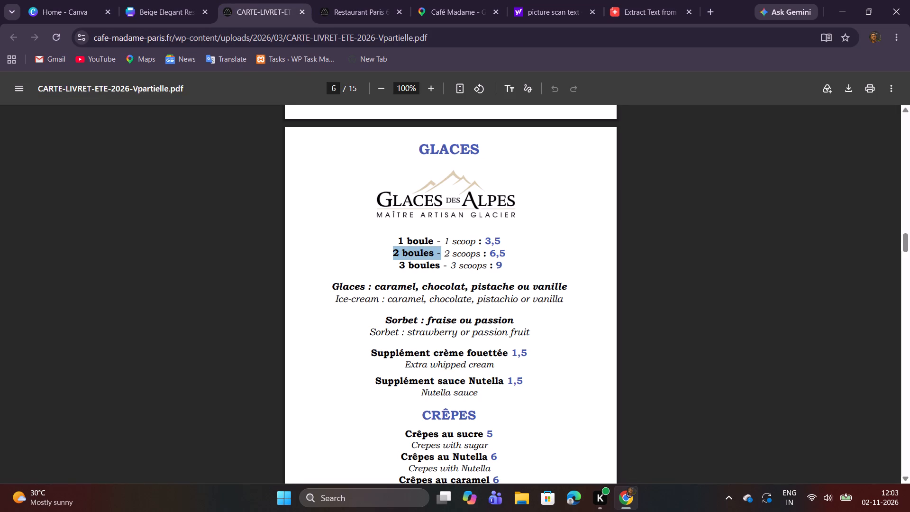
pyautogui.moveTo(437, 254); pyautogui.dragTo(437, 254)
pyautogui.hotkey('ctrl', 'c')
pyautogui.click(139, 0)
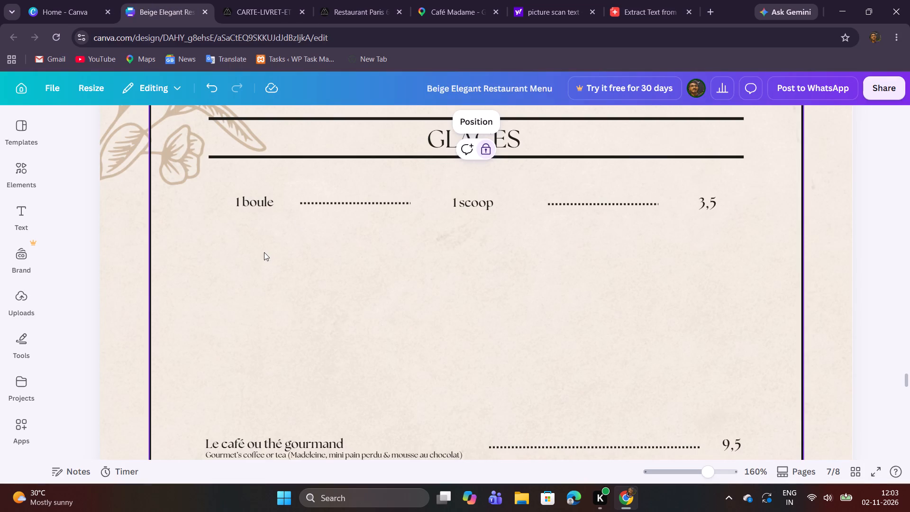
# Duplicate the whole "1 boule" row and place the copy a short distance below, aligned with the original.
pyautogui.moveTo(246, 246); pyautogui.dragTo(648, 199)
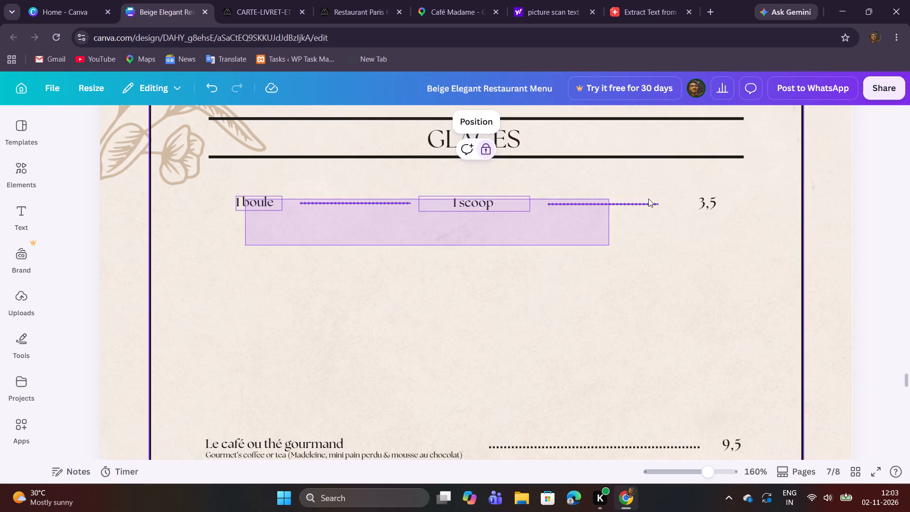
pyautogui.moveTo(648, 199); pyautogui.dragTo(730, 195)
pyautogui.click(488, 174)
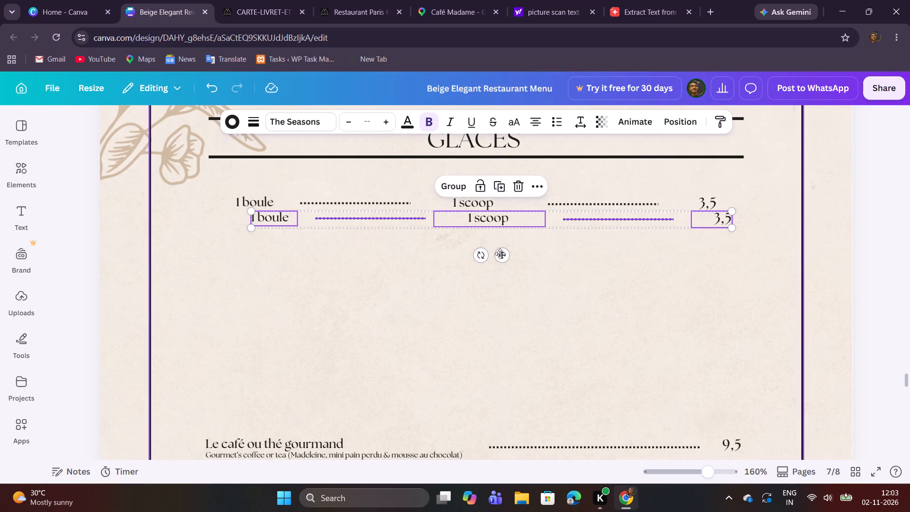
pyautogui.moveTo(501, 258); pyautogui.dragTo(483, 268)
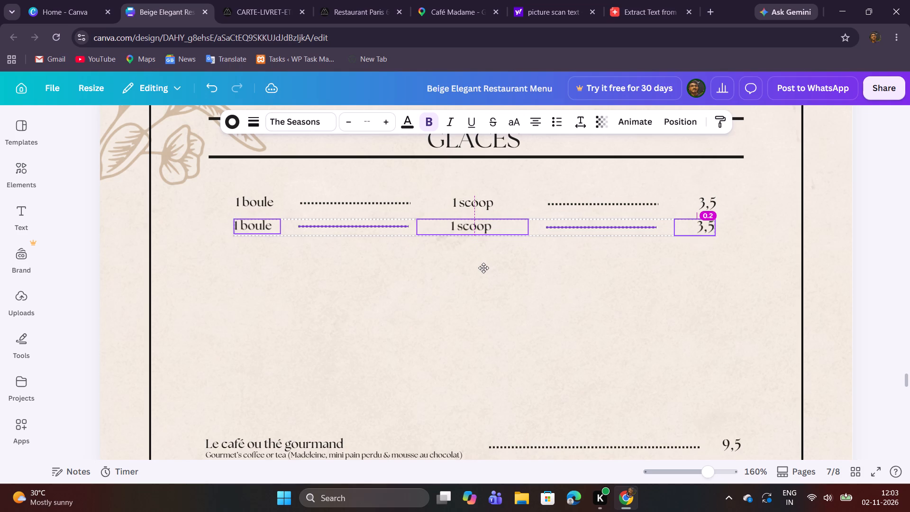
pyautogui.moveTo(483, 268); pyautogui.dragTo(488, 281)
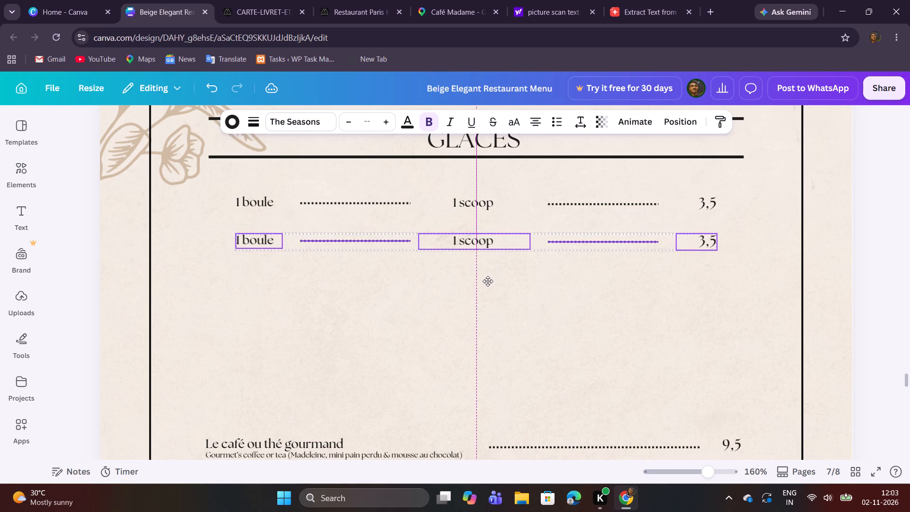
pyautogui.moveTo(488, 281); pyautogui.dragTo(485, 283)
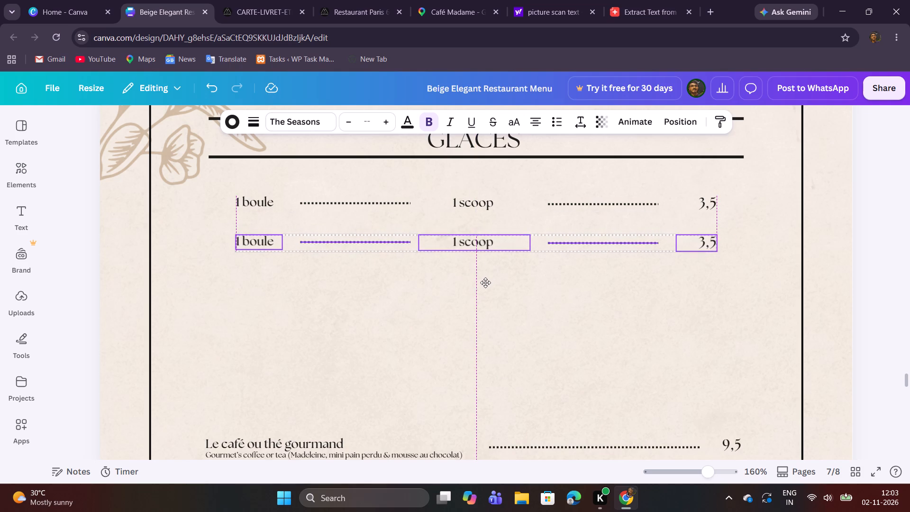
pyautogui.moveTo(485, 283); pyautogui.dragTo(486, 280)
pyautogui.click(536, 282)
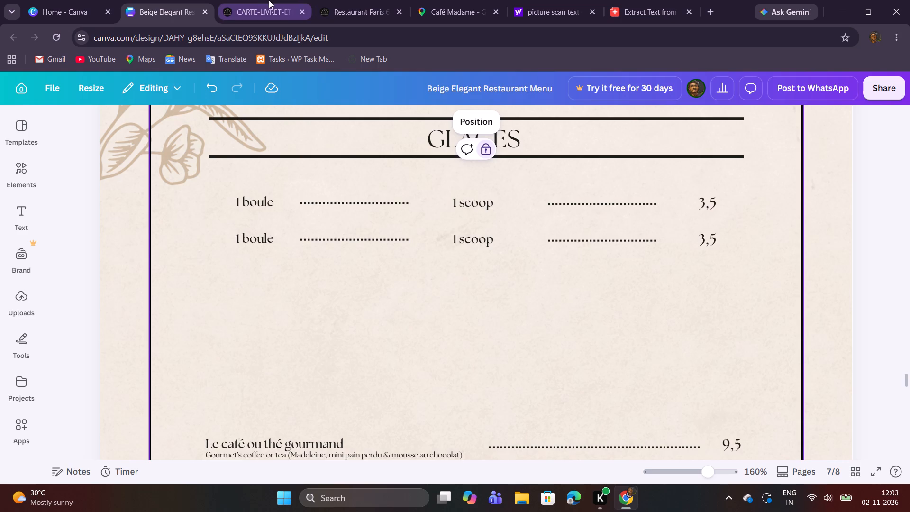
# Replace "1 boule" in the duplicated row with "2 boules" copied from the PDF.
pyautogui.click(264, 0)
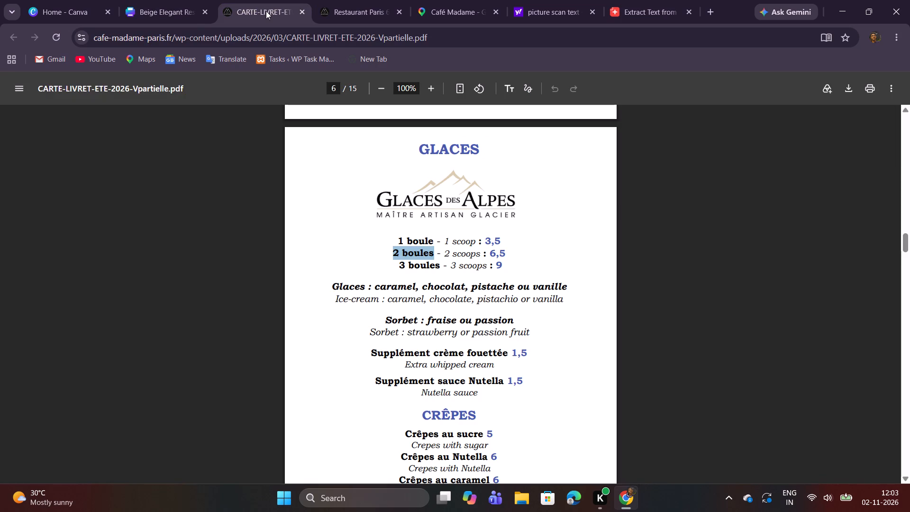
pyautogui.hotkey('ctrl', 'c')
pyautogui.click(185, 0)
pyautogui.doubleClick(269, 237)
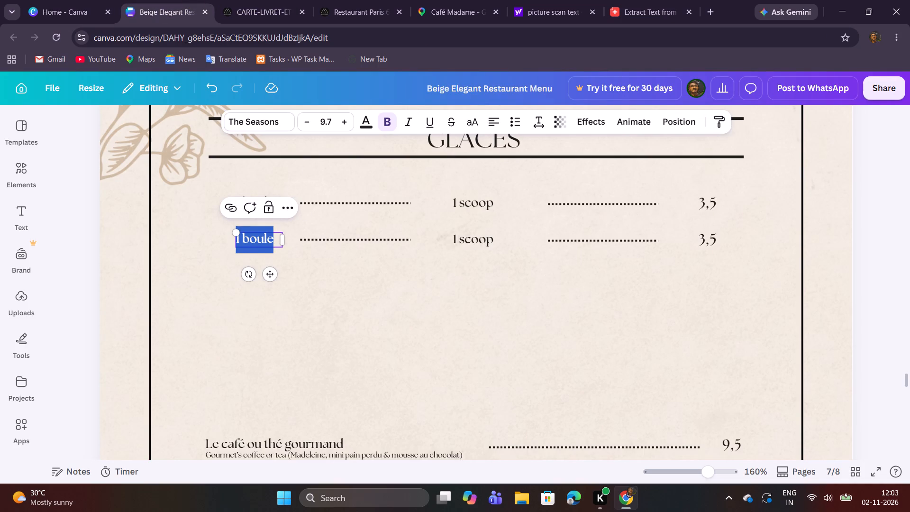
pyautogui.hotkey('ctrl', 'v')
pyautogui.click(313, 282)
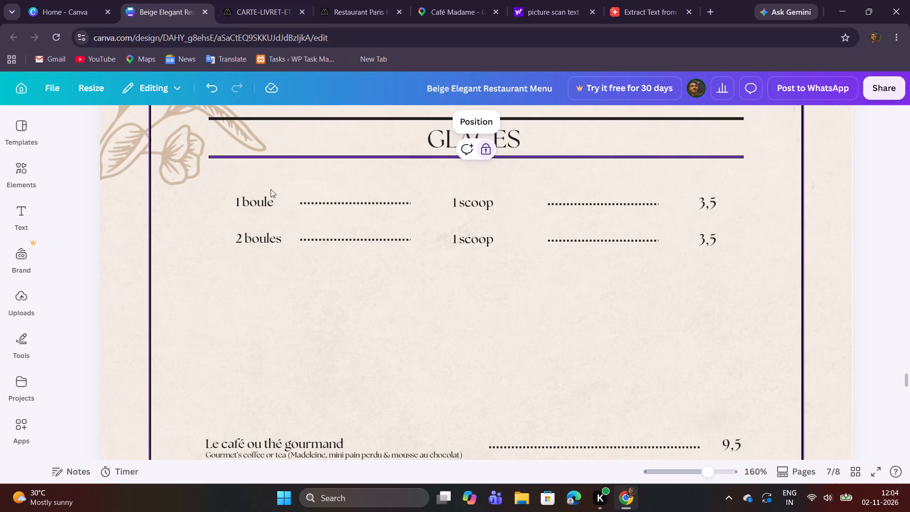
# Widen the "2 boules" text box slightly on both sides so its text starts a little before "1 boule" above.
pyautogui.click(268, 234)
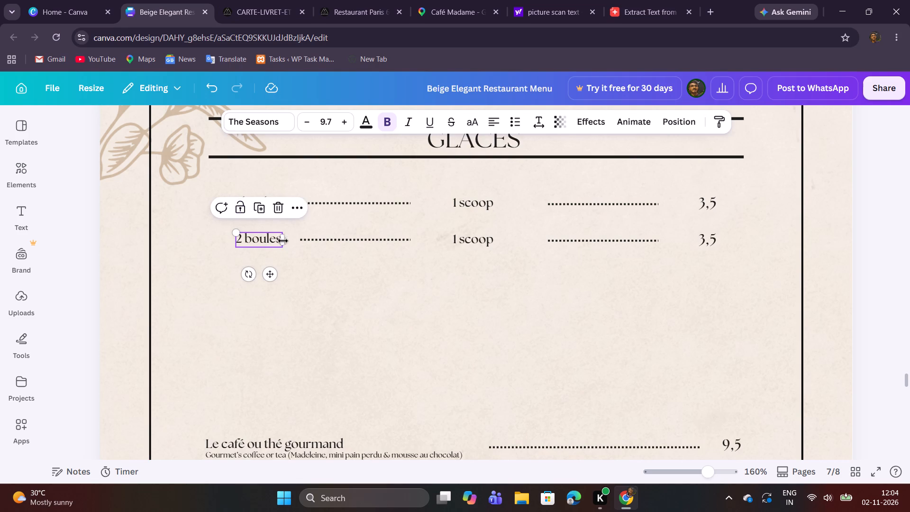
pyautogui.moveTo(286, 241); pyautogui.dragTo(290, 240)
pyautogui.click(292, 266)
pyautogui.click(254, 244)
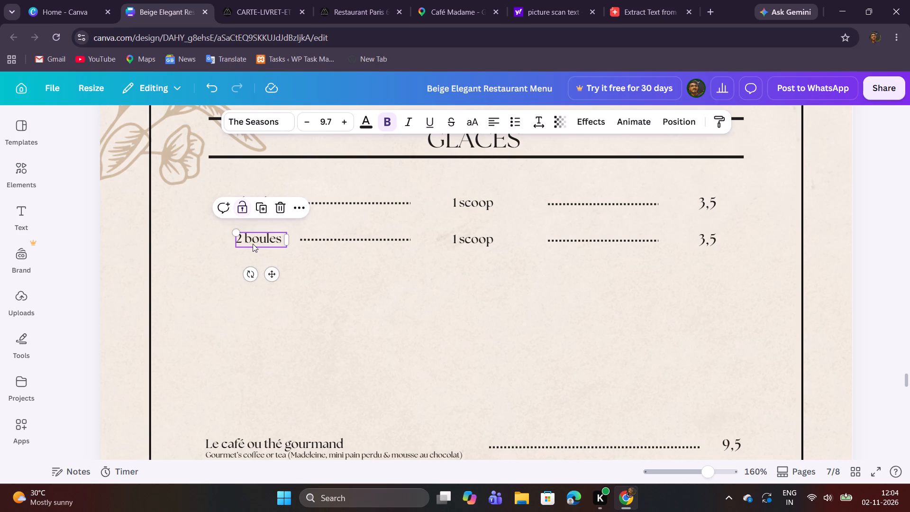
pyautogui.click(231, 261)
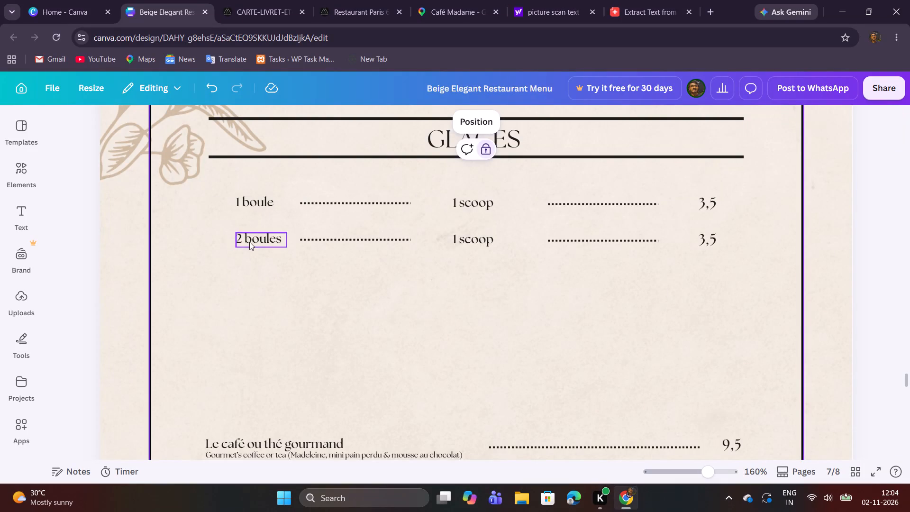
pyautogui.click(249, 241)
pyautogui.click(236, 238)
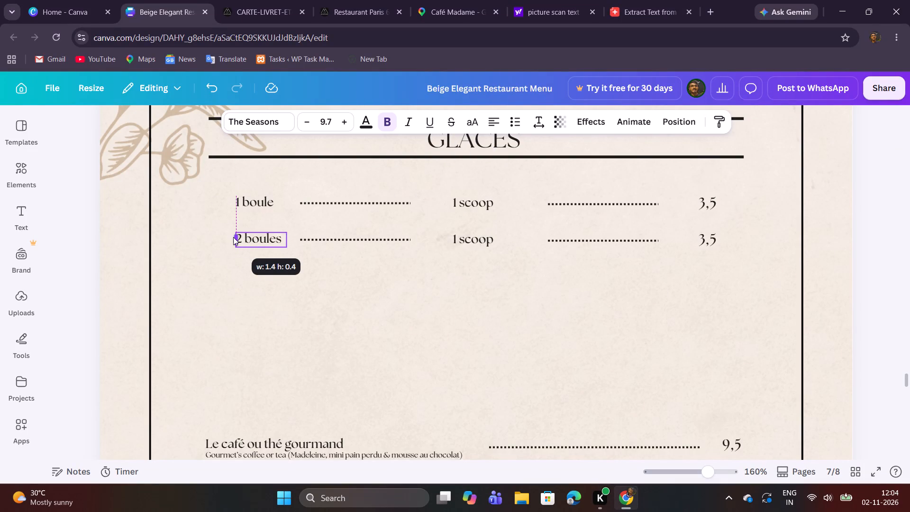
pyautogui.click(224, 262)
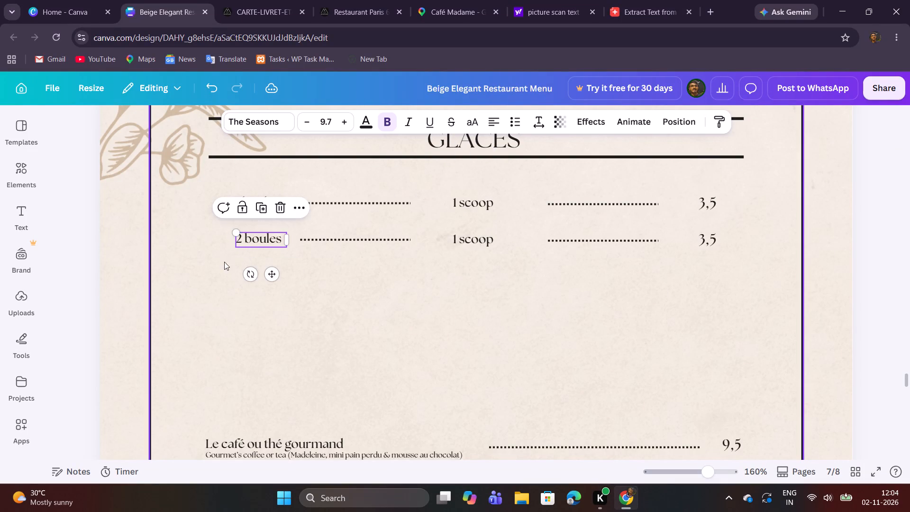
pyautogui.click(259, 238)
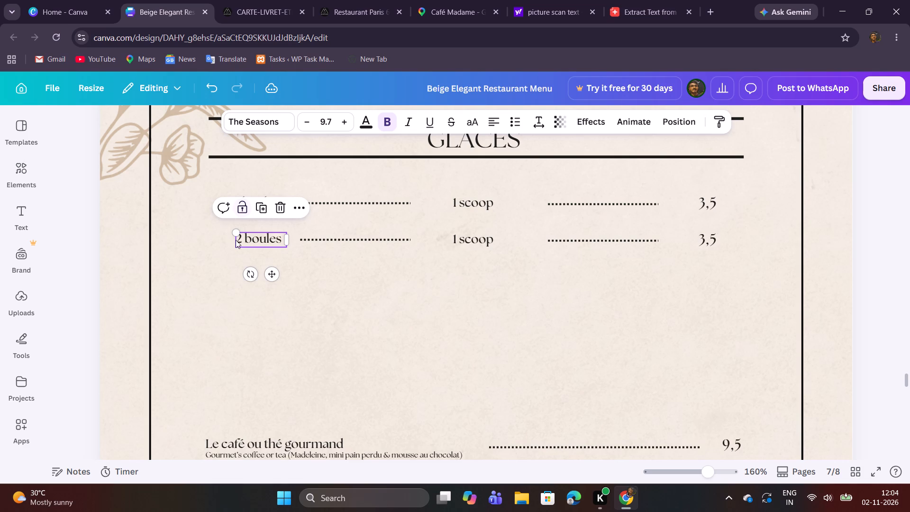
pyautogui.click(236, 240)
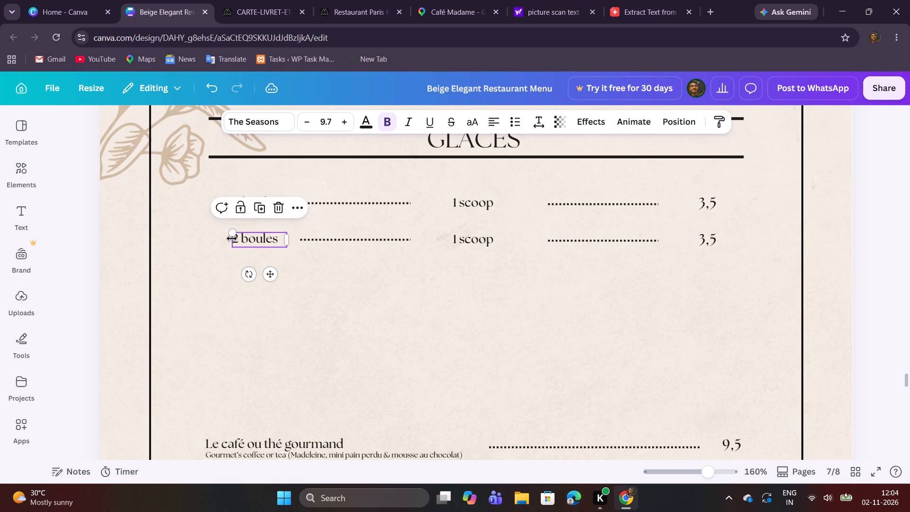
pyautogui.click(219, 273)
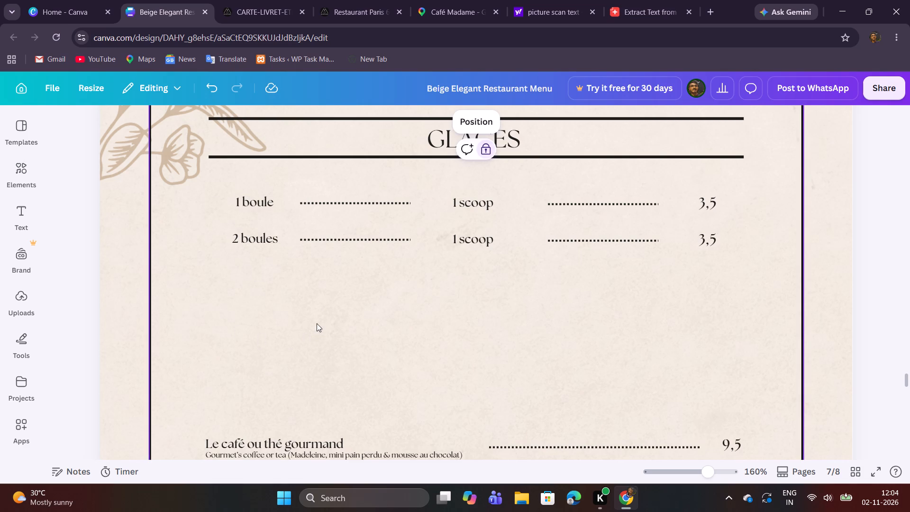
# Copy "2 scoops" from the PDF's Glaces section and use it to replace "1 scoop" in the "2 boules" row.
pyautogui.click(276, 0)
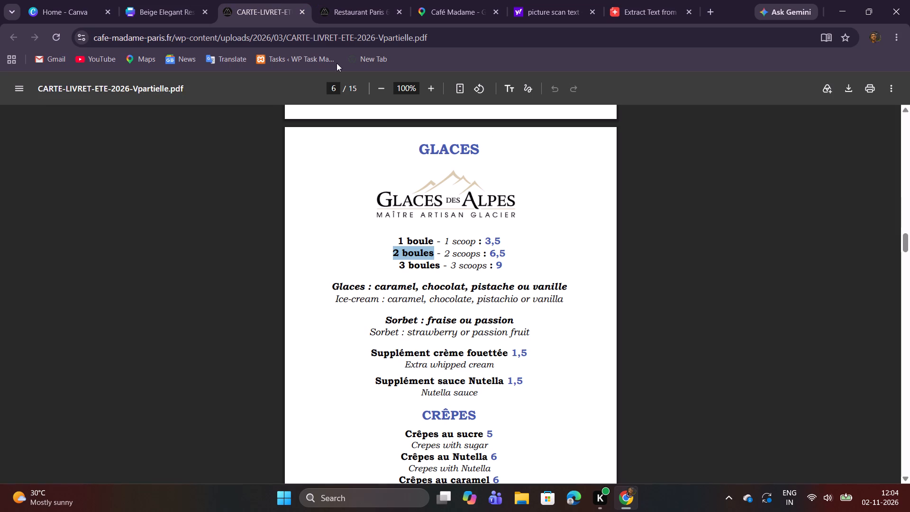
pyautogui.moveTo(444, 253); pyautogui.dragTo(479, 255)
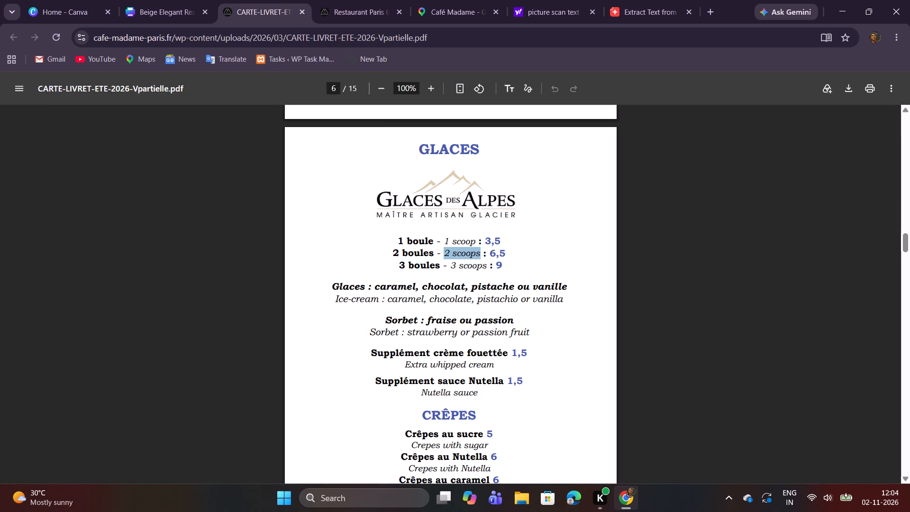
pyautogui.hotkey('ctrl', 'c')
pyautogui.click(177, 0)
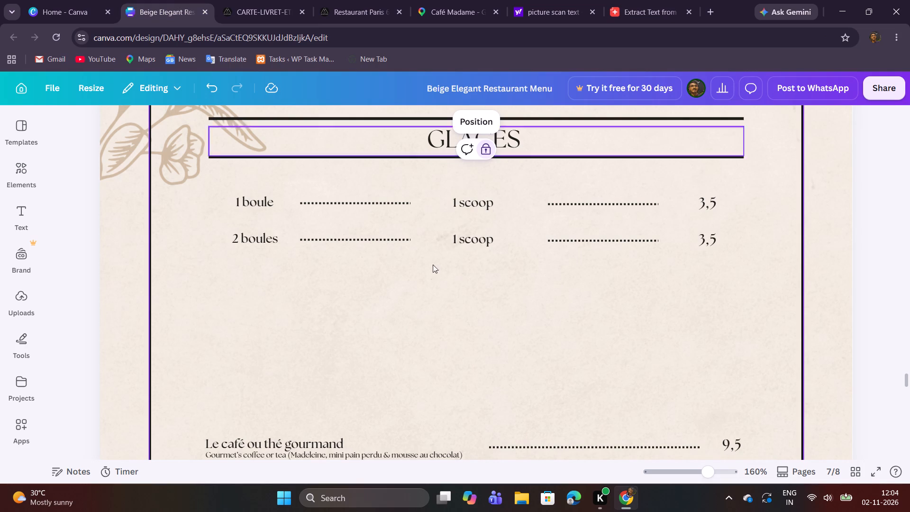
pyautogui.doubleClick(474, 240)
pyautogui.hotkey('ctrl', 'v')
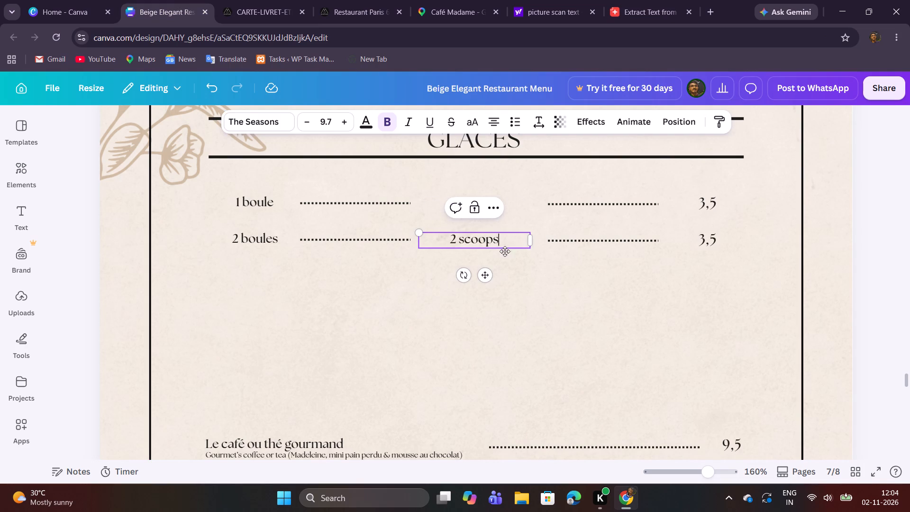
pyautogui.click(555, 283)
# Copy the two-scoop price 6,5 from the PDF and set it as the price of the "2 boules" row.
pyautogui.click(273, 10)
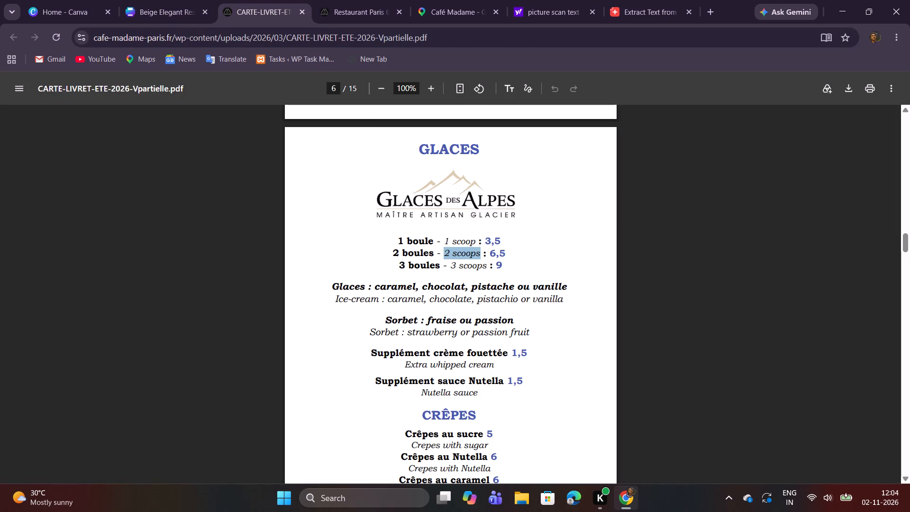
pyautogui.moveTo(490, 256); pyautogui.dragTo(515, 257)
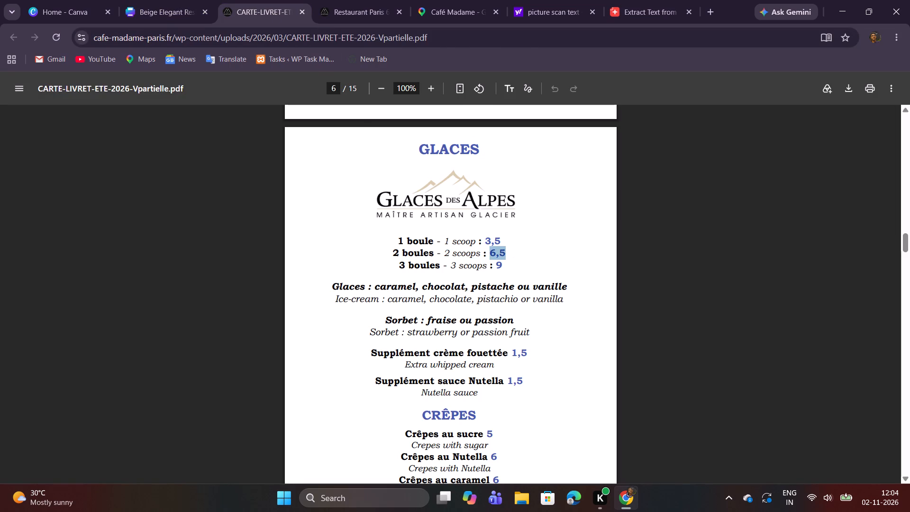
pyautogui.hotkey('ctrl', 'c')
pyautogui.click(150, 0)
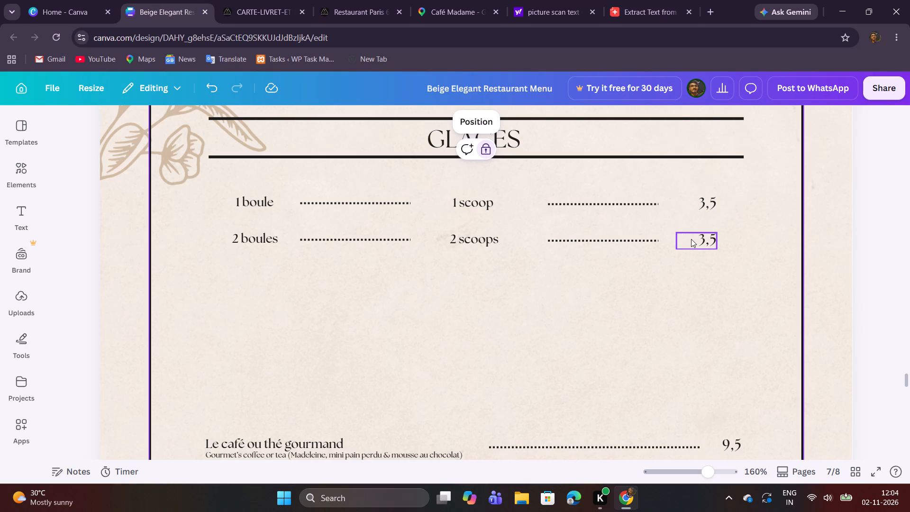
pyautogui.doubleClick(691, 239)
pyautogui.hotkey('ctrl', 'v')
pyautogui.click(625, 314)
# Duplicate the whole "2 boules" row and place the copy below it, aligned with the original and equally spaced.
pyautogui.moveTo(263, 269); pyautogui.dragTo(680, 240)
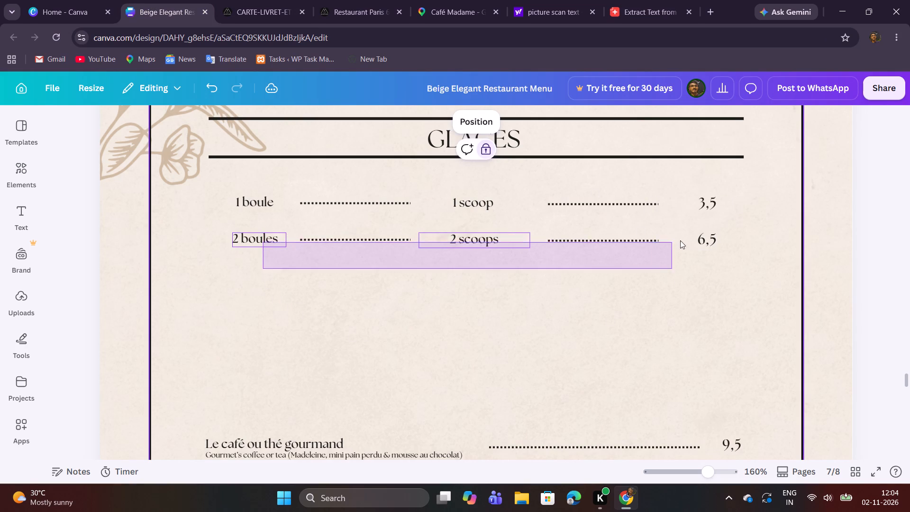
pyautogui.moveTo(680, 240); pyautogui.dragTo(708, 230)
pyautogui.click(481, 209)
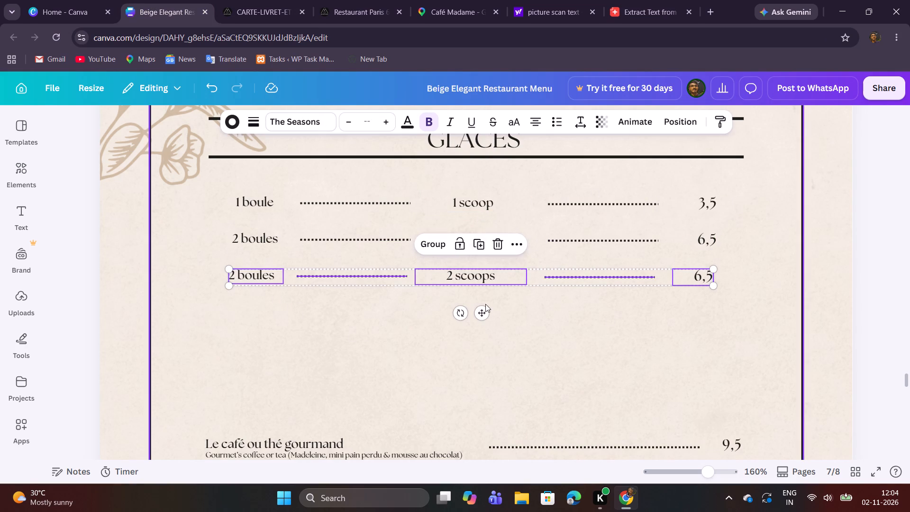
pyautogui.click(487, 355)
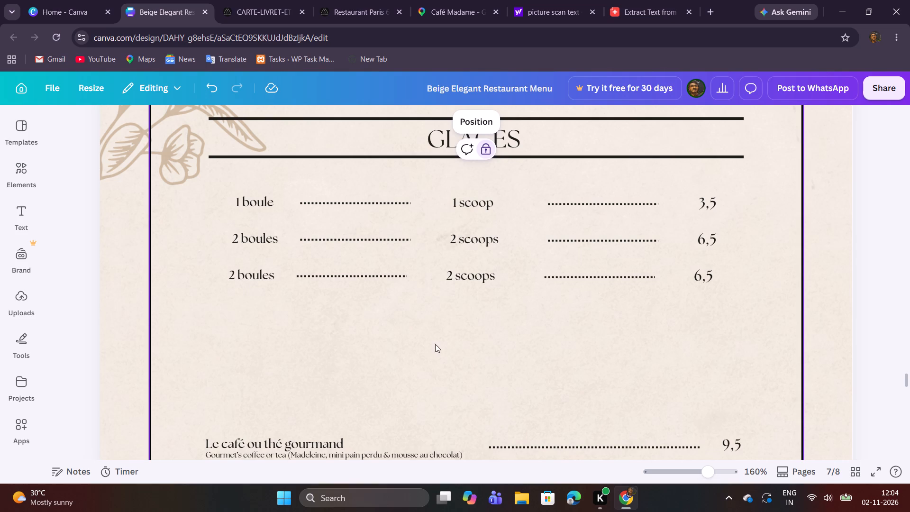
pyautogui.moveTo(251, 310); pyautogui.dragTo(762, 269)
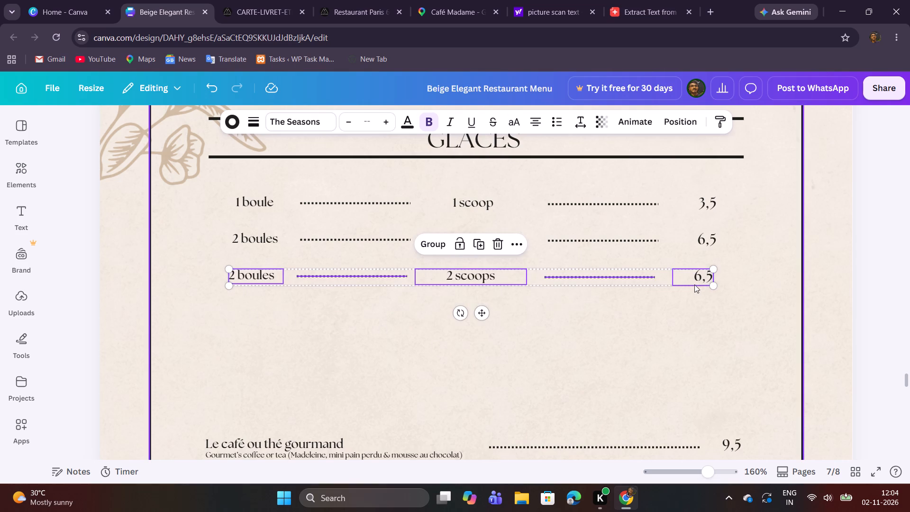
pyautogui.keyDown('shift'); pyautogui.click(481, 314); pyautogui.keyUp('shift')
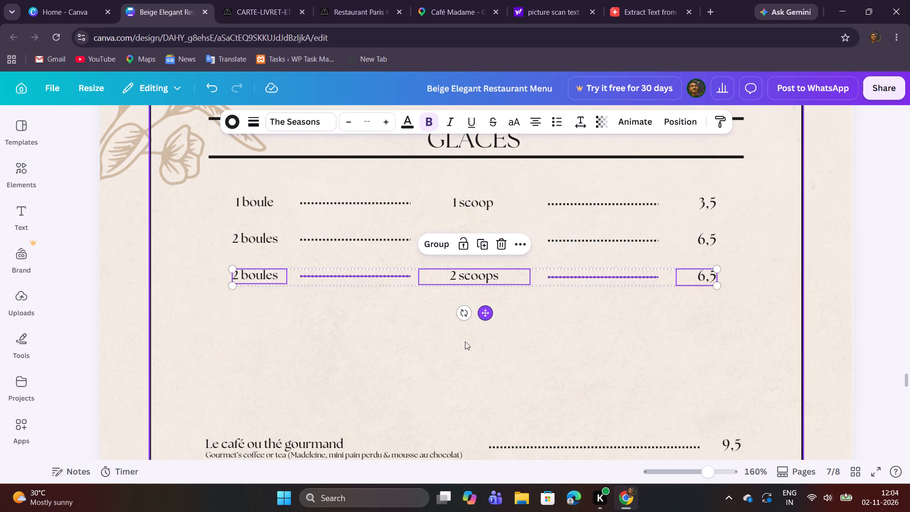
pyautogui.keyDown('shift'); pyautogui.click(447, 358); pyautogui.keyUp('shift')
pyautogui.click(445, 376)
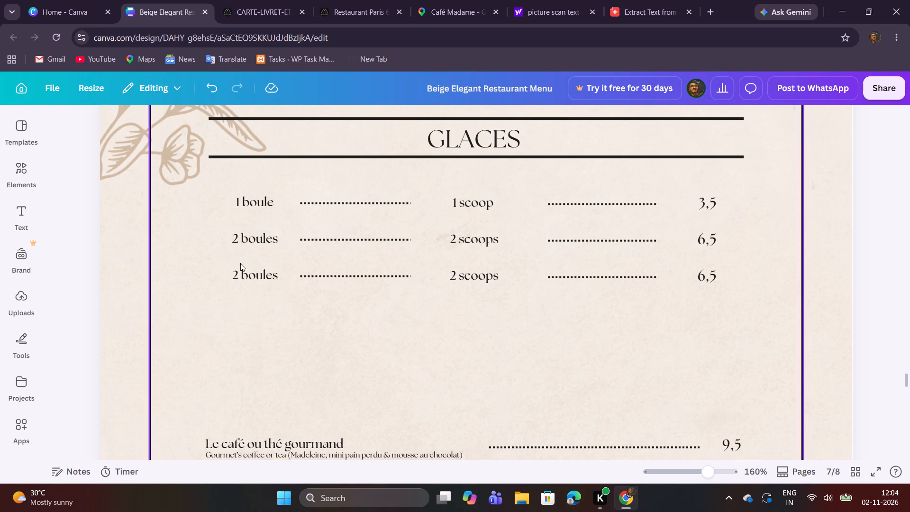
# Change the names in the duplicated third row to "3 boules" and "3 scoops".
pyautogui.doubleClick(246, 274)
pyautogui.click(238, 276)
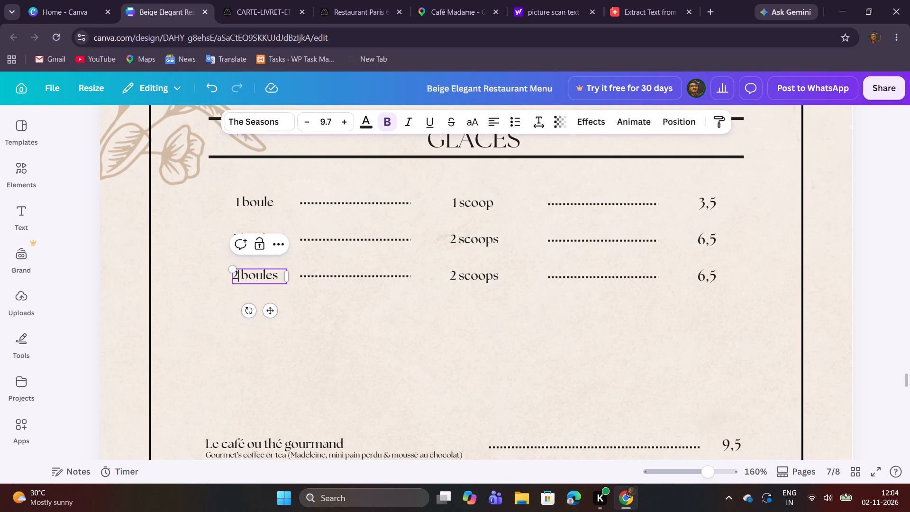
pyautogui.press('BackSpace')
pyautogui.press('3')
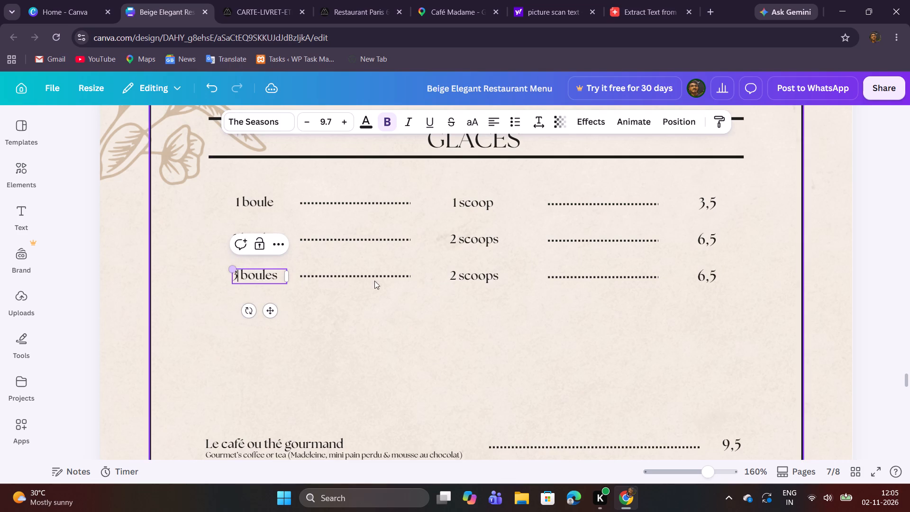
pyautogui.doubleClick(458, 278)
pyautogui.click(458, 277)
pyautogui.click(455, 278)
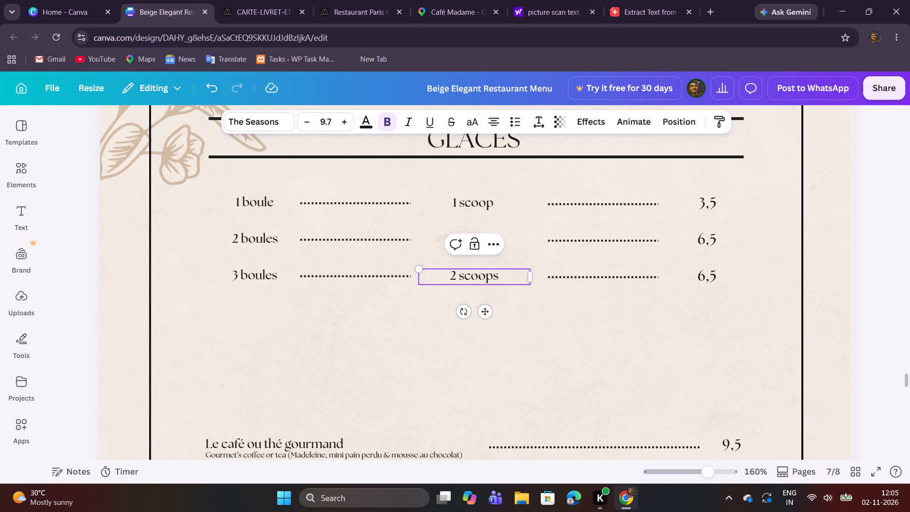
pyautogui.press('BackSpace')
pyautogui.press('3')
# Check the three-scoop price in the PDF and set the "3 boules" row's price to 9.
pyautogui.click(260, 0)
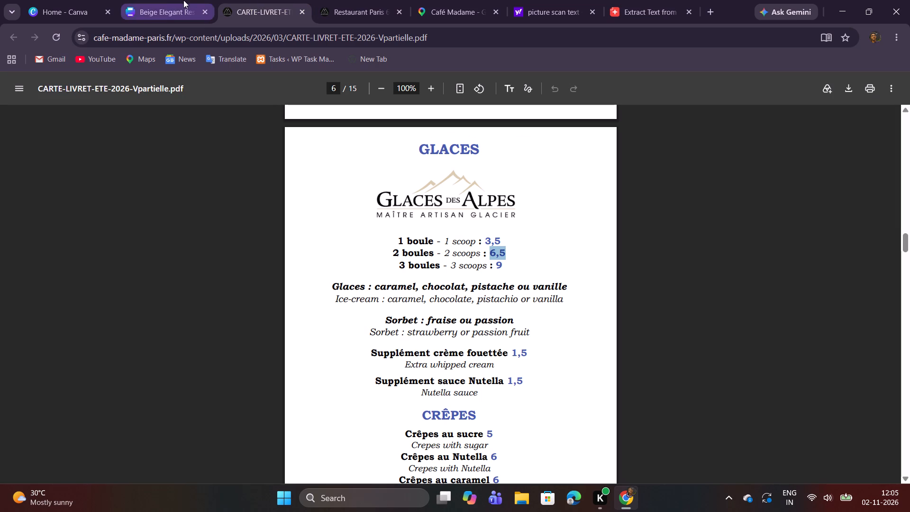
pyautogui.click(178, 0)
pyautogui.doubleClick(712, 274)
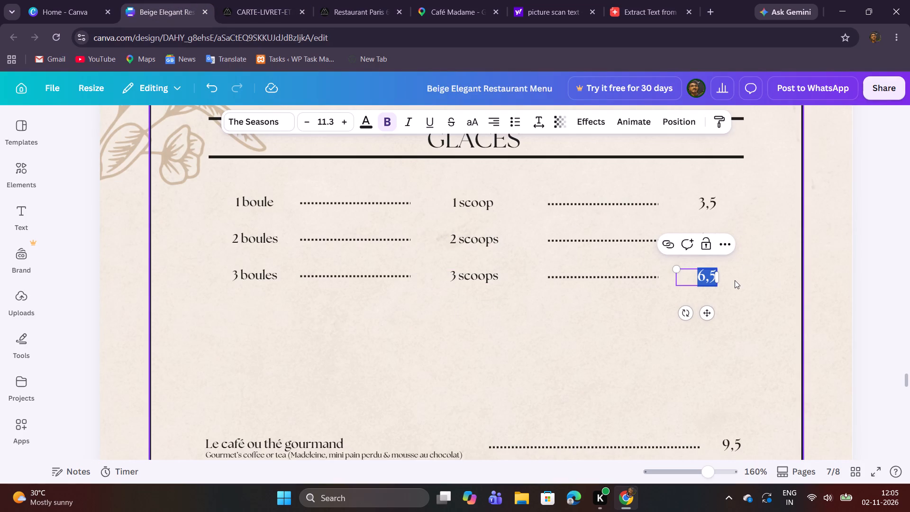
pyautogui.press('9')
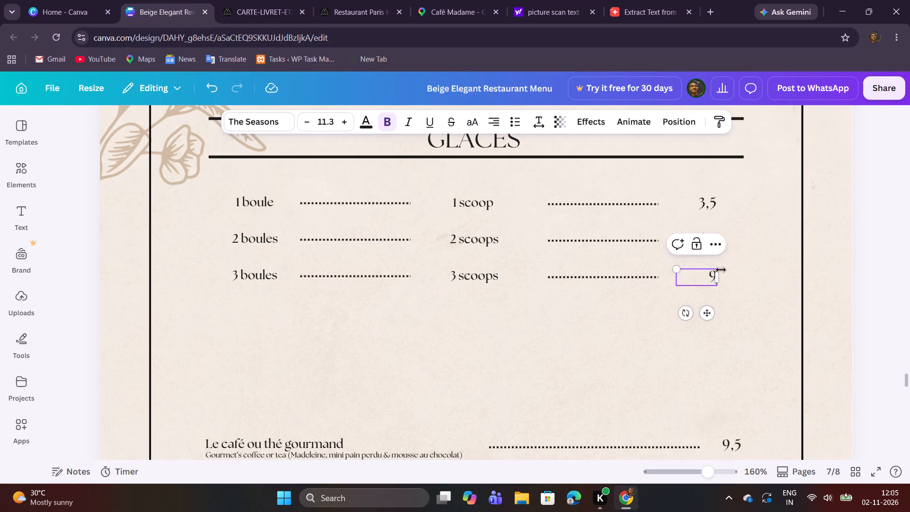
pyautogui.click(529, 320)
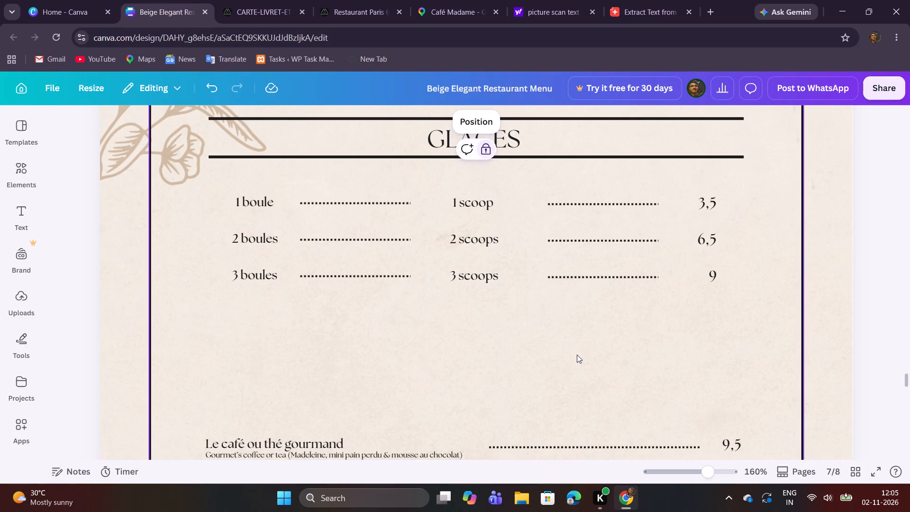
pyautogui.click(569, 364)
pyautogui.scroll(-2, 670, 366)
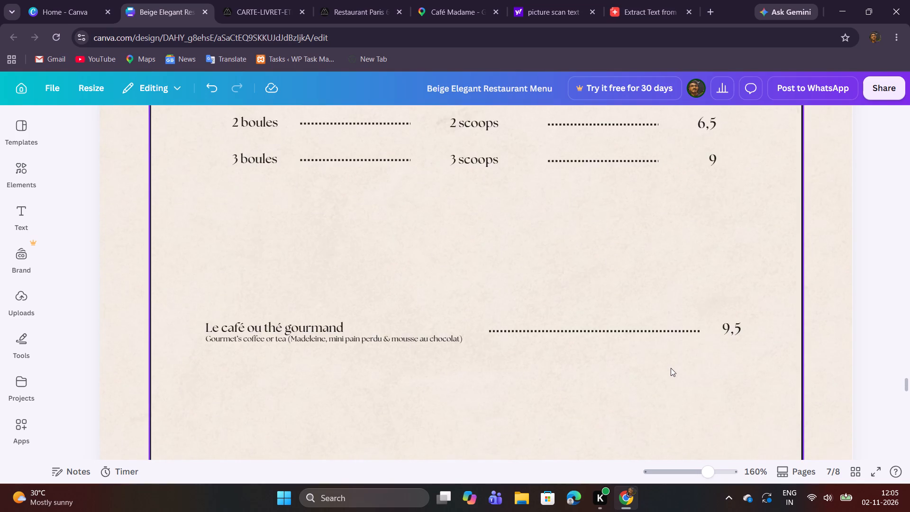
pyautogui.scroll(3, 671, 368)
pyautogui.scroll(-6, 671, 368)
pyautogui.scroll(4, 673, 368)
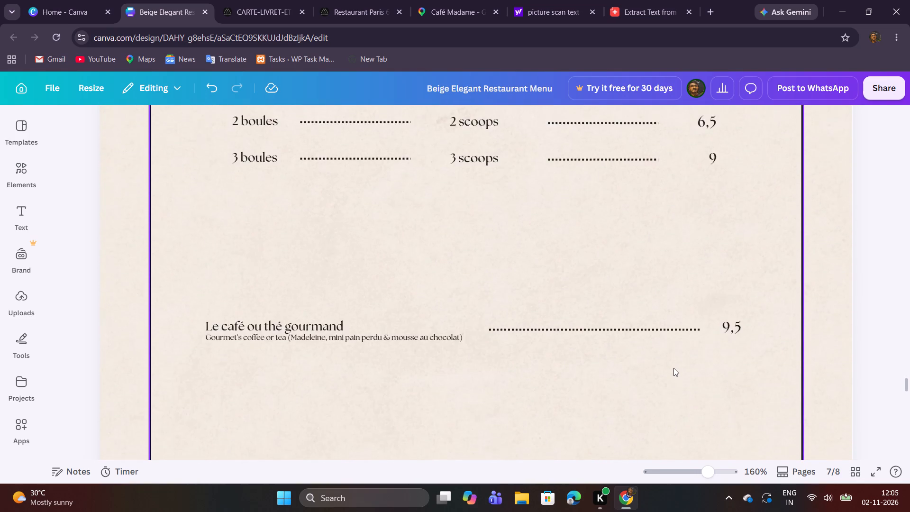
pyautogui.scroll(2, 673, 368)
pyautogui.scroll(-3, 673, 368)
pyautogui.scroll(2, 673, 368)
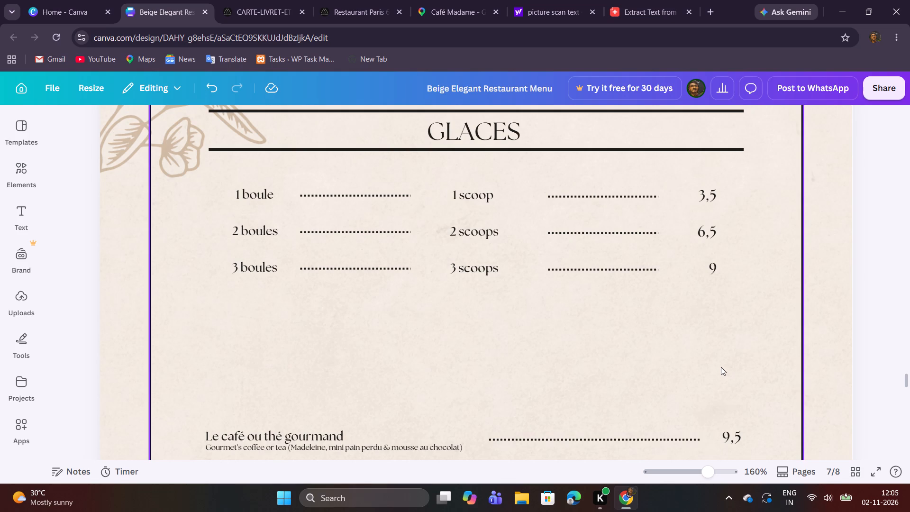
# Copy the French ice-cream line "Glaces : caramel, chocolat, pistache ou vanille" from the PDF.
pyautogui.click(238, 0)
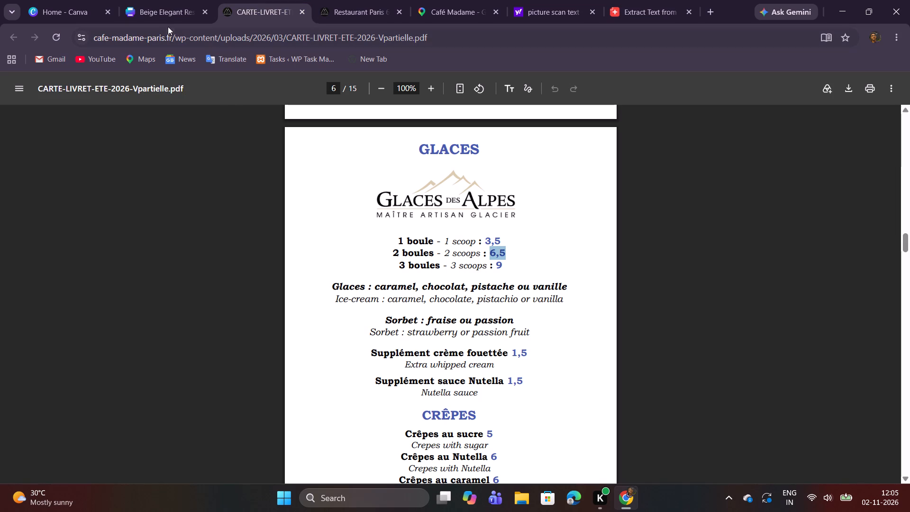
pyautogui.scroll(-2, 460, 311)
pyautogui.scroll(1, 460, 311)
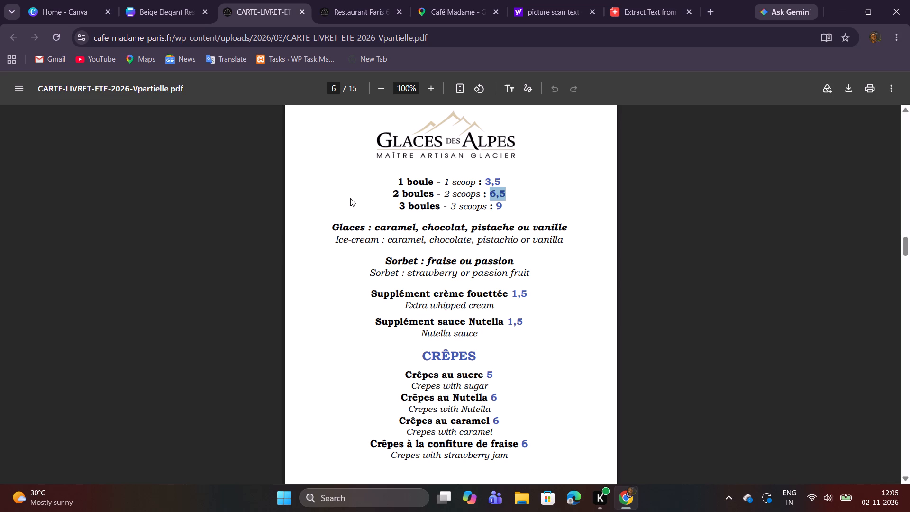
pyautogui.moveTo(332, 230); pyautogui.dragTo(555, 230)
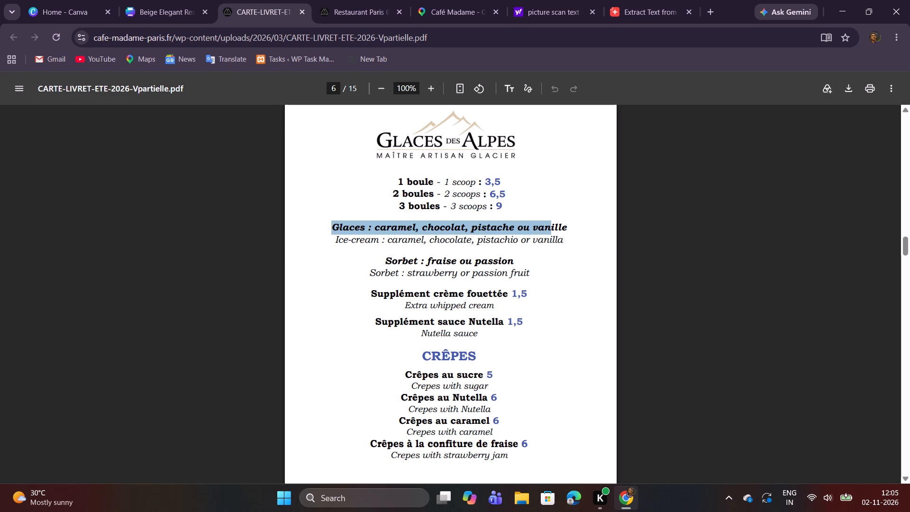
pyautogui.moveTo(555, 230); pyautogui.dragTo(569, 229)
pyautogui.hotkey('ctrl', 'c')
pyautogui.hotkey('ctrl', 'c')
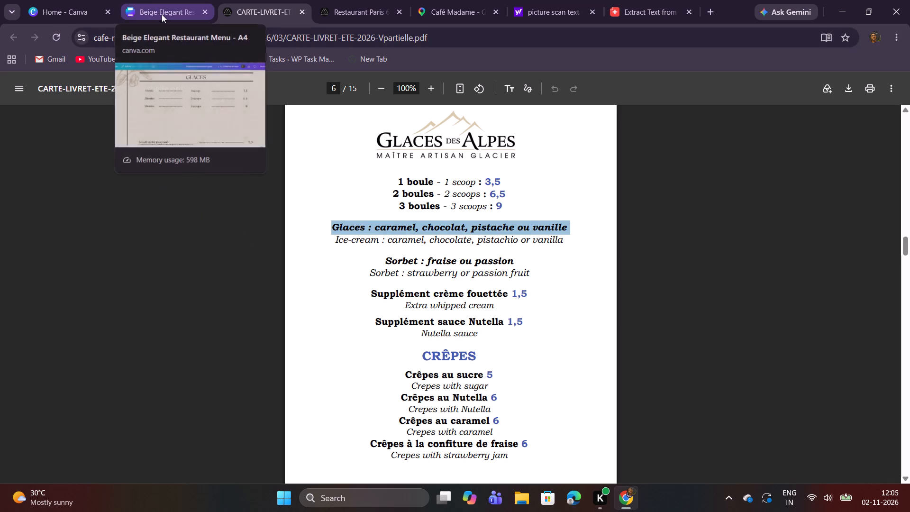
# In the Canva menu, duplicate the centred French and English sauce lines on the Plats / Main Courses page.
pyautogui.click(162, 14)
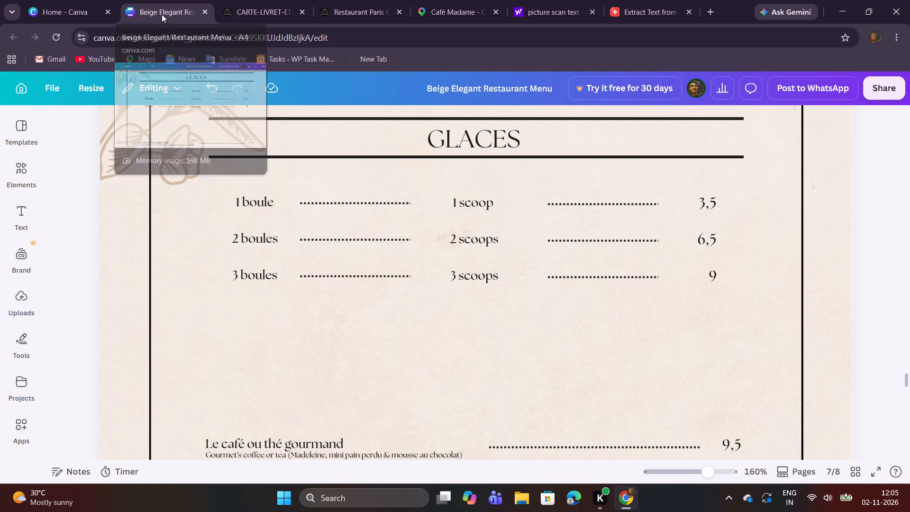
pyautogui.scroll(-2, 357, 365)
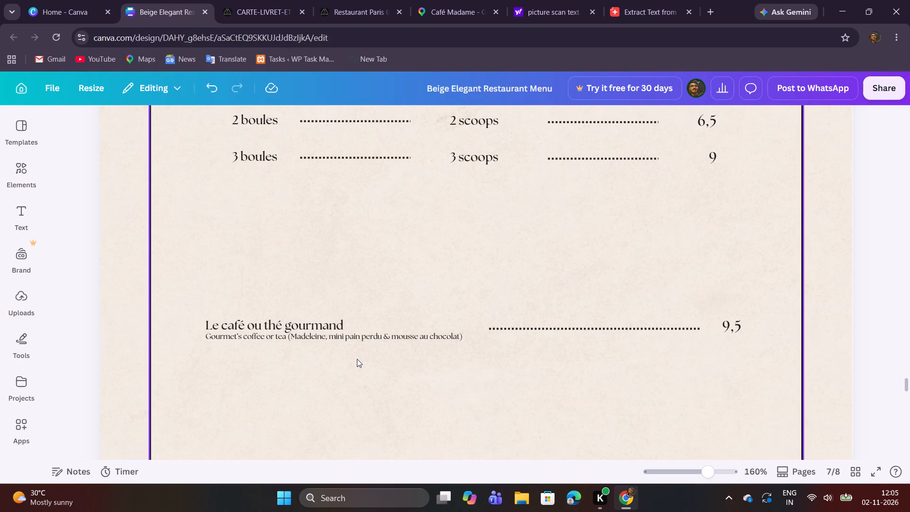
pyautogui.scroll(20, 357, 361)
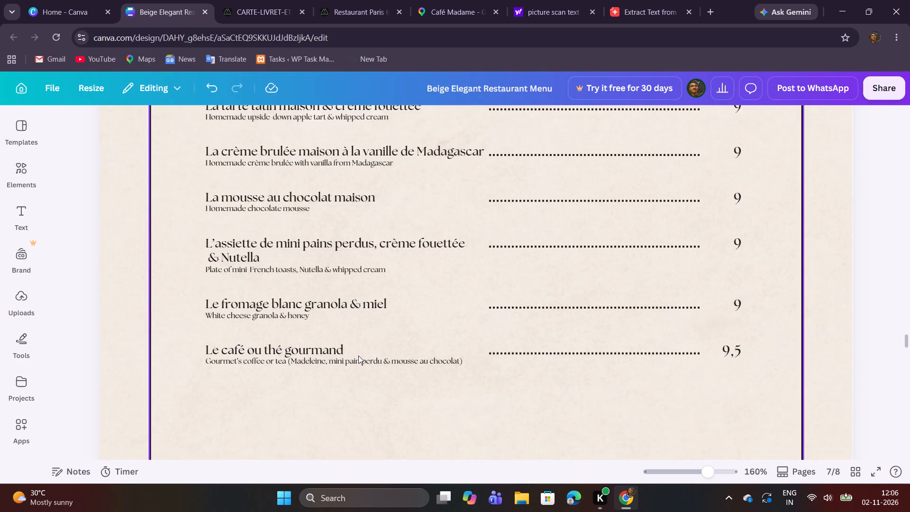
pyautogui.scroll(6, 358, 356)
pyautogui.click(690, 470)
pyautogui.scroll(7, 657, 351)
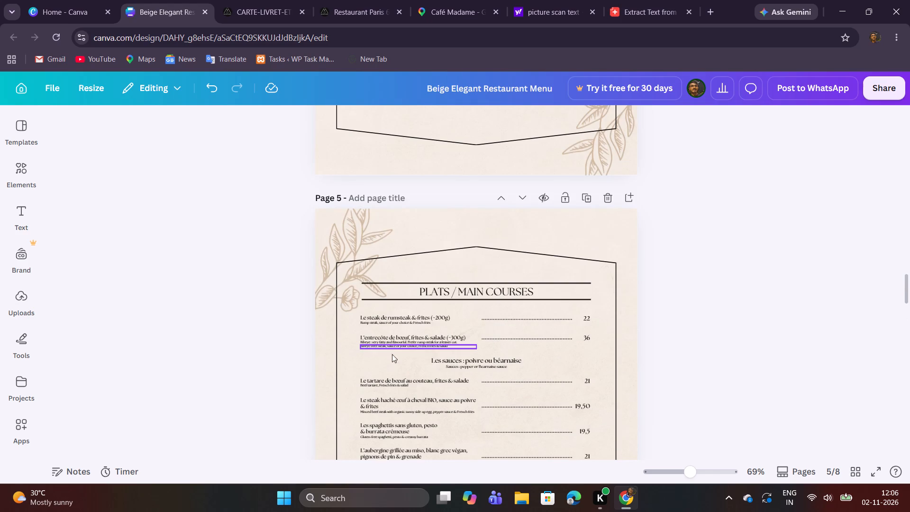
pyautogui.moveTo(413, 365); pyautogui.dragTo(423, 364)
pyautogui.moveTo(412, 360); pyautogui.dragTo(423, 359)
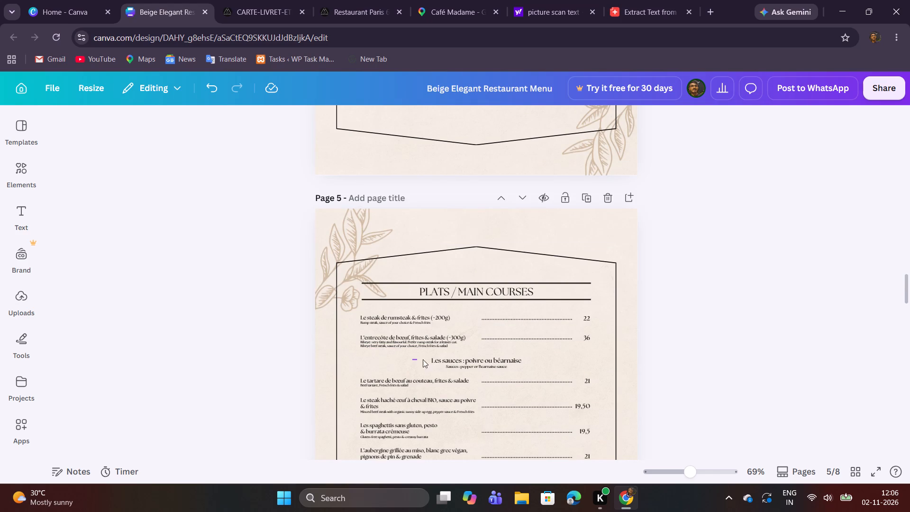
pyautogui.moveTo(423, 359); pyautogui.dragTo(512, 366)
pyautogui.click(487, 338)
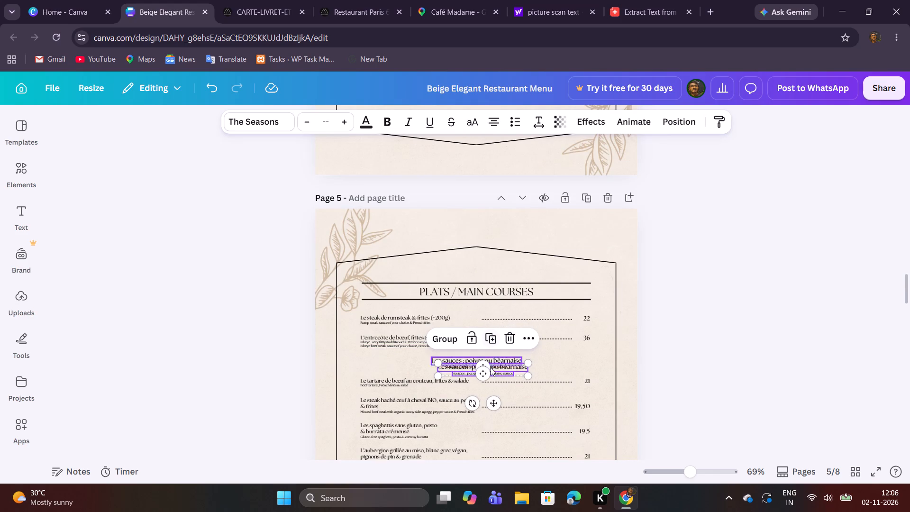
# Move the duplicated pair of sauce lines onto the Glaces page, centred below the "3 boules" row.
pyautogui.moveTo(495, 402); pyautogui.dragTo(475, 407)
pyautogui.scroll(-4, 481, 406)
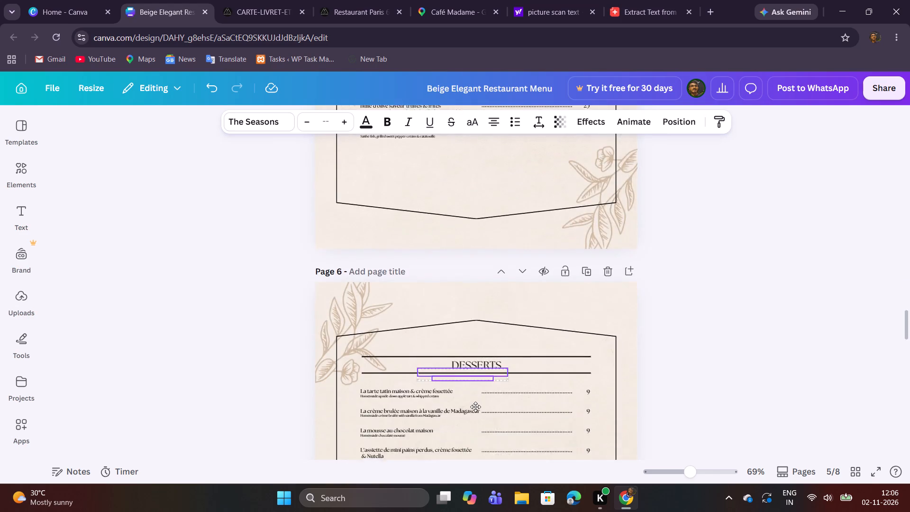
pyautogui.moveTo(475, 407); pyautogui.dragTo(474, 399)
pyautogui.scroll(-11, 475, 407)
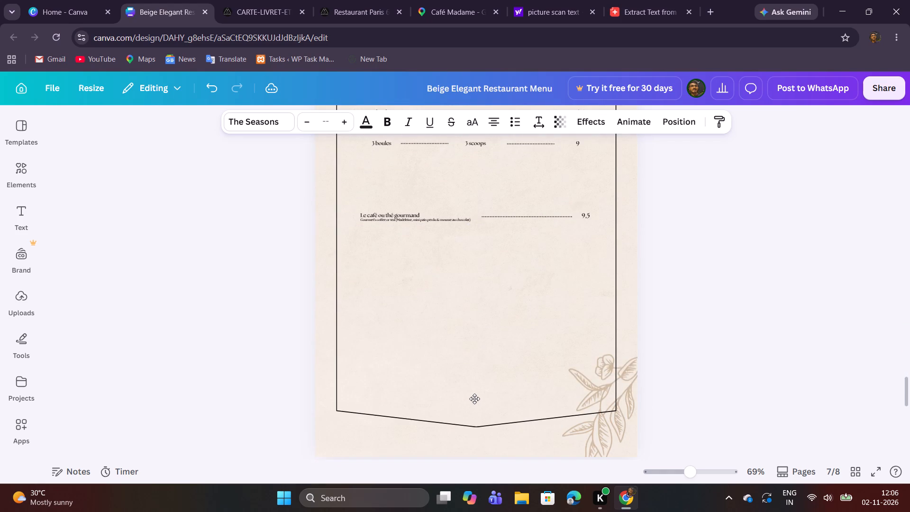
pyautogui.moveTo(474, 399); pyautogui.dragTo(488, 324)
pyautogui.scroll(2, 474, 399)
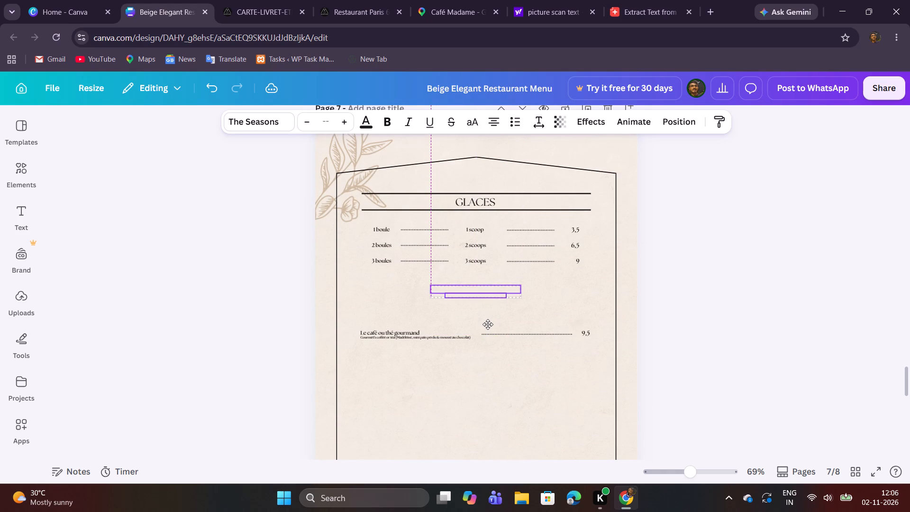
pyautogui.moveTo(488, 324); pyautogui.dragTo(489, 324)
pyautogui.moveTo(489, 324); pyautogui.dragTo(490, 324)
pyautogui.click(502, 365)
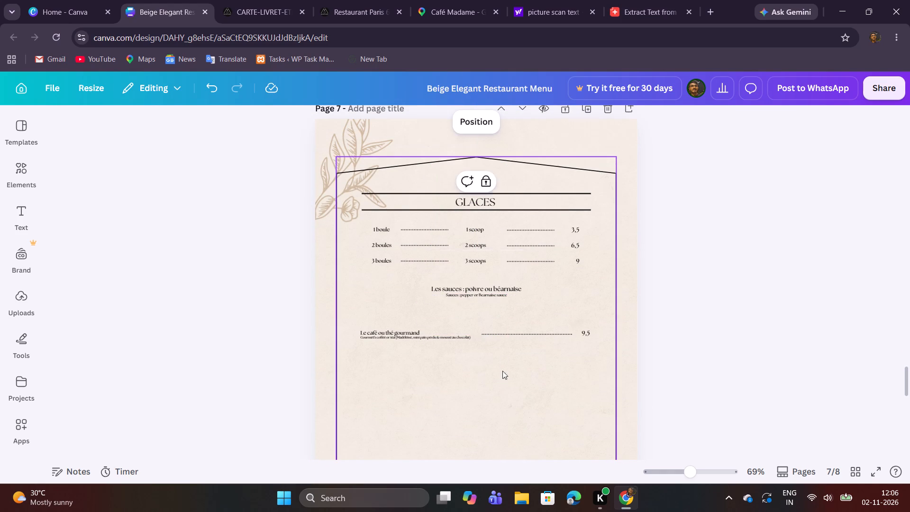
# Enlarge the pair of sauce lines on the Glaces page, bringing the French line to about size 13.8, and recentre them.
pyautogui.click(702, 475)
pyautogui.scroll(1, 650, 433)
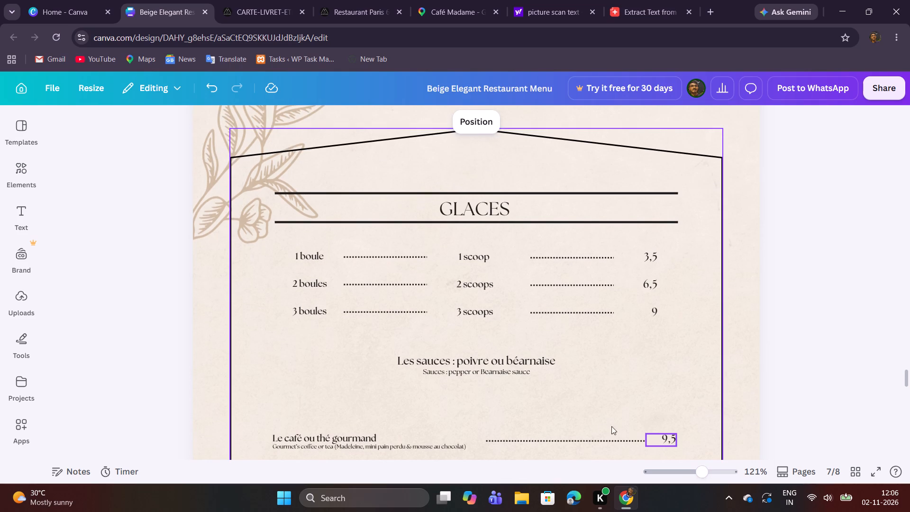
pyautogui.click(706, 473)
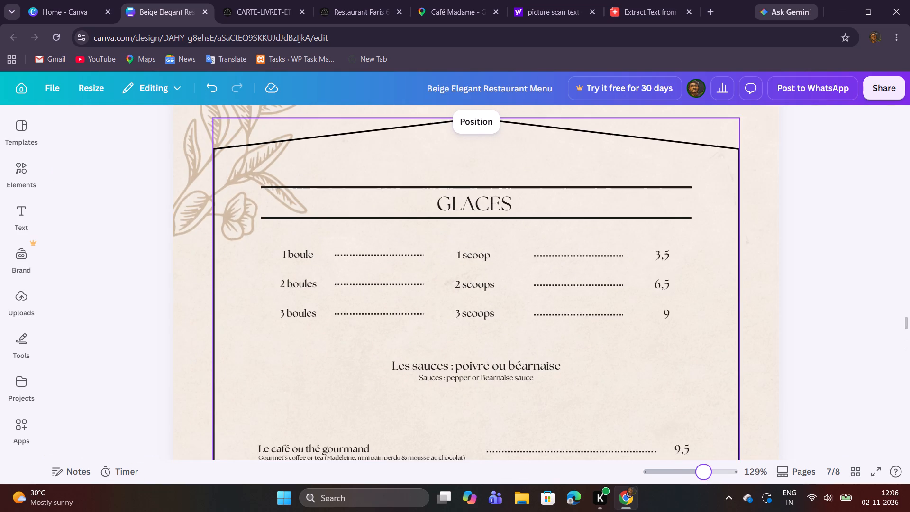
pyautogui.scroll(-2, 652, 412)
pyautogui.click(282, 0)
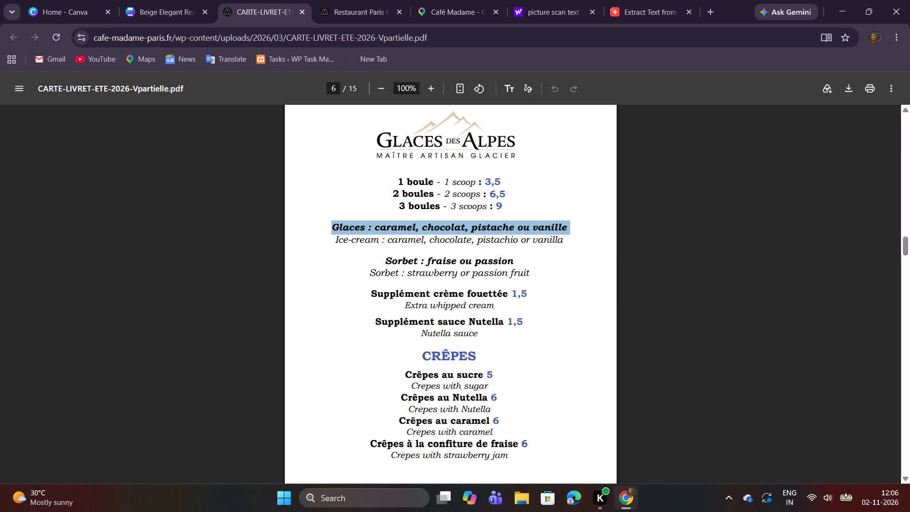
pyautogui.scroll(-2, 488, 281)
pyautogui.scroll(2, 488, 281)
pyautogui.click(156, 23)
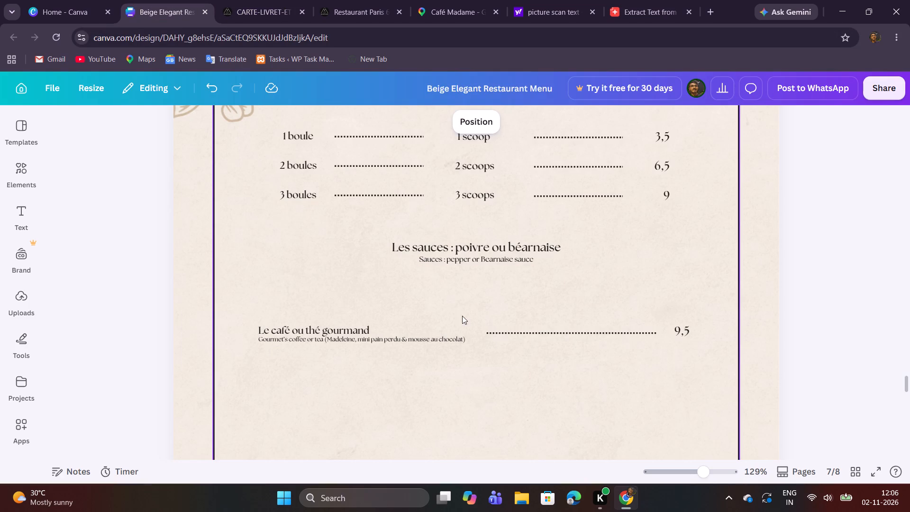
pyautogui.moveTo(462, 311); pyautogui.dragTo(490, 239)
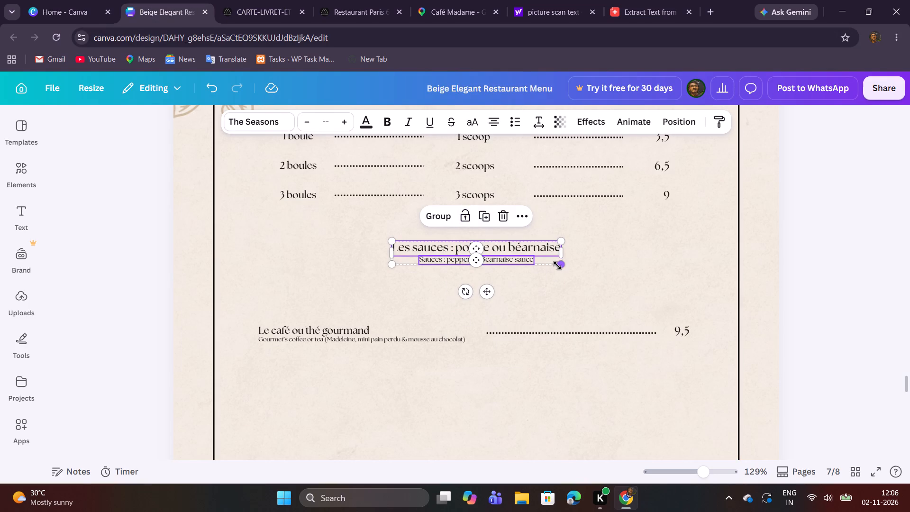
pyautogui.moveTo(557, 265); pyautogui.dragTo(588, 276)
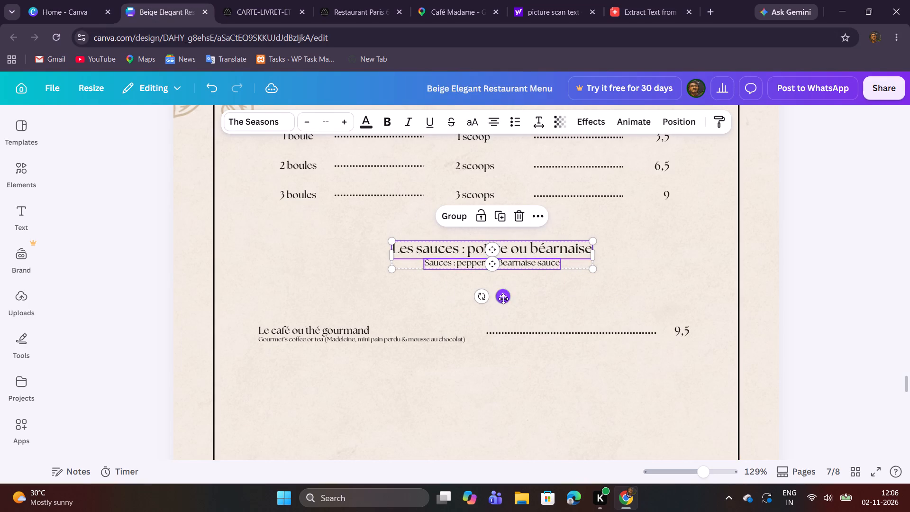
pyautogui.moveTo(503, 299); pyautogui.dragTo(487, 299)
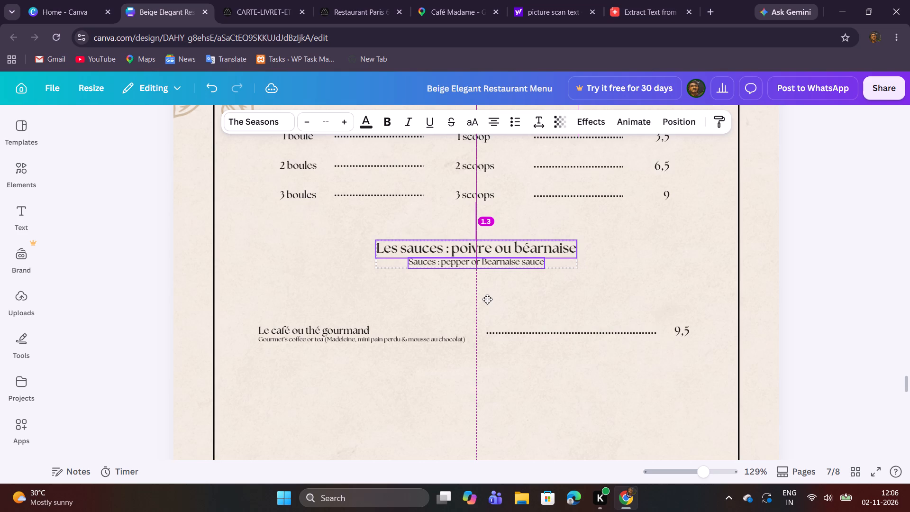
pyautogui.moveTo(487, 299); pyautogui.dragTo(483, 300)
pyautogui.click(549, 301)
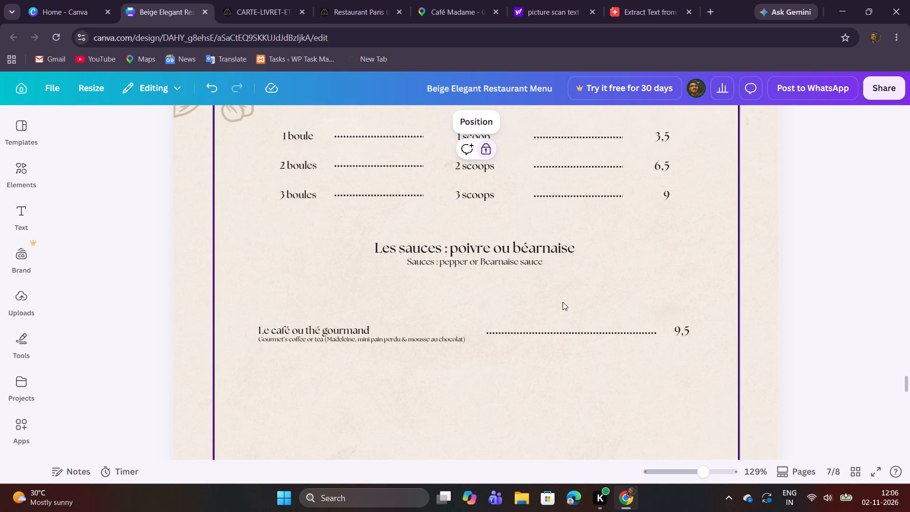
# Replace the French sauce line with "Glaces : caramel, chocolat, pistache ou vanille" copied from the PDF.
pyautogui.click(281, 0)
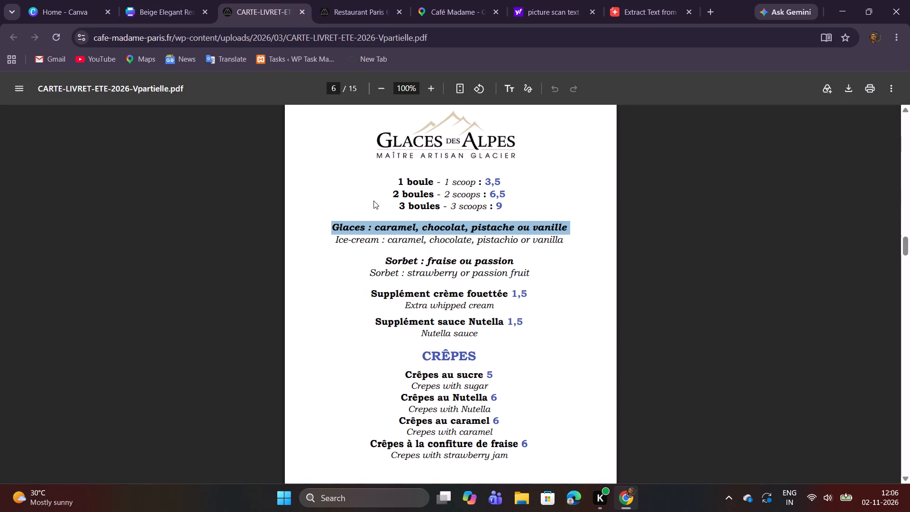
pyautogui.hotkey('ctrl', 'c')
pyautogui.click(172, 0)
pyautogui.click(432, 244)
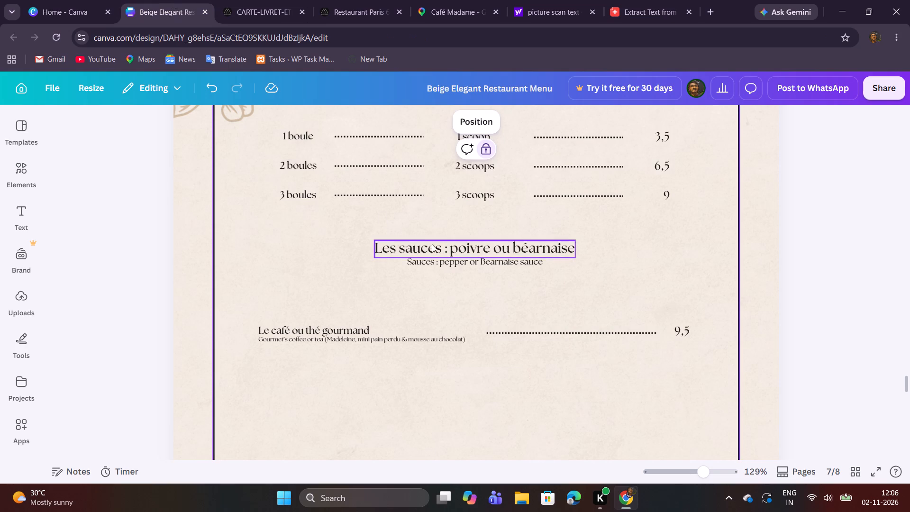
pyautogui.click(433, 243)
pyautogui.hotkey('ctrl', 'v')
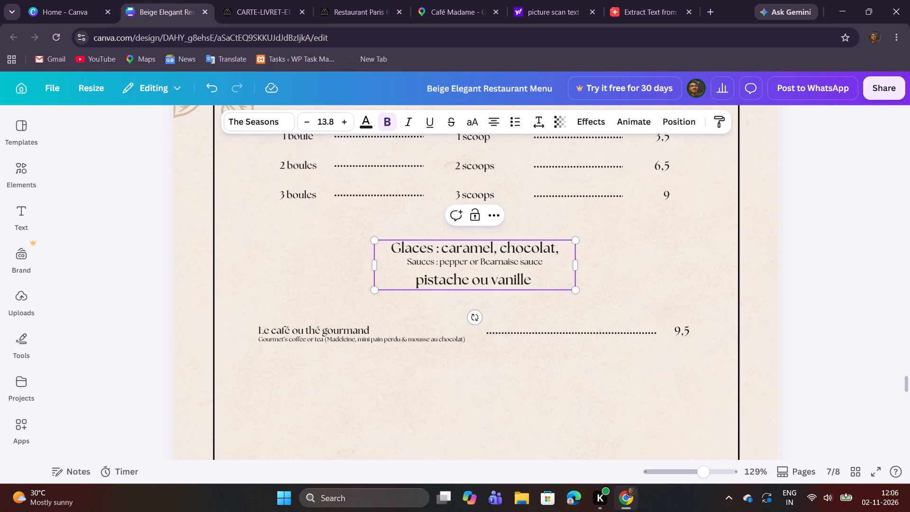
# Widen the French flavours text box so it fits on one line and centre it above the English sauce line.
pyautogui.click(575, 265)
pyautogui.click(576, 262)
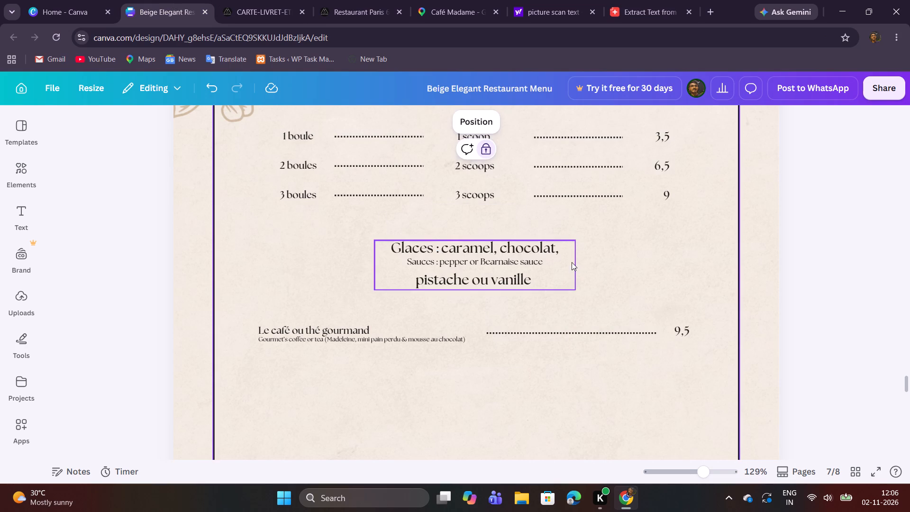
pyautogui.click(572, 262)
pyautogui.moveTo(576, 263); pyautogui.dragTo(606, 262)
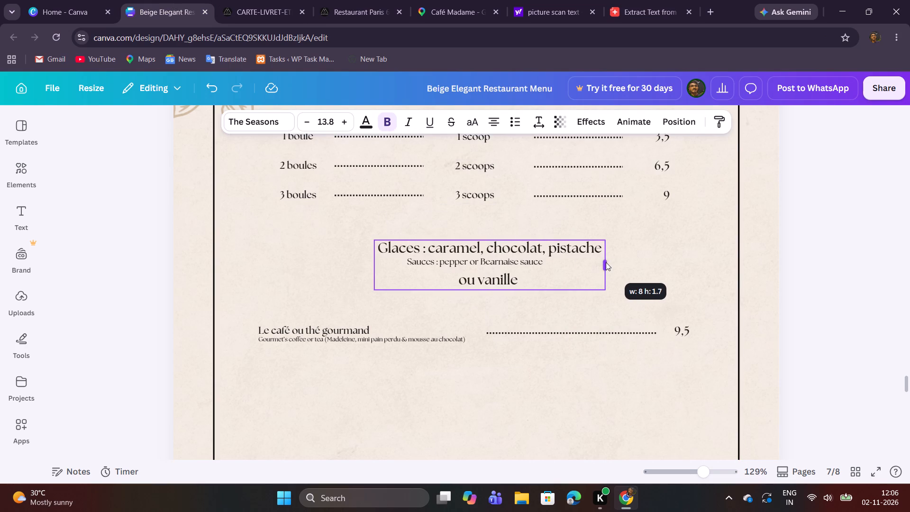
pyautogui.moveTo(606, 262); pyautogui.dragTo(673, 262)
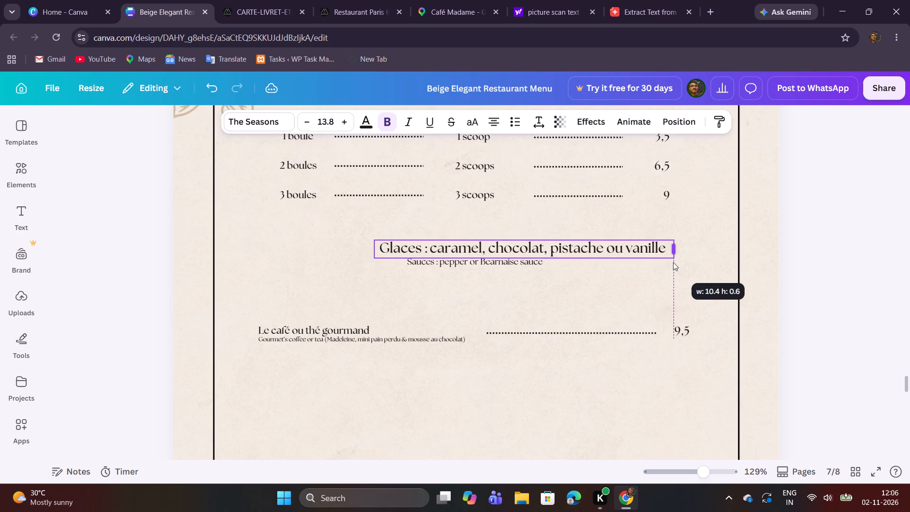
pyautogui.moveTo(673, 262); pyautogui.dragTo(663, 260)
pyautogui.moveTo(530, 285); pyautogui.dragTo(486, 283)
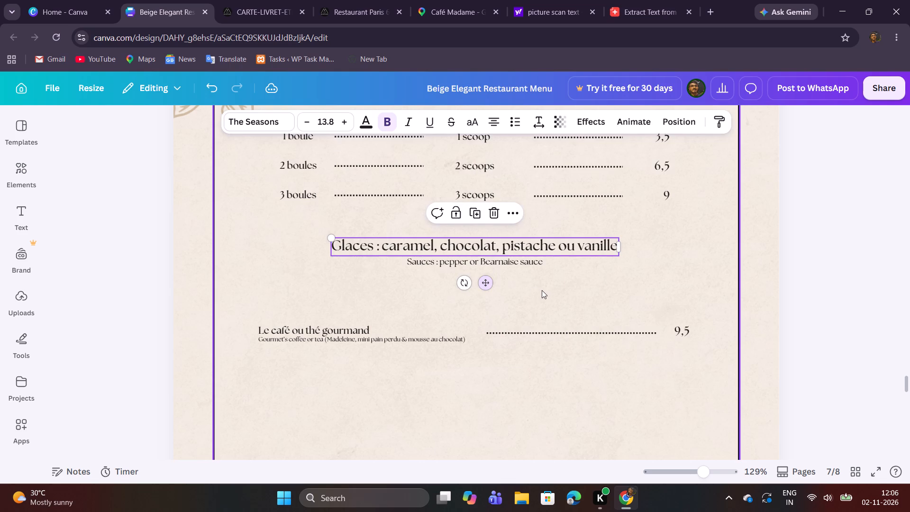
pyautogui.click(545, 291)
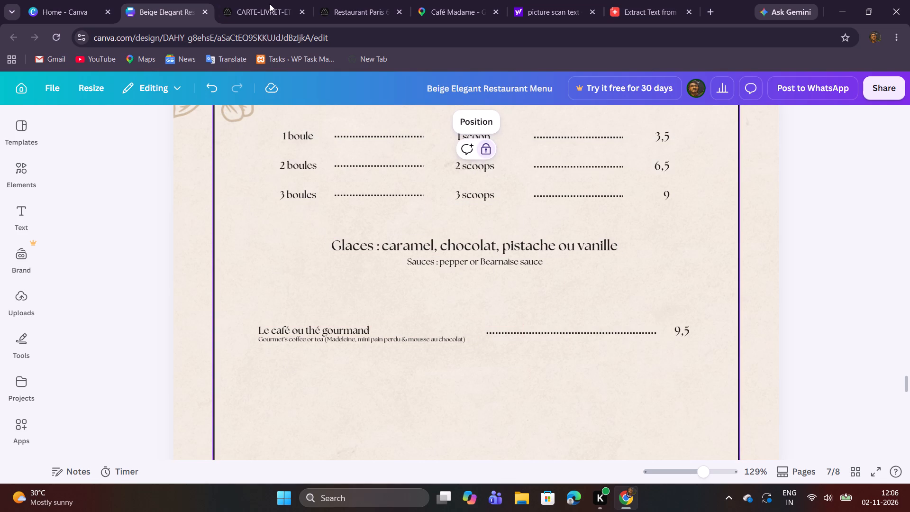
# Copy the English line "Ice-cream : caramel, chocolate, pistachio or vanilla" from the PDF.
pyautogui.click(250, 0)
pyautogui.moveTo(336, 244); pyautogui.dragTo(436, 239)
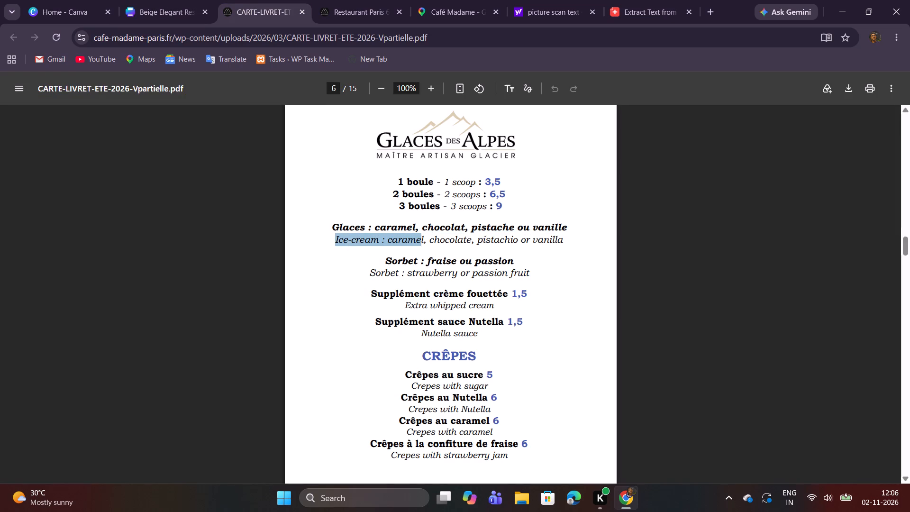
pyautogui.moveTo(436, 239); pyautogui.dragTo(566, 238)
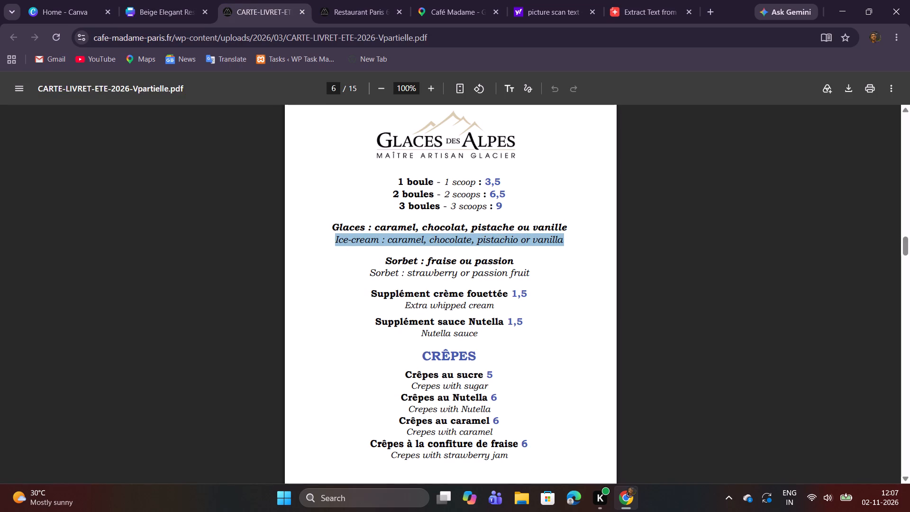
pyautogui.hotkey('ctrl', 'c')
# Replace the English sauce line on the Glaces page in Canva with the copied "Ice-cream : caramel, chocolate, pistachio or vanilla".
pyautogui.click(166, 0)
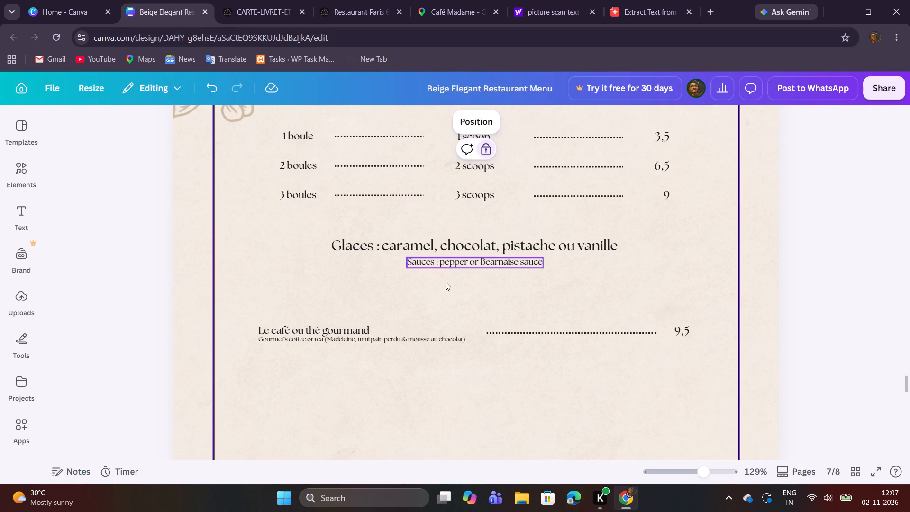
pyautogui.doubleClick(465, 266)
pyautogui.hotkey('ctrl', 'v')
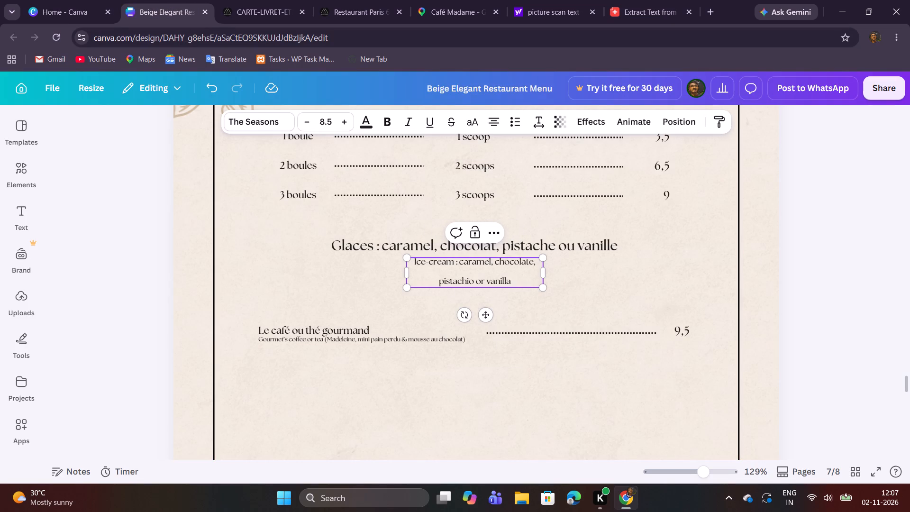
# Widen the English flavours text box to about 6.8 so it fits on one line, and centre it under the French line.
pyautogui.moveTo(545, 274); pyautogui.dragTo(602, 270)
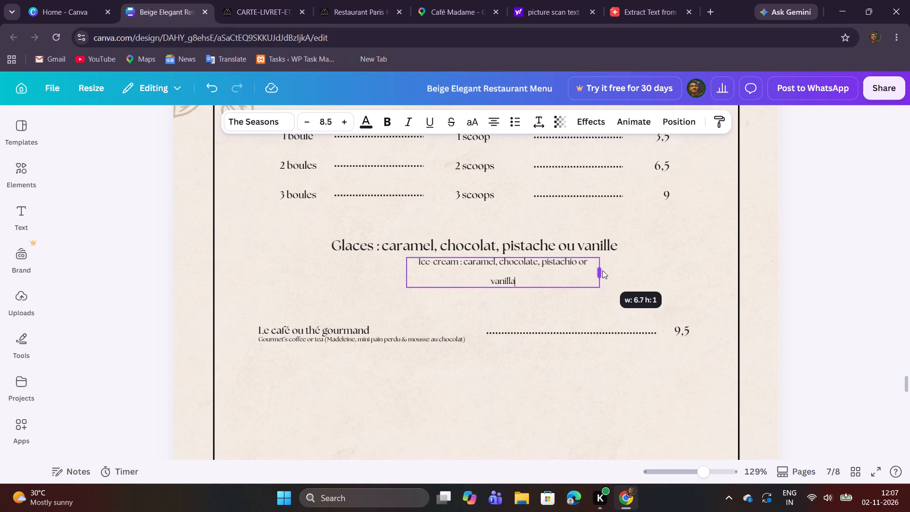
pyautogui.moveTo(602, 270); pyautogui.dragTo(604, 269)
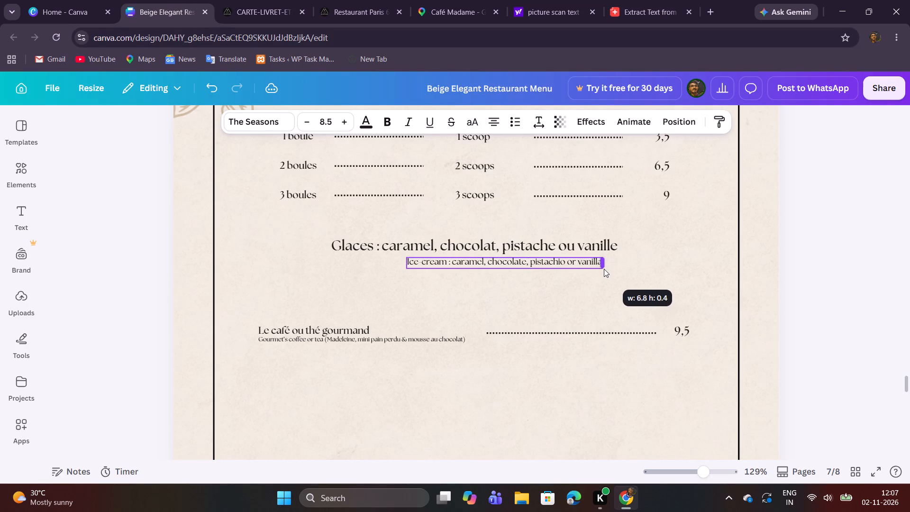
pyautogui.moveTo(604, 269); pyautogui.dragTo(603, 269)
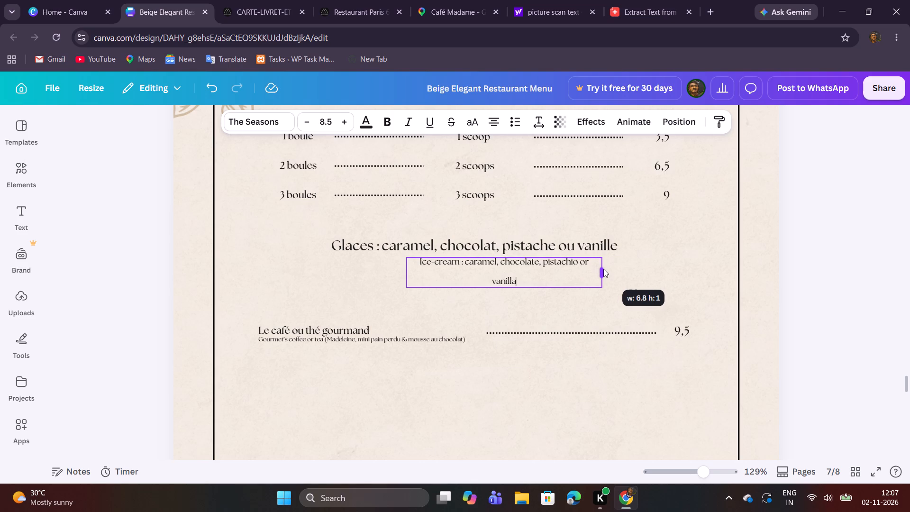
pyautogui.moveTo(603, 269); pyautogui.dragTo(604, 269)
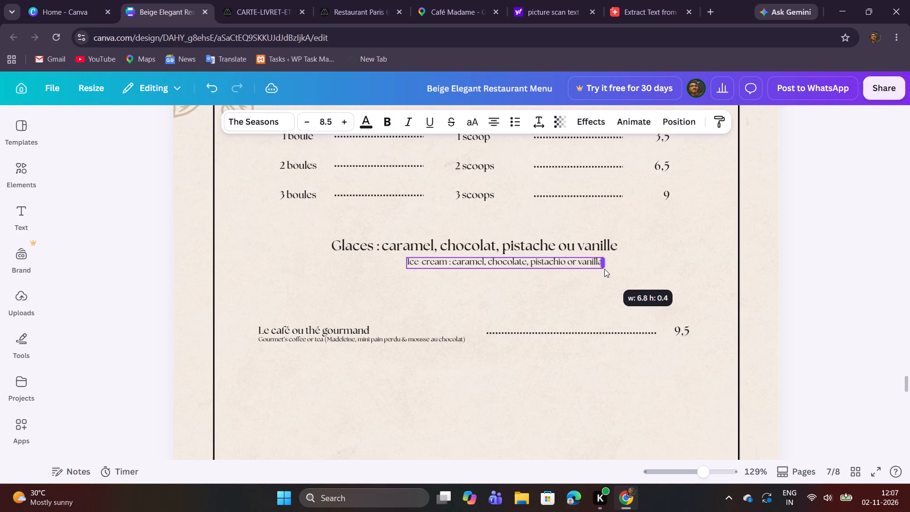
pyautogui.moveTo(604, 269); pyautogui.dragTo(604, 269)
pyautogui.click(599, 289)
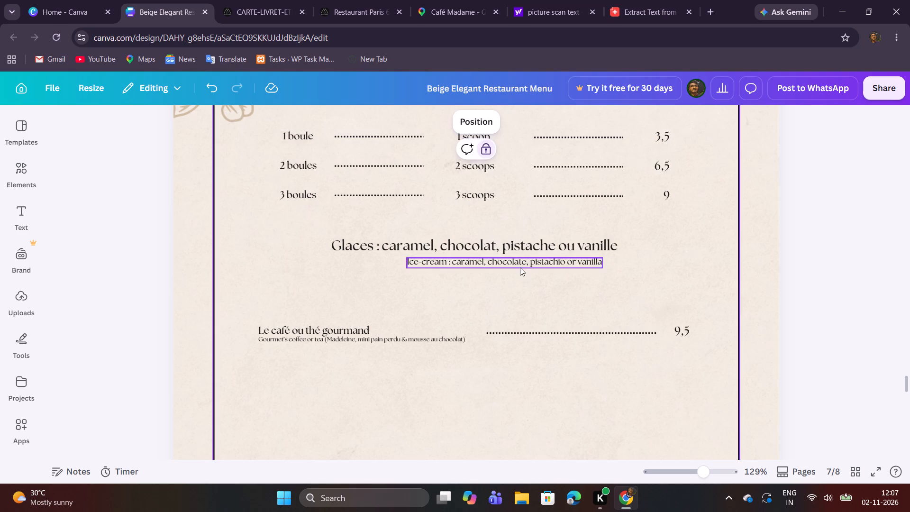
pyautogui.click(520, 267)
pyautogui.moveTo(518, 297); pyautogui.dragTo(489, 296)
pyautogui.click(519, 301)
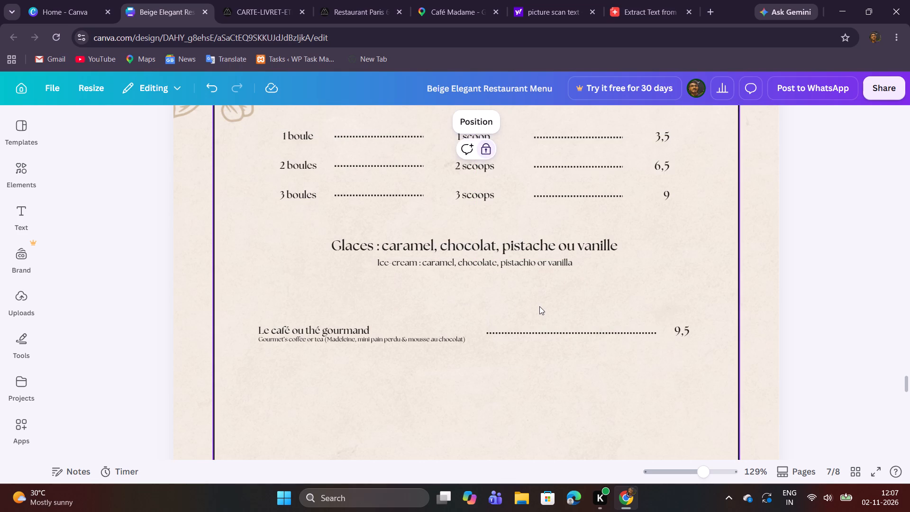
pyautogui.click(550, 305)
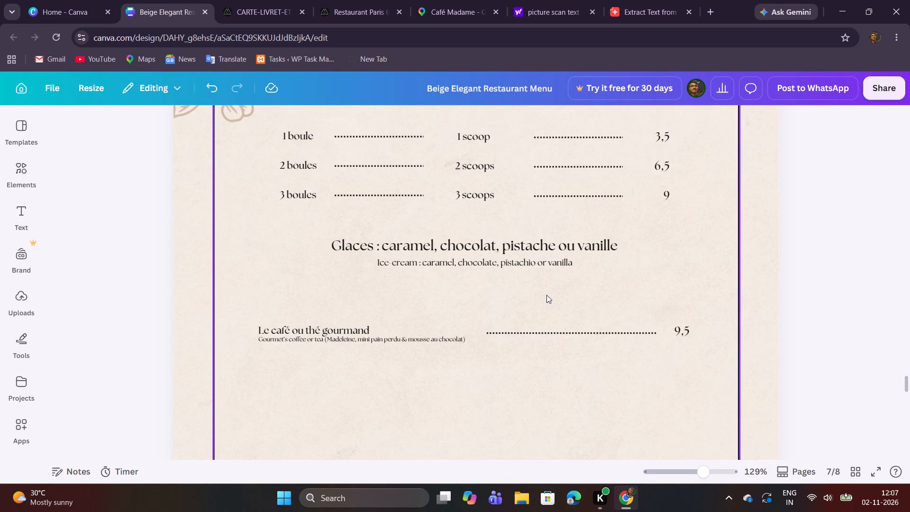
# Move the whole "Le café ou thé gourmand" row, with its description, dotted line and price, further down the page.
pyautogui.scroll(2, 543, 293)
pyautogui.scroll(-1, 538, 283)
pyautogui.scroll(-1, 536, 361)
pyautogui.click(262, 3)
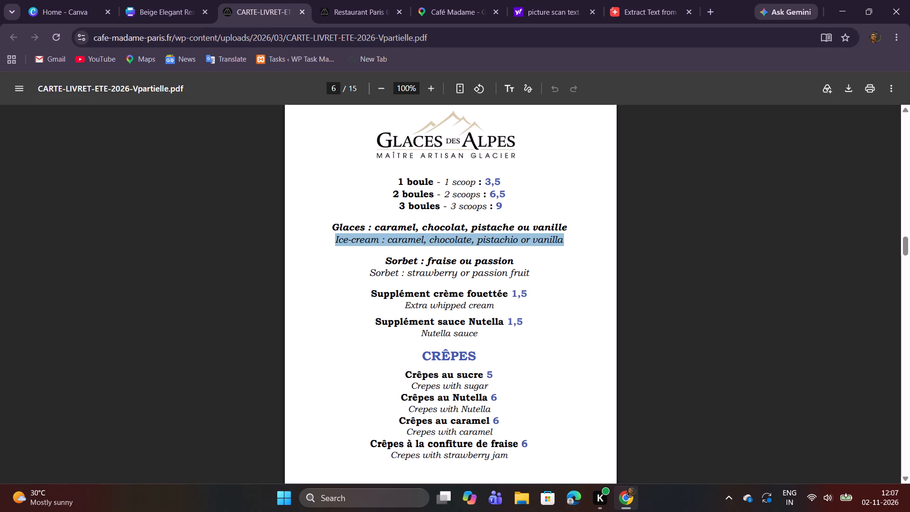
pyautogui.click(171, 0)
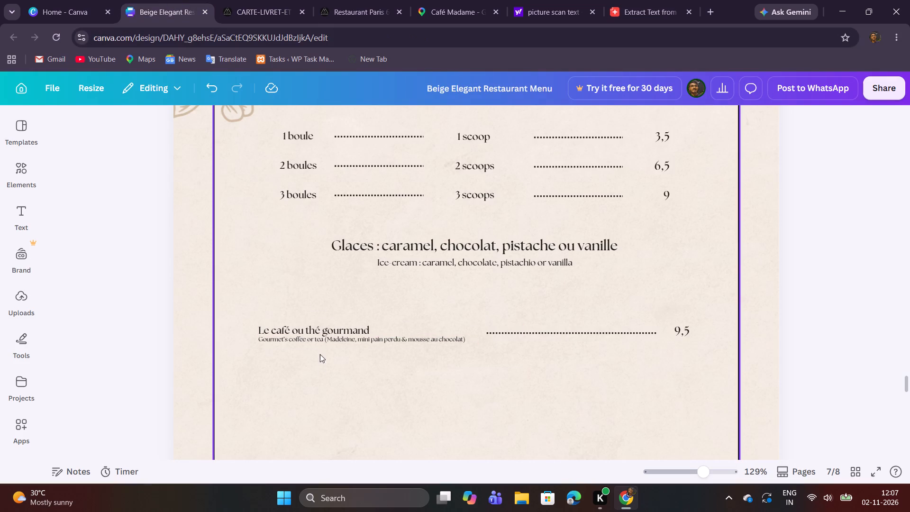
pyautogui.moveTo(319, 366); pyautogui.dragTo(695, 327)
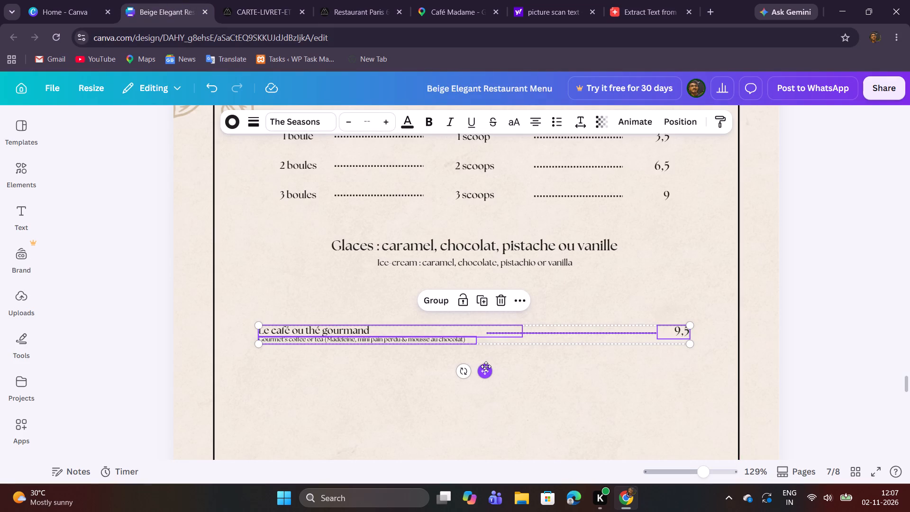
pyautogui.keyDown('shift'); pyautogui.moveTo(486, 366); pyautogui.dragTo(488, 423); pyautogui.keyUp('shift')
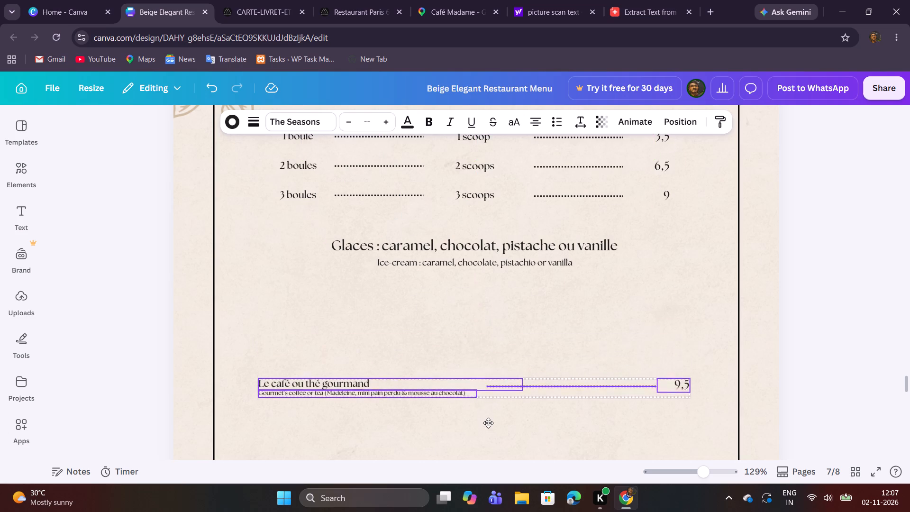
pyautogui.keyDown('shift'); pyautogui.moveTo(488, 423); pyautogui.dragTo(488, 442); pyautogui.keyUp('shift')
pyautogui.click(583, 371)
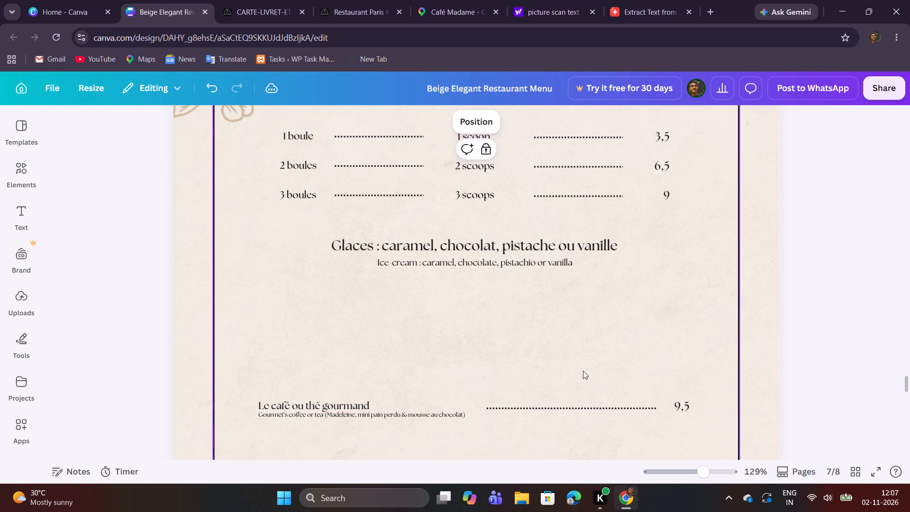
# Copy the French line "Sorbet : fraise ou passion" from the menu PDF.
pyautogui.click(216, 0)
pyautogui.click(245, 0)
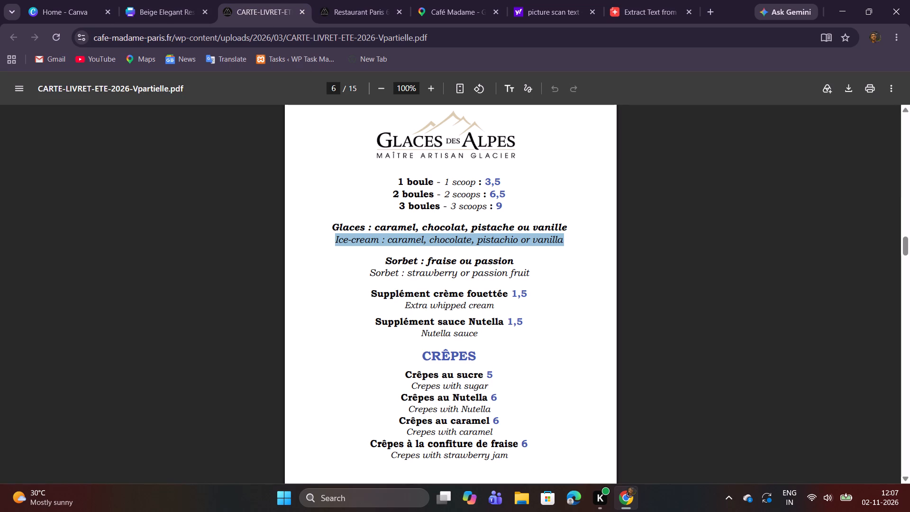
pyautogui.moveTo(383, 262); pyautogui.dragTo(512, 259)
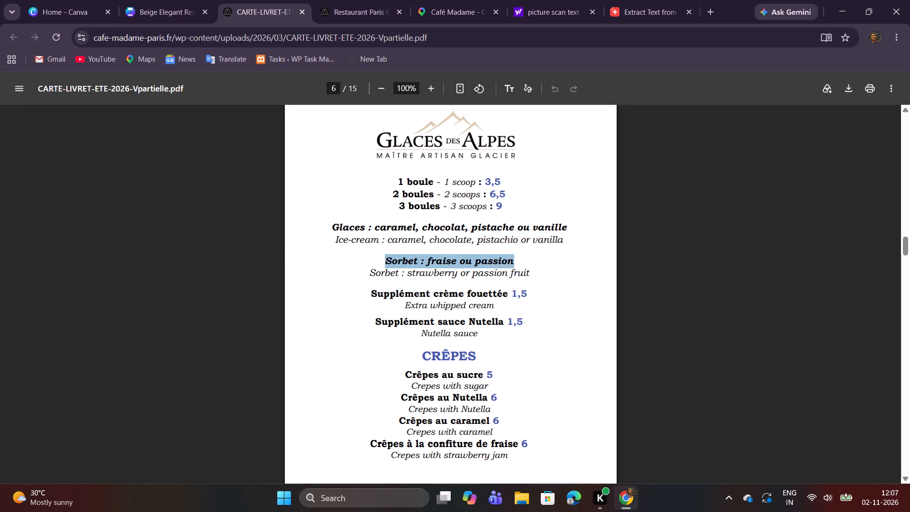
pyautogui.moveTo(512, 259); pyautogui.dragTo(515, 260)
pyautogui.hotkey('ctrl', 'c')
# Duplicate the French and English ice-cream flavour lines in Canva and centre the copy beneath the originals with a small gap.
pyautogui.click(138, 0)
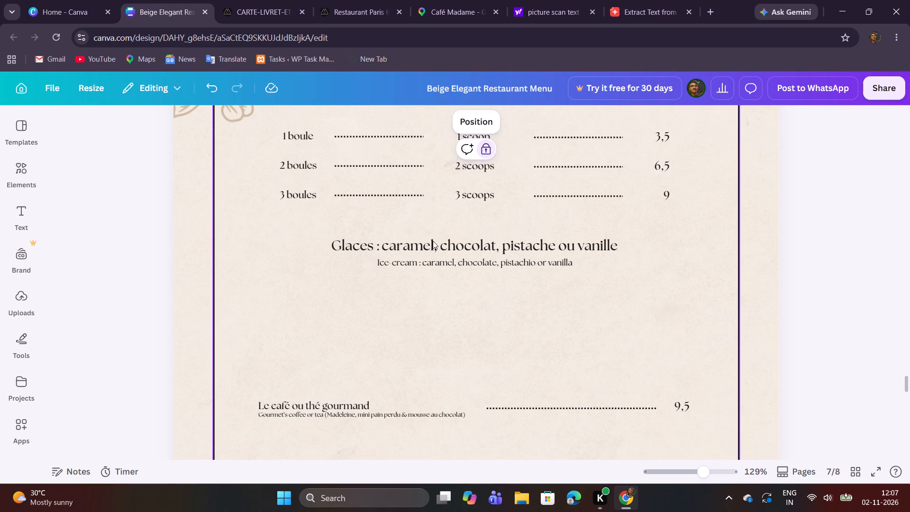
pyautogui.moveTo(420, 309); pyautogui.dragTo(429, 235)
pyautogui.click(482, 210)
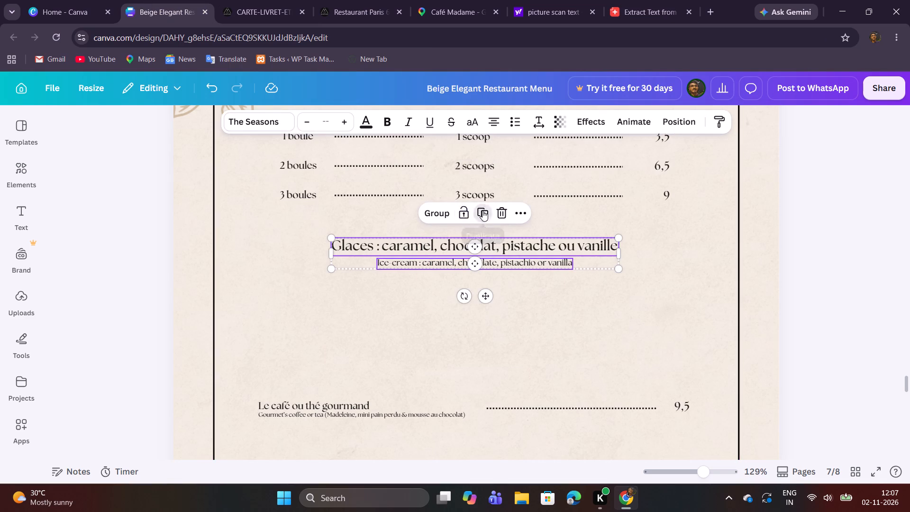
pyautogui.keyDown('shift'); pyautogui.moveTo(498, 313); pyautogui.dragTo(490, 317); pyautogui.keyUp('shift')
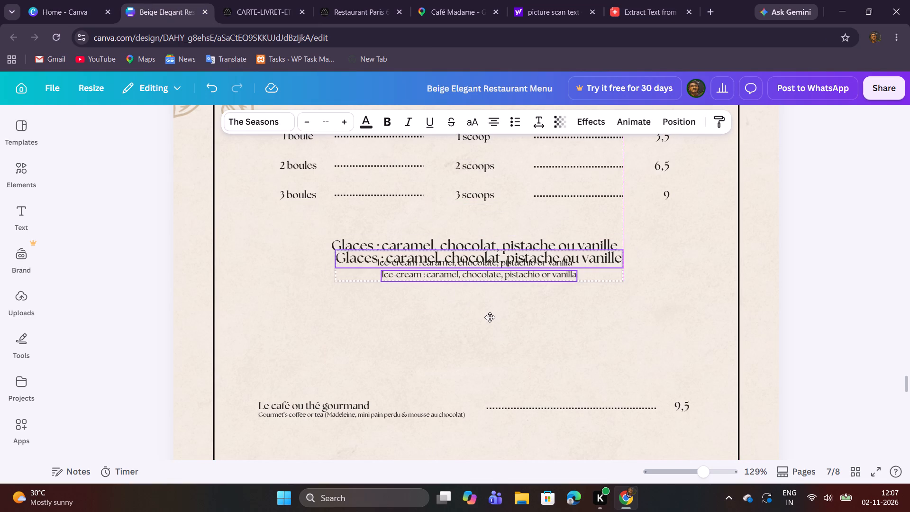
pyautogui.keyDown('shift'); pyautogui.moveTo(490, 317); pyautogui.dragTo(482, 338); pyautogui.keyUp('shift')
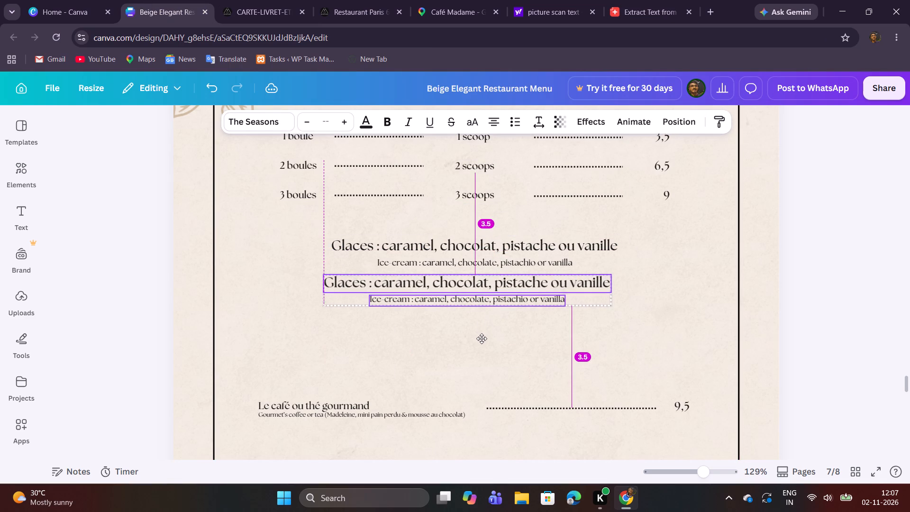
pyautogui.keyDown('shift'); pyautogui.moveTo(482, 338); pyautogui.dragTo(485, 341); pyautogui.keyUp('shift')
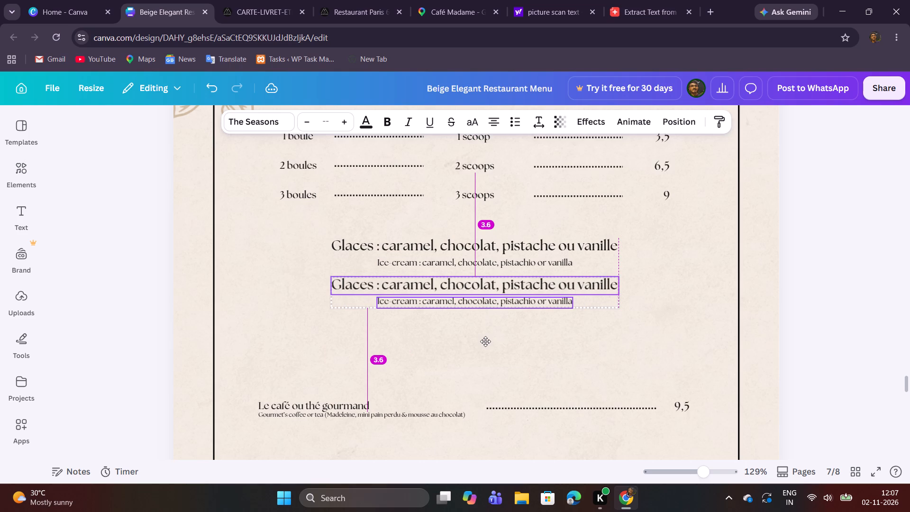
pyautogui.keyDown('shift'); pyautogui.moveTo(485, 341); pyautogui.dragTo(487, 340); pyautogui.keyUp('shift')
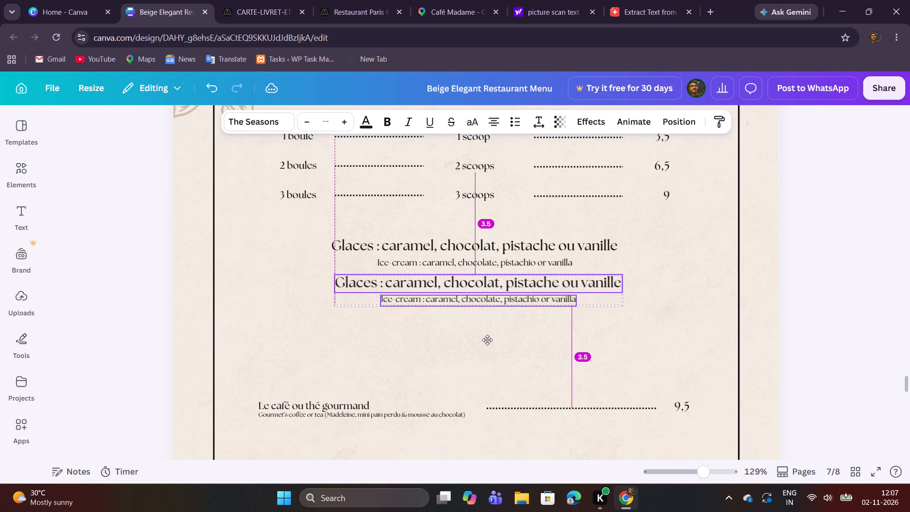
pyautogui.keyDown('shift'); pyautogui.moveTo(487, 340); pyautogui.dragTo(486, 340); pyautogui.keyUp('shift')
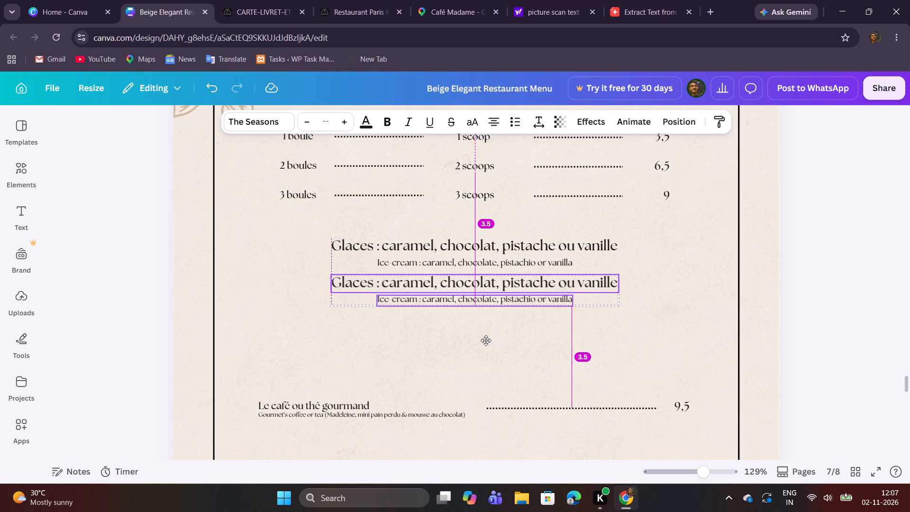
pyautogui.keyDown('shift'); pyautogui.moveTo(486, 340); pyautogui.dragTo(483, 344); pyautogui.keyUp('shift')
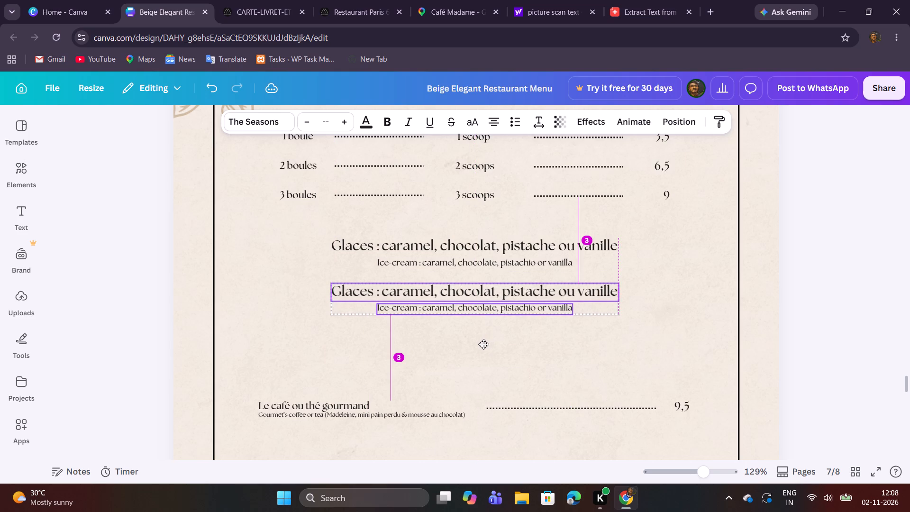
pyautogui.keyDown('shift'); pyautogui.moveTo(483, 344); pyautogui.dragTo(486, 344); pyautogui.keyUp('shift')
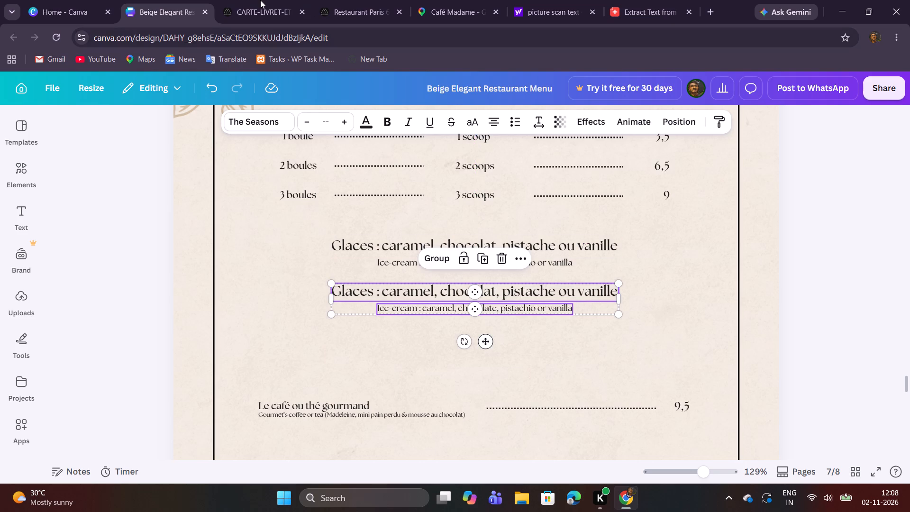
# Recopy "Sorbet : fraise ou passion" from the PDF and replace the duplicated French flavours line with it.
pyautogui.click(245, 0)
pyautogui.hotkey('ctrl', 'c')
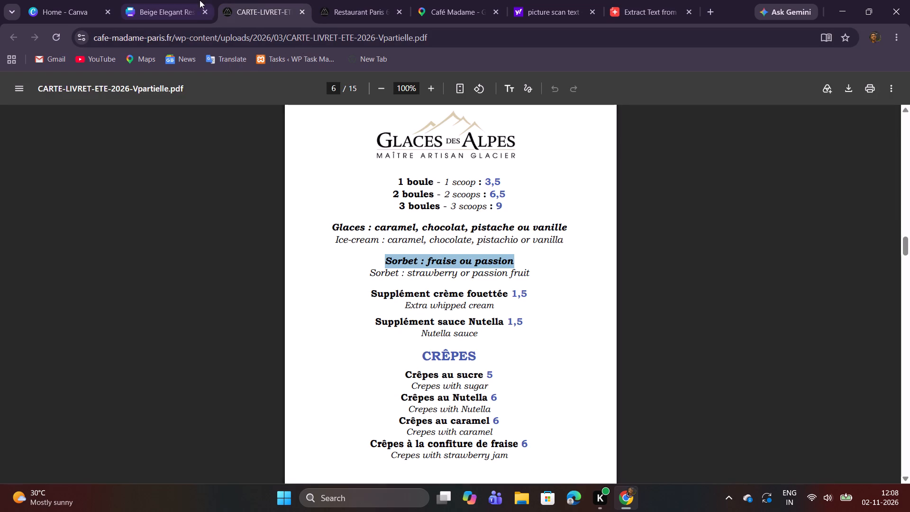
pyautogui.click(186, 0)
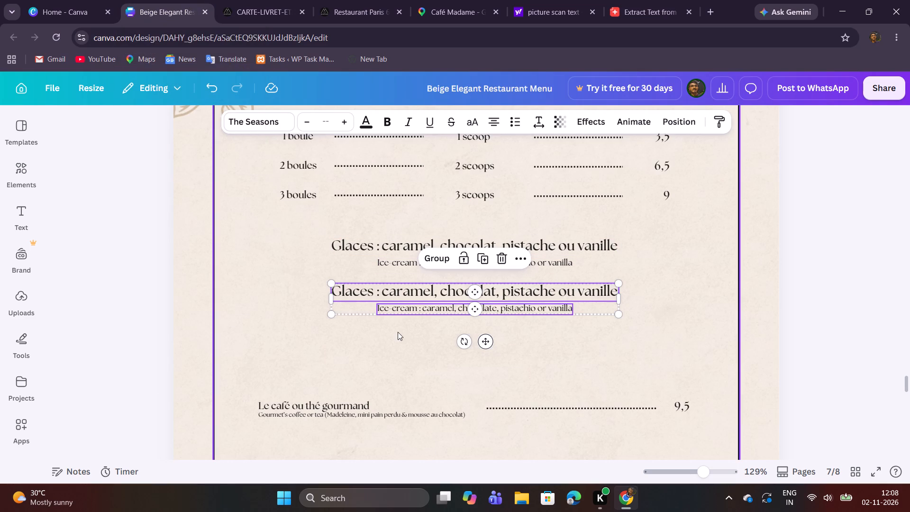
pyautogui.click(397, 335)
pyautogui.doubleClick(411, 293)
pyautogui.hotkey('ctrl', 'v')
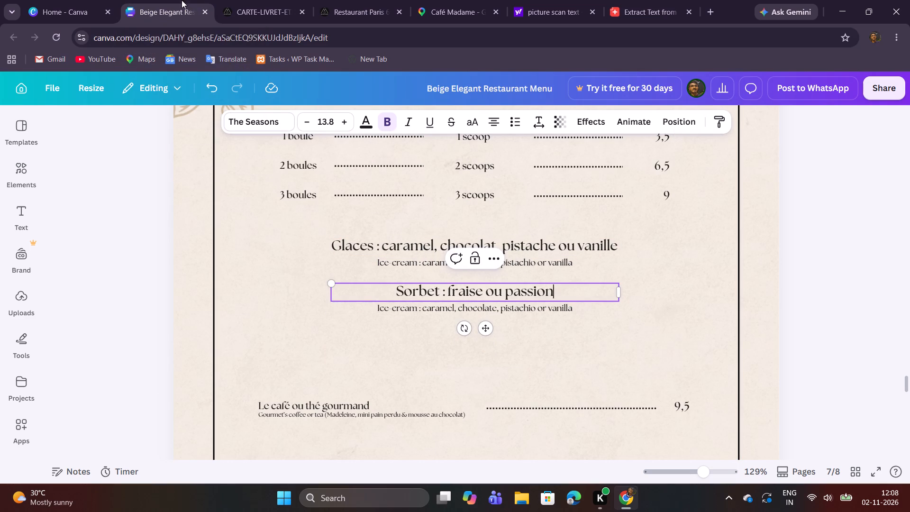
# Replace the duplicated English flavours line with "Sorbet : strawberry or passion fruit" copied from the PDF.
pyautogui.click(230, 0)
pyautogui.moveTo(370, 269); pyautogui.dragTo(392, 273)
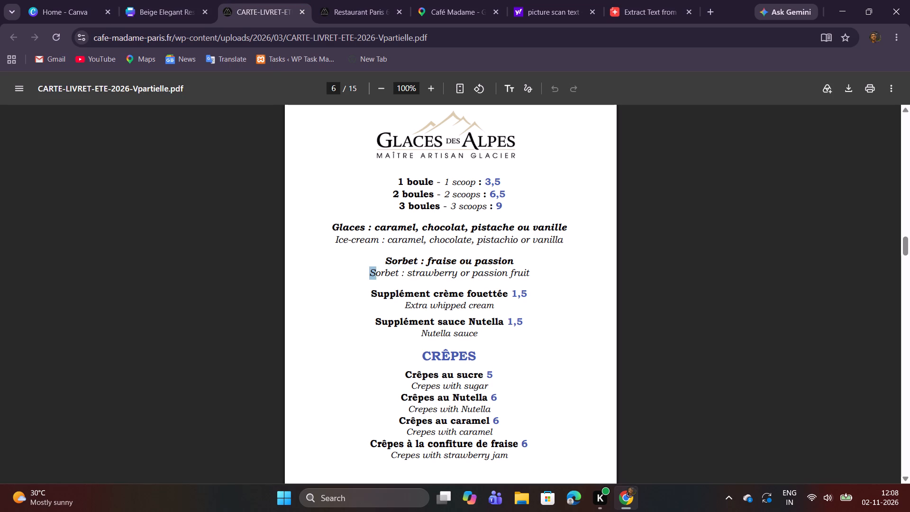
pyautogui.moveTo(392, 273); pyautogui.dragTo(541, 277)
pyautogui.hotkey('ctrl', 'c')
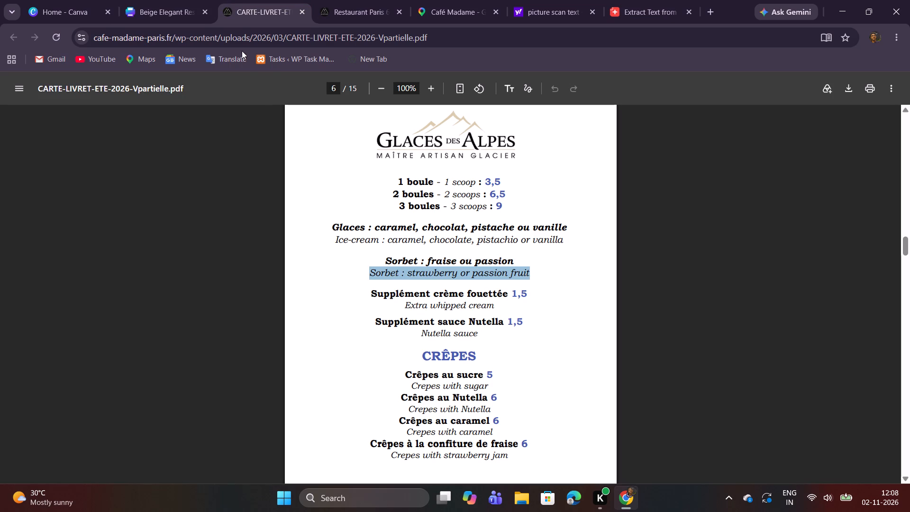
pyautogui.click(158, 0)
pyautogui.click(441, 317)
pyautogui.doubleClick(447, 309)
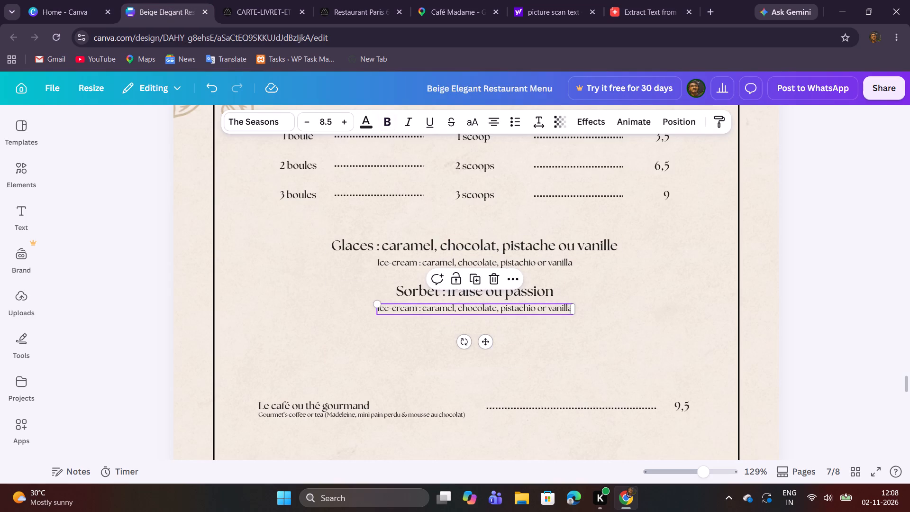
pyautogui.hotkey('ctrl', 'v')
pyautogui.click(424, 360)
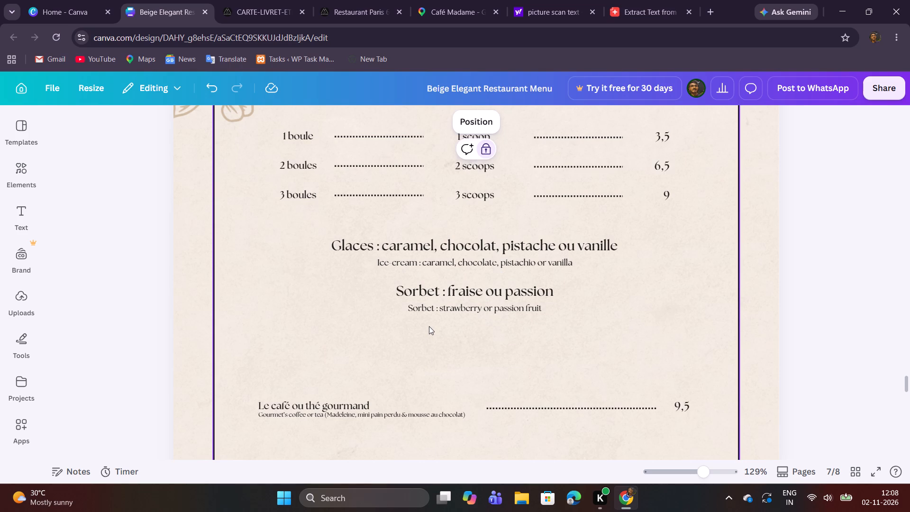
# Copy the French line "Supplément crème fouettée" from the menu PDF, leaving out its price.
pyautogui.click(243, 11)
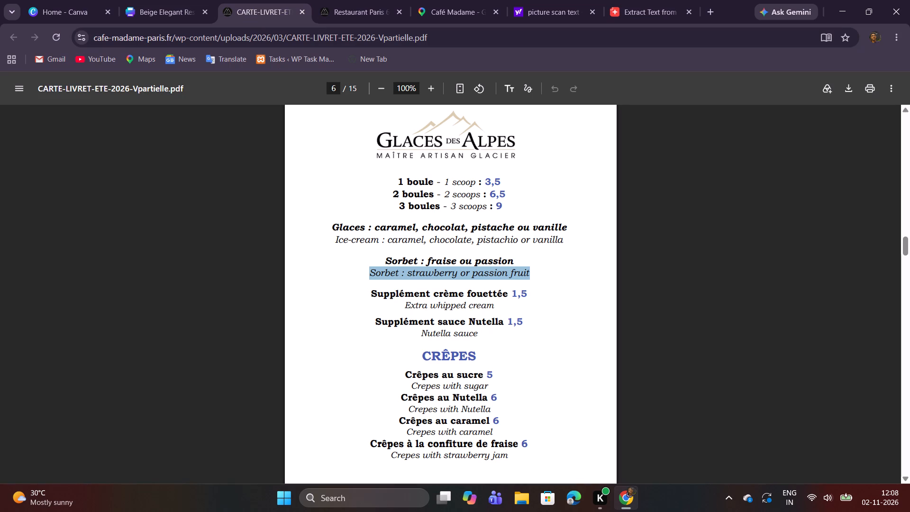
pyautogui.moveTo(371, 293); pyautogui.dragTo(514, 300)
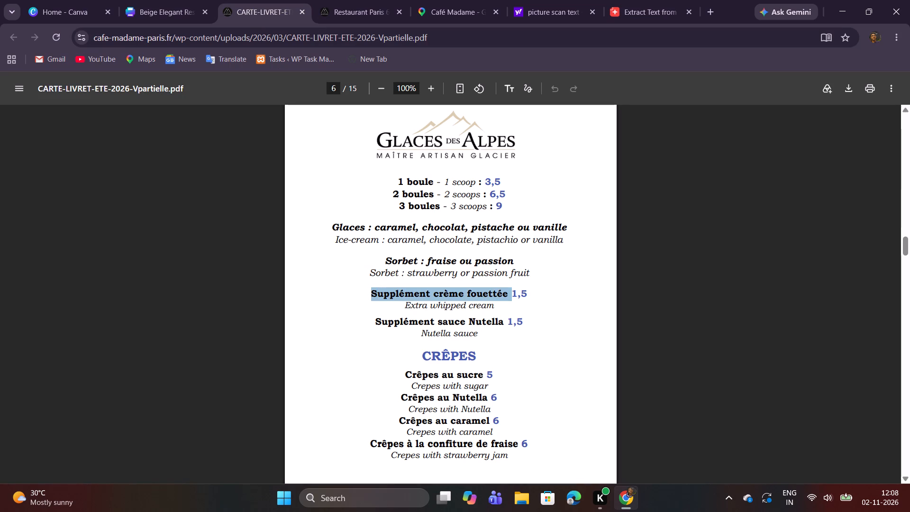
pyautogui.moveTo(514, 300); pyautogui.dragTo(507, 299)
pyautogui.hotkey('ctrl', 'c')
# In Canva, move the whole "Le café ou thé gourmand" row up to sit just beneath the sorbet lines.
pyautogui.click(159, 0)
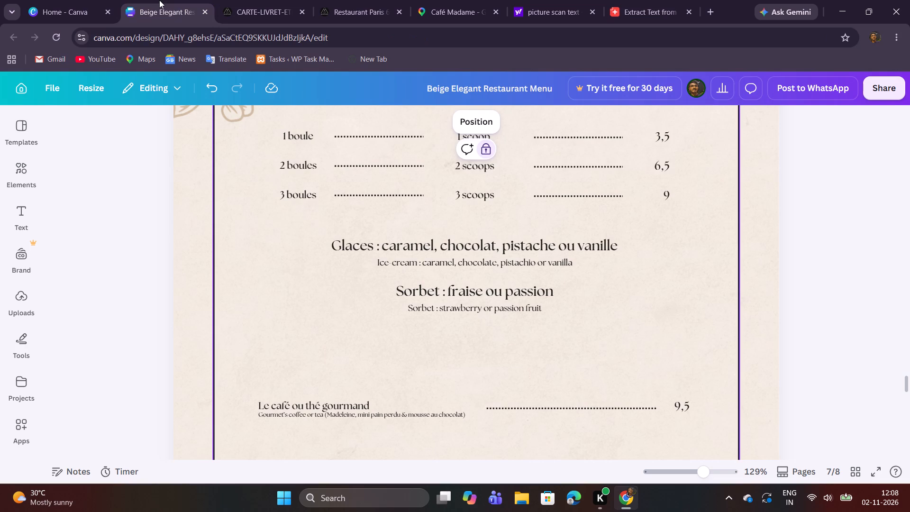
pyautogui.scroll(-2, 356, 276)
pyautogui.scroll(1, 356, 276)
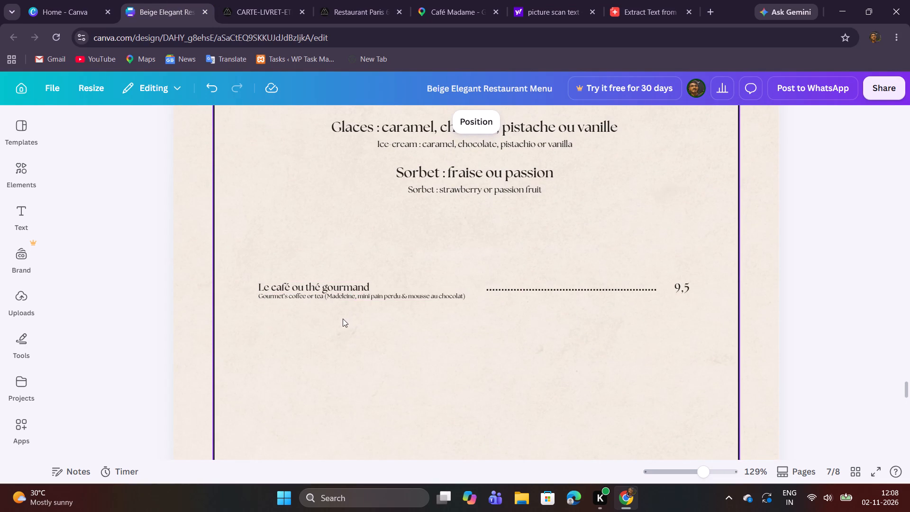
pyautogui.moveTo(342, 320); pyautogui.dragTo(676, 276)
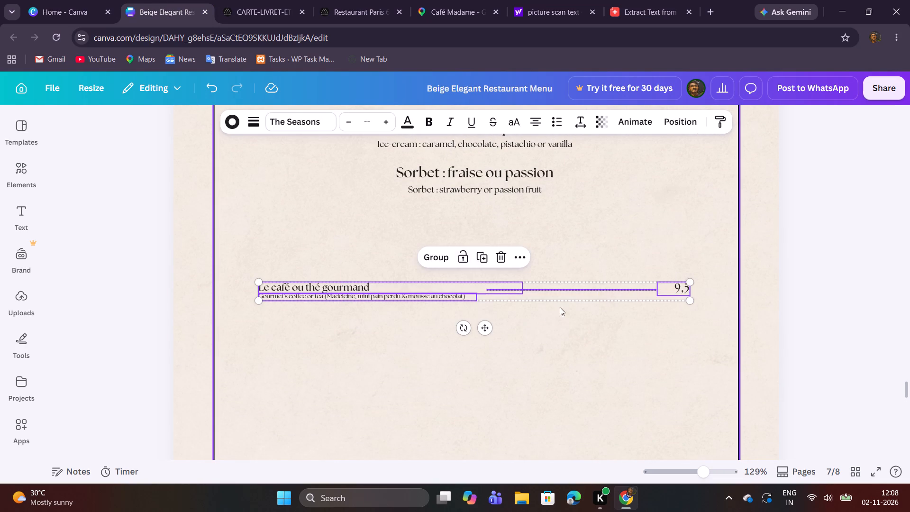
pyautogui.scroll(1, 526, 351)
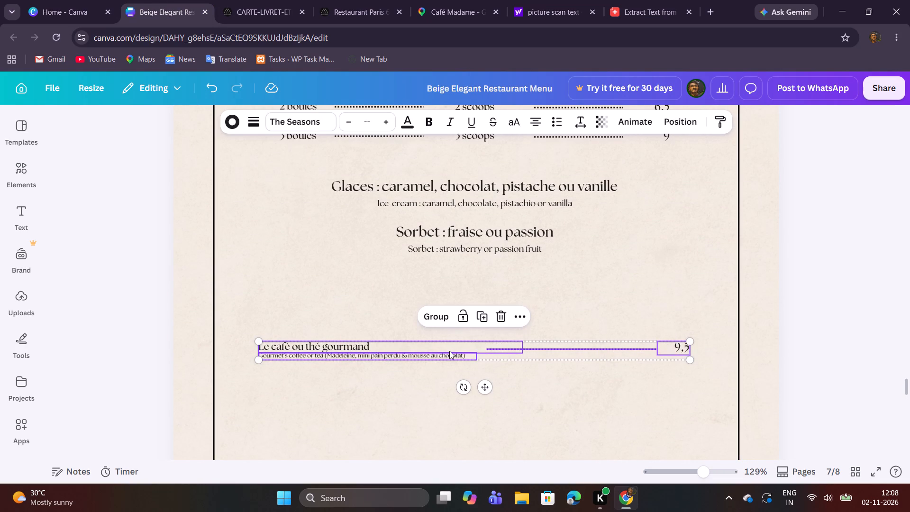
pyautogui.keyDown('shift'); pyautogui.moveTo(449, 350); pyautogui.dragTo(443, 297); pyautogui.keyUp('shift')
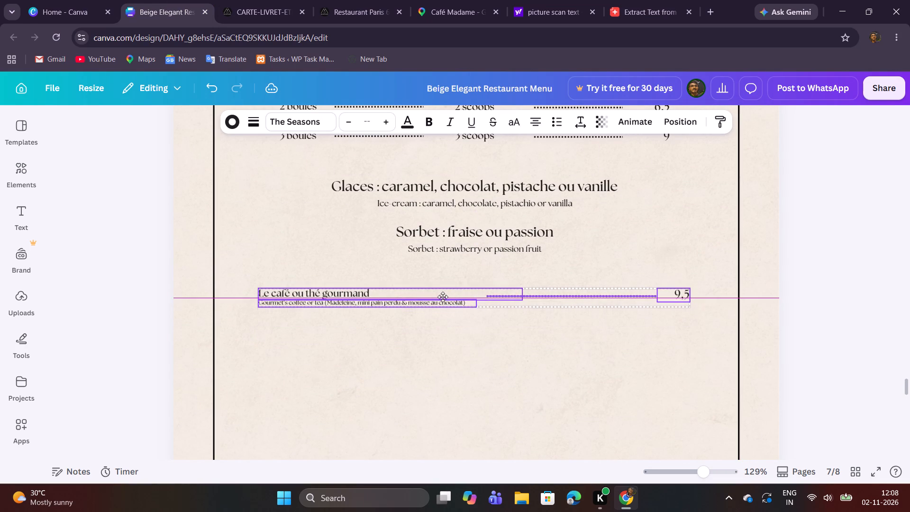
pyautogui.keyDown('shift'); pyautogui.moveTo(443, 297); pyautogui.dragTo(443, 293); pyautogui.keyUp('shift')
pyautogui.click(445, 361)
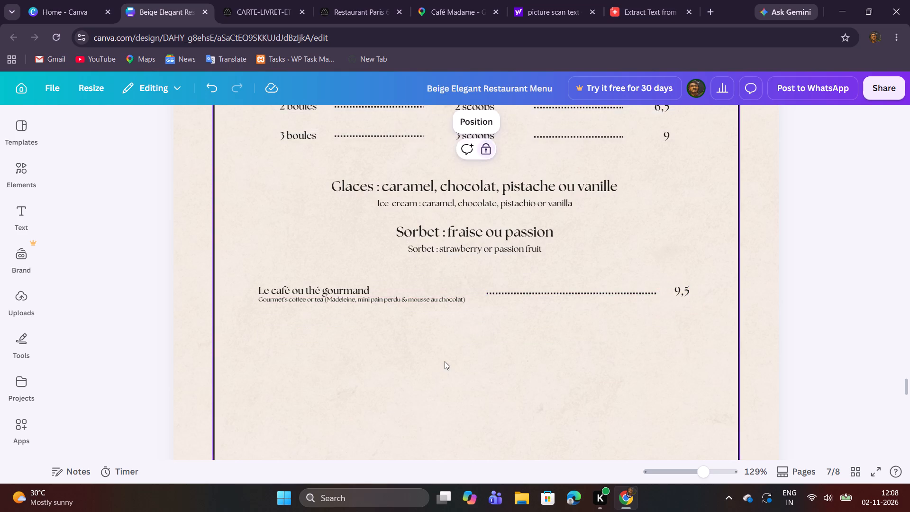
# Replace the "Le café ou thé gourmand" title with the copied "Supplément crème fouettée".
pyautogui.scroll(-1, 446, 362)
pyautogui.scroll(4, 446, 362)
pyautogui.scroll(-2, 446, 361)
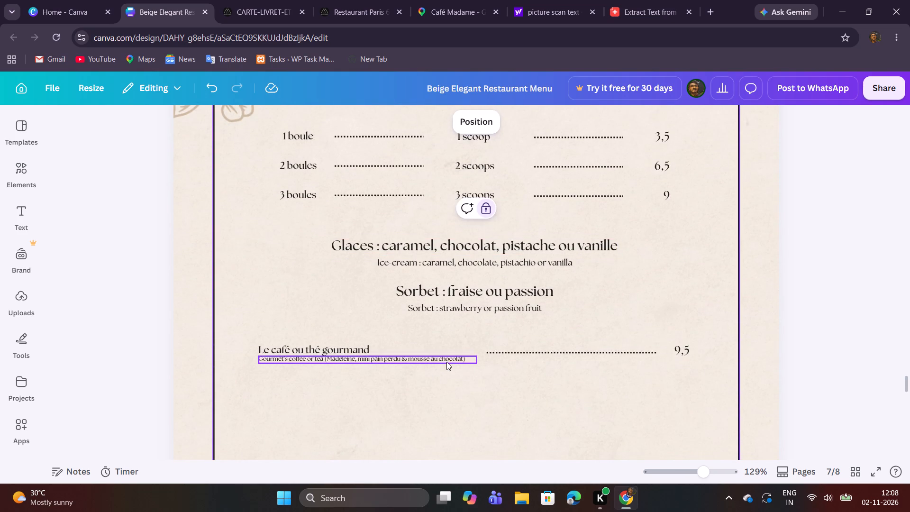
pyautogui.scroll(-2, 446, 362)
pyautogui.scroll(1, 446, 364)
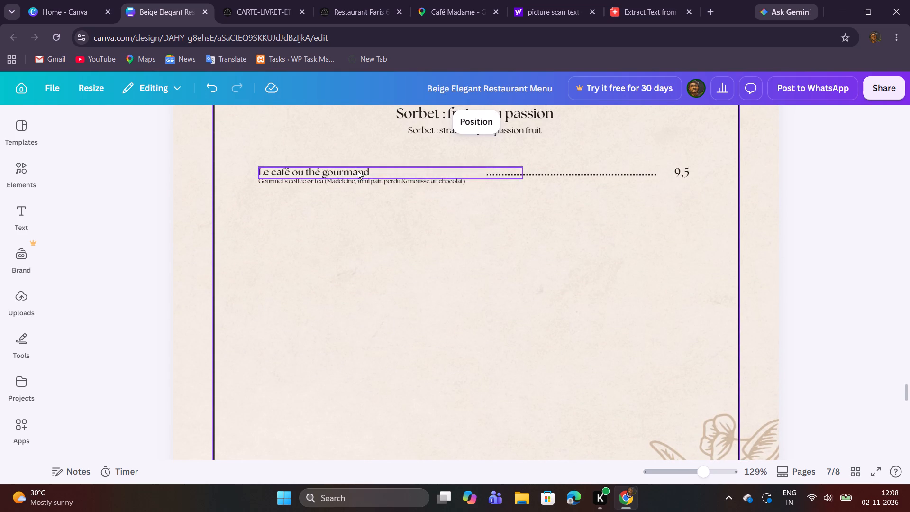
pyautogui.moveTo(709, 472); pyautogui.dragTo(715, 472)
pyautogui.scroll(2, 629, 402)
pyautogui.doubleClick(286, 223)
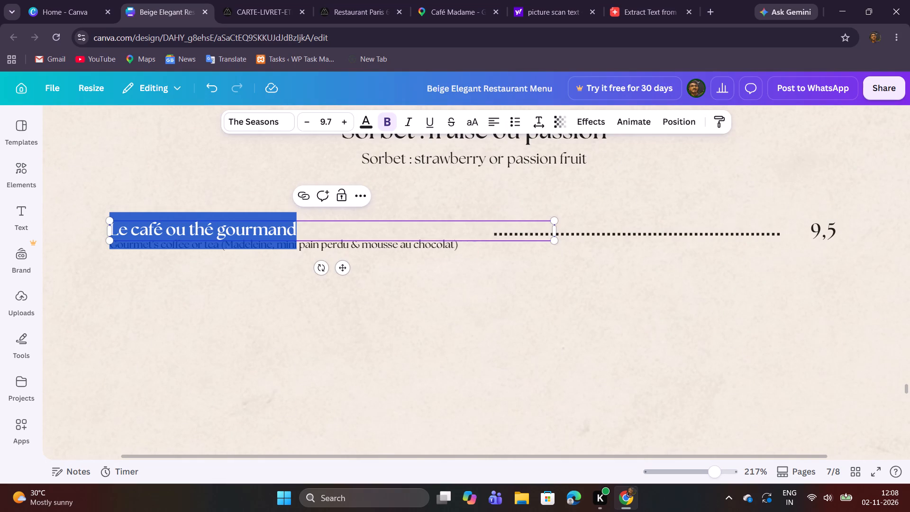
pyautogui.hotkey('ctrl', 'v')
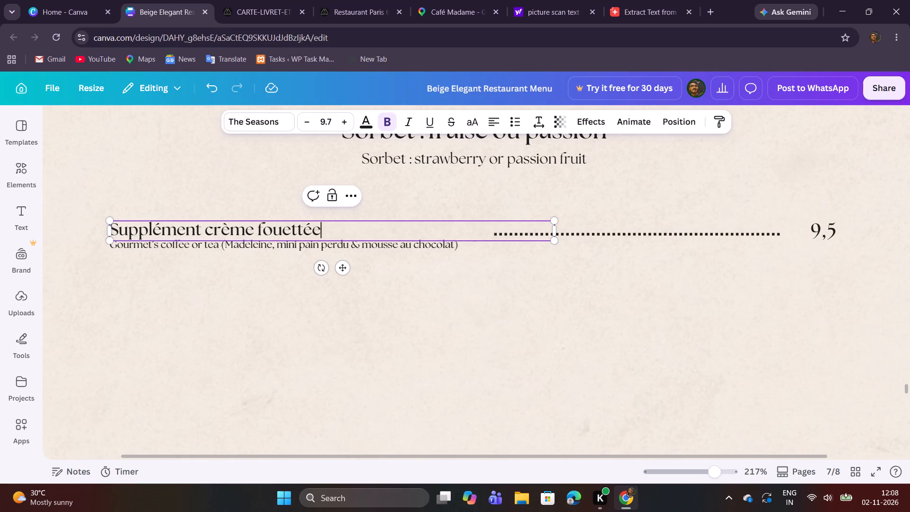
# Replace the row's English description with "Extra whipped cream" copied from the menu PDF.
pyautogui.click(248, 0)
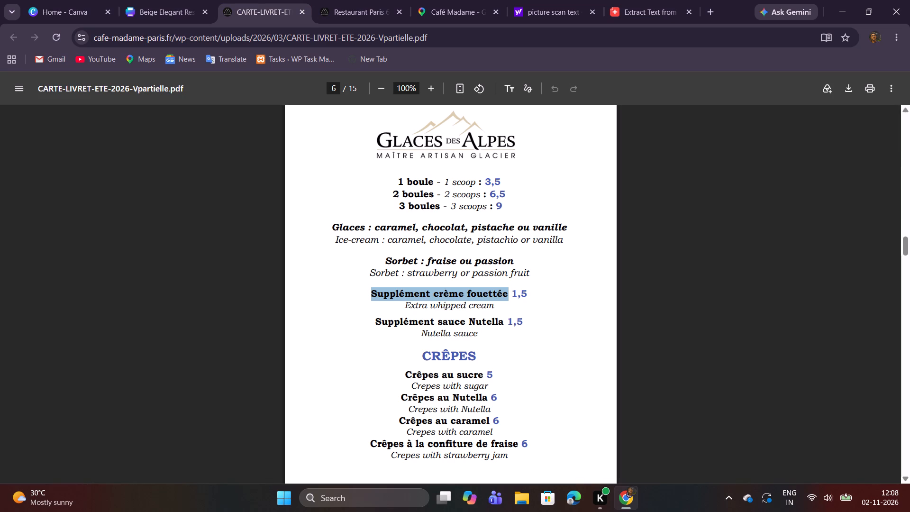
pyautogui.moveTo(403, 307); pyautogui.dragTo(496, 306)
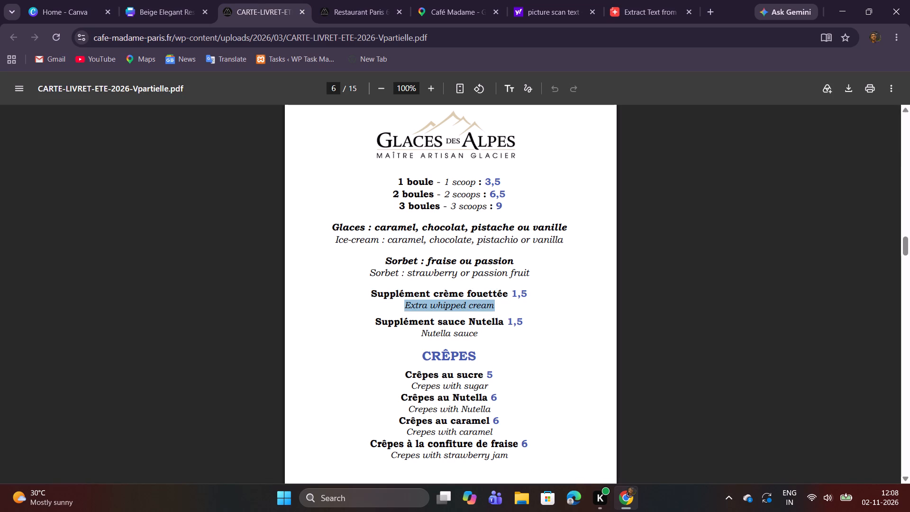
pyautogui.hotkey('ctrl', 'c')
pyautogui.click(149, 0)
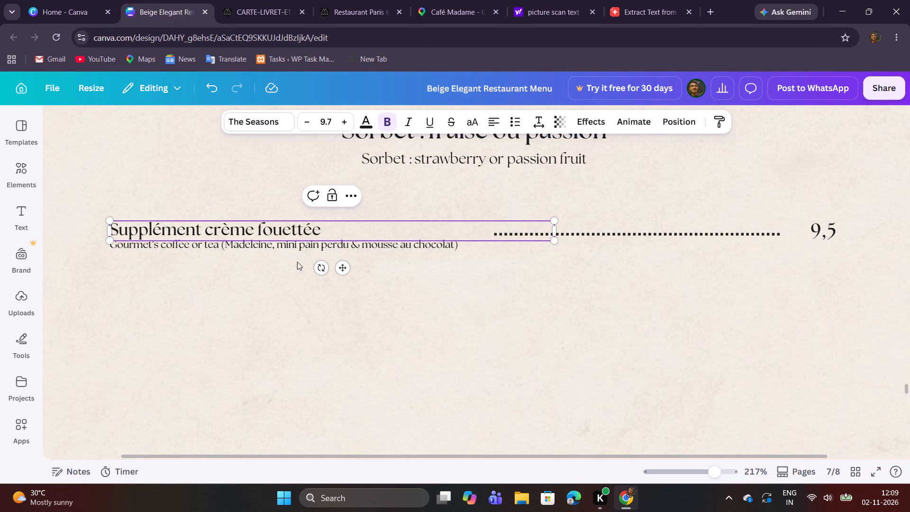
pyautogui.click(291, 269)
pyautogui.doubleClick(298, 244)
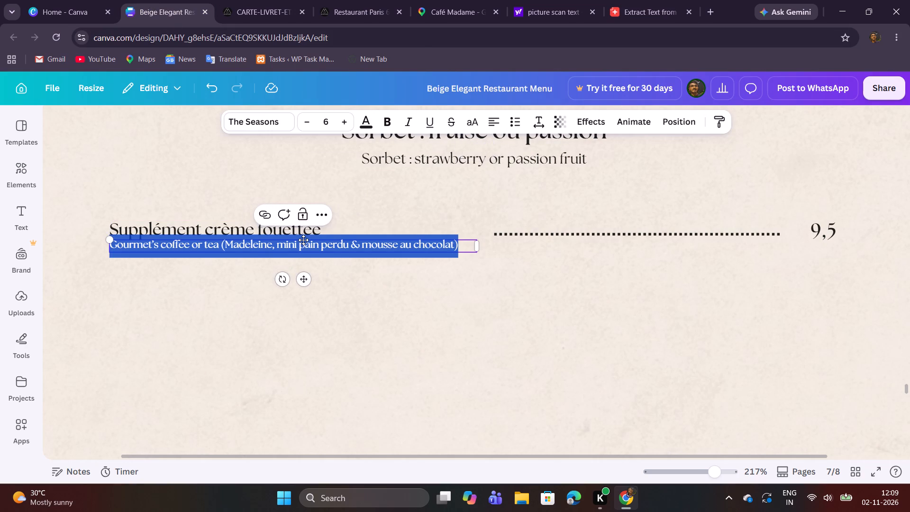
pyautogui.hotkey('ctrl', 'v')
pyautogui.click(207, 273)
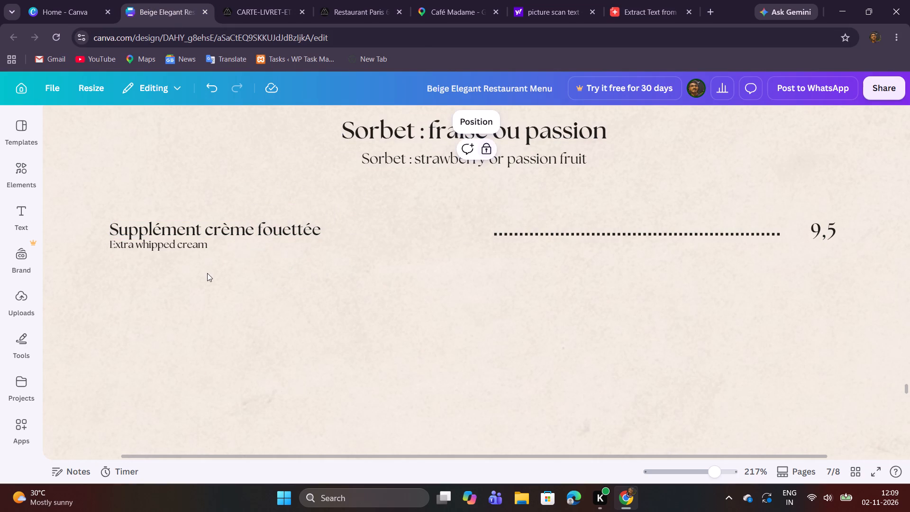
# Check the whipped cream supplement's price in the PDF and set the row's price in Canva to 1,5.
pyautogui.click(266, 0)
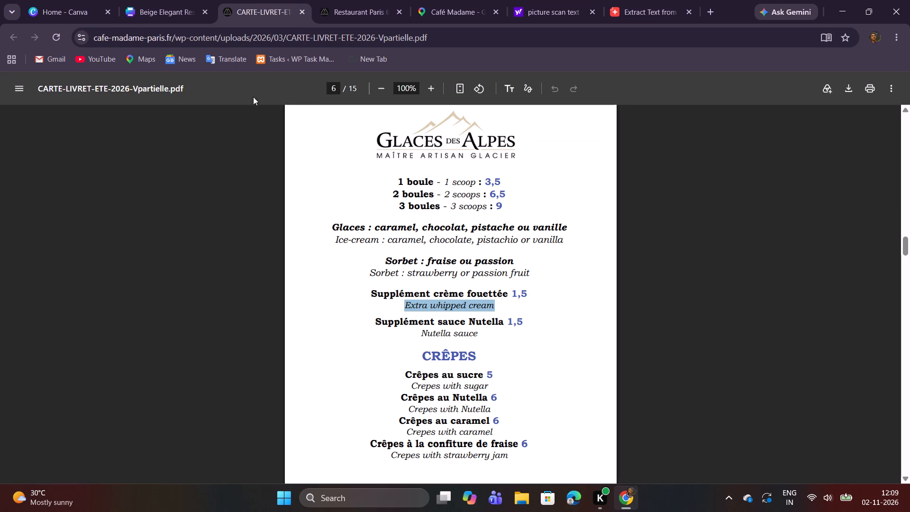
pyautogui.click(184, 6)
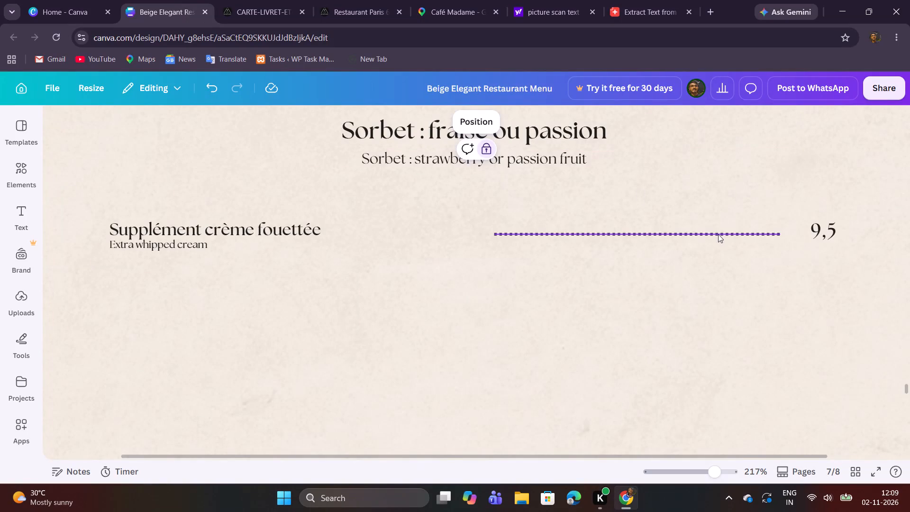
pyautogui.doubleClick(796, 231)
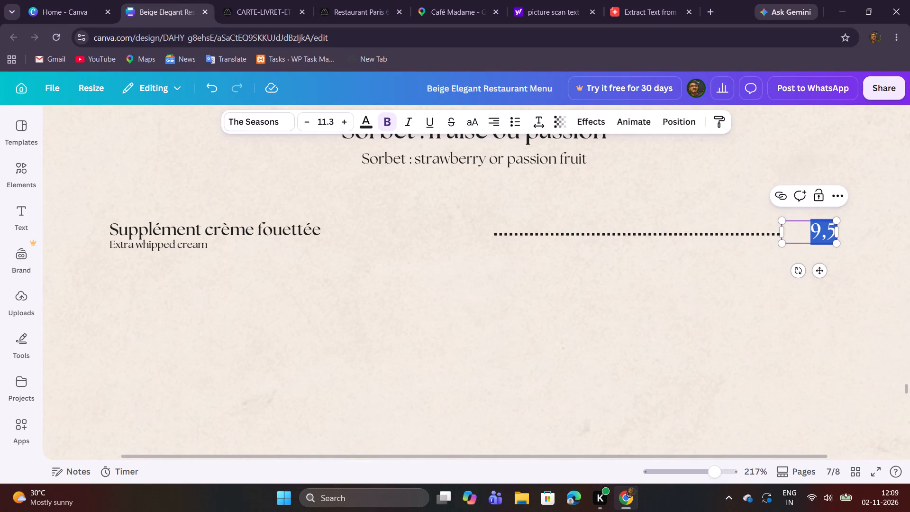
pyautogui.write('1,5')
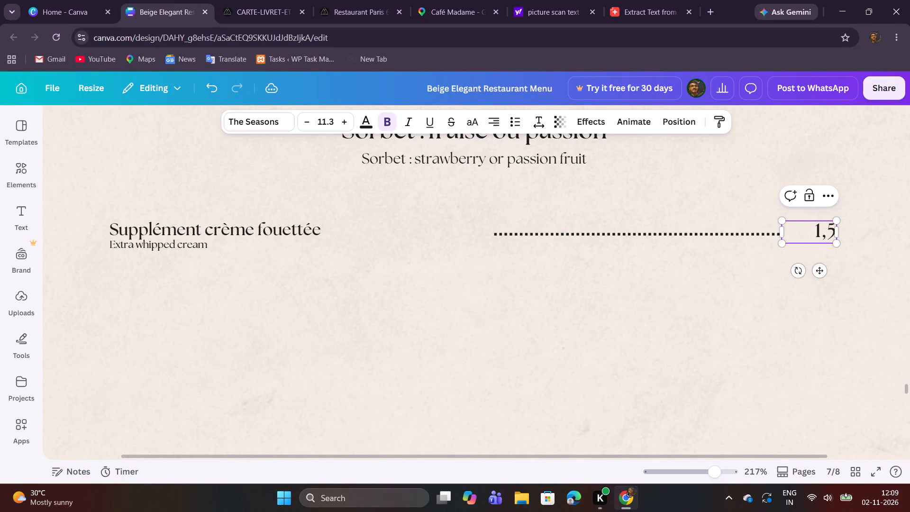
pyautogui.click(602, 283)
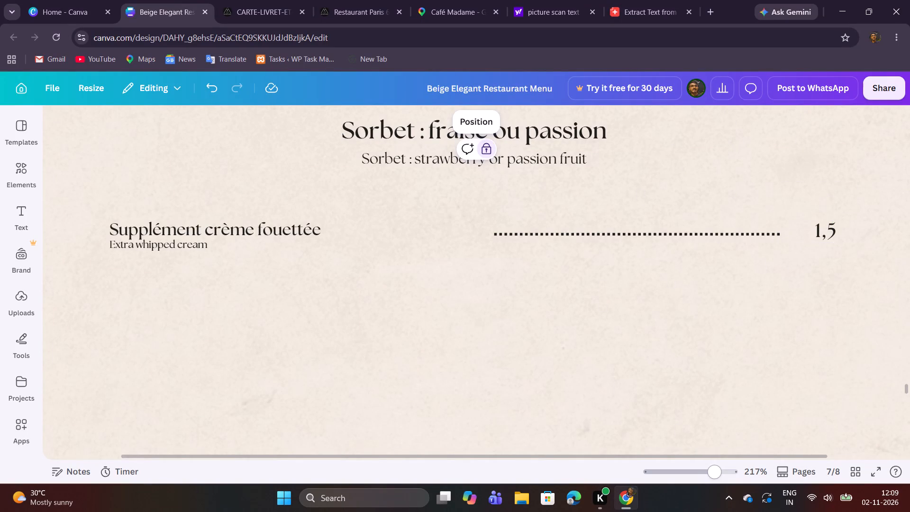
# Copy the French line "Supplément sauce Nutella" from the menu PDF, without its price.
pyautogui.moveTo(715, 480); pyautogui.dragTo(709, 480)
pyautogui.click(256, 17)
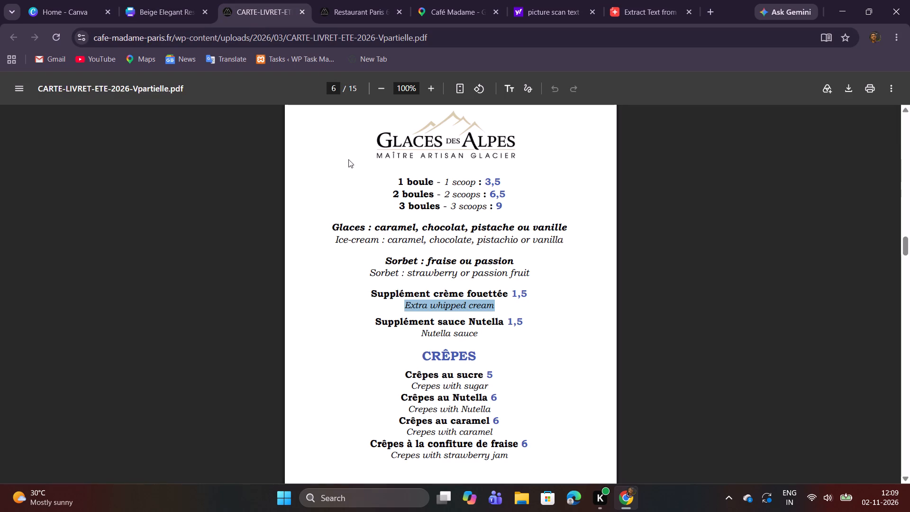
pyautogui.moveTo(377, 323); pyautogui.dragTo(484, 324)
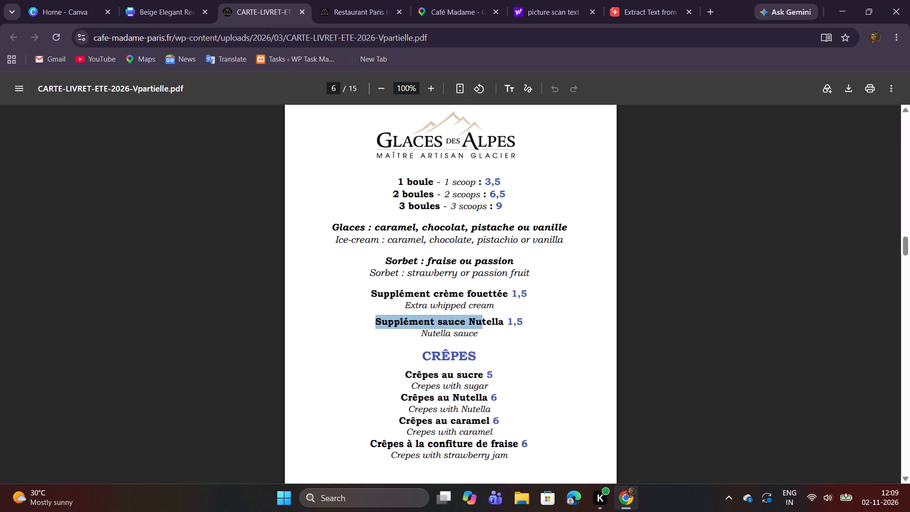
pyautogui.moveTo(484, 324); pyautogui.dragTo(503, 325)
pyautogui.hotkey('ctrl', 'c')
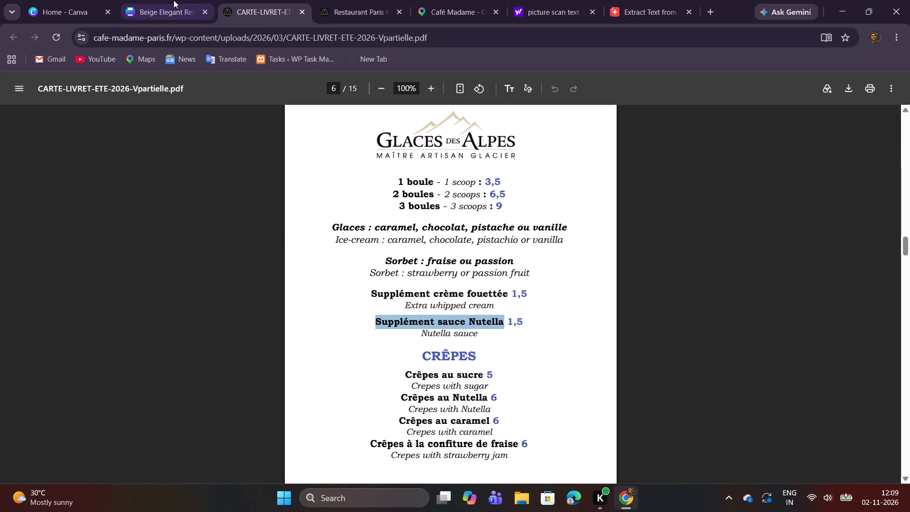
# Duplicate the whole "Supplément crème fouettée" row in Canva and place the copy directly beneath it with a small gap.
pyautogui.click(173, 0)
pyautogui.moveTo(256, 285); pyautogui.dragTo(702, 248)
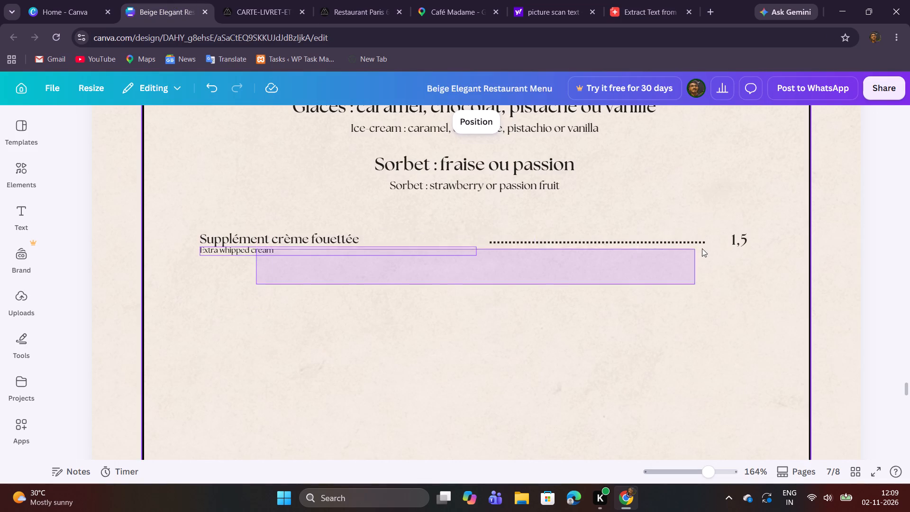
pyautogui.moveTo(702, 248); pyautogui.dragTo(724, 229)
pyautogui.click(482, 209)
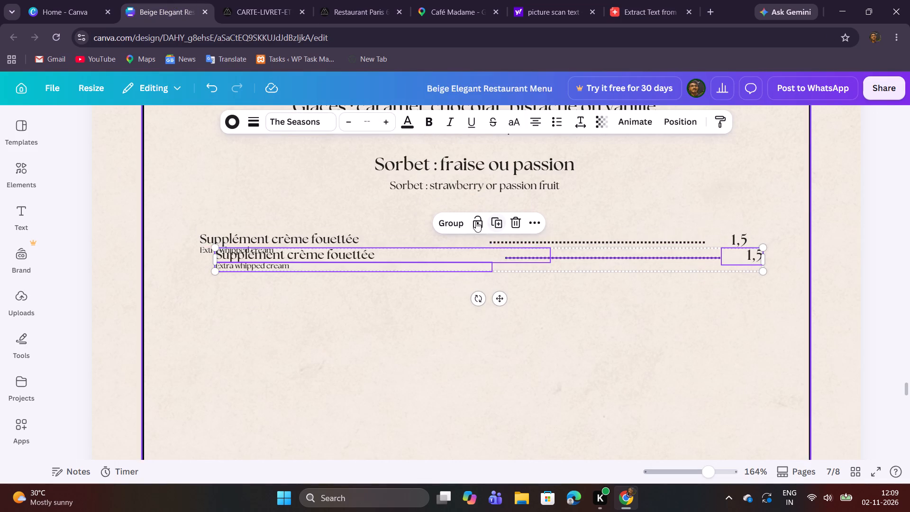
pyautogui.moveTo(501, 299); pyautogui.dragTo(484, 324)
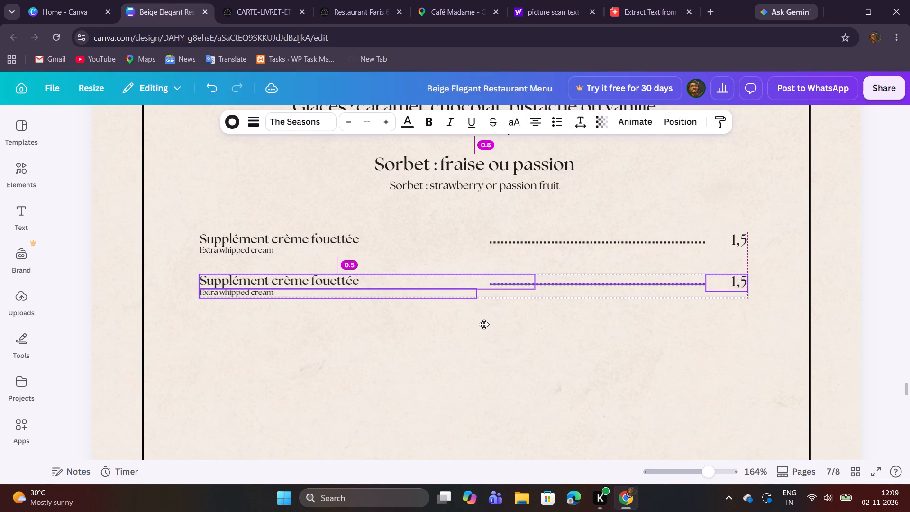
pyautogui.moveTo(484, 324); pyautogui.dragTo(486, 329)
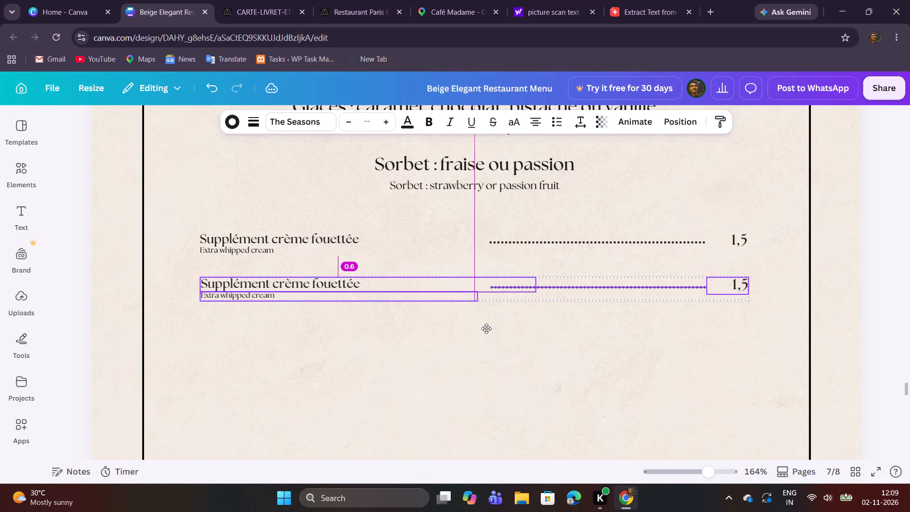
pyautogui.moveTo(486, 329); pyautogui.dragTo(486, 327)
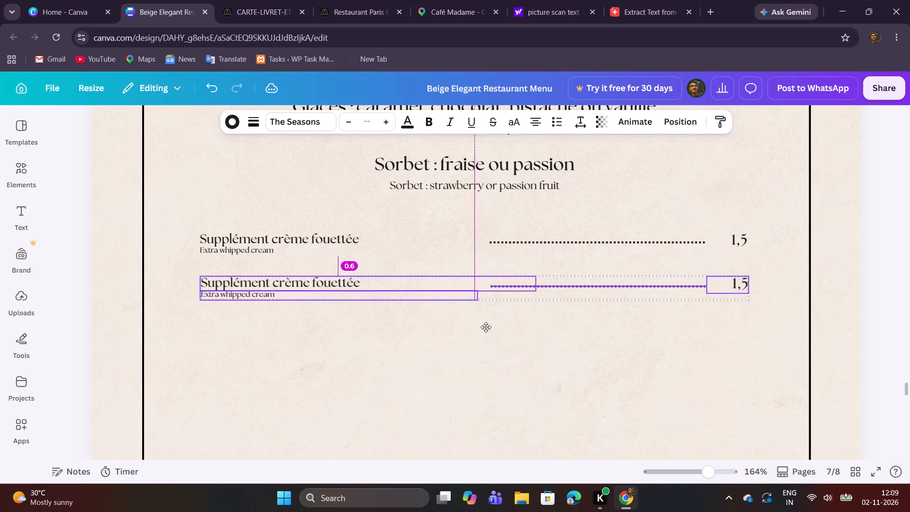
pyautogui.moveTo(486, 327); pyautogui.dragTo(487, 322)
pyautogui.click(419, 349)
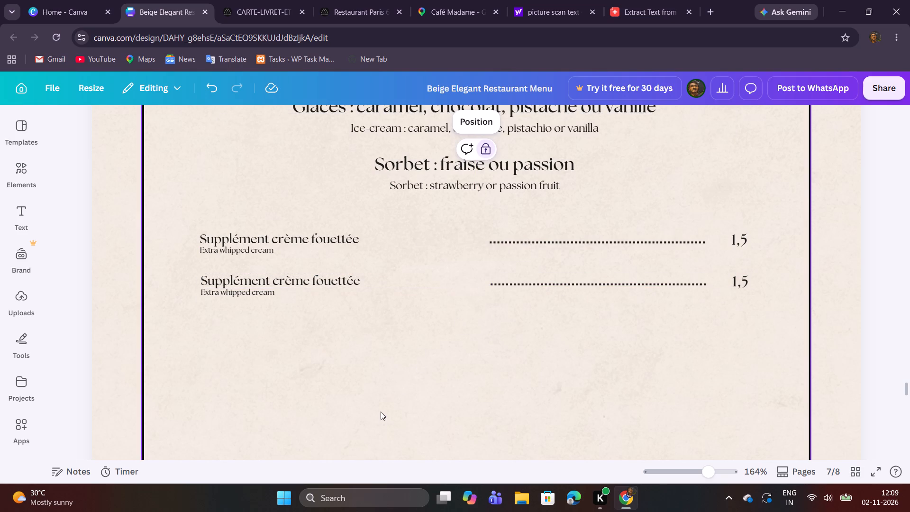
# Replace the French name in the duplicated lower row with "Supplément sauce Nutella" copied from the menu PDF.
pyautogui.click(285, 0)
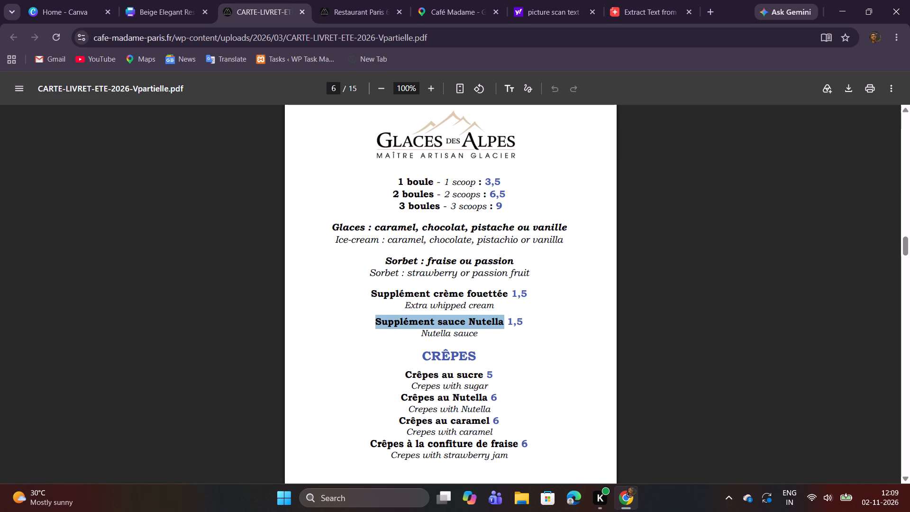
pyautogui.hotkey('ctrl', 'c')
pyautogui.click(165, 0)
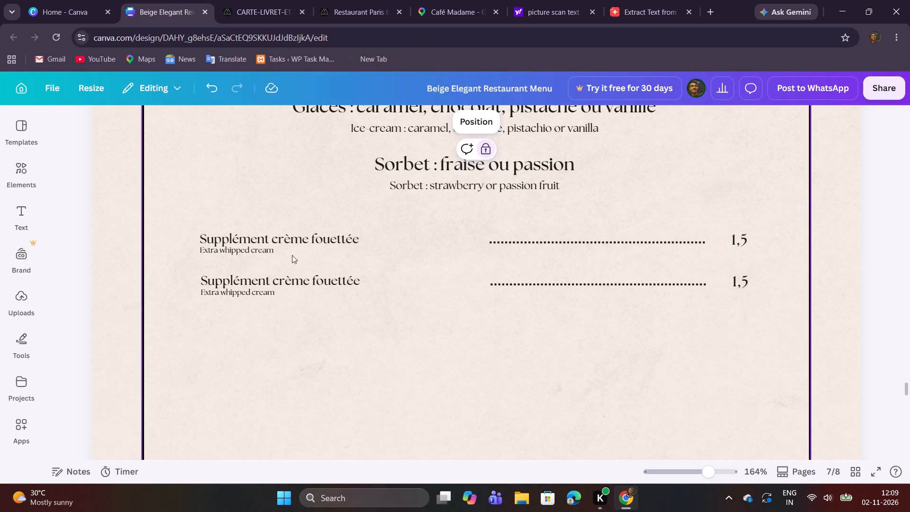
pyautogui.doubleClick(309, 283)
pyautogui.hotkey('ctrl', 'v')
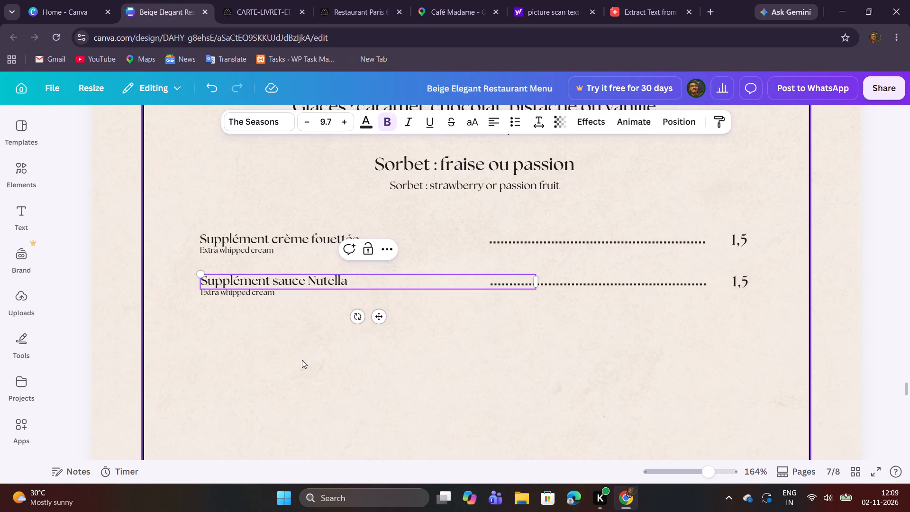
pyautogui.click(302, 360)
# Replace the lower row's English description with "Nutella sauce" copied from the menu PDF.
pyautogui.click(247, 20)
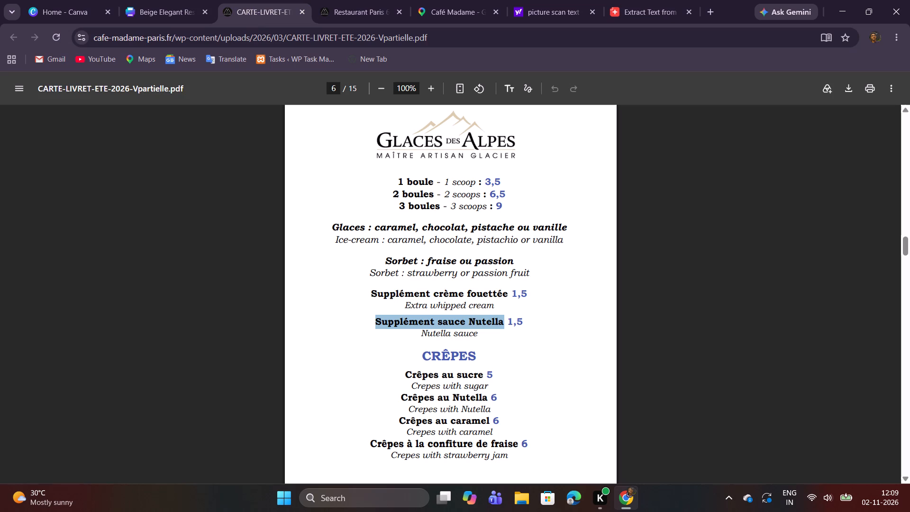
pyautogui.moveTo(422, 333); pyautogui.dragTo(480, 336)
pyautogui.hotkey('ctrl', 'c')
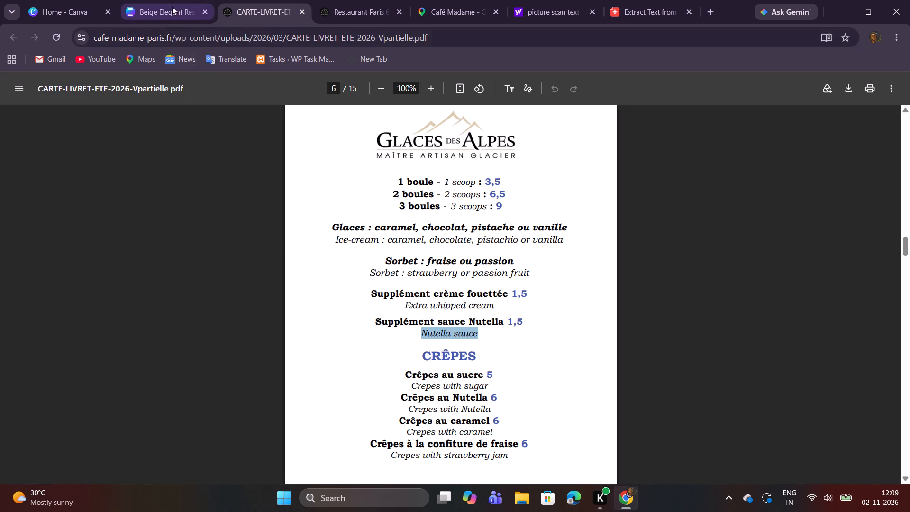
pyautogui.click(172, 0)
pyautogui.doubleClick(275, 289)
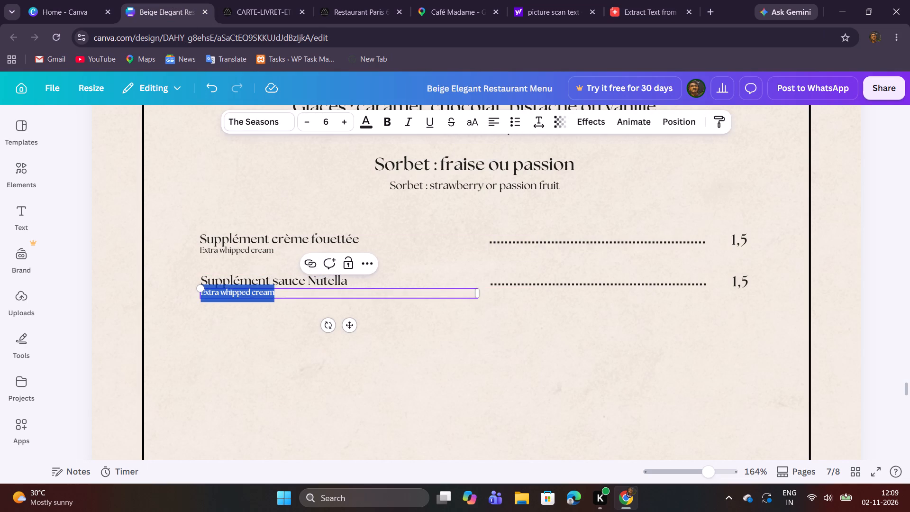
pyautogui.hotkey('ctrl', 'v')
pyautogui.click(260, 335)
# Review the Glaces page's layout and the free space beneath the two supplement rows.
pyautogui.scroll(-4, 284, 330)
pyautogui.scroll(2, 282, 326)
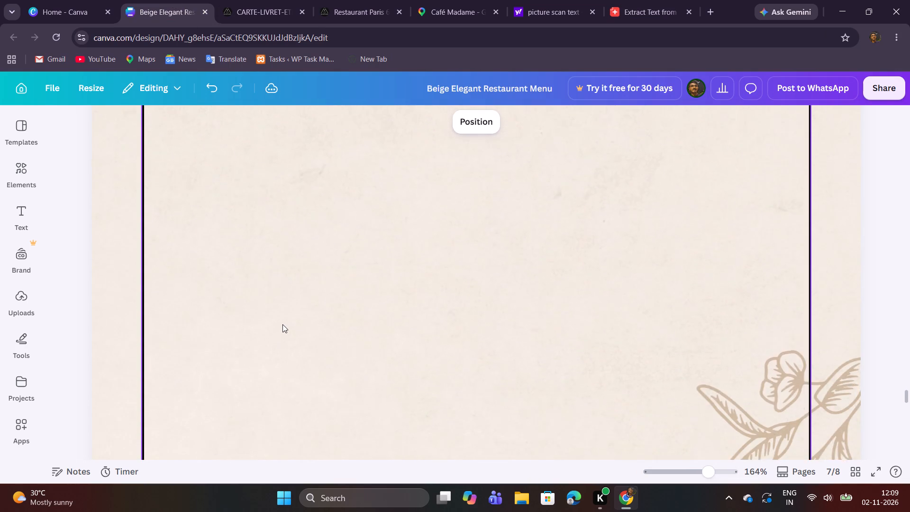
pyautogui.scroll(3, 282, 324)
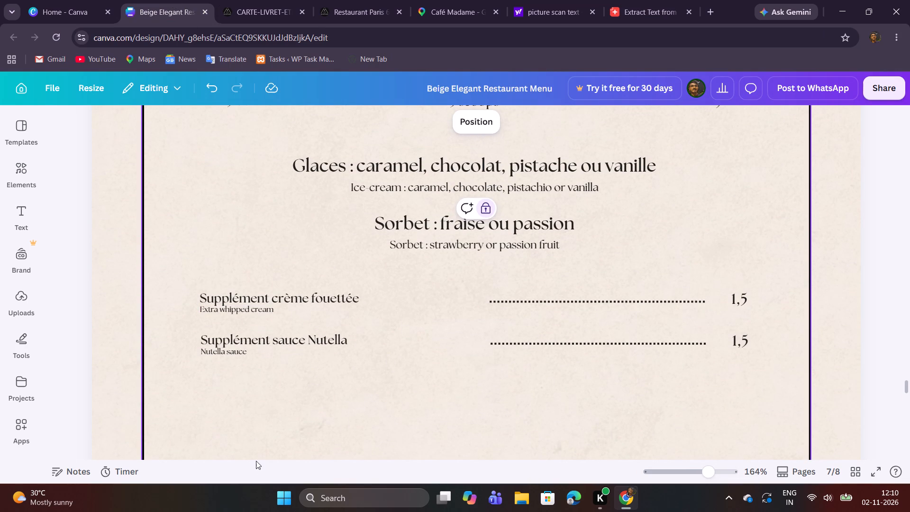
pyautogui.scroll(2, 139, 290)
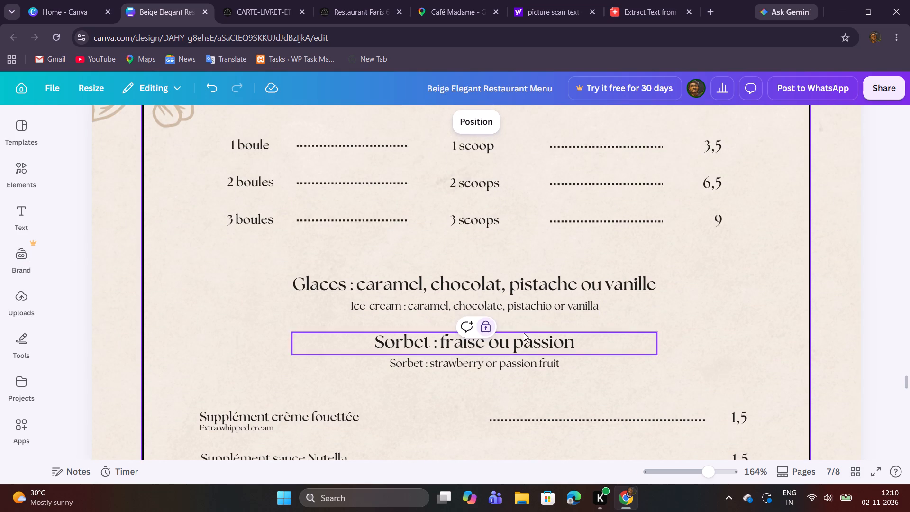
pyautogui.click(693, 472)
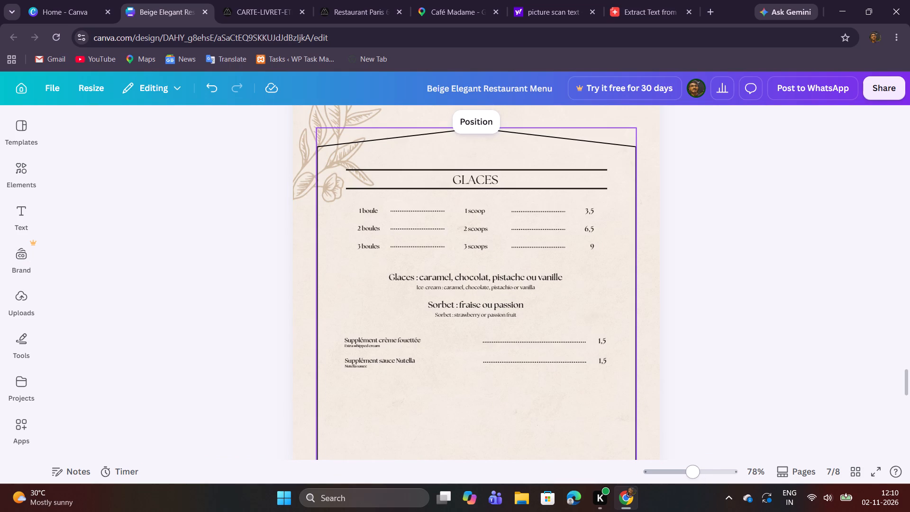
pyautogui.moveTo(693, 476); pyautogui.dragTo(700, 477)
pyautogui.scroll(-1, 699, 370)
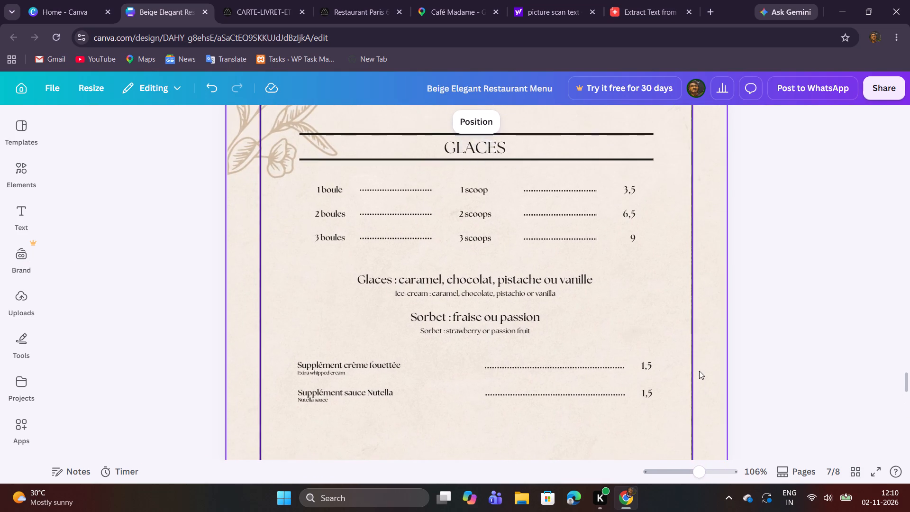
pyautogui.scroll(-1, 699, 371)
# Switch to the menu PDF and copy the section heading "CRÊPES" on page 6.
pyautogui.click(258, 0)
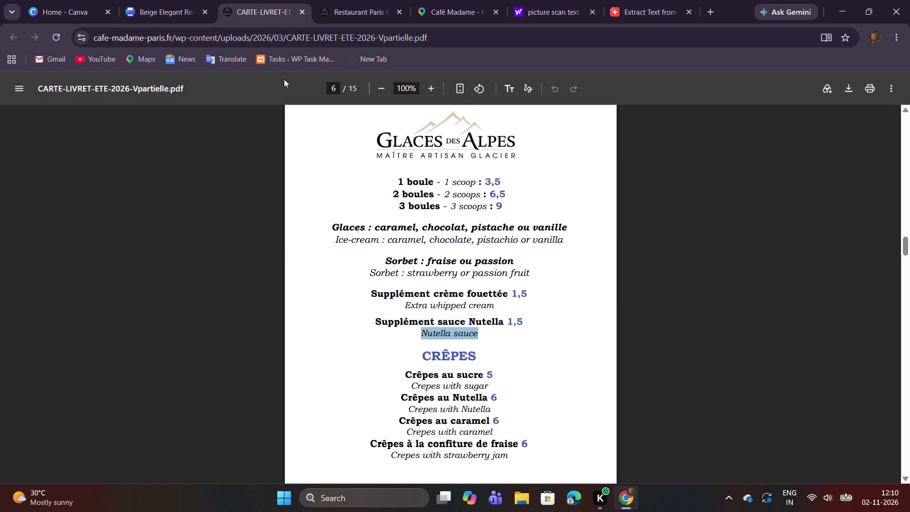
pyautogui.scroll(-1, 460, 326)
pyautogui.moveTo(422, 299); pyautogui.dragTo(485, 302)
pyautogui.hotkey('ctrl', 'c')
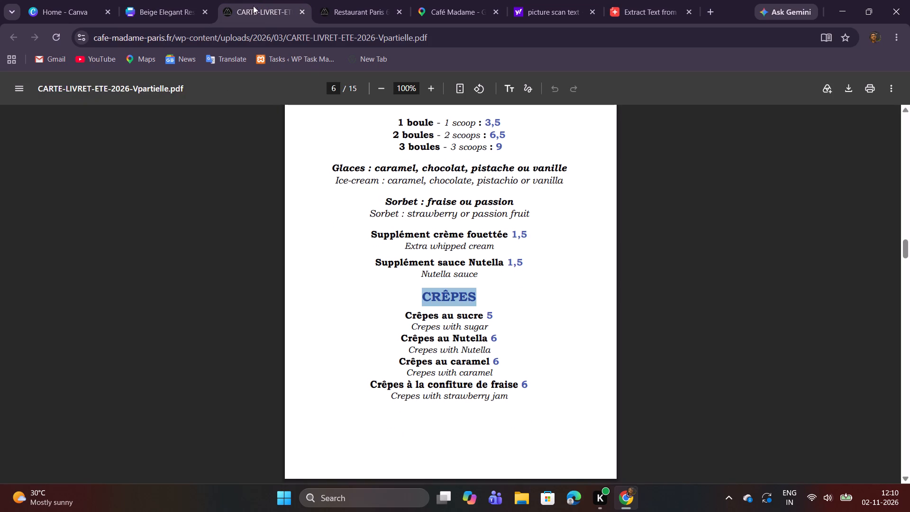
# In Canva, duplicate the GLACES heading with its two rules and place the copy beneath the Nutella sauce row, aligned with the original heading.
pyautogui.click(185, 0)
pyautogui.scroll(3, 454, 339)
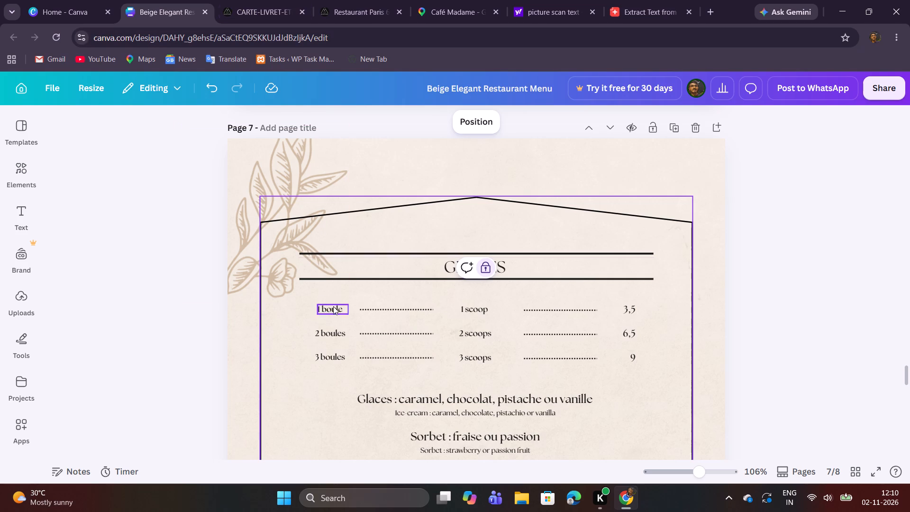
pyautogui.moveTo(312, 238); pyautogui.dragTo(599, 290)
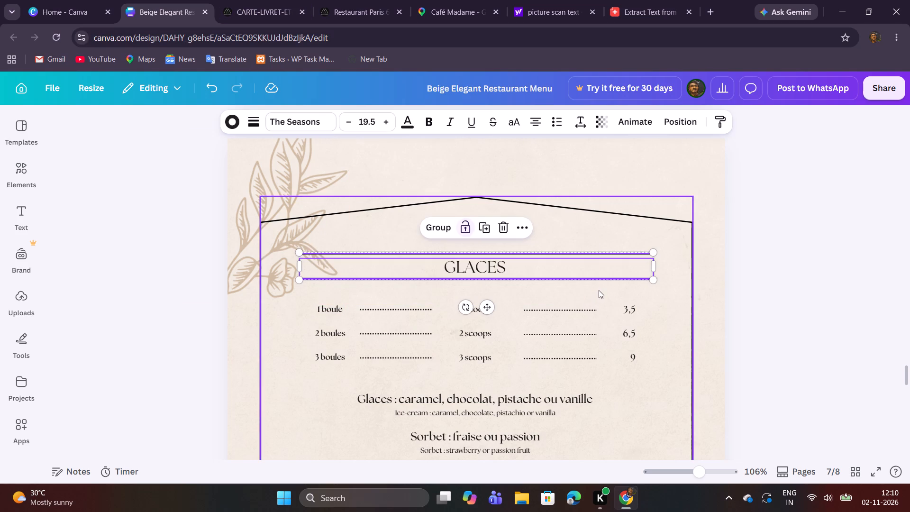
pyautogui.click(485, 228)
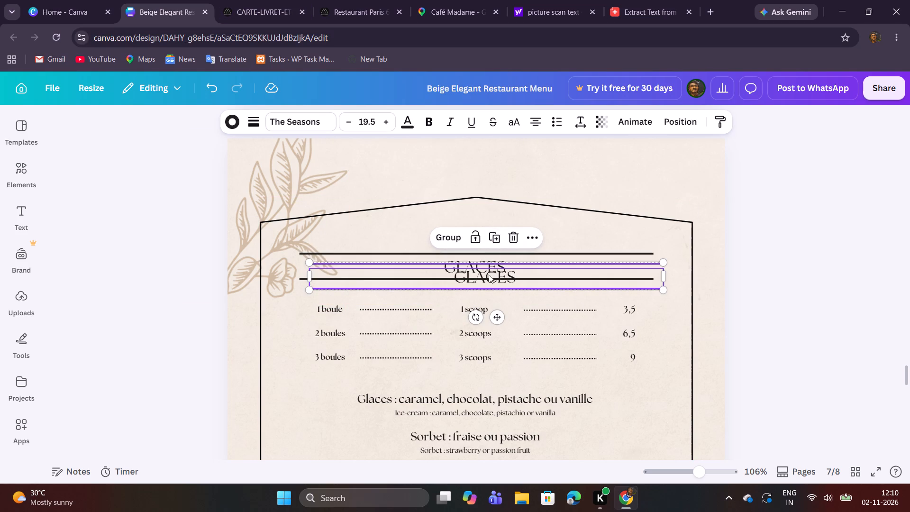
pyautogui.keyDown('shift'); pyautogui.moveTo(517, 282); pyautogui.dragTo(488, 313); pyautogui.keyUp('shift')
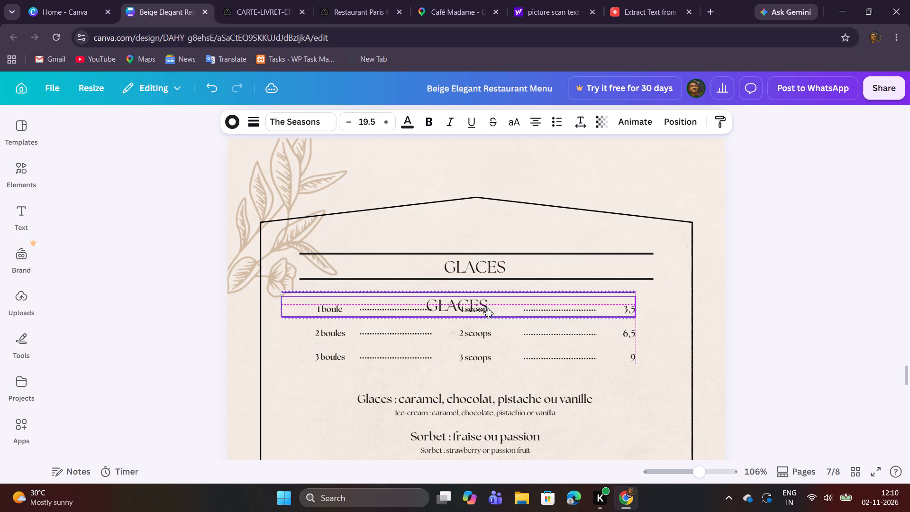
pyautogui.keyDown('shift'); pyautogui.moveTo(488, 313); pyautogui.dragTo(496, 322); pyautogui.keyUp('shift')
pyautogui.scroll(-2, 497, 321)
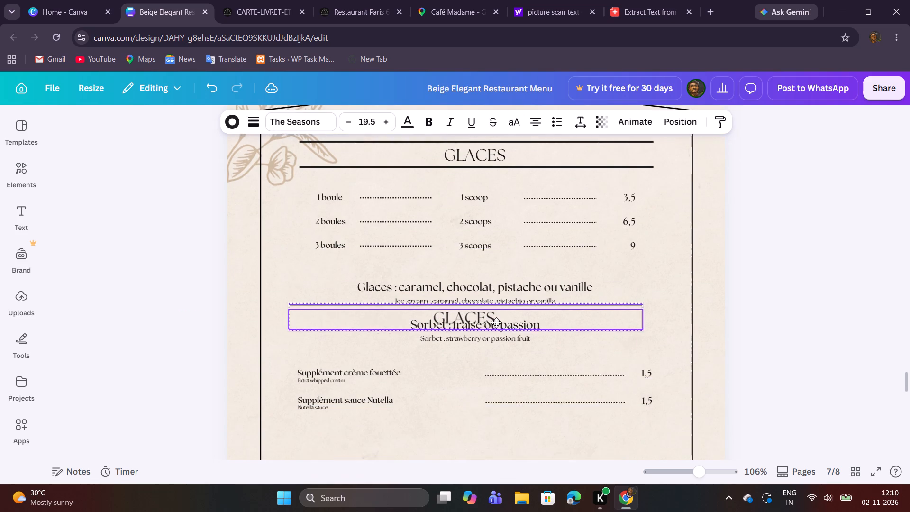
pyautogui.keyDown('shift'); pyautogui.moveTo(496, 322); pyautogui.dragTo(508, 442); pyautogui.keyUp('shift')
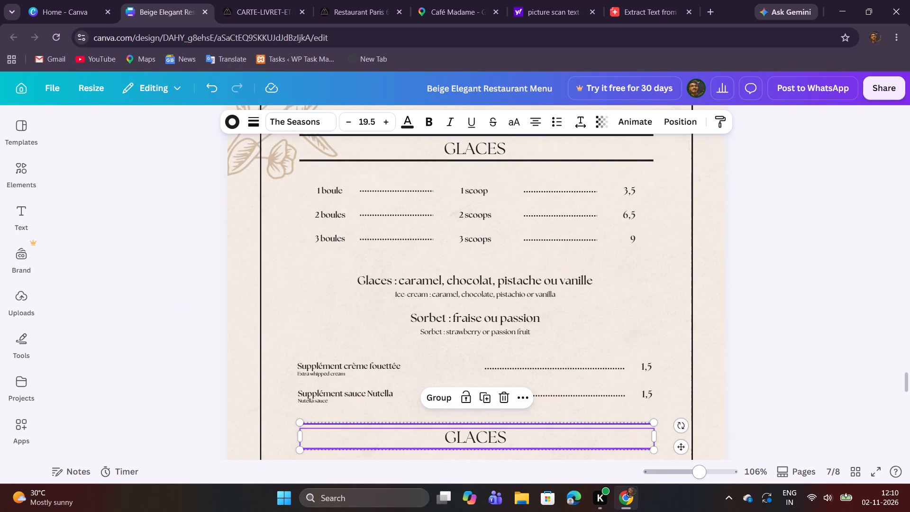
pyautogui.moveTo(701, 478); pyautogui.dragTo(697, 478)
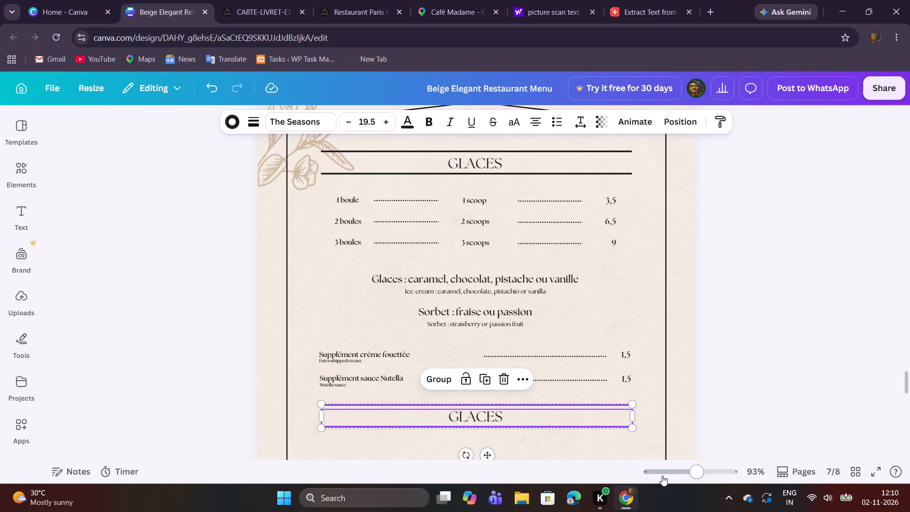
pyautogui.click(549, 412)
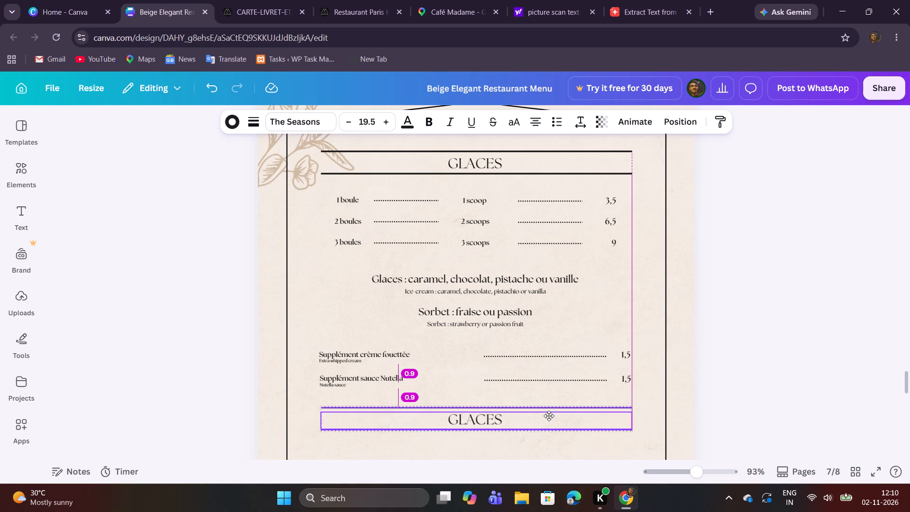
pyautogui.click(691, 394)
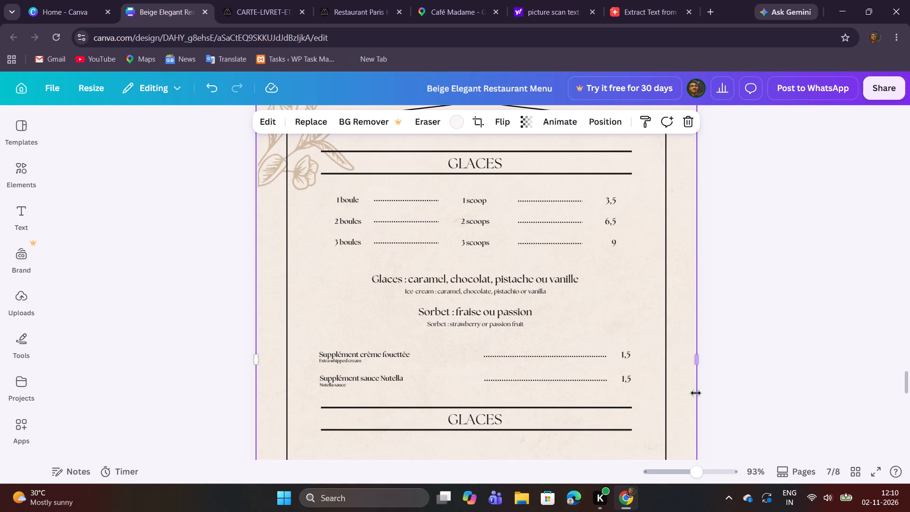
# Replace the duplicated heading's text with the copied "CRÊPES".
pyautogui.scroll(-2, 789, 382)
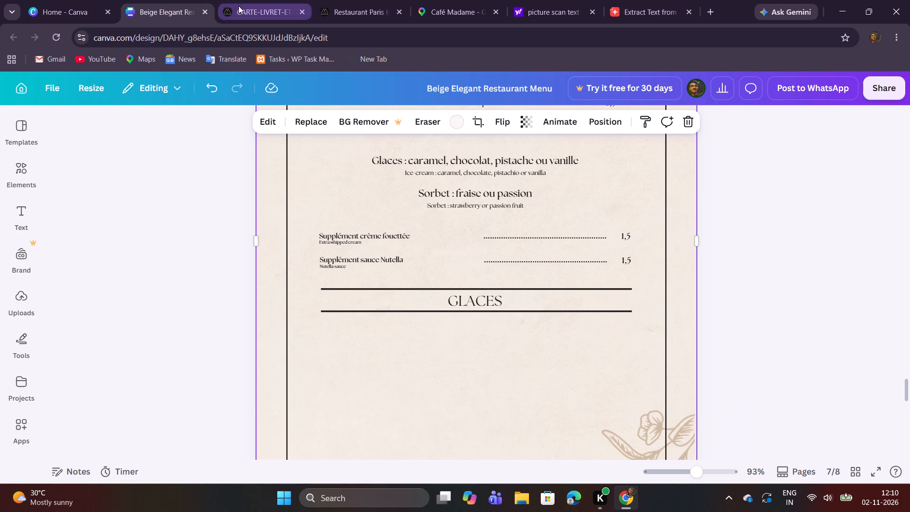
pyautogui.doubleClick(490, 296)
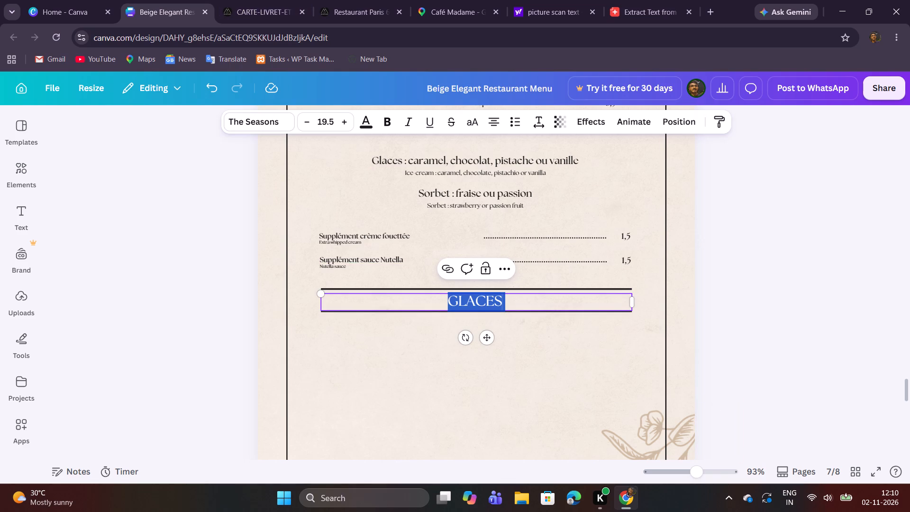
pyautogui.hotkey('ctrl', 'v')
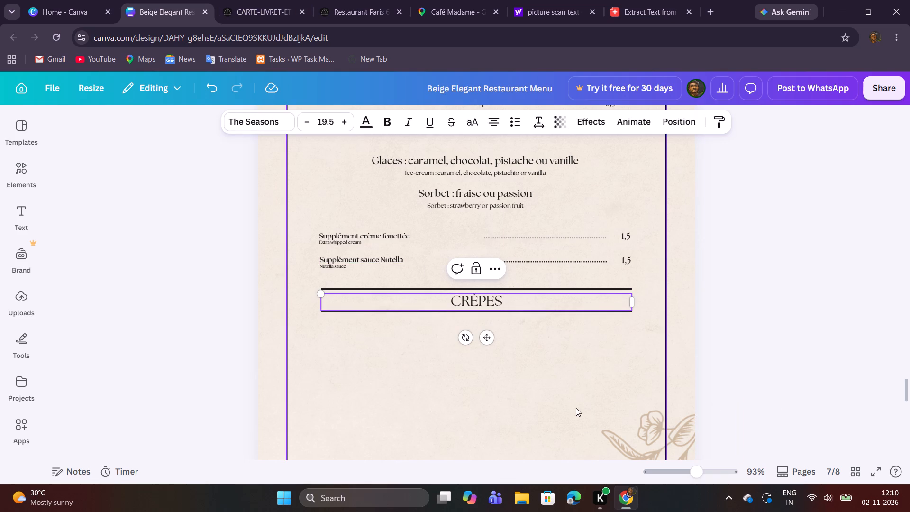
# Duplicate both supplement rows with their descriptions, dotted lines and prices, and place the copies just beneath the CRÊPES heading.
pyautogui.click(257, 0)
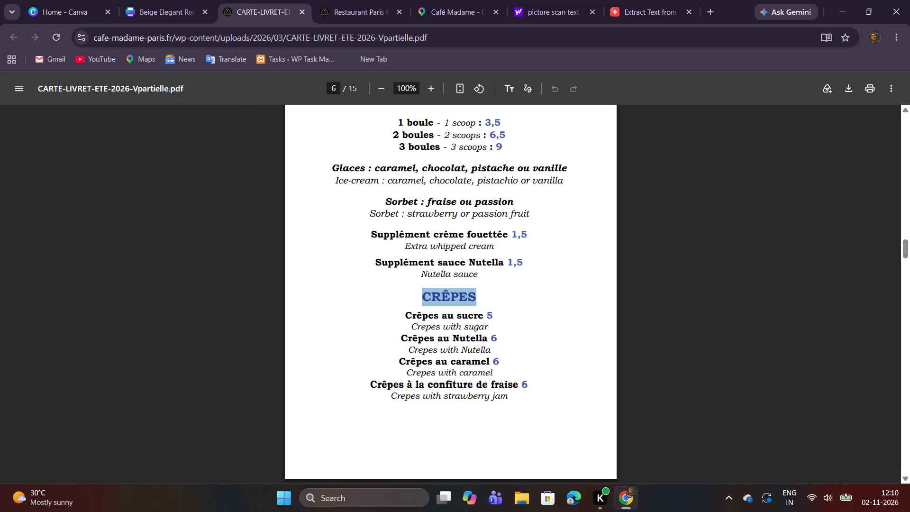
pyautogui.click(162, 0)
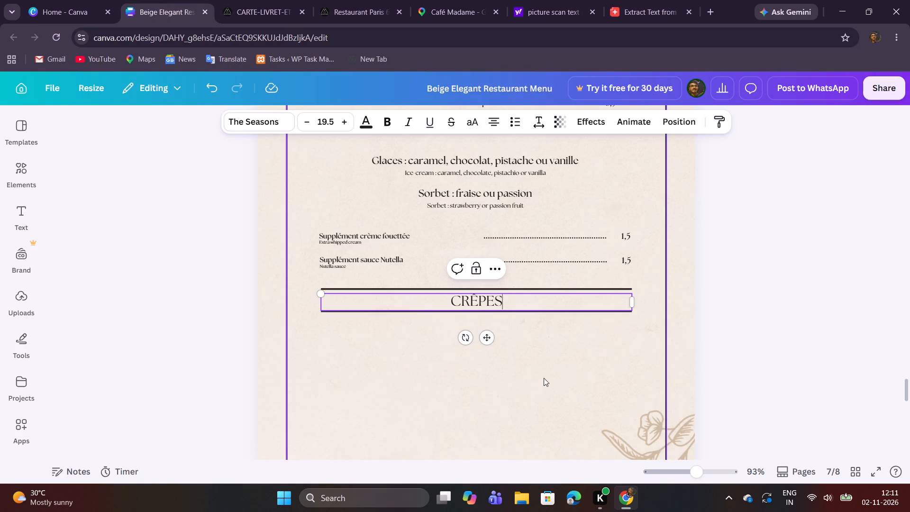
pyautogui.moveTo(319, 210); pyautogui.dragTo(625, 278)
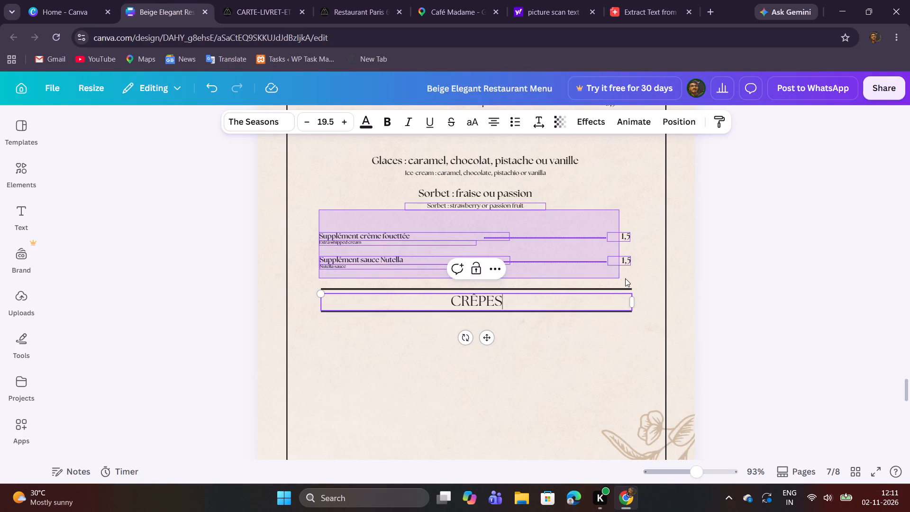
pyautogui.moveTo(625, 278); pyautogui.dragTo(627, 278)
pyautogui.click(580, 342)
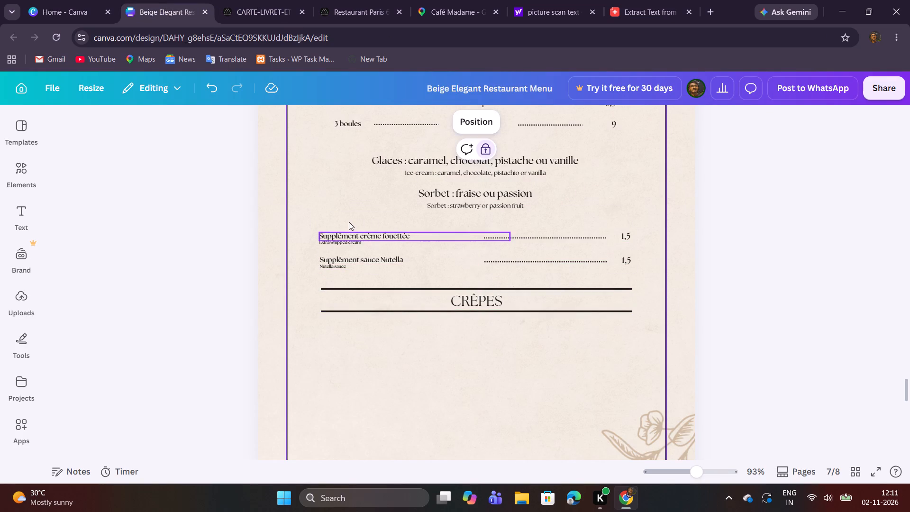
pyautogui.moveTo(349, 222); pyautogui.dragTo(640, 274)
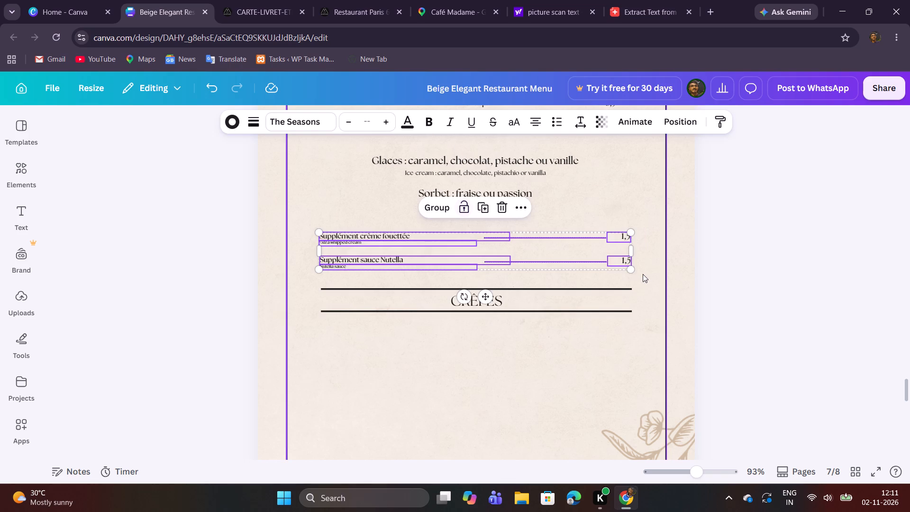
pyautogui.click(481, 212)
pyautogui.moveTo(498, 245); pyautogui.dragTo(487, 296)
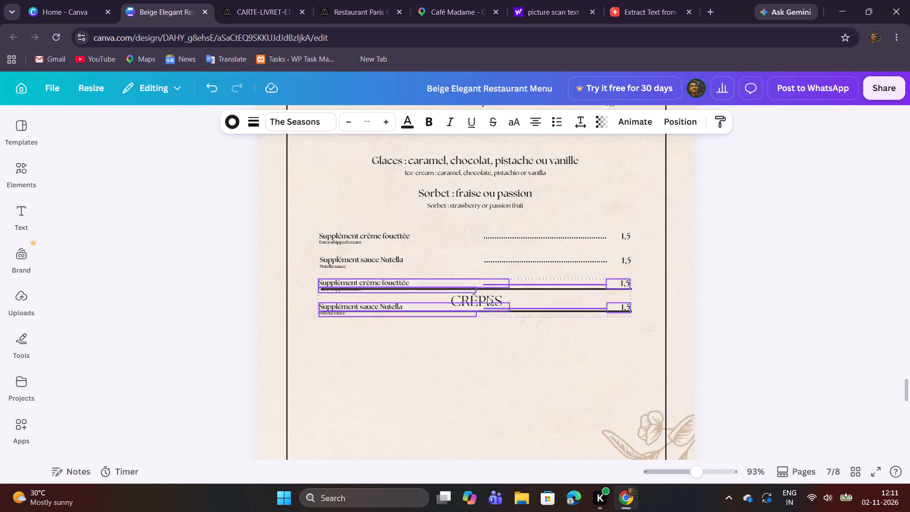
pyautogui.moveTo(487, 296); pyautogui.dragTo(488, 332)
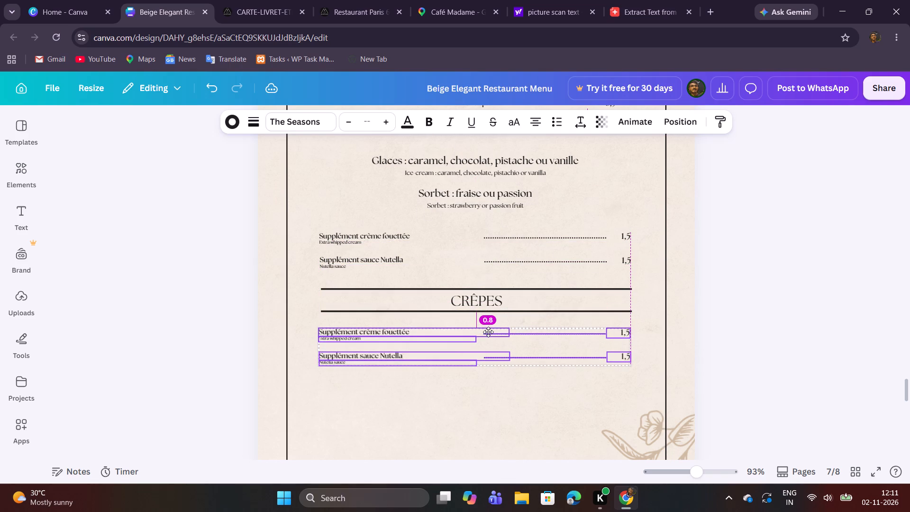
pyautogui.moveTo(488, 332); pyautogui.dragTo(489, 332)
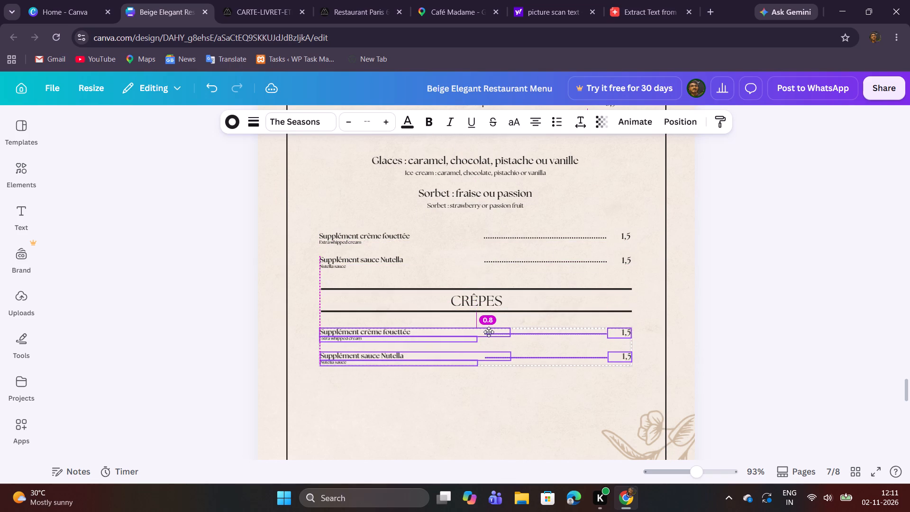
pyautogui.moveTo(489, 332); pyautogui.dragTo(491, 333)
pyautogui.click(521, 399)
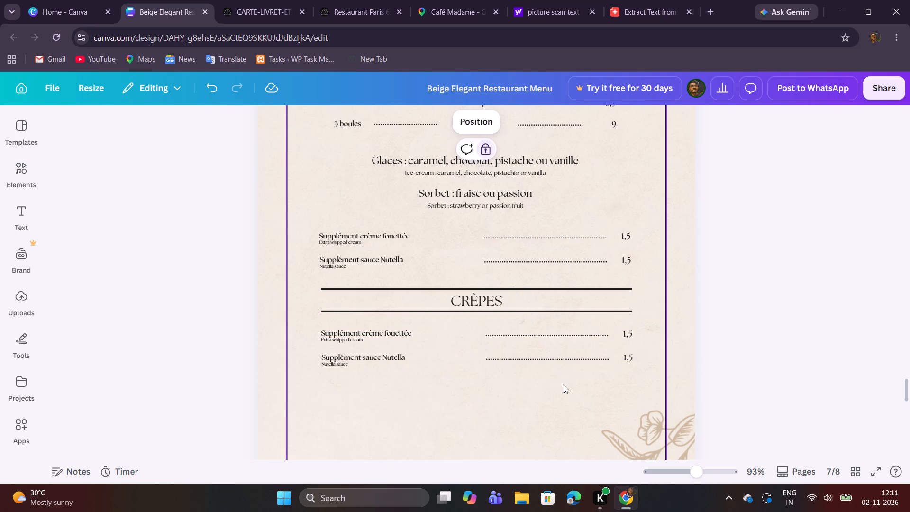
pyautogui.moveTo(696, 476); pyautogui.dragTo(697, 476)
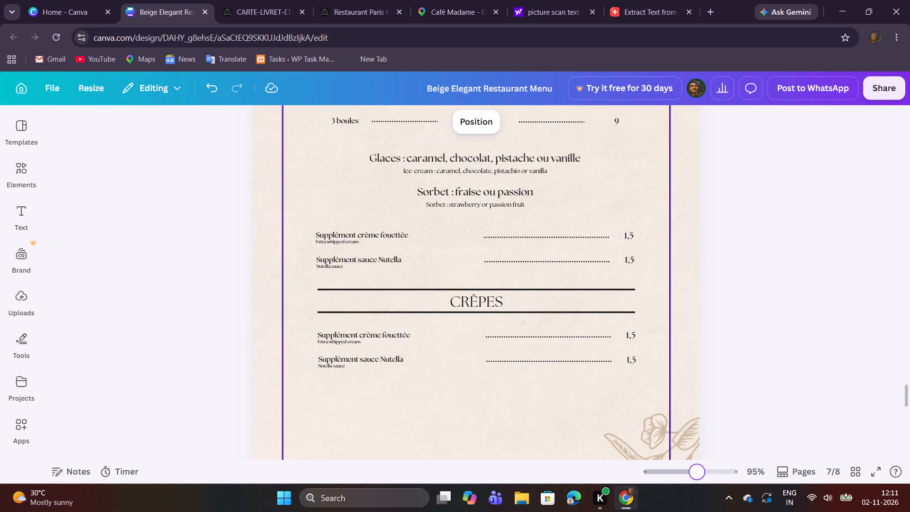
# Copy "Crêpes au sucre" from the menu PDF and replace the first item name under the CRÊPES heading in Canva with it.
pyautogui.moveTo(697, 476); pyautogui.dragTo(701, 477)
pyautogui.scroll(-2, 707, 408)
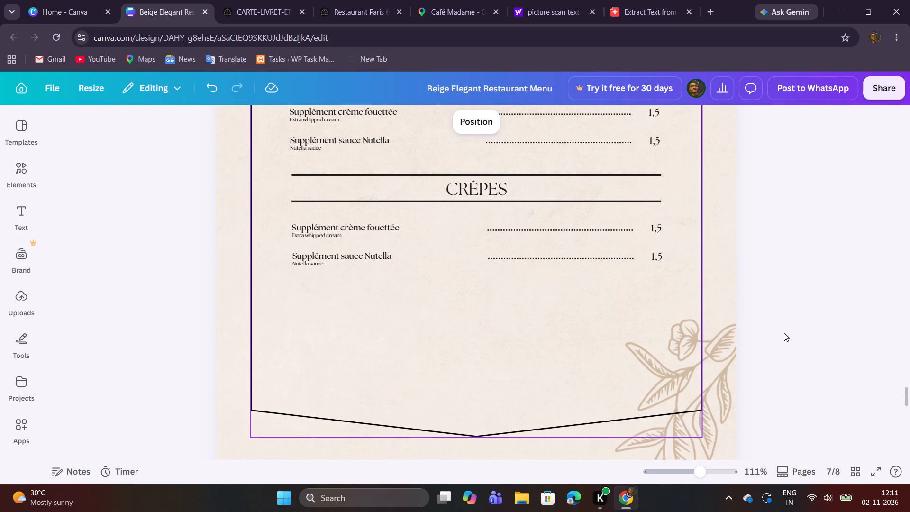
pyautogui.click(243, 0)
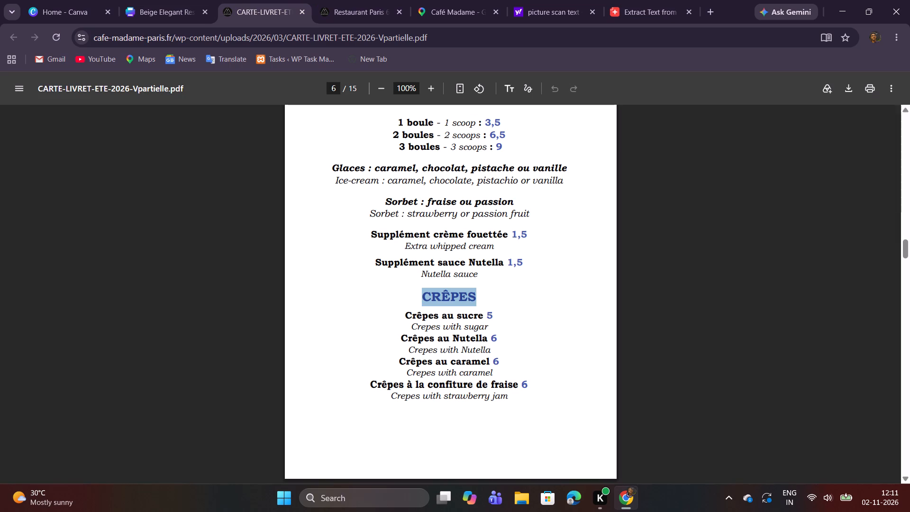
pyautogui.moveTo(406, 315); pyautogui.dragTo(480, 322)
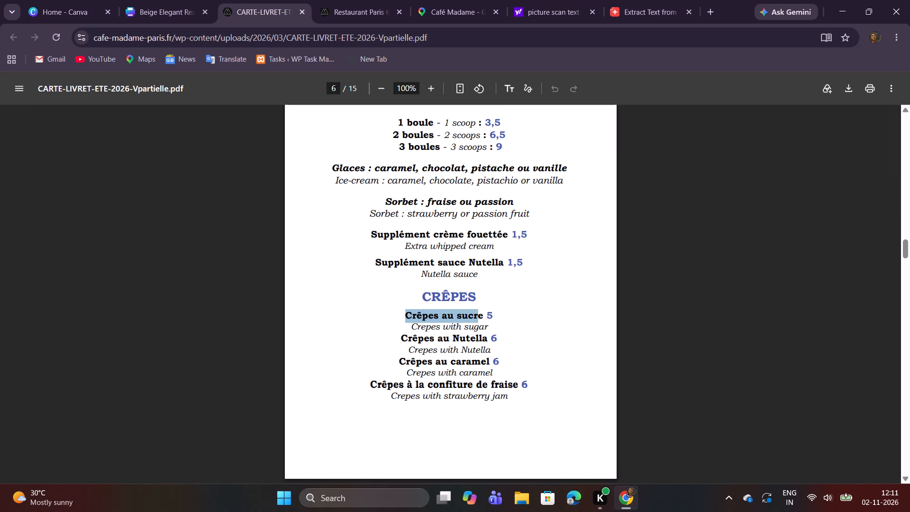
pyautogui.moveTo(480, 322); pyautogui.dragTo(482, 323)
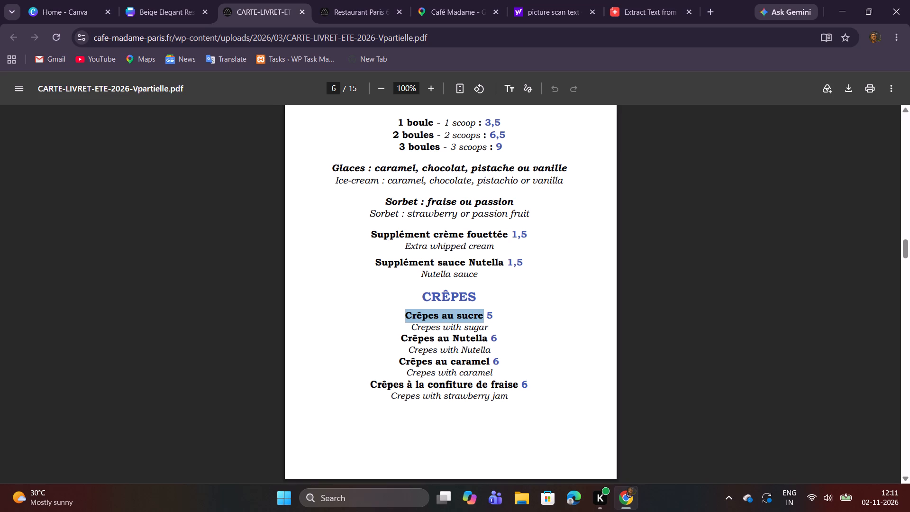
pyautogui.hotkey('ctrl', 'c')
pyautogui.click(155, 0)
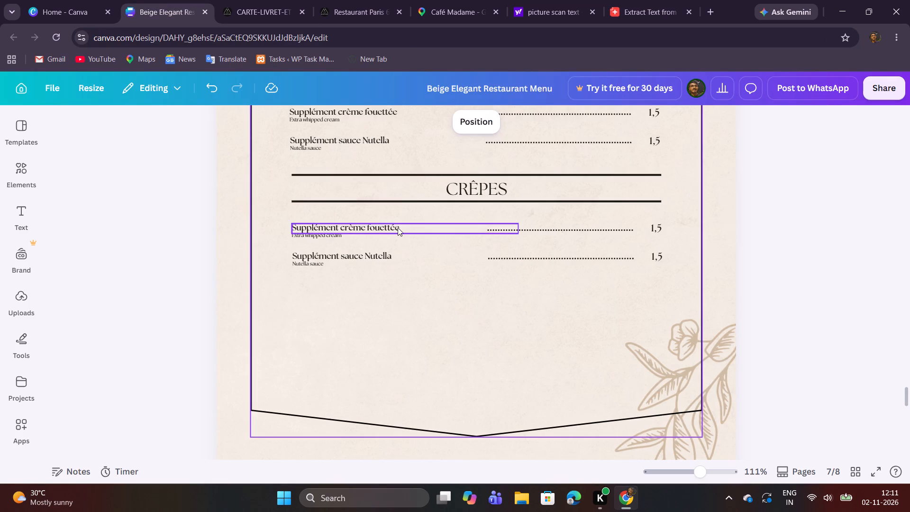
pyautogui.doubleClick(398, 228)
pyautogui.hotkey('ctrl', 'v')
pyautogui.click(351, 338)
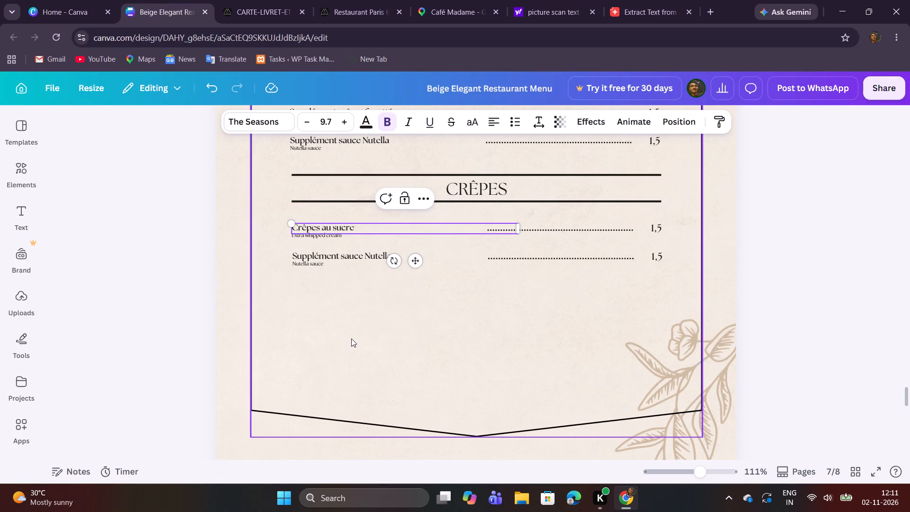
# Copy "Crepes with sugar" from the menu PDF and replace the description under Crêpes au sucre in Canva with it.
pyautogui.click(270, 0)
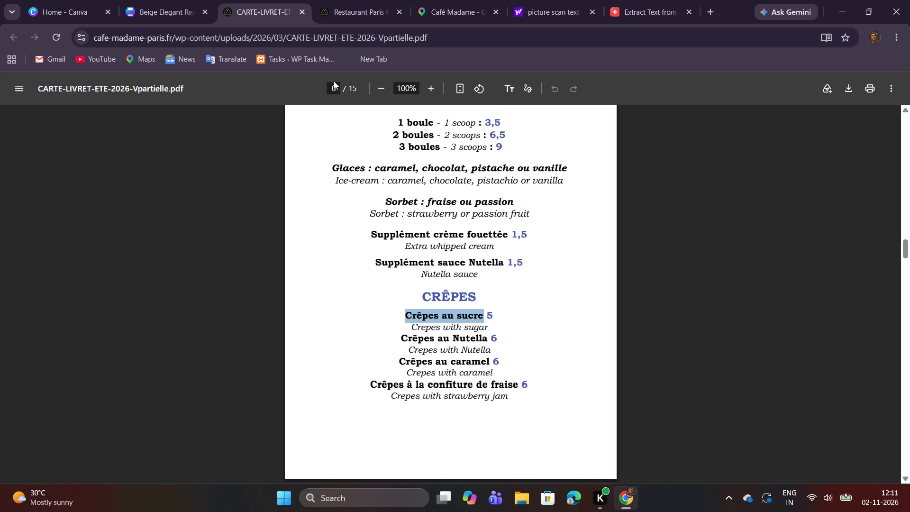
pyautogui.moveTo(415, 330); pyautogui.dragTo(437, 329)
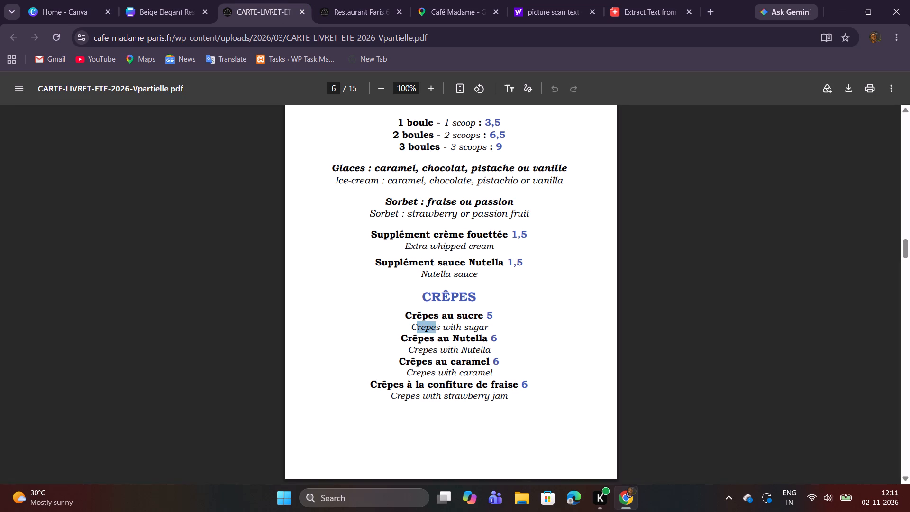
pyautogui.moveTo(437, 329); pyautogui.dragTo(441, 329)
pyautogui.moveTo(409, 327); pyautogui.dragTo(491, 326)
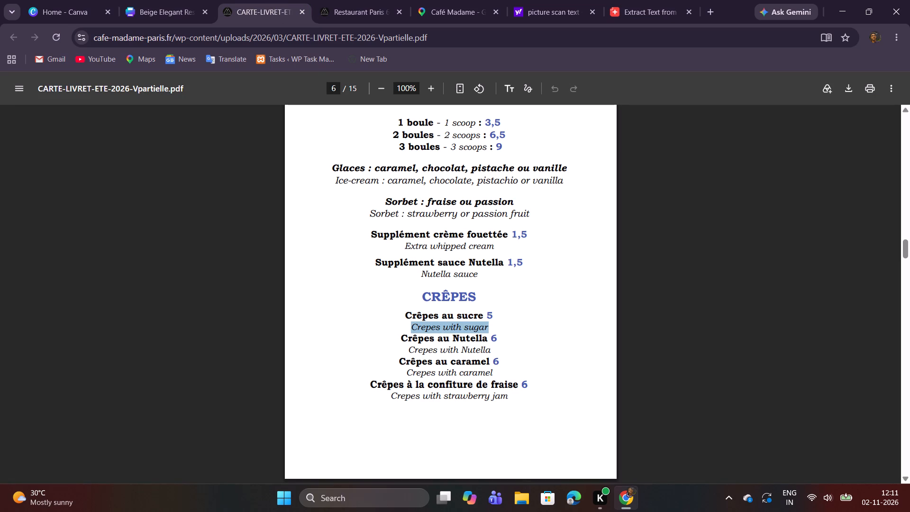
pyautogui.hotkey('ctrl', 'c')
pyautogui.click(157, 0)
pyautogui.doubleClick(303, 241)
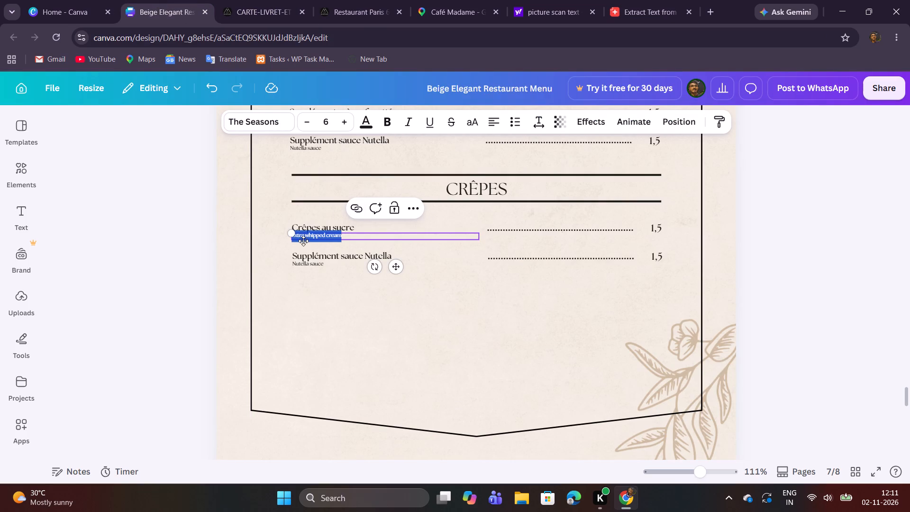
pyautogui.hotkey('ctrl', 'v')
pyautogui.click(326, 326)
# Check the menu PDF and set the Crêpes au sucre price in Canva to 5.
pyautogui.click(267, 0)
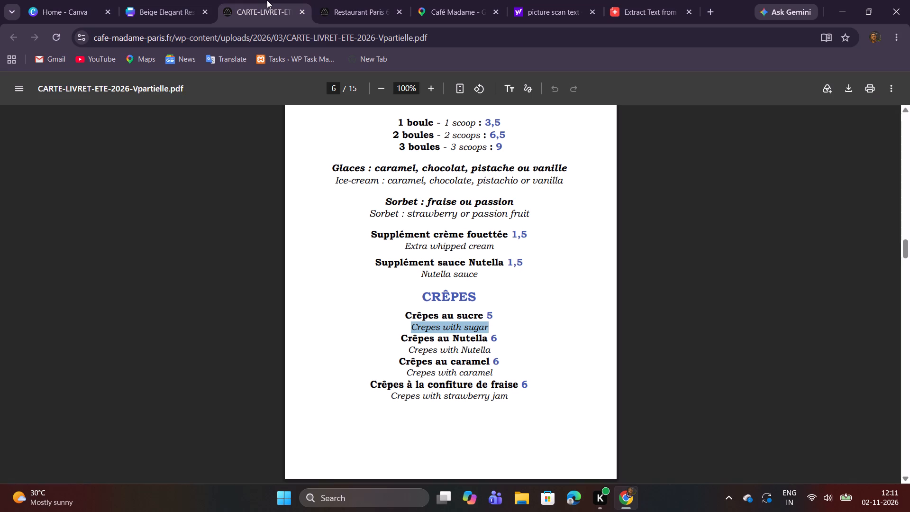
pyautogui.click(176, 4)
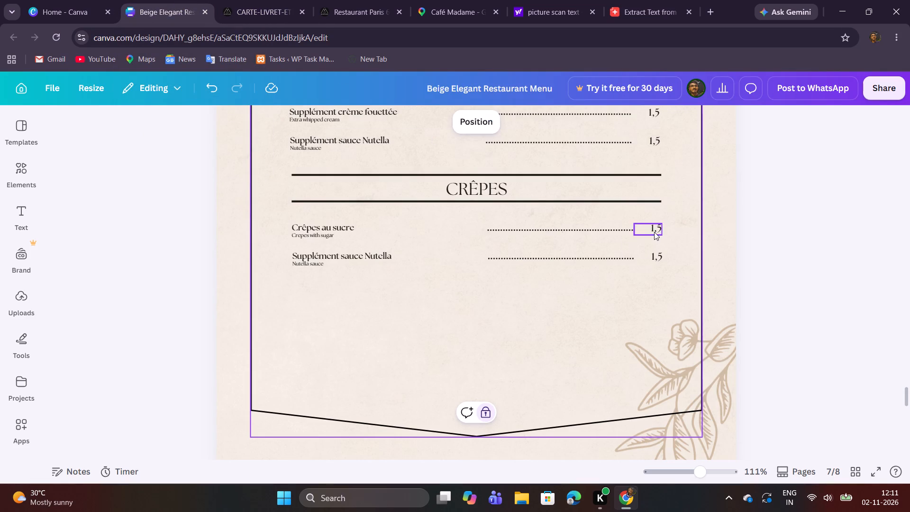
pyautogui.doubleClick(654, 232)
pyautogui.press('5')
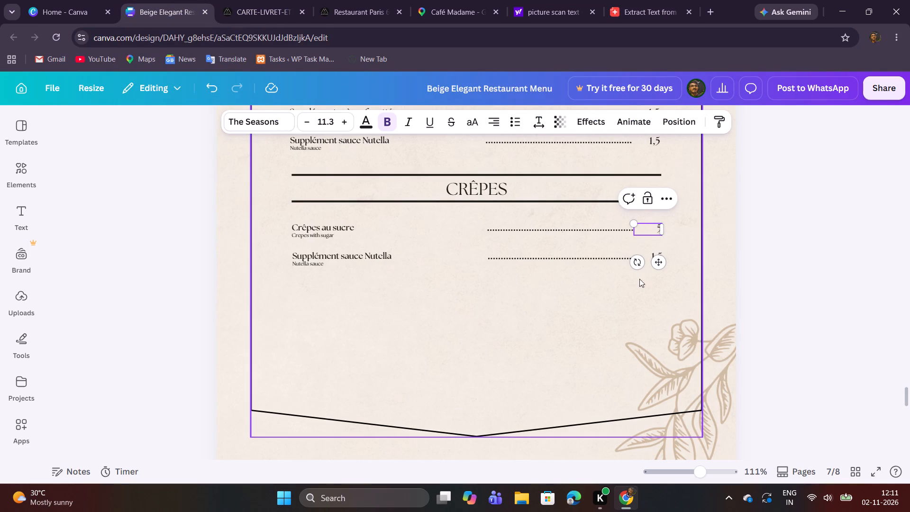
pyautogui.click(528, 340)
# Copy "Crêpes au Nutella" from the menu PDF and replace the second item name under the CRÊPES heading in Canva with it.
pyautogui.click(259, 7)
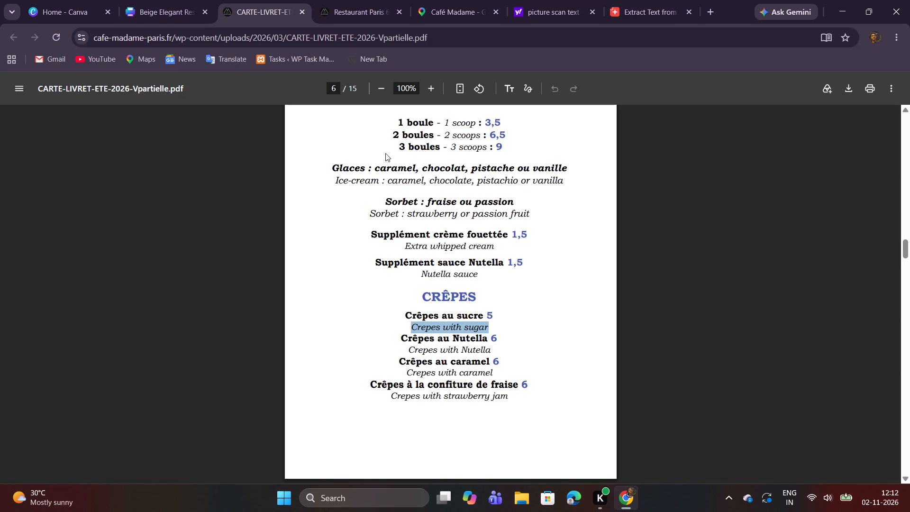
pyautogui.moveTo(402, 341); pyautogui.dragTo(482, 337)
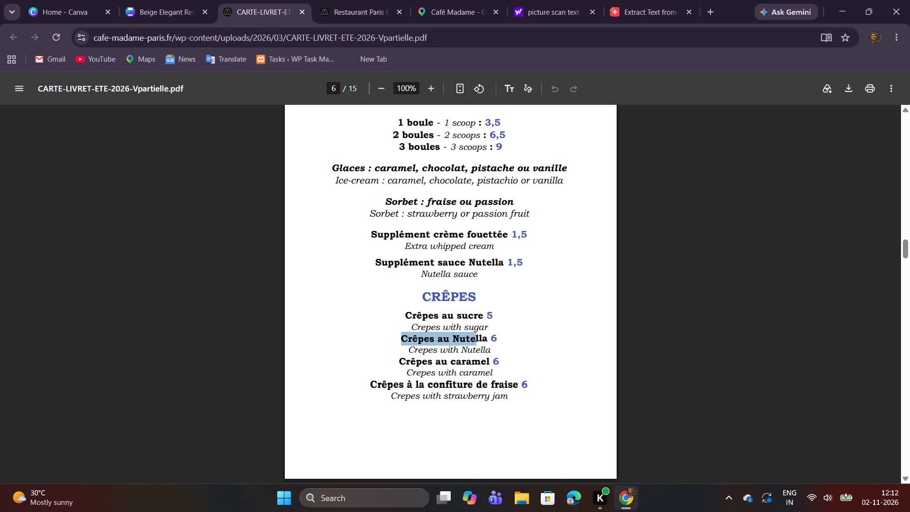
pyautogui.moveTo(482, 337); pyautogui.dragTo(489, 337)
pyautogui.hotkey('ctrl', 'c')
pyautogui.click(171, 8)
pyautogui.doubleClick(372, 256)
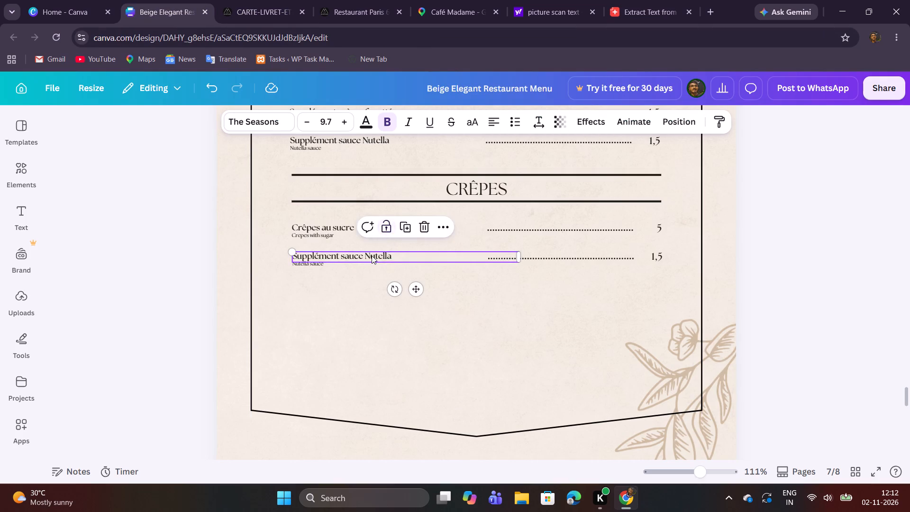
pyautogui.hotkey('ctrl', 'v')
pyautogui.click(360, 318)
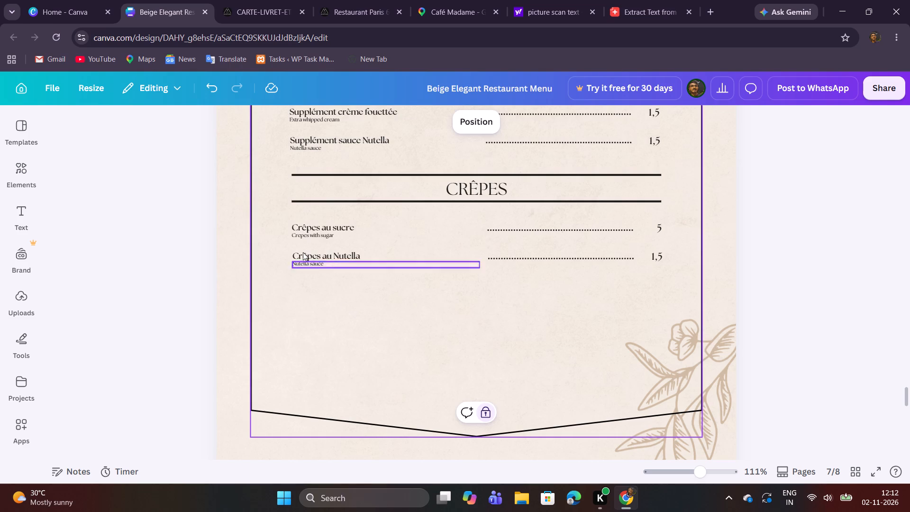
# Copy "Crepes with Nutella" from the menu PDF and replace the description under Crêpes au Nutella in Canva with it.
pyautogui.click(253, 4)
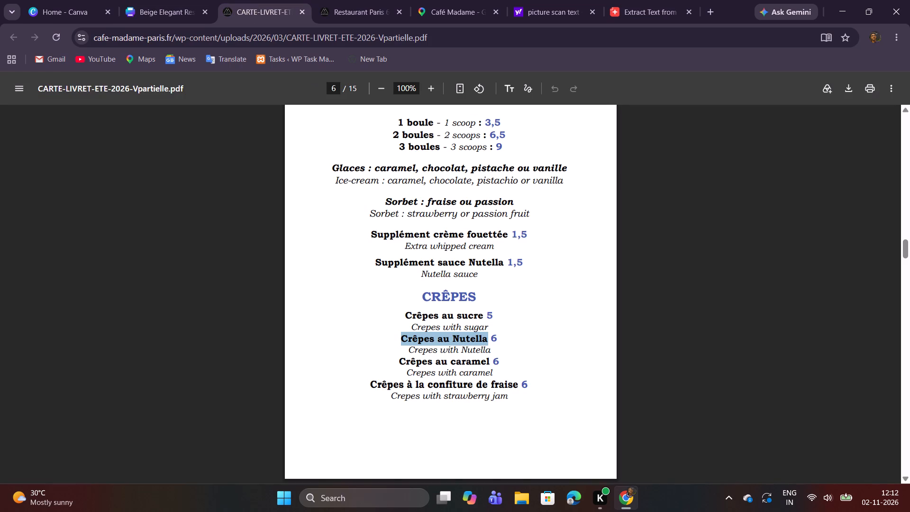
pyautogui.moveTo(410, 350); pyautogui.dragTo(497, 351)
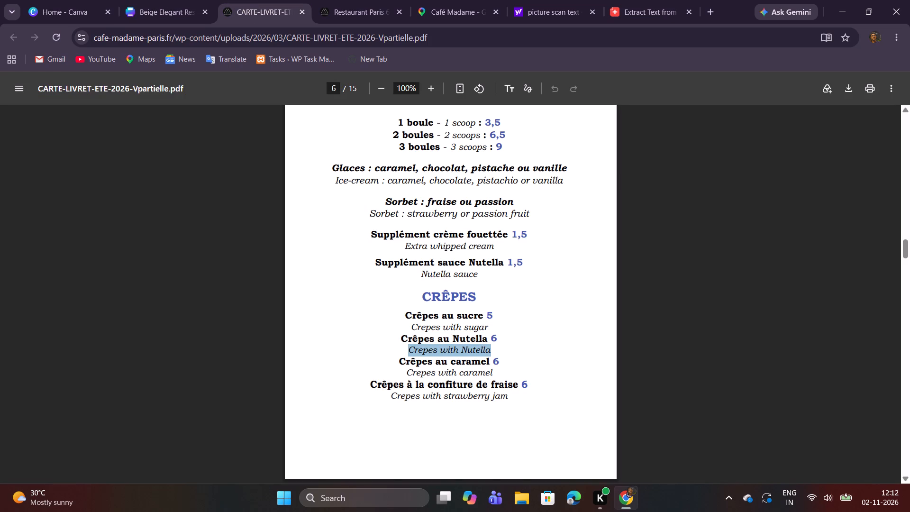
pyautogui.hotkey('ctrl', 'c')
pyautogui.click(143, 0)
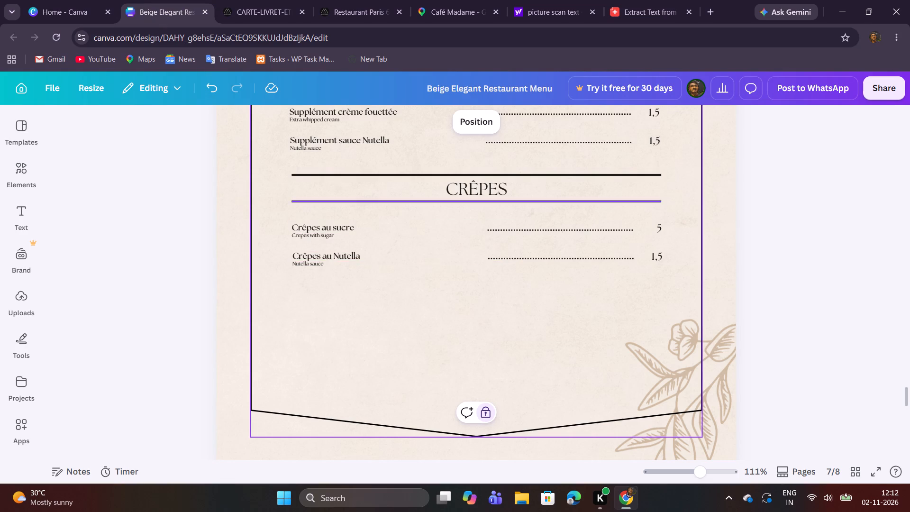
pyautogui.click(240, 0)
pyautogui.click(185, 0)
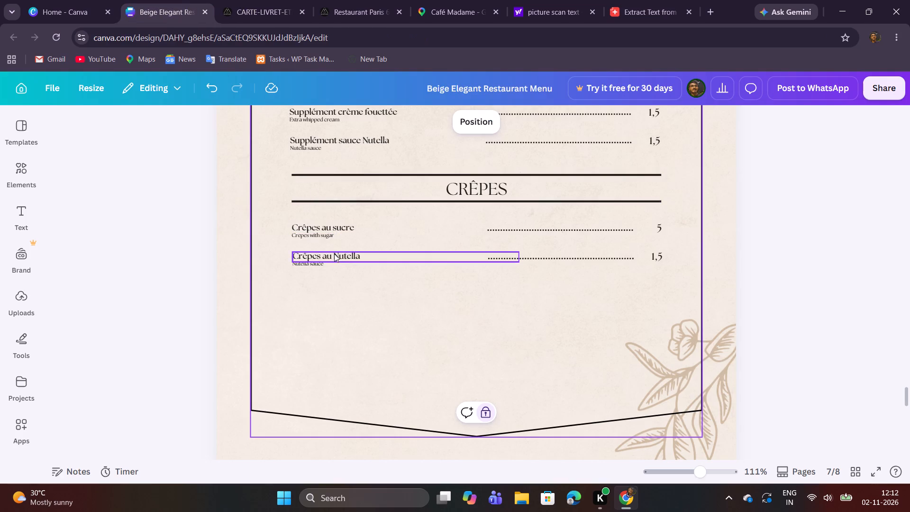
pyautogui.doubleClick(334, 263)
pyautogui.hotkey('ctrl', 'v')
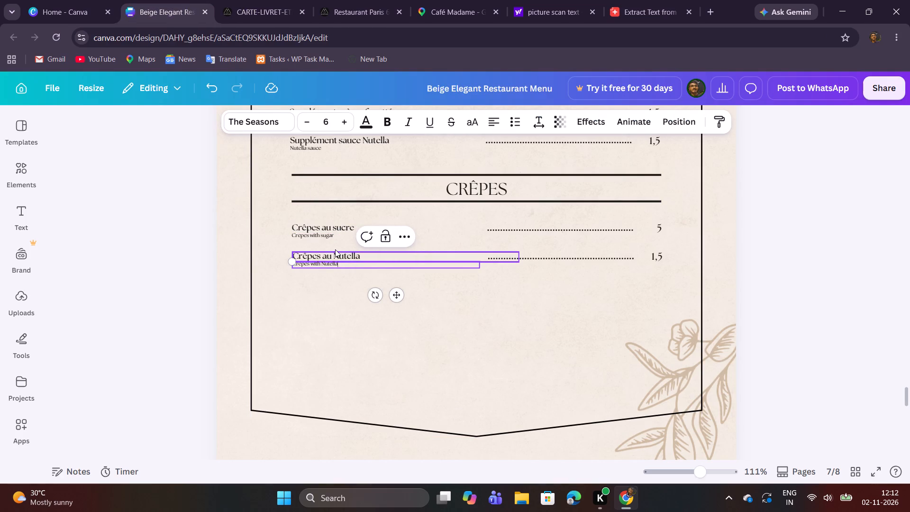
pyautogui.click(307, 294)
# Check the menu PDF and set the Crêpes au Nutella price in Canva to 6.
pyautogui.click(246, 0)
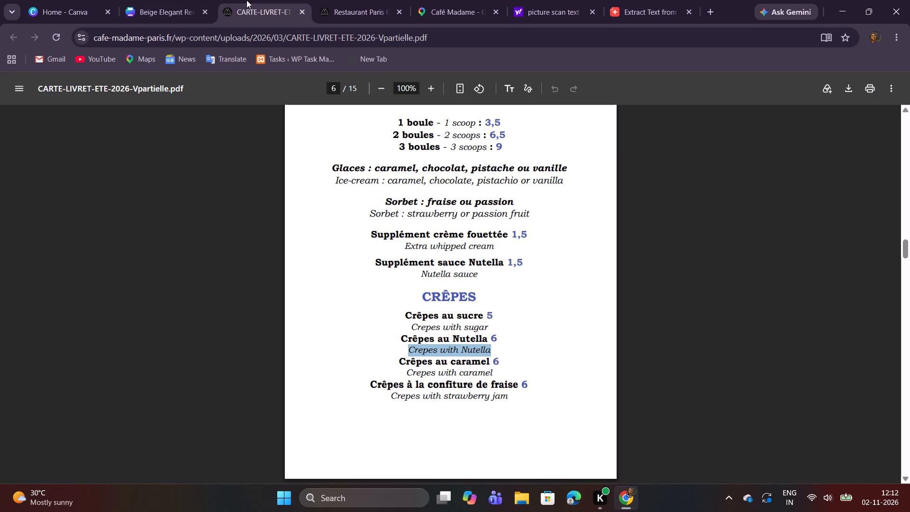
pyautogui.click(189, 0)
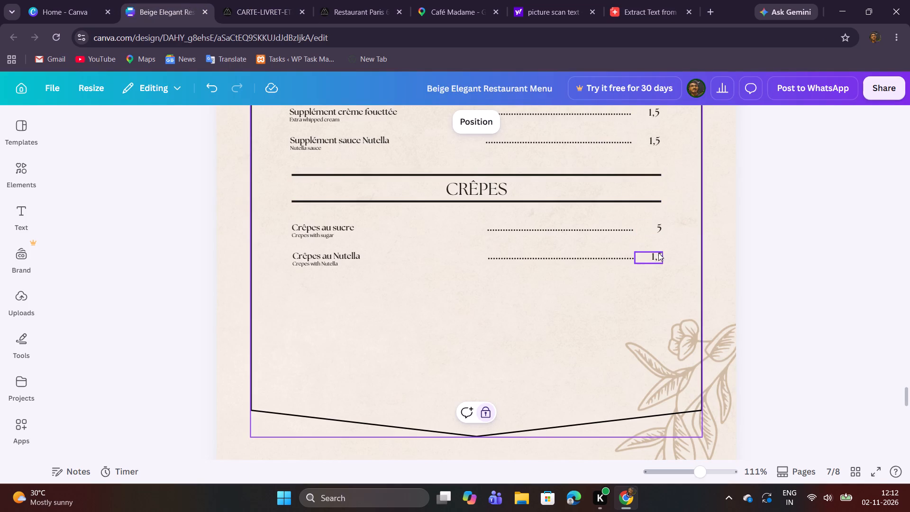
pyautogui.doubleClick(658, 253)
pyautogui.press('6')
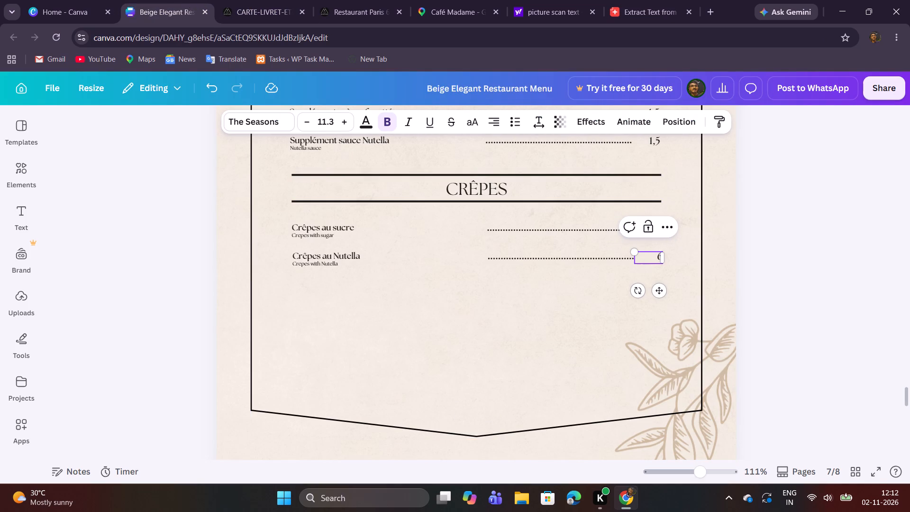
pyautogui.click(473, 297)
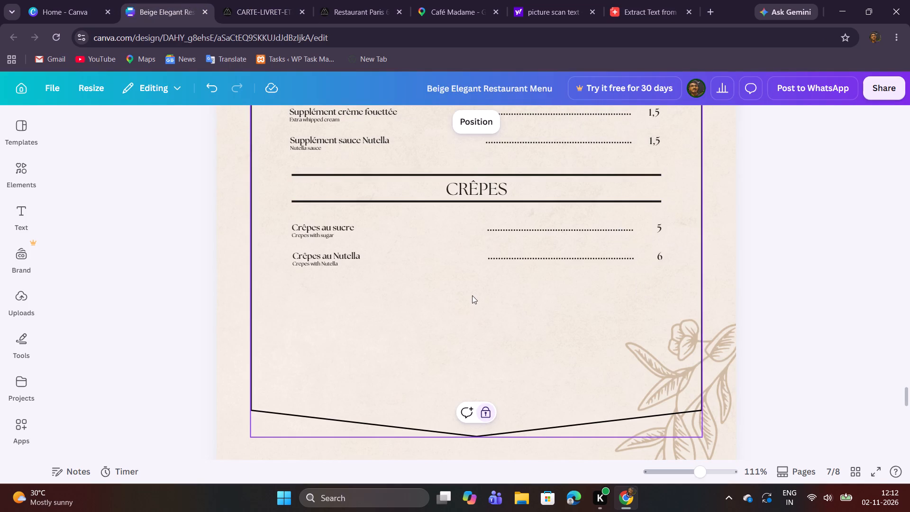
# Duplicate the Crêpes au Nutella row with its description, dotted line and price, and place the copy directly beneath, aligned and evenly spaced.
pyautogui.moveTo(337, 291); pyautogui.dragTo(548, 256)
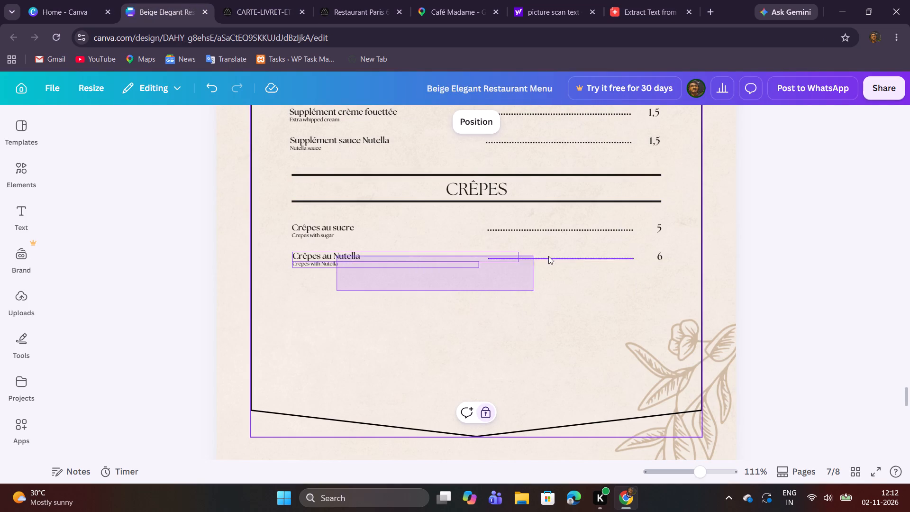
pyautogui.moveTo(548, 256); pyautogui.dragTo(671, 252)
pyautogui.click(485, 231)
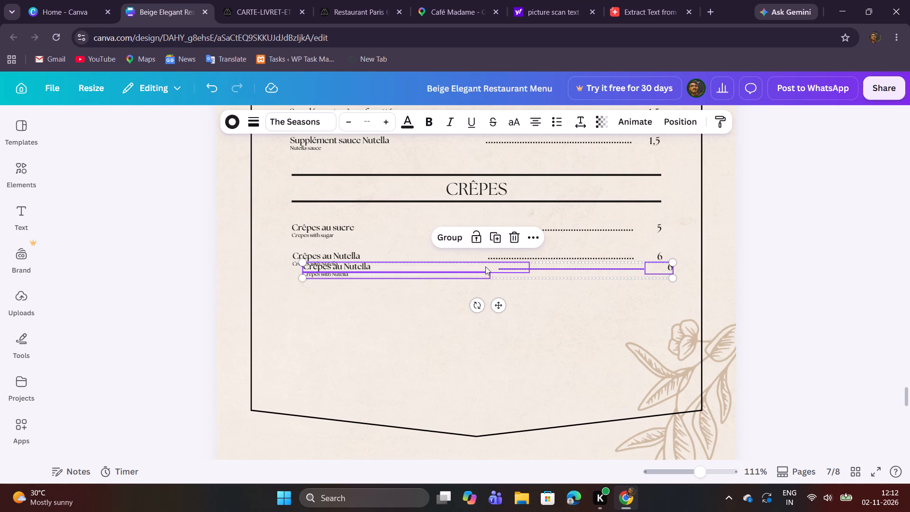
pyautogui.moveTo(482, 271); pyautogui.dragTo(473, 288)
pyautogui.click(419, 326)
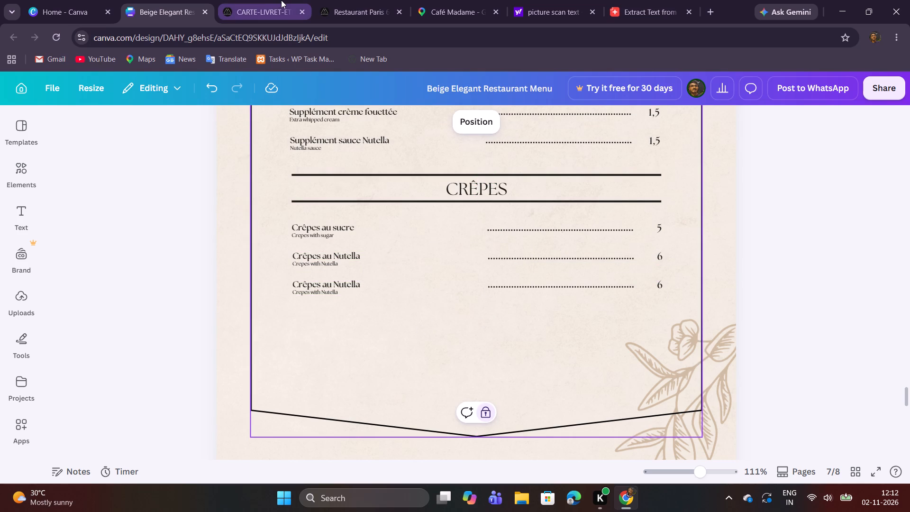
# Copy "Crêpes au caramel" from the menu PDF and replace the item name in the duplicated third crêpe row in Canva with it.
pyautogui.click(273, 0)
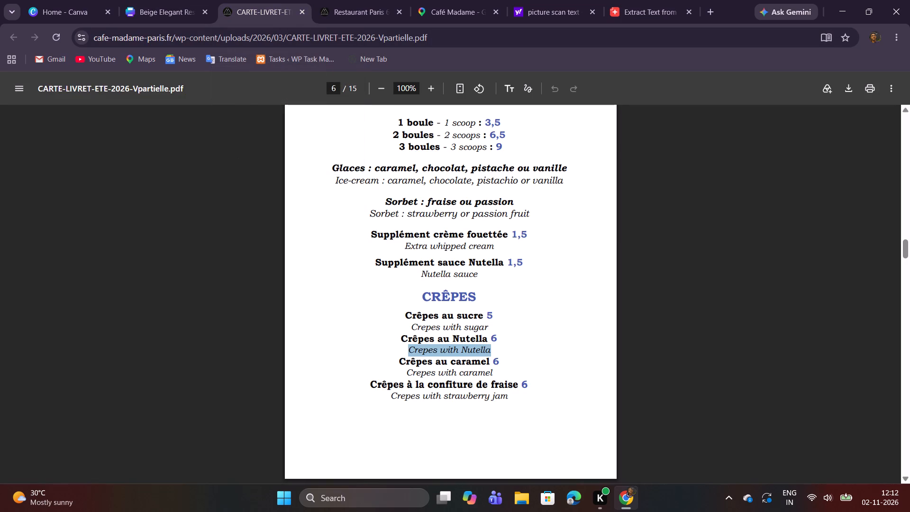
pyautogui.moveTo(401, 365); pyautogui.dragTo(489, 364)
pyautogui.hotkey('ctrl', 'c')
pyautogui.hotkey('ctrl', 'c')
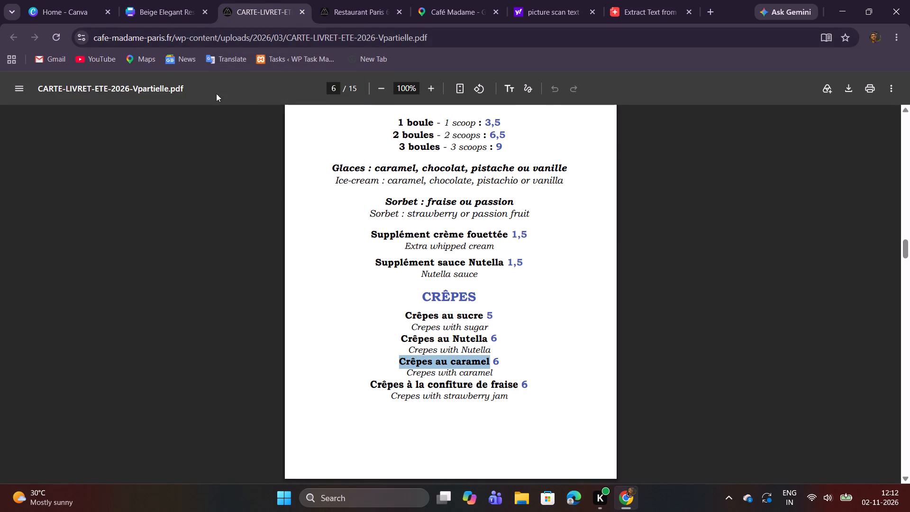
pyautogui.click(158, 6)
pyautogui.doubleClick(368, 284)
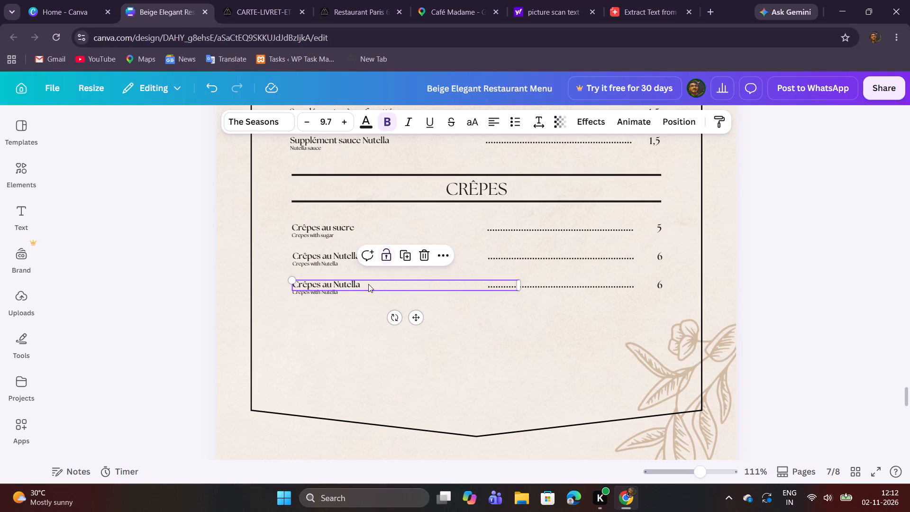
pyautogui.hotkey('ctrl', 'v')
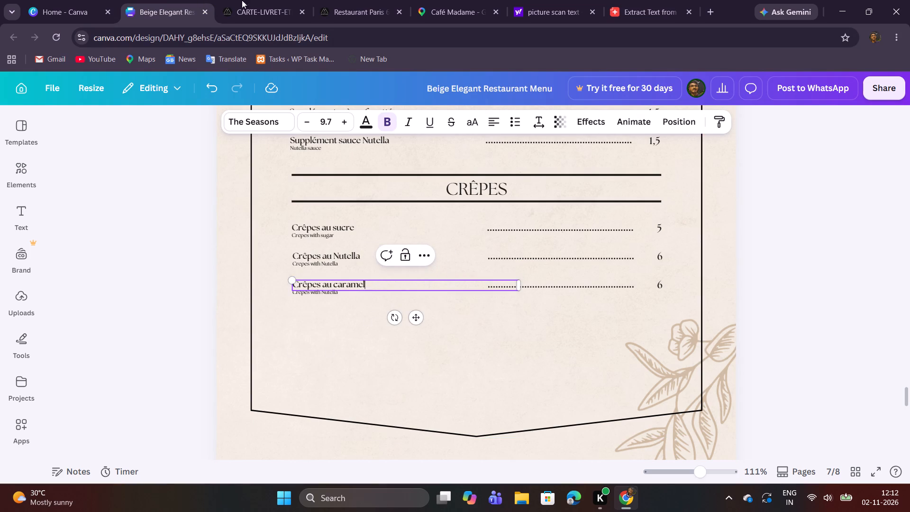
# Copy "Crepes with caramel" from the menu PDF, replace the description under Crêpes au caramel in Canva with it, and check its price.
pyautogui.click(254, 0)
pyautogui.moveTo(407, 375); pyautogui.dragTo(474, 377)
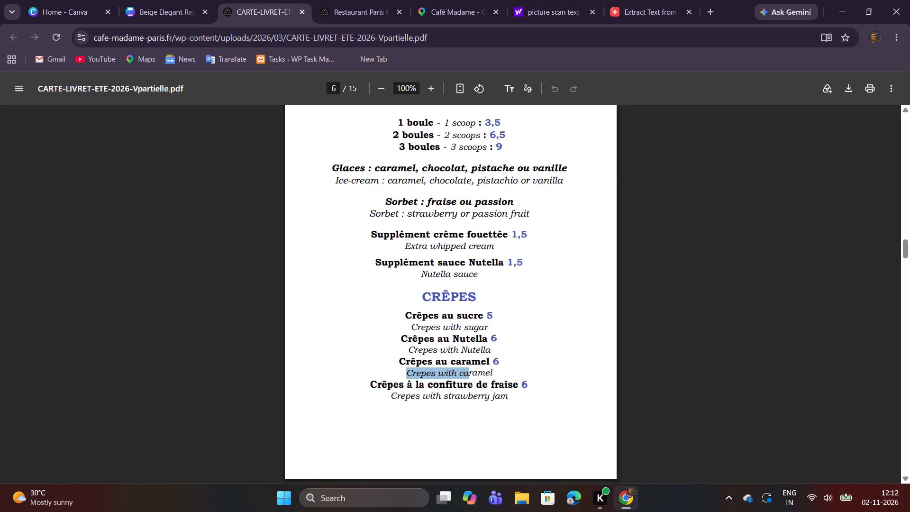
pyautogui.moveTo(474, 377); pyautogui.dragTo(497, 376)
pyautogui.hotkey('ctrl', 'c')
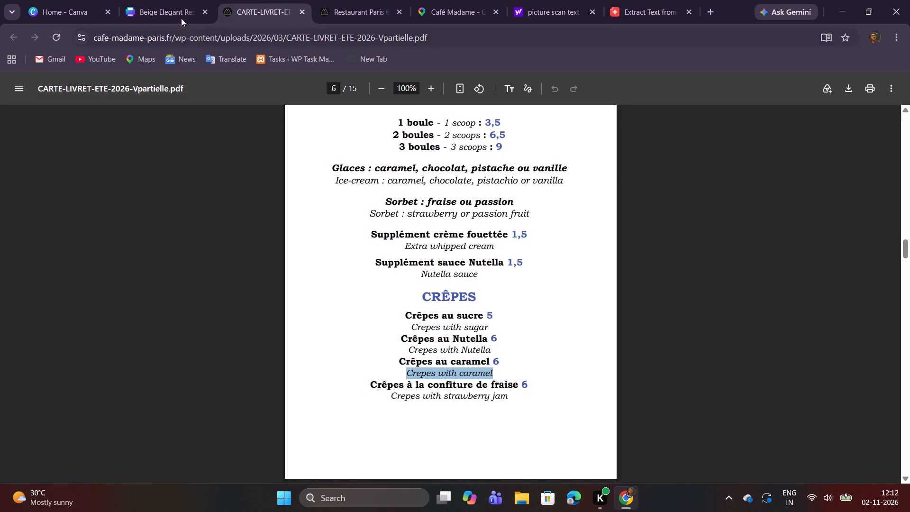
pyautogui.click(179, 15)
pyautogui.click(328, 312)
pyautogui.doubleClick(333, 297)
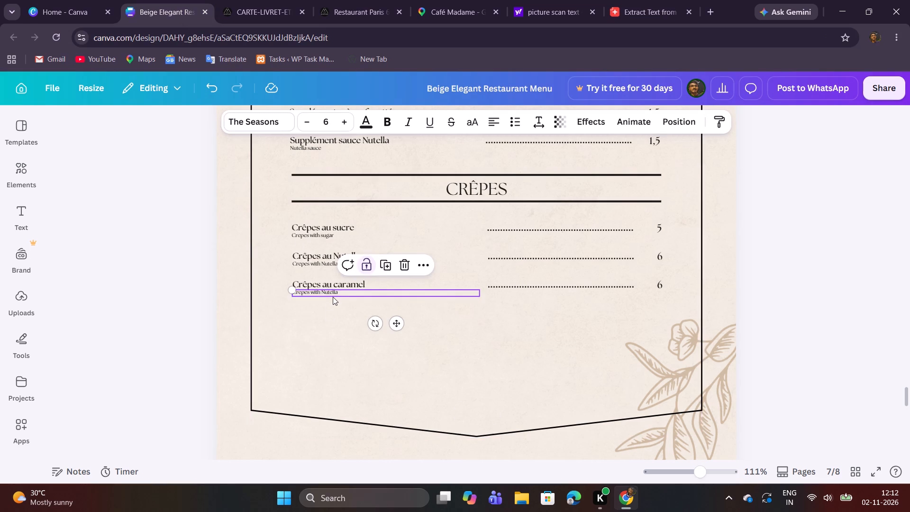
pyautogui.hotkey('ctrl', 'v')
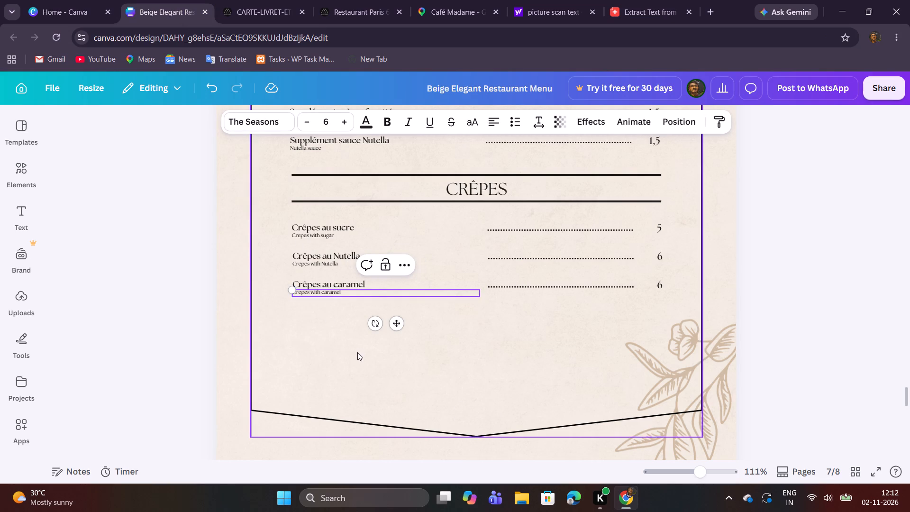
pyautogui.click(356, 352)
pyautogui.click(259, 0)
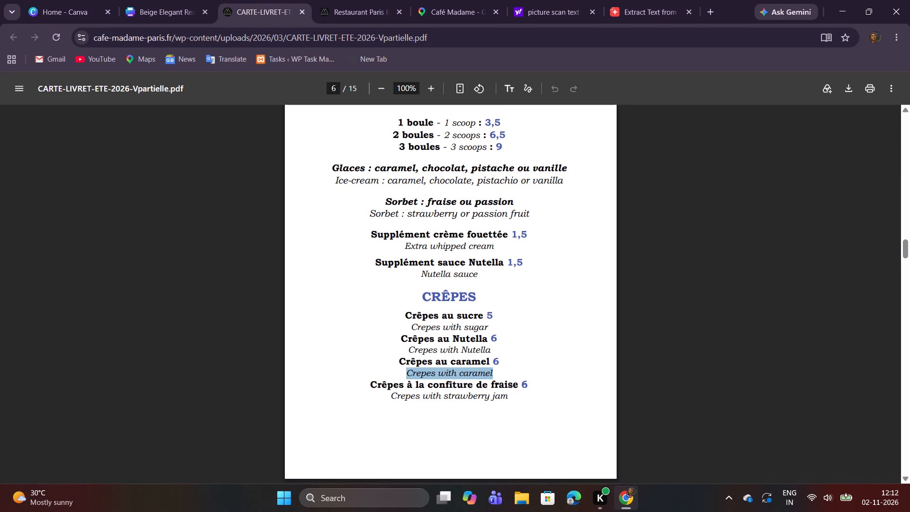
pyautogui.click(142, 0)
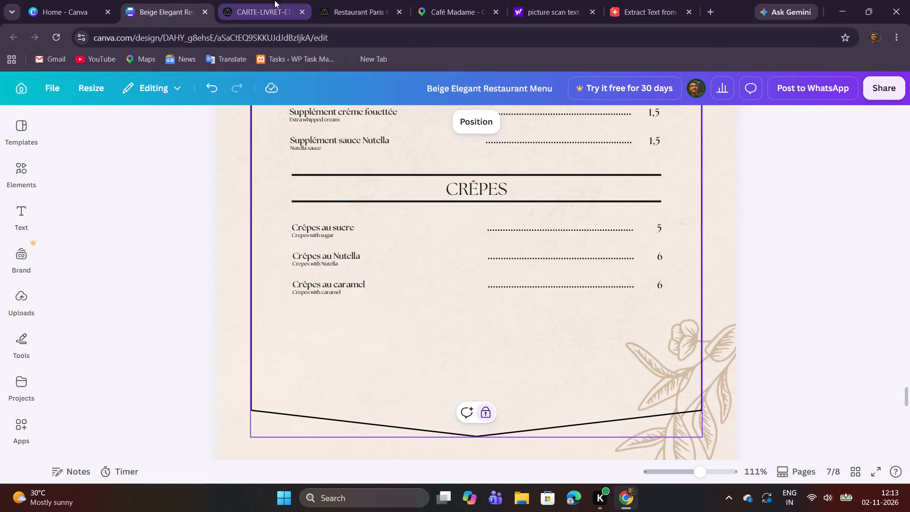
# Copy "Crêpes à la confiture de fraise" from the menu PDF and duplicate the whole Crêpes au caramel row directly beneath it in Canva.
pyautogui.click(265, 0)
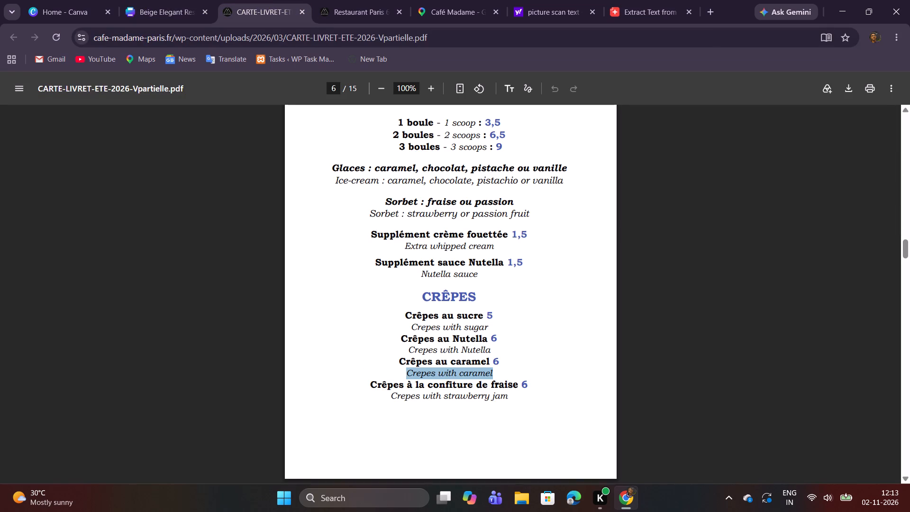
pyautogui.moveTo(372, 381); pyautogui.dragTo(520, 384)
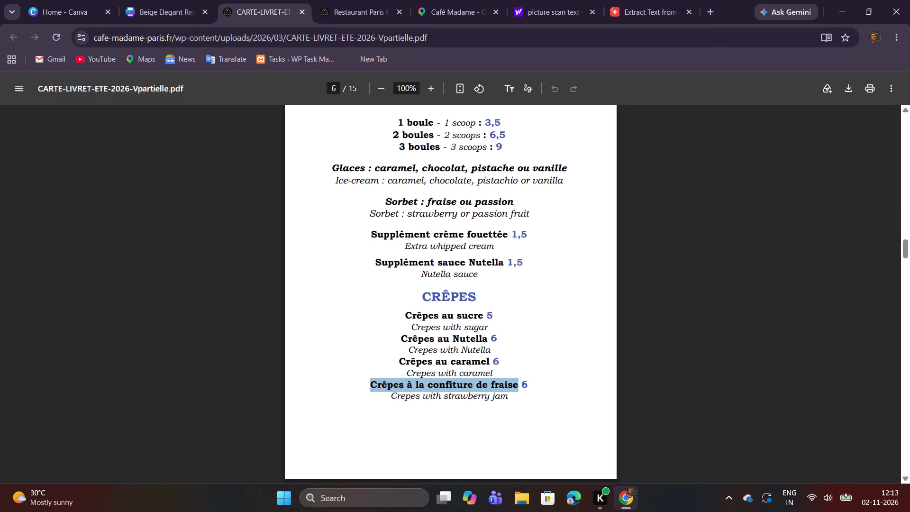
pyautogui.moveTo(520, 384); pyautogui.dragTo(519, 384)
pyautogui.hotkey('ctrl', 'c')
pyautogui.click(151, 0)
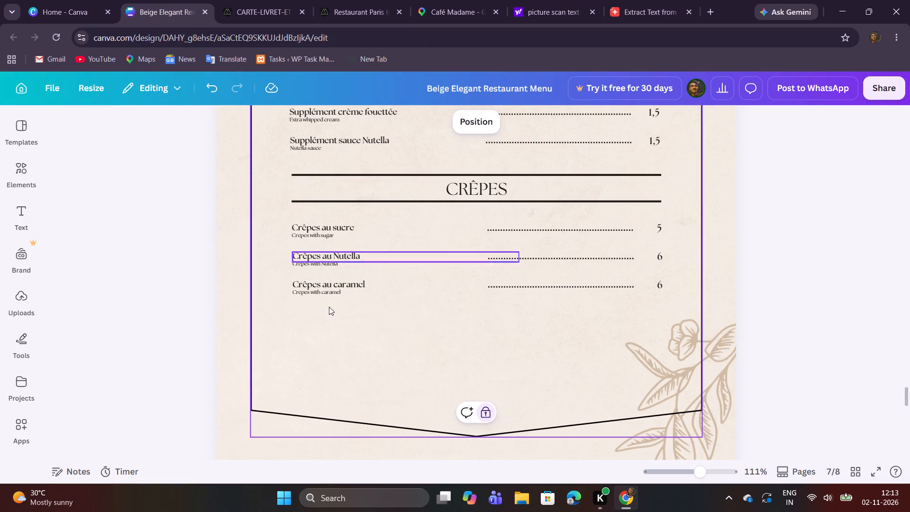
pyautogui.moveTo(322, 333); pyautogui.dragTo(662, 279)
pyautogui.click(482, 260)
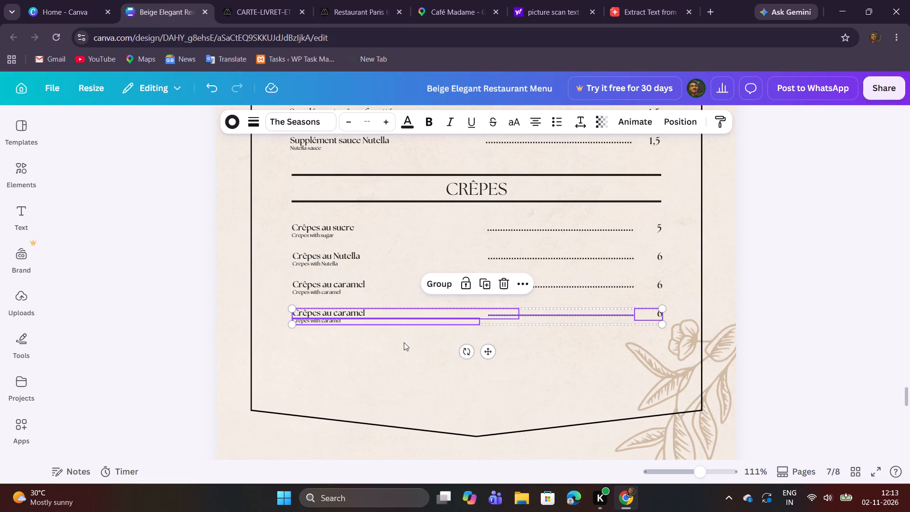
# Replace the item name in the duplicated fourth crêpe row with "Crêpes à la confiture de fraise".
pyautogui.click(403, 343)
pyautogui.doubleClick(360, 313)
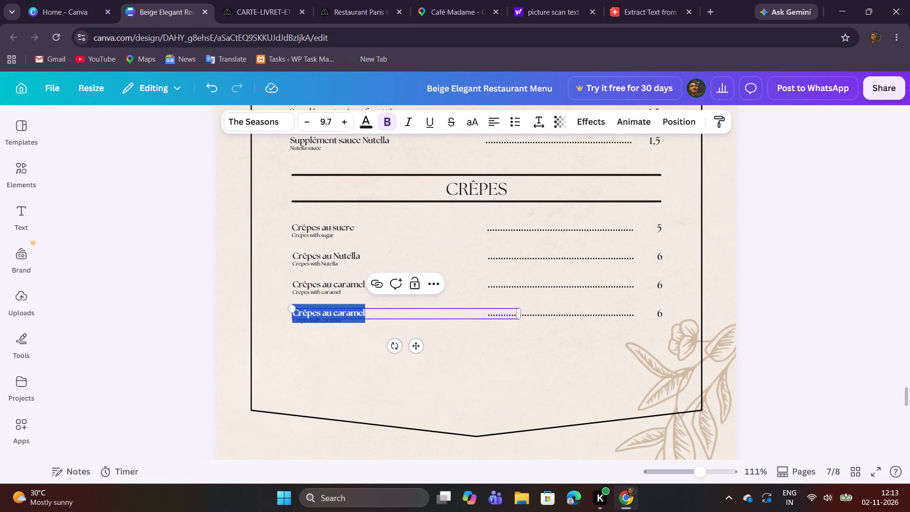
pyautogui.hotkey('ctrl', 'v')
pyautogui.click(361, 373)
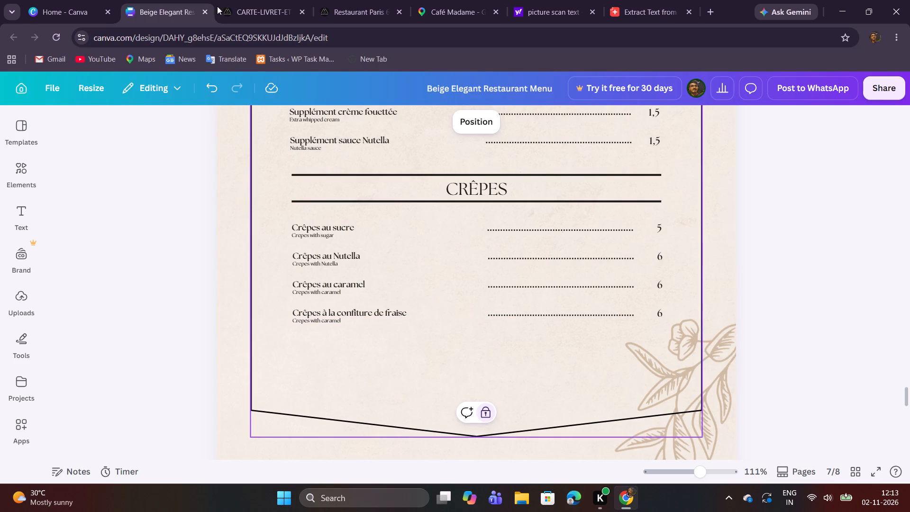
# Copy "Crepes with strawberry jam" from the menu PDF, replace the fourth crêpe's description in Canva with it, and check its price.
pyautogui.click(245, 0)
pyautogui.moveTo(391, 401); pyautogui.dragTo(520, 398)
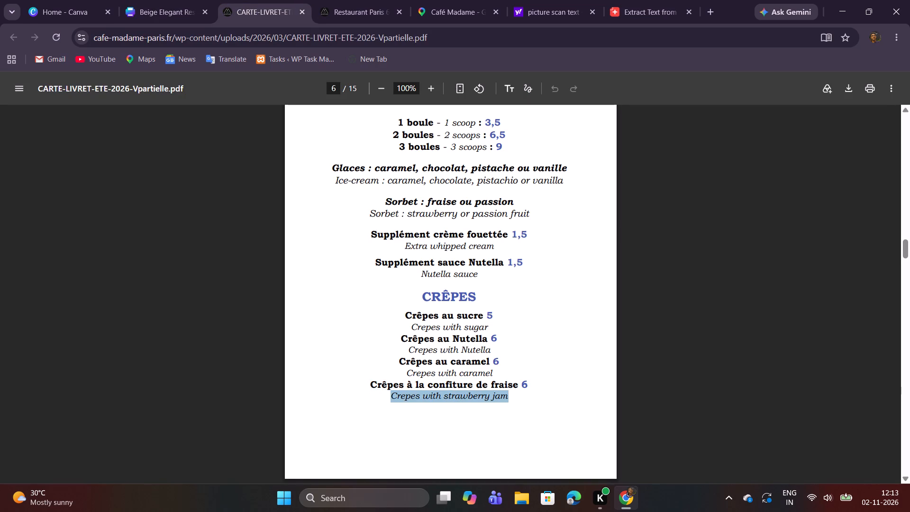
pyautogui.moveTo(520, 398); pyautogui.dragTo(521, 397)
pyautogui.hotkey('ctrl', 'c')
pyautogui.click(159, 0)
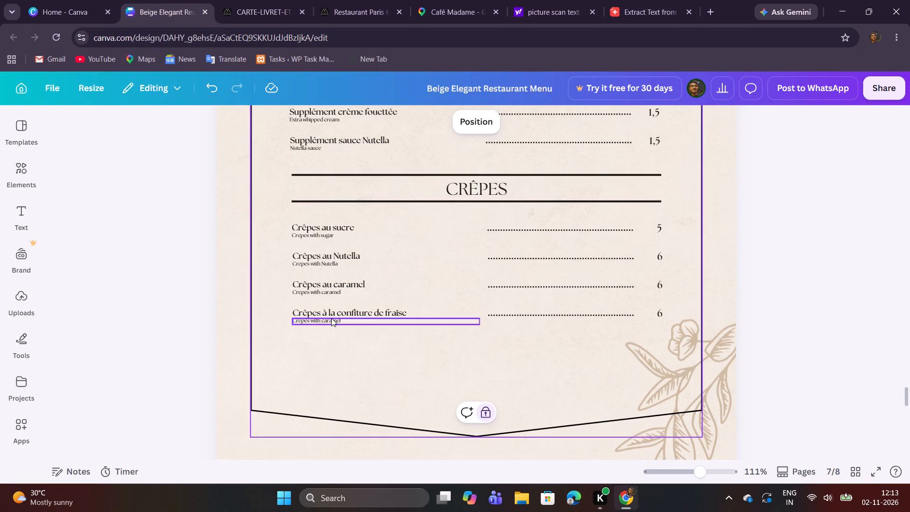
pyautogui.doubleClick(332, 320)
pyautogui.hotkey('ctrl', 'v')
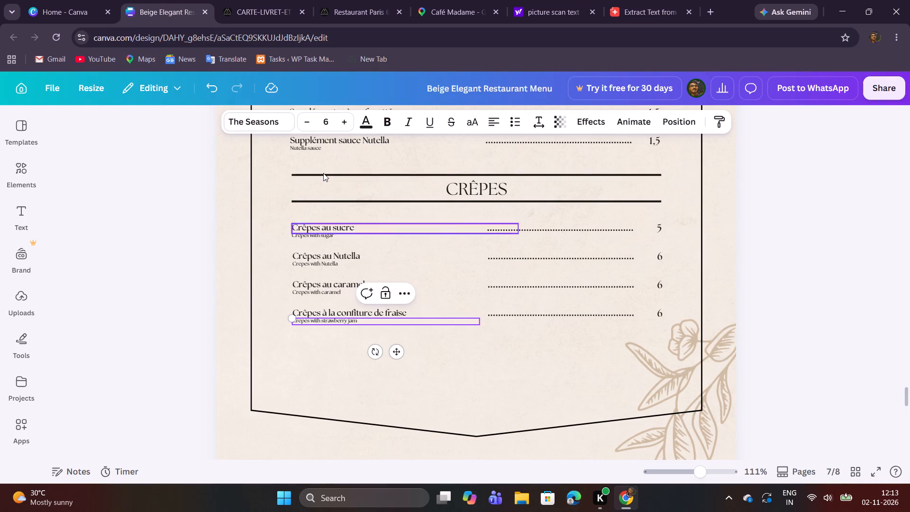
pyautogui.click(246, 17)
pyautogui.click(162, 0)
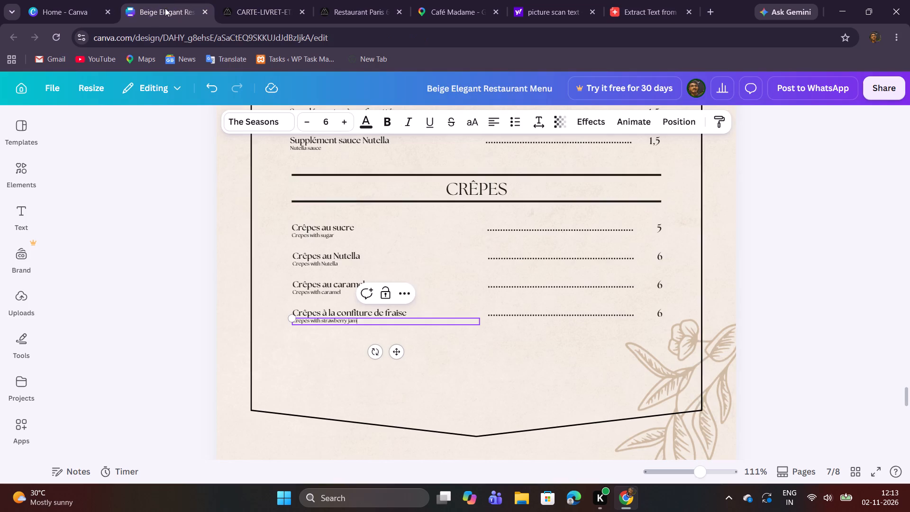
pyautogui.click(443, 378)
# Review the Glaces and Crêpes sections on page 7 of the Canva menu.
pyautogui.scroll(2, 533, 359)
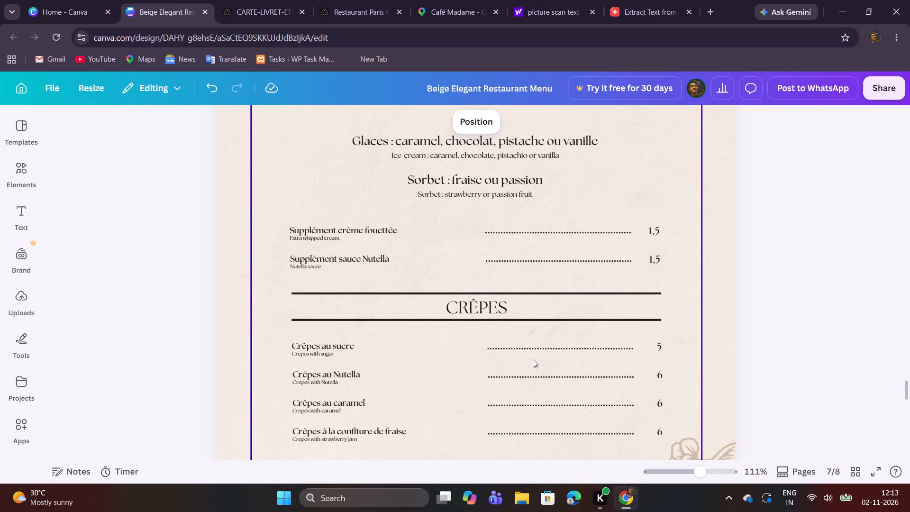
pyautogui.scroll(2, 528, 347)
pyautogui.scroll(-3, 619, 320)
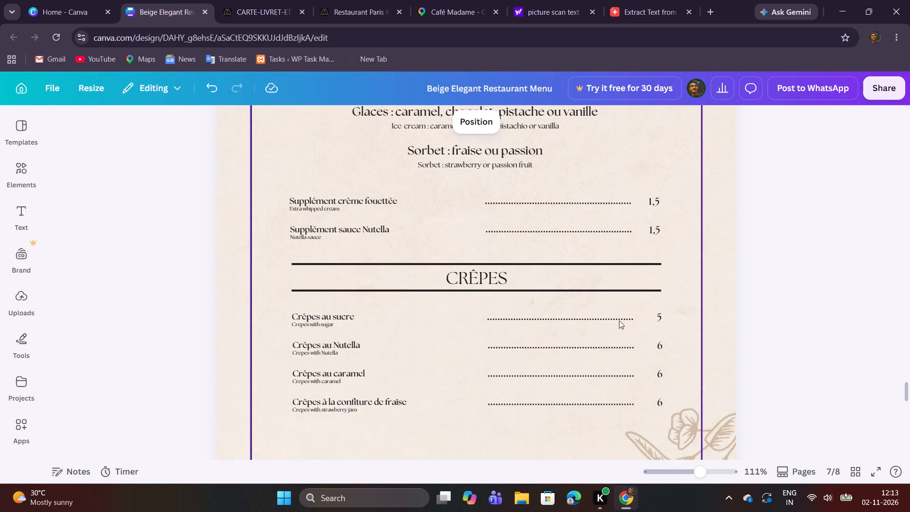
pyautogui.scroll(1, 619, 320)
pyautogui.scroll(-4, 620, 317)
pyautogui.scroll(11, 620, 316)
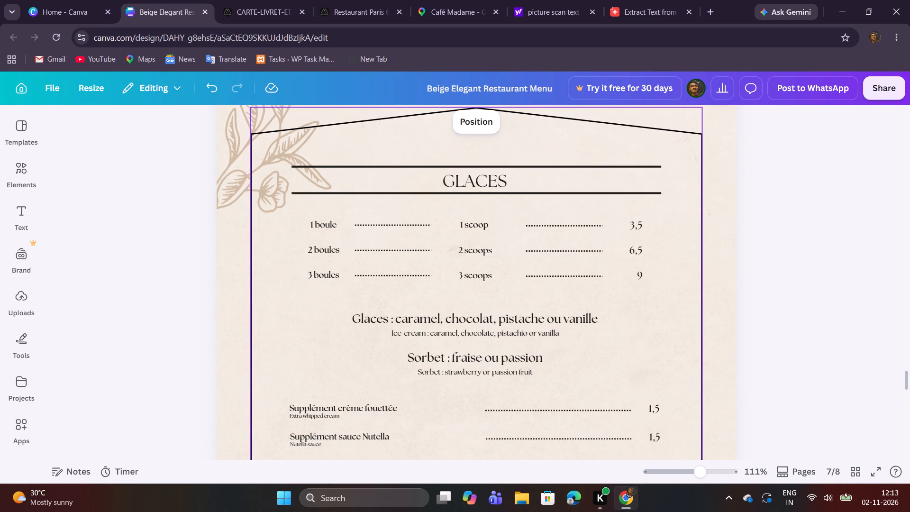
# Switch to the menu PDF and examine the Boissons Chaudes and Boissons Fraîches pages that follow the crêpes, with the zoom at 90%.
pyautogui.click(241, 0)
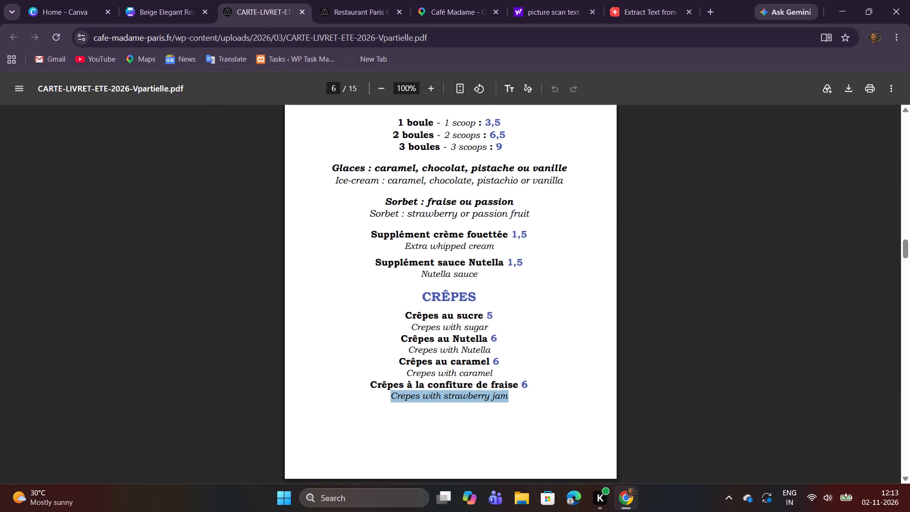
pyautogui.scroll(-16, 539, 194)
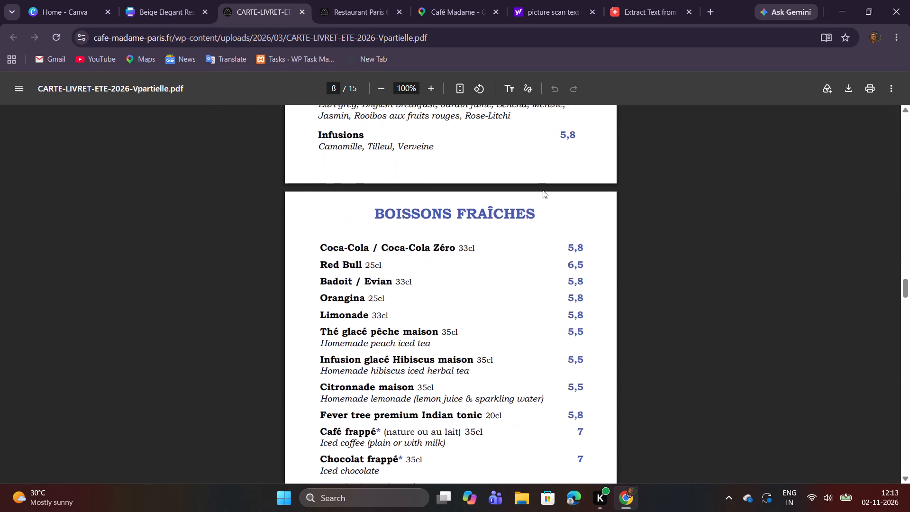
pyautogui.scroll(-4, 543, 190)
pyautogui.scroll(12, 543, 190)
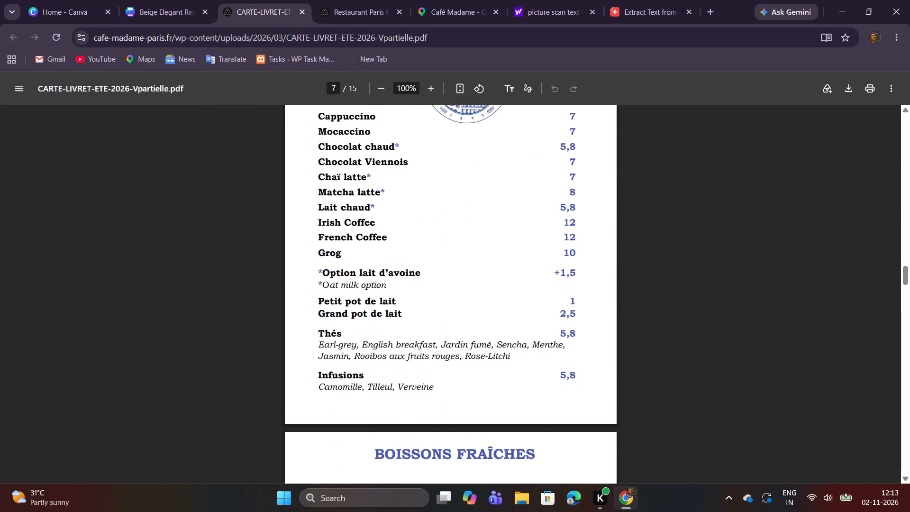
pyautogui.scroll(8, 544, 190)
pyautogui.scroll(-5, 544, 190)
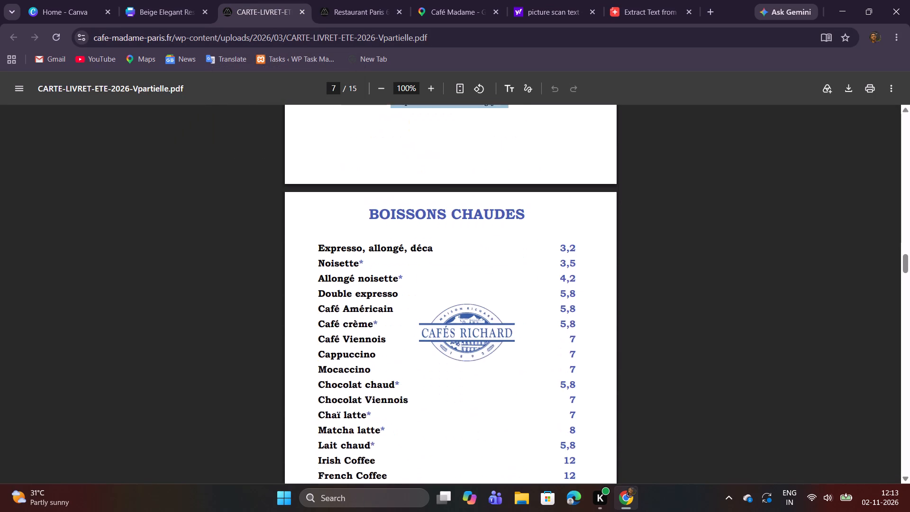
pyautogui.scroll(-2, 544, 190)
pyautogui.scroll(1, 544, 190)
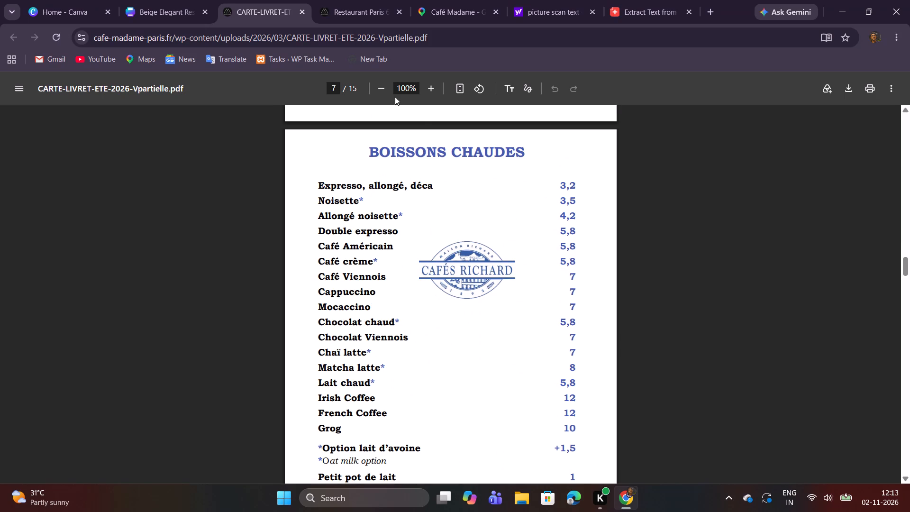
pyautogui.click(384, 87)
pyautogui.scroll(-2, 460, 177)
pyautogui.scroll(1, 463, 178)
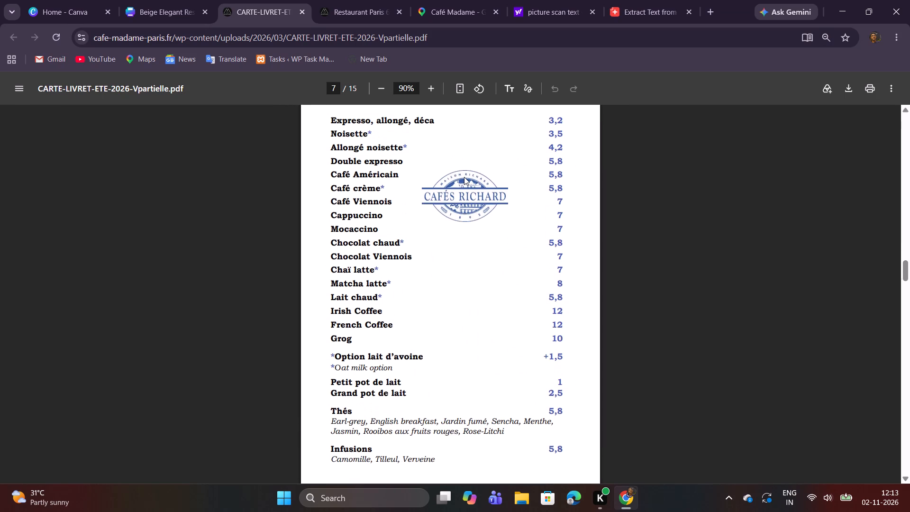
pyautogui.scroll(1, 464, 177)
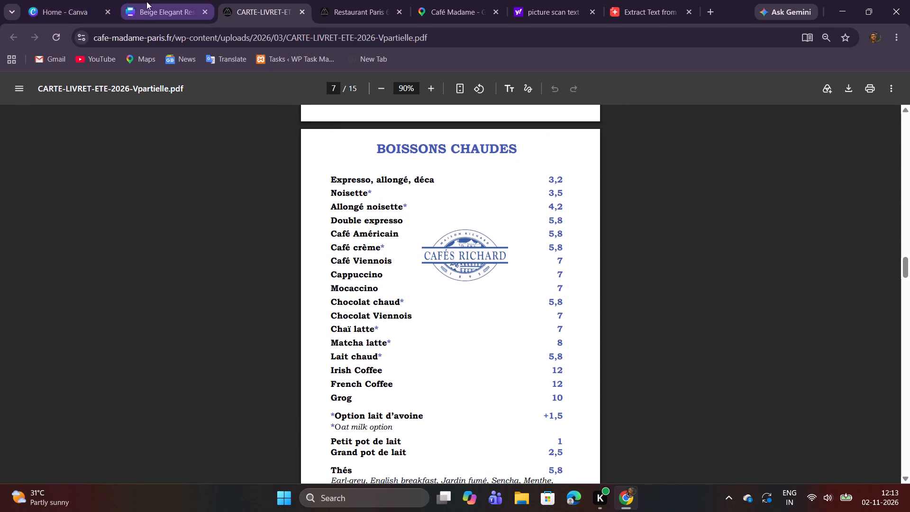
# Return to Canva and compare the Glaces and Desserts page layouts as a base for the next menu page.
pyautogui.click(155, 1)
pyautogui.scroll(-1, 367, 157)
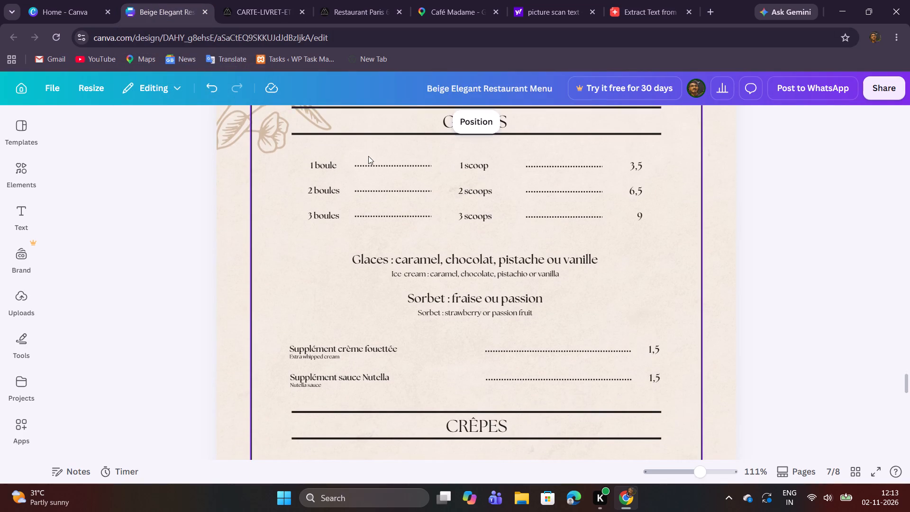
pyautogui.scroll(-3, 368, 156)
pyautogui.scroll(4, 368, 156)
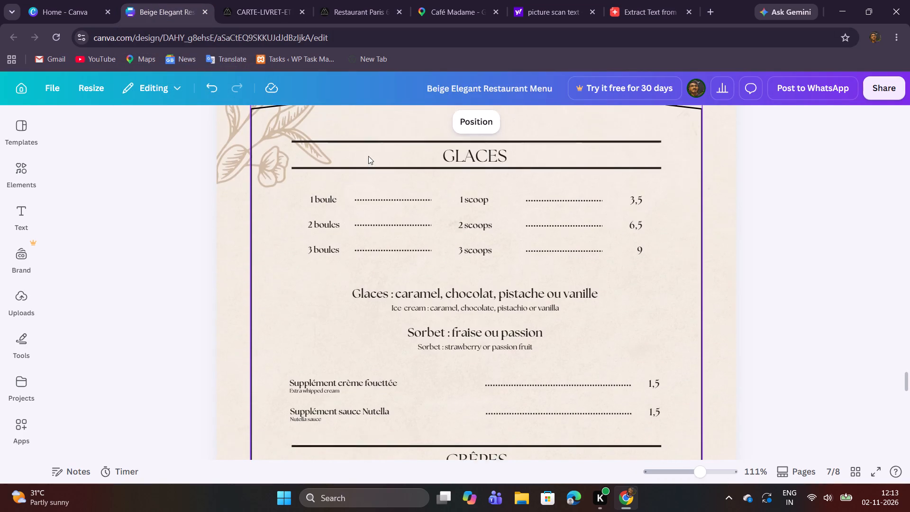
pyautogui.scroll(12, 368, 156)
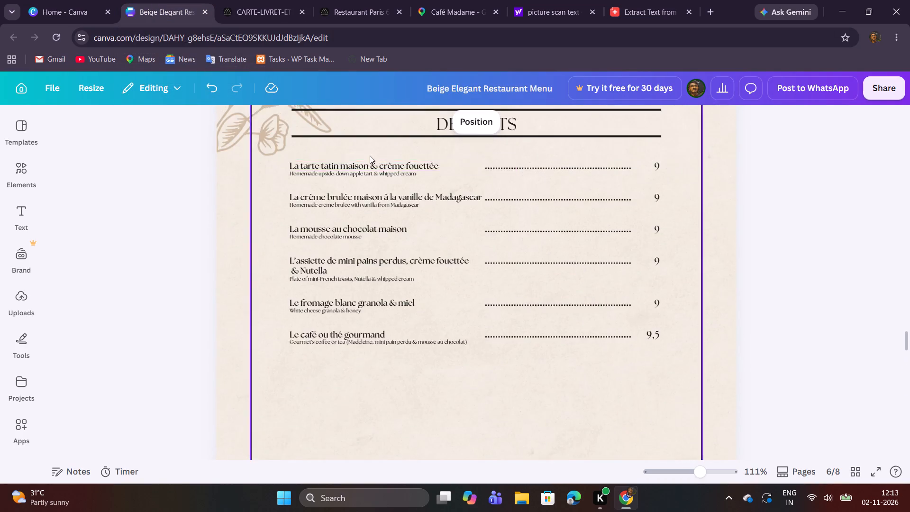
pyautogui.scroll(-5, 370, 155)
pyautogui.scroll(7, 370, 155)
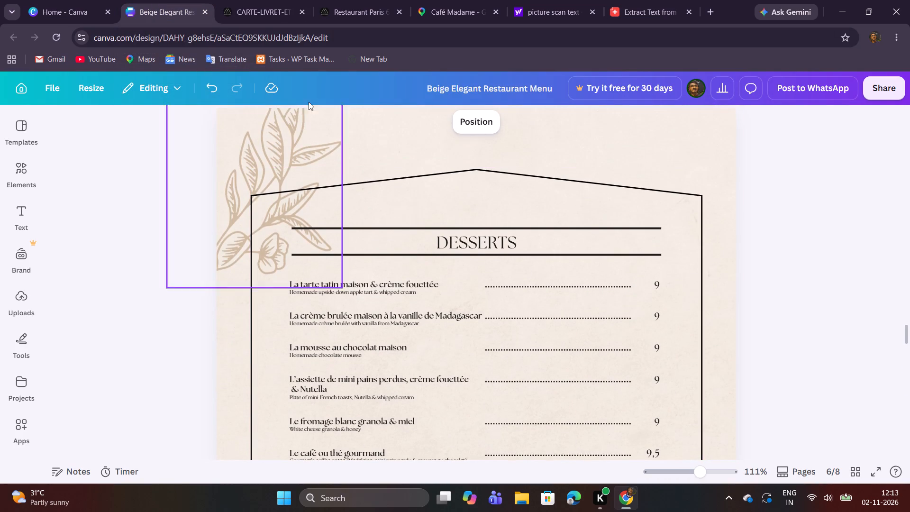
pyautogui.click(262, 1)
pyautogui.click(150, 0)
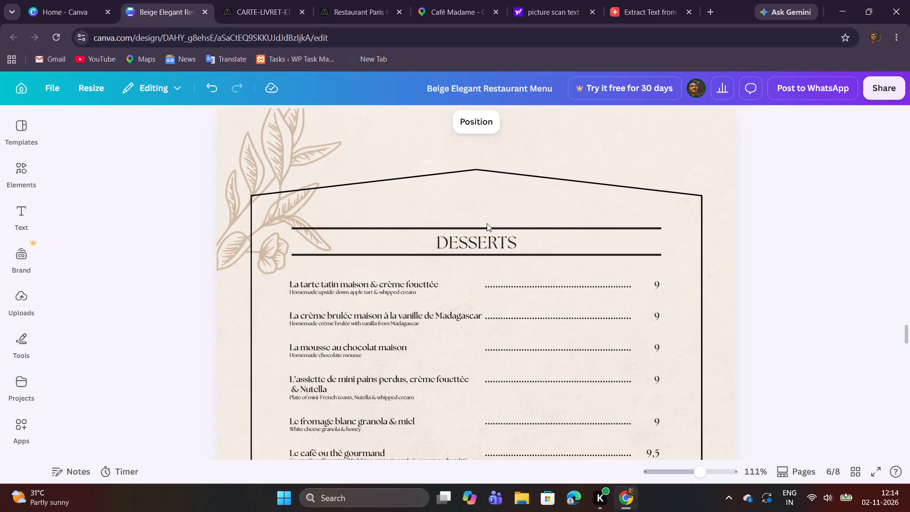
# Duplicate the Glaces and Crêpes page, page 7, in the Canva menu.
pyautogui.scroll(-12, 501, 234)
pyautogui.scroll(2, 503, 233)
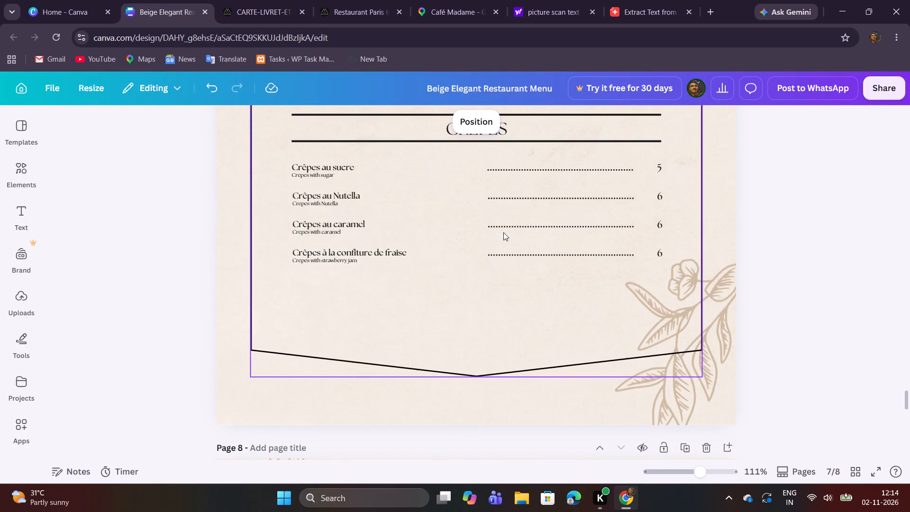
pyautogui.scroll(2, 503, 232)
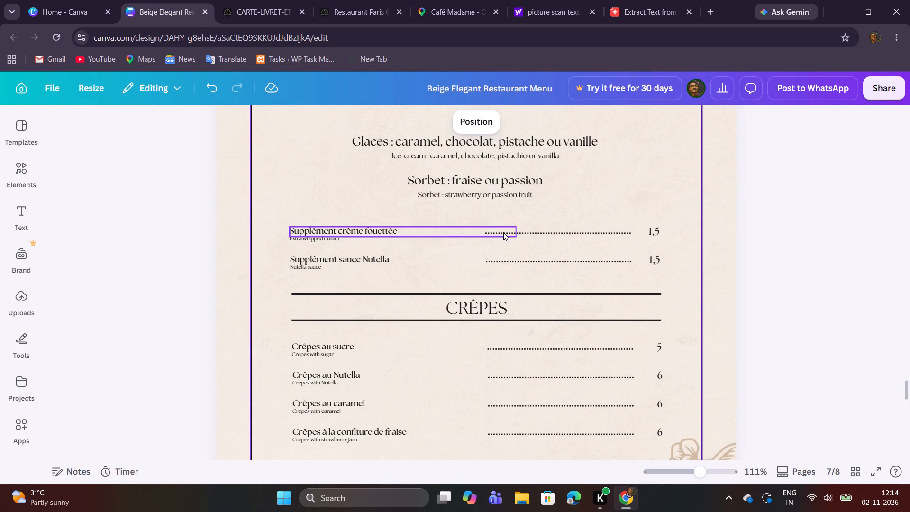
pyautogui.scroll(3, 505, 232)
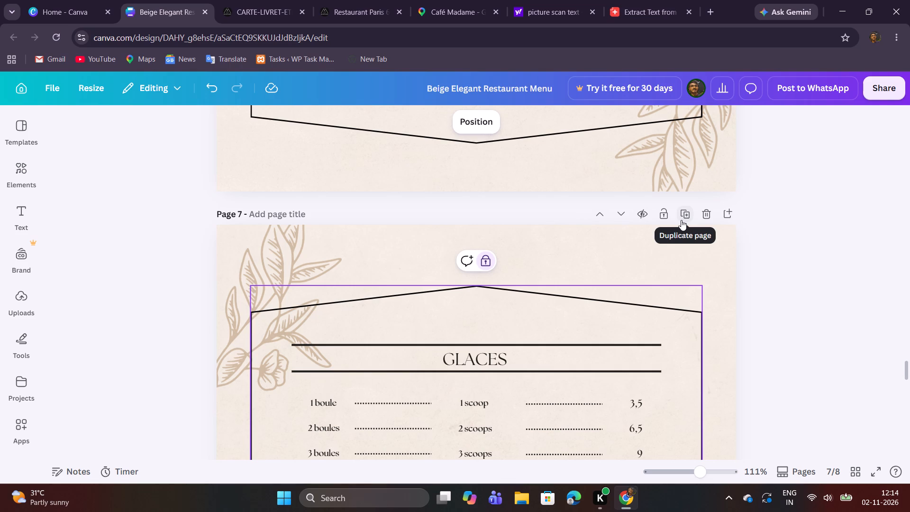
pyautogui.click(681, 220)
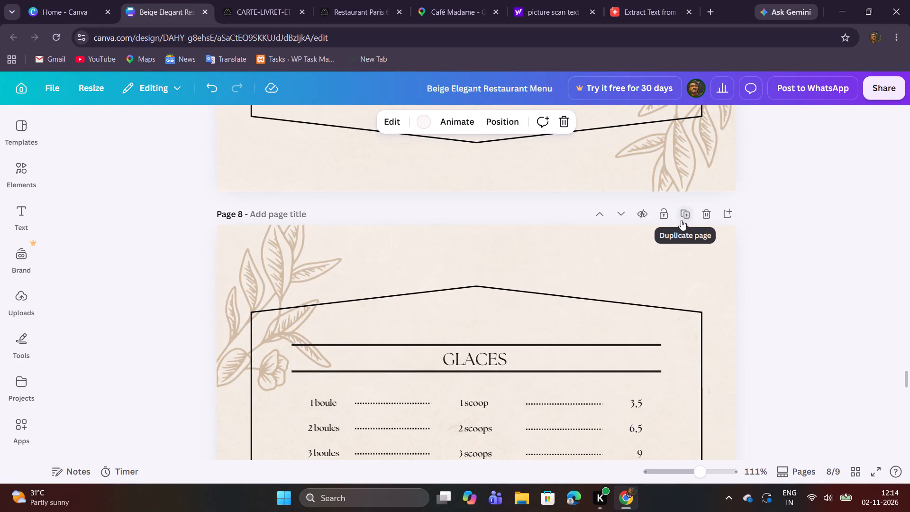
# Delete the Glaces items, ice cream and sorbet lines, supplements and the Crêpes heading with its rules from page 8, keeping the Glaces heading.
pyautogui.scroll(-7, 681, 220)
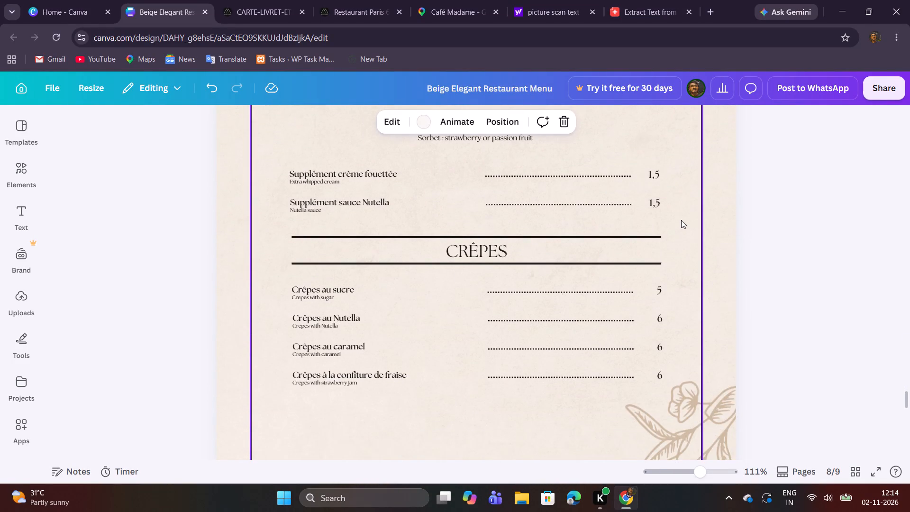
pyautogui.scroll(1, 681, 220)
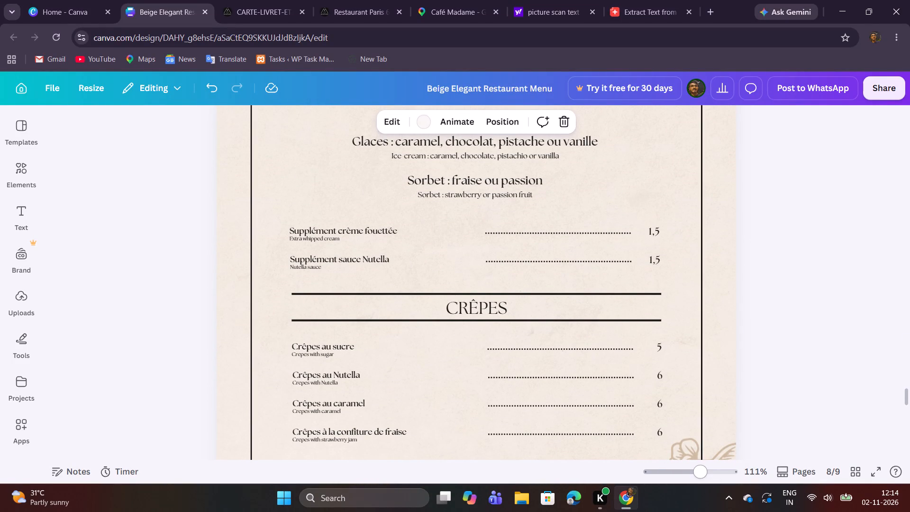
pyautogui.moveTo(701, 475); pyautogui.dragTo(692, 475)
pyautogui.scroll(2, 710, 345)
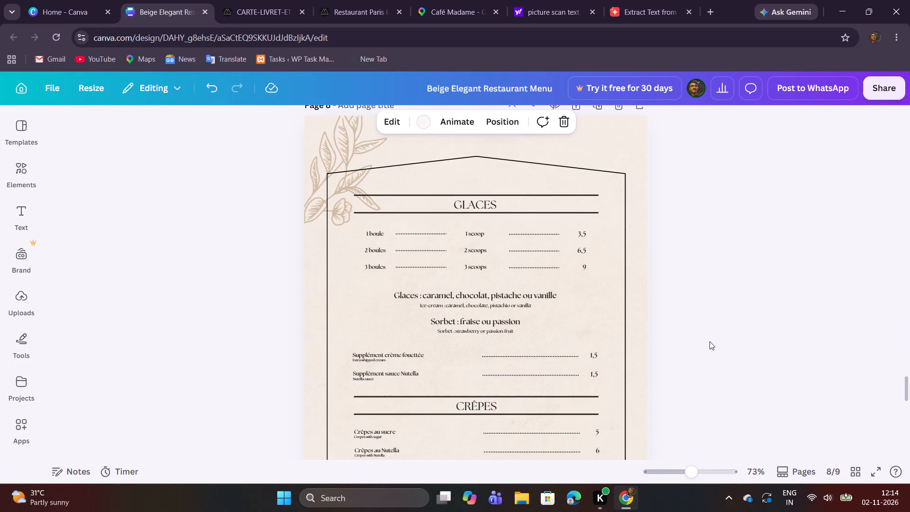
pyautogui.scroll(-1, 710, 338)
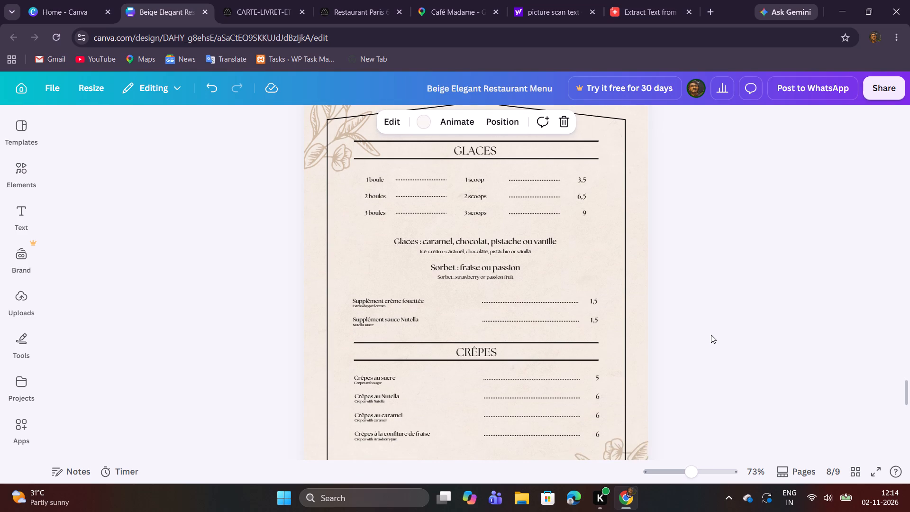
pyautogui.scroll(-1, 711, 335)
pyautogui.scroll(1, 672, 308)
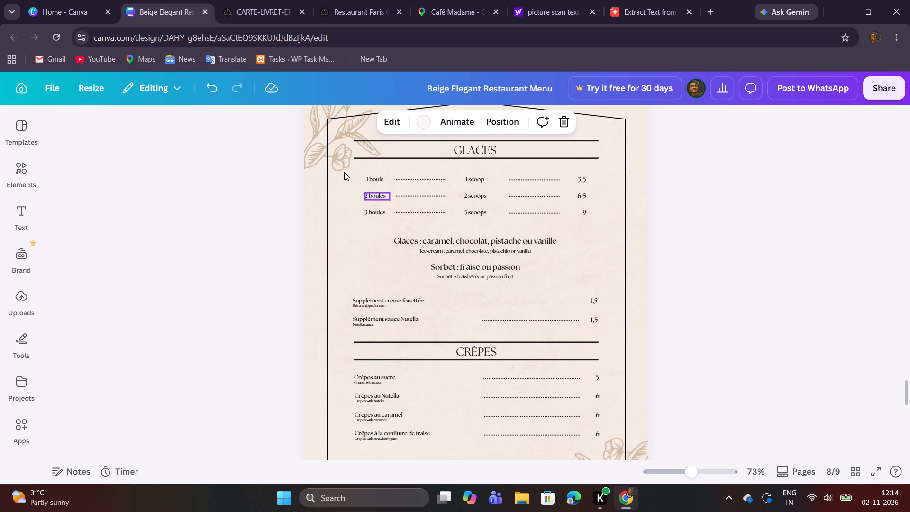
pyautogui.moveTo(345, 172); pyautogui.dragTo(606, 356)
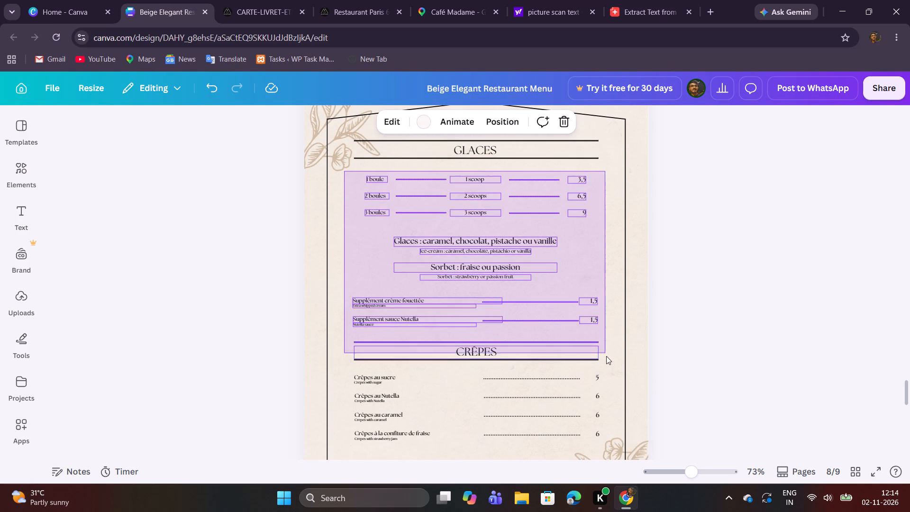
pyautogui.moveTo(606, 356); pyautogui.dragTo(610, 366)
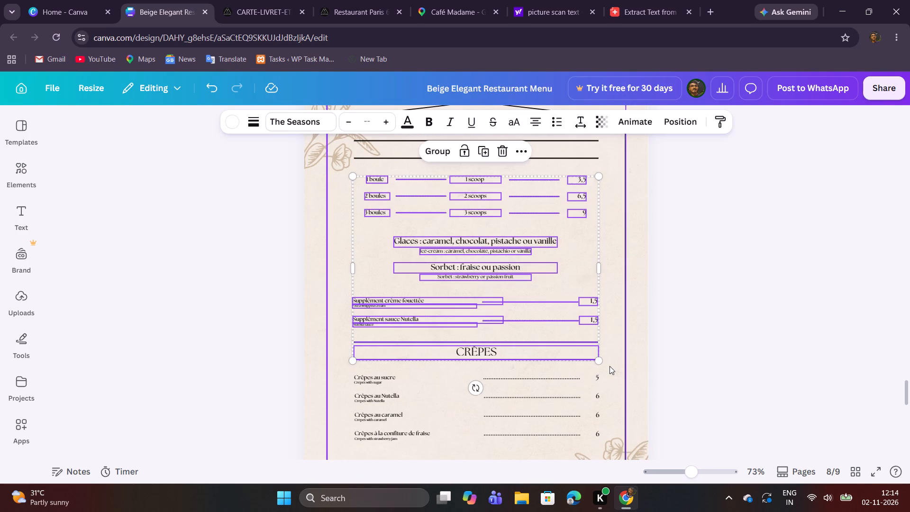
pyautogui.click(500, 155)
# Move the four crêpe rows with their dotted lines and prices up to just beneath the Glaces heading on page 8.
pyautogui.scroll(-2, 714, 232)
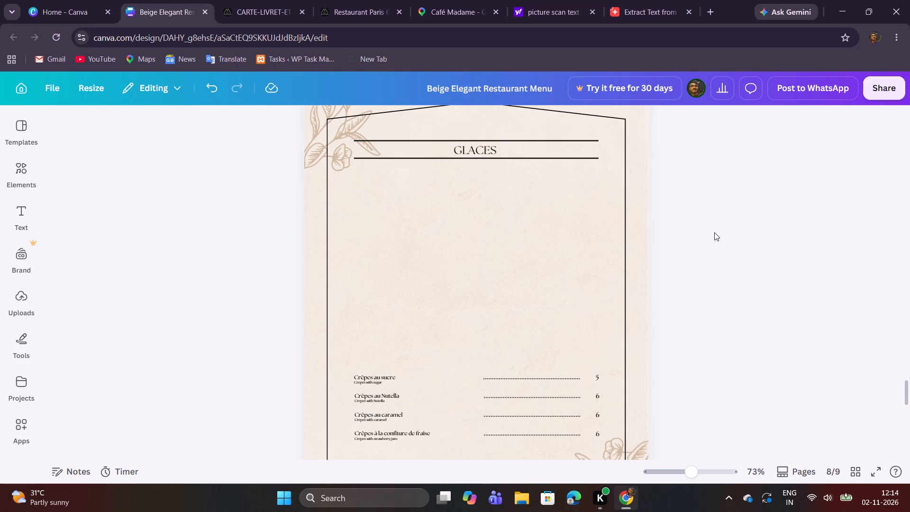
pyautogui.moveTo(692, 471); pyautogui.dragTo(680, 473)
pyautogui.scroll(1, 652, 336)
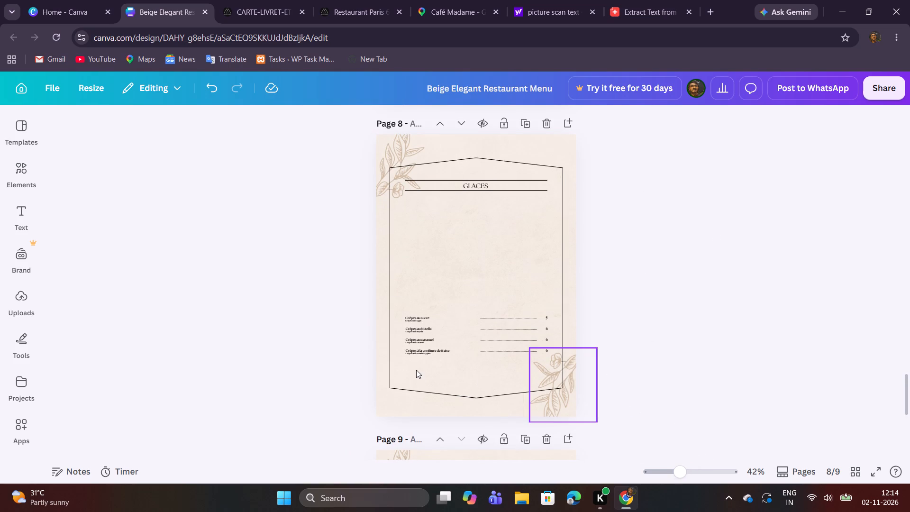
pyautogui.moveTo(416, 370); pyautogui.dragTo(548, 303)
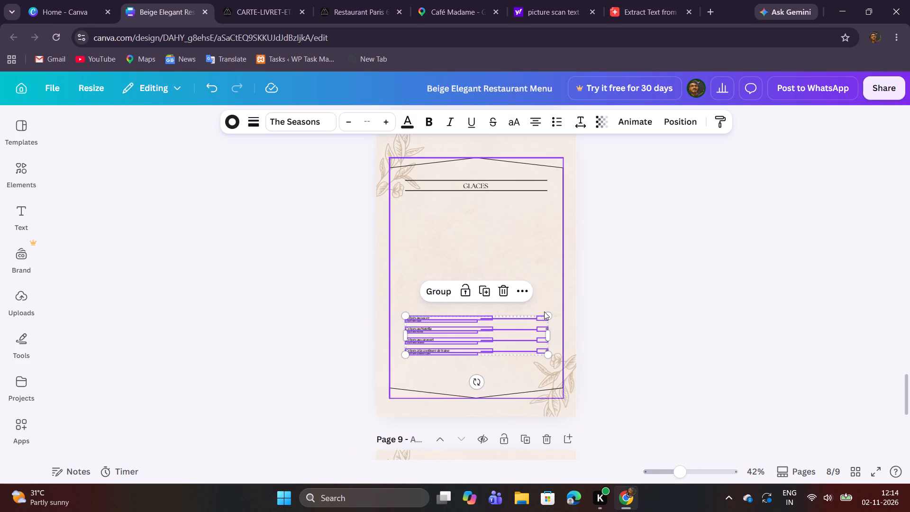
pyautogui.keyDown('shift'); pyautogui.moveTo(507, 339); pyautogui.dragTo(502, 320); pyautogui.keyUp('shift')
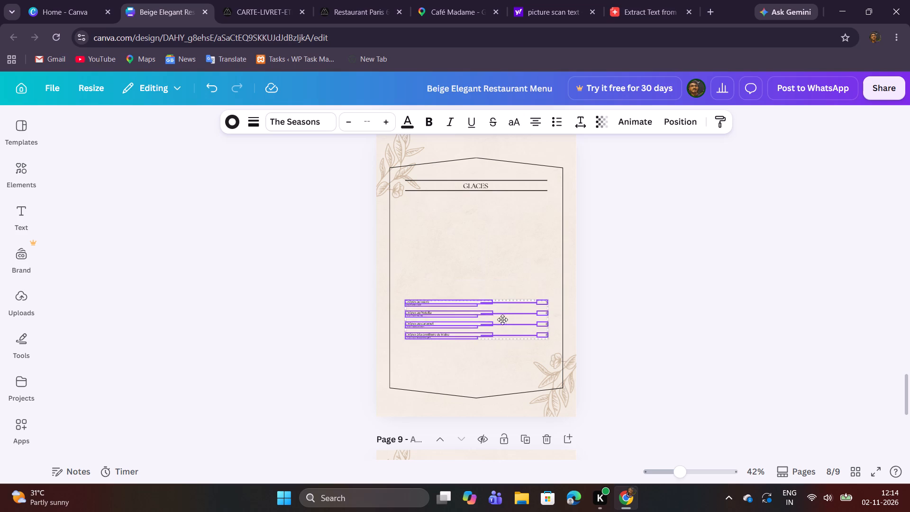
pyautogui.keyDown('shift'); pyautogui.moveTo(502, 320); pyautogui.dragTo(502, 224); pyautogui.keyUp('shift')
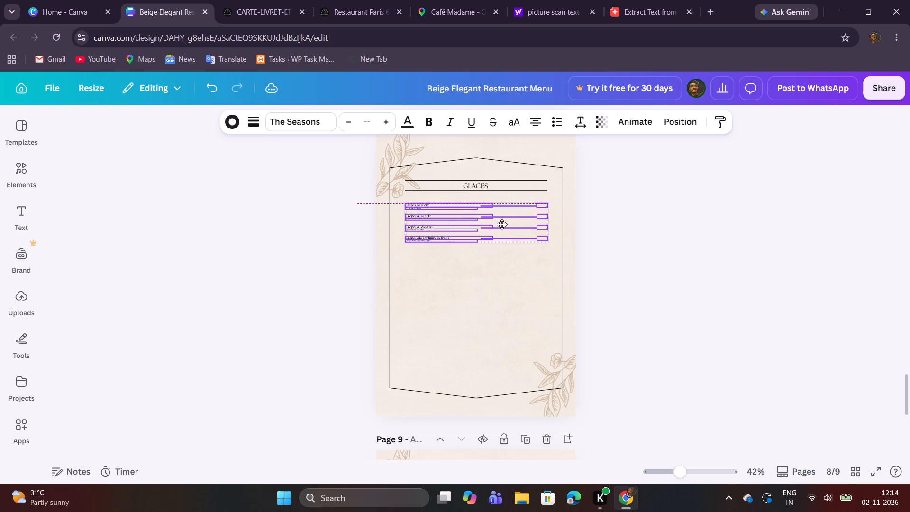
pyautogui.keyDown('shift'); pyautogui.moveTo(502, 224); pyautogui.dragTo(502, 224); pyautogui.keyUp('shift')
pyautogui.click(509, 285)
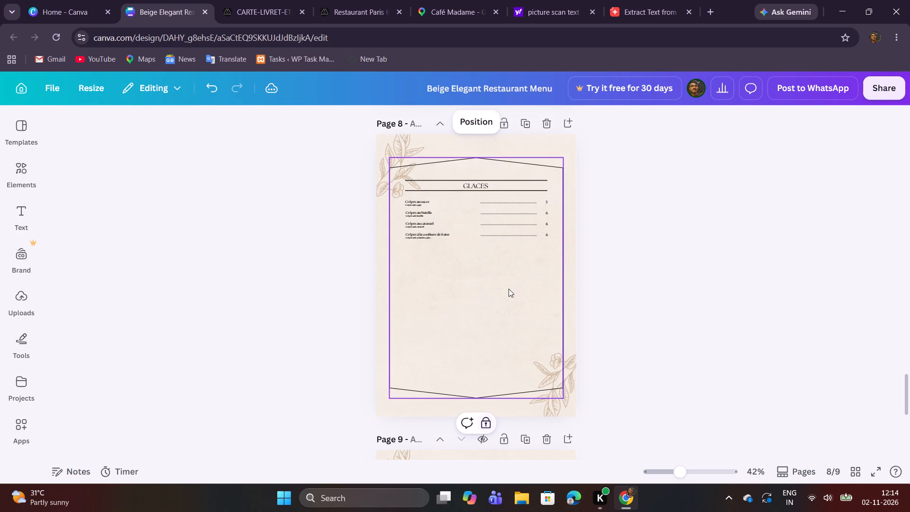
# Replace the Glaces heading on page 8 with BOISSONS CHAUDES, copied from the menu PDF.
pyautogui.moveTo(682, 473); pyautogui.dragTo(701, 475)
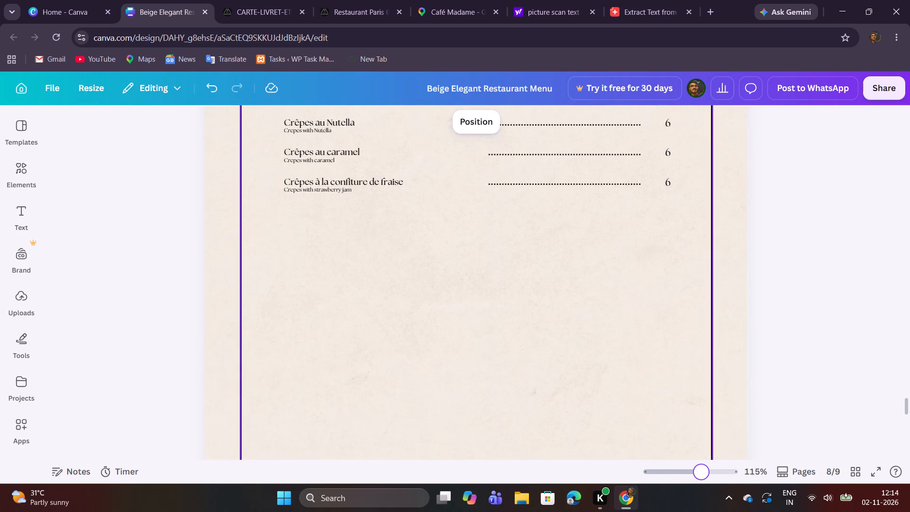
pyautogui.moveTo(701, 475); pyautogui.dragTo(701, 475)
pyautogui.scroll(3, 592, 367)
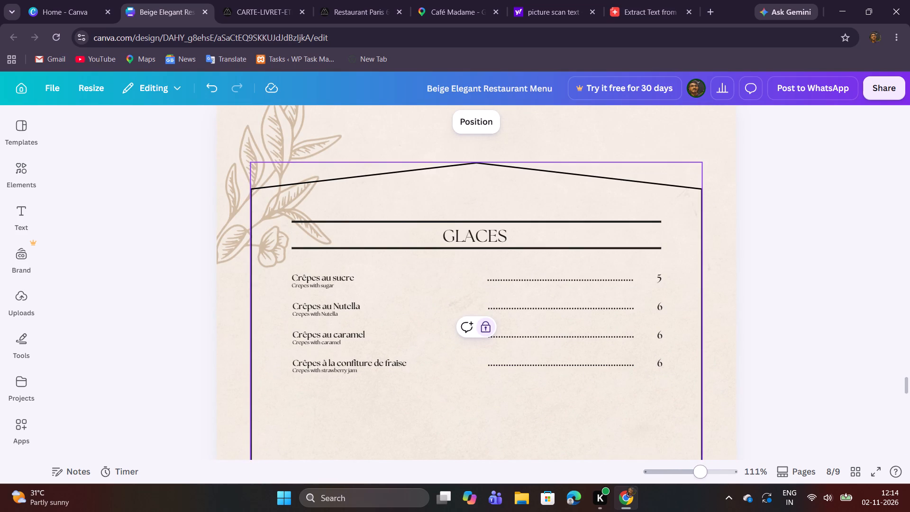
pyautogui.click(702, 475)
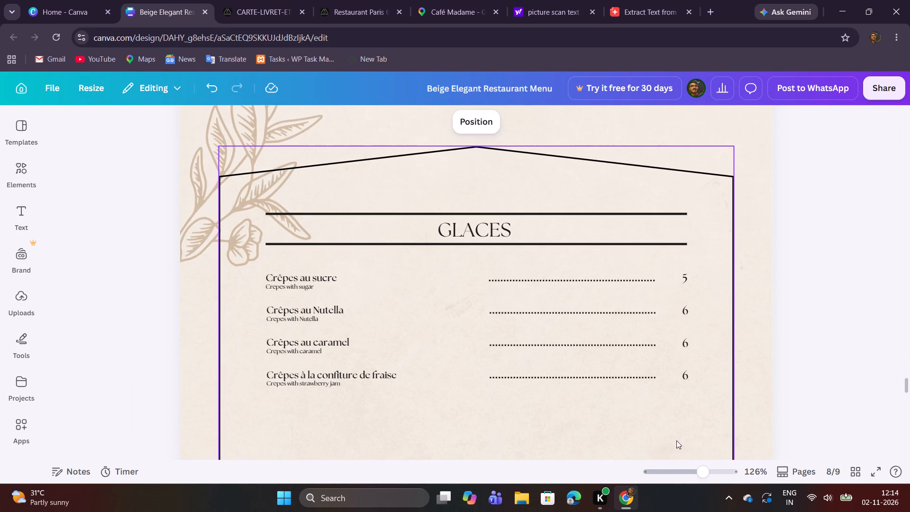
pyautogui.click(272, 0)
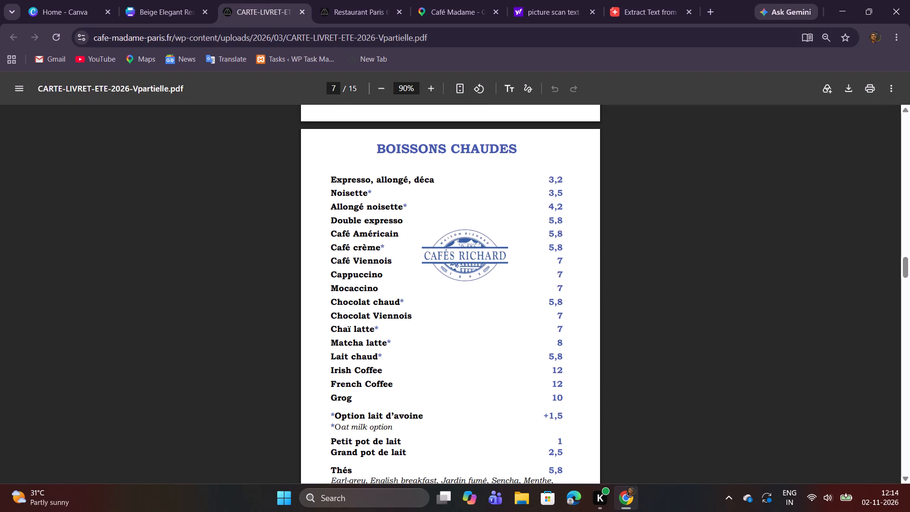
pyautogui.moveTo(382, 150); pyautogui.dragTo(400, 150)
pyautogui.moveTo(400, 150); pyautogui.dragTo(416, 150)
pyautogui.moveTo(377, 151); pyautogui.dragTo(529, 149)
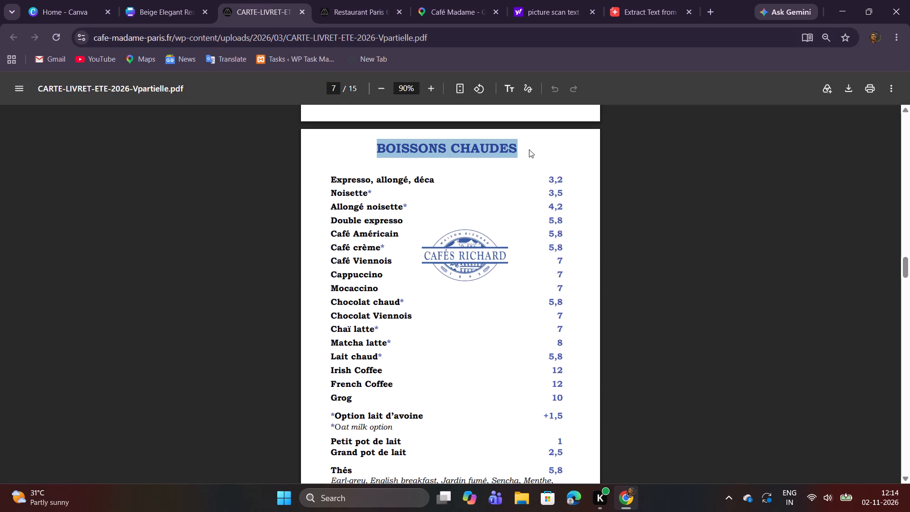
pyautogui.hotkey('ctrl', 'c')
pyautogui.click(151, 0)
pyautogui.doubleClick(473, 227)
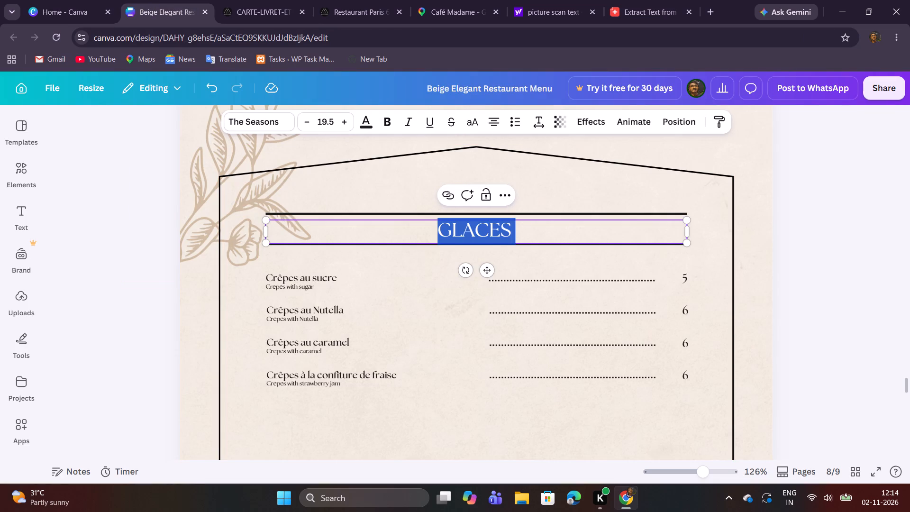
pyautogui.hotkey('ctrl', 'v')
pyautogui.click(447, 394)
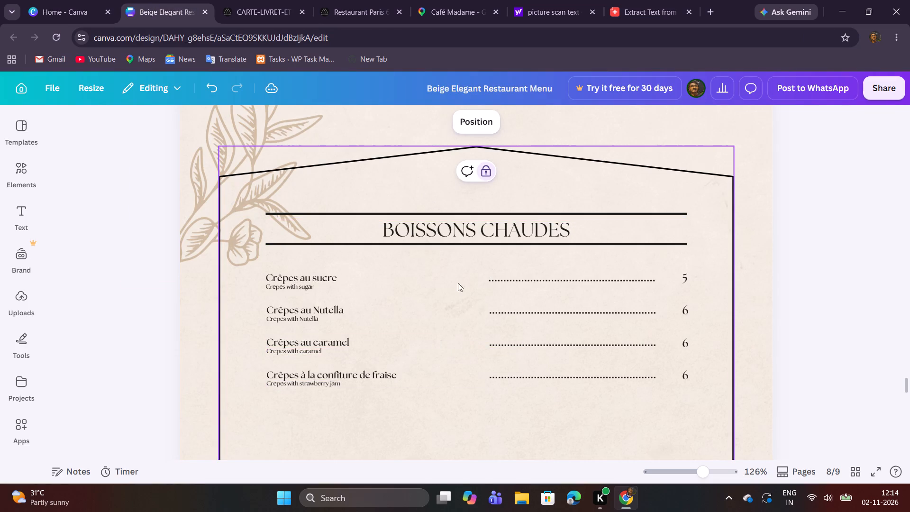
# Replace the first item name, Crêpes au sucre, with "Expresso, allongé, déca" copied from the menu PDF.
pyautogui.click(249, 11)
pyautogui.moveTo(332, 181); pyautogui.dragTo(443, 179)
pyautogui.hotkey('ctrl', 'c')
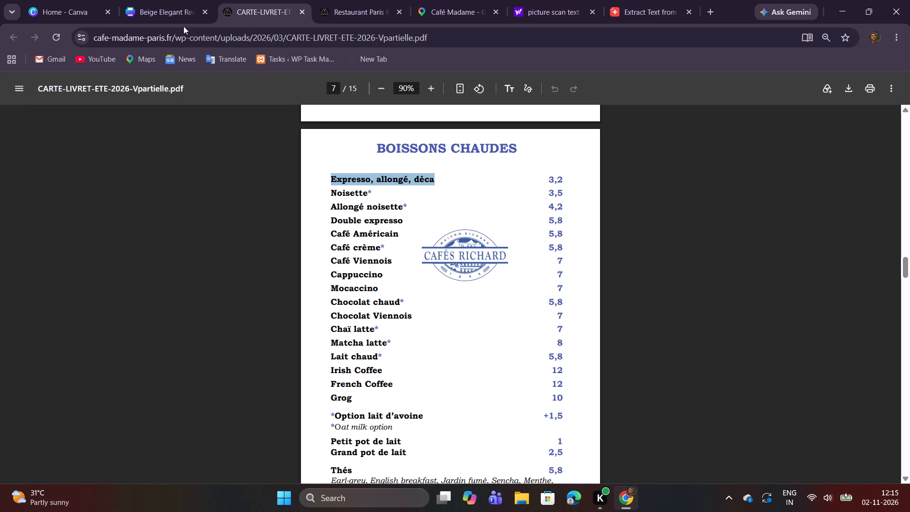
pyautogui.click(131, 0)
pyautogui.doubleClick(342, 274)
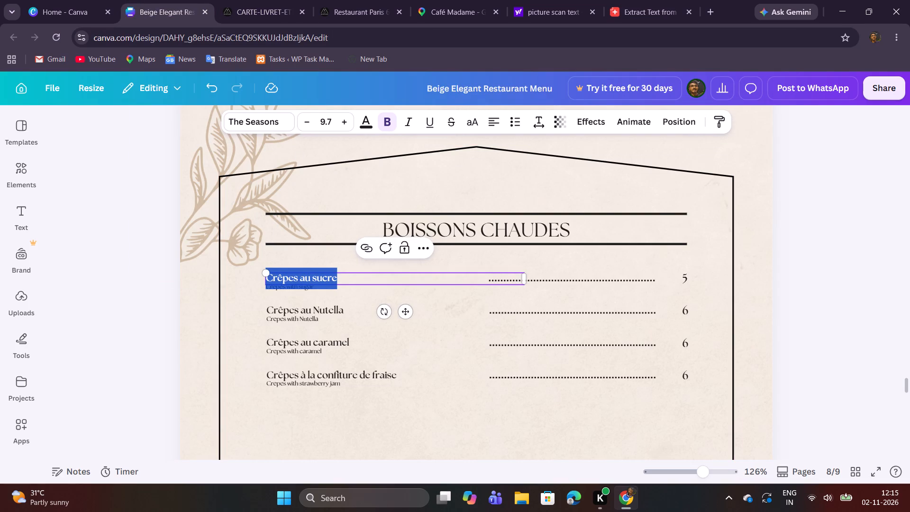
pyautogui.hotkey('ctrl', 'v')
pyautogui.click(385, 405)
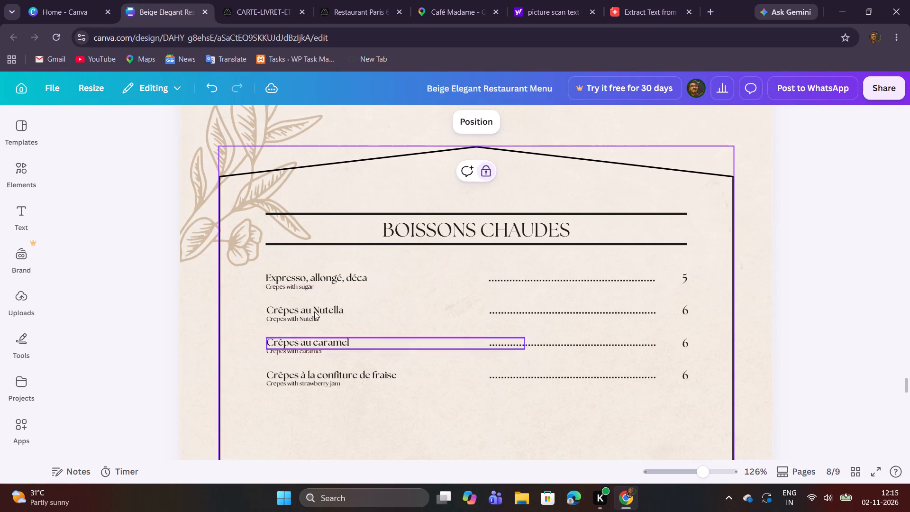
# Delete the small English subtitles under all four item names in the Boissons Chaudes section.
pyautogui.click(304, 286)
pyautogui.click(392, 264)
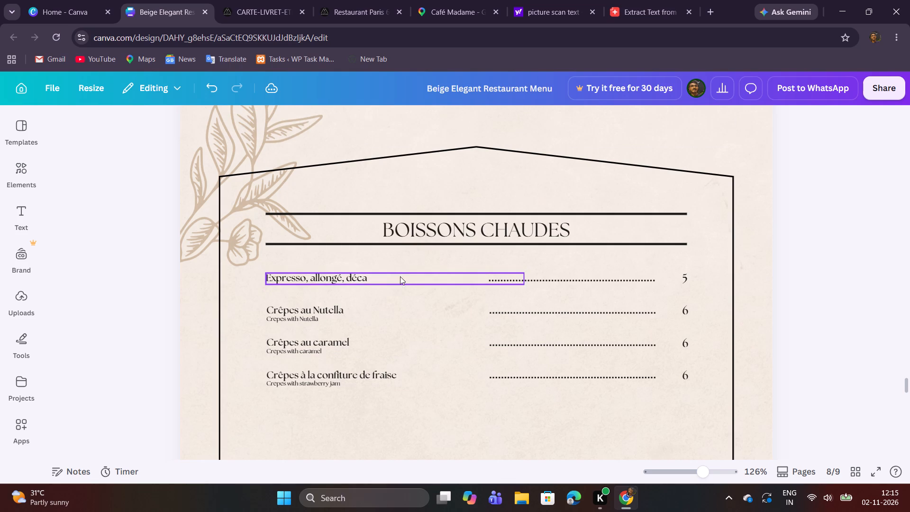
pyautogui.click(401, 282)
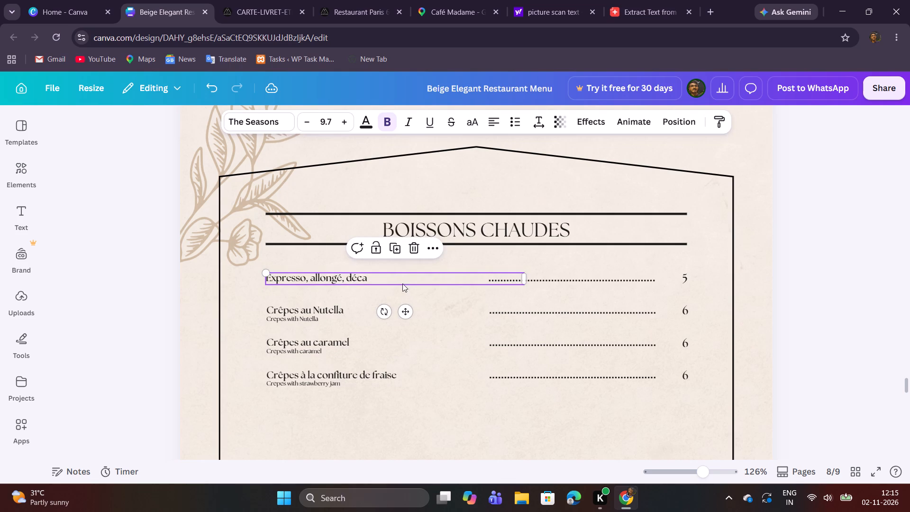
pyautogui.click(421, 418)
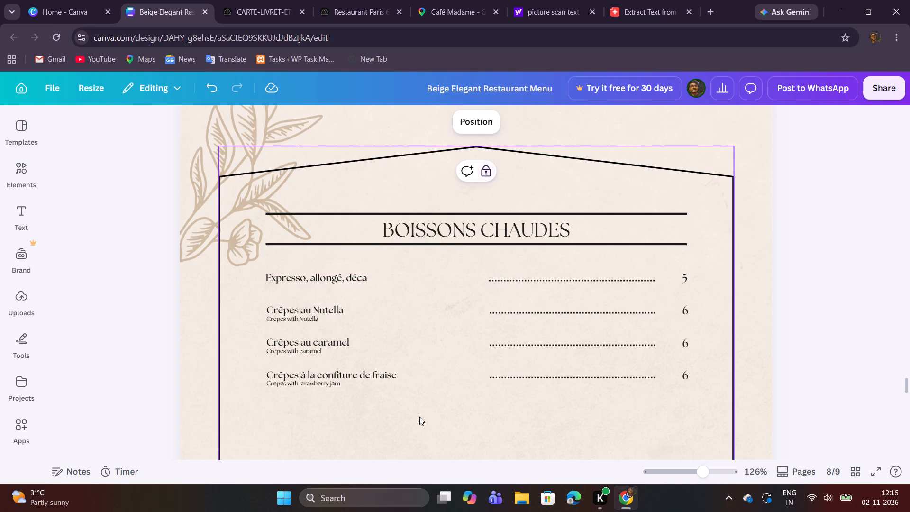
pyautogui.click(309, 319)
pyautogui.click(395, 297)
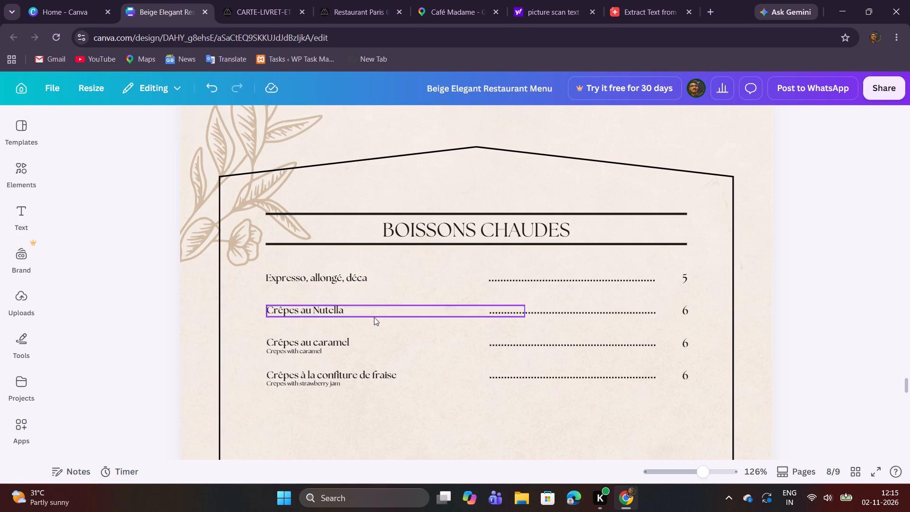
pyautogui.click(326, 354)
pyautogui.click(393, 327)
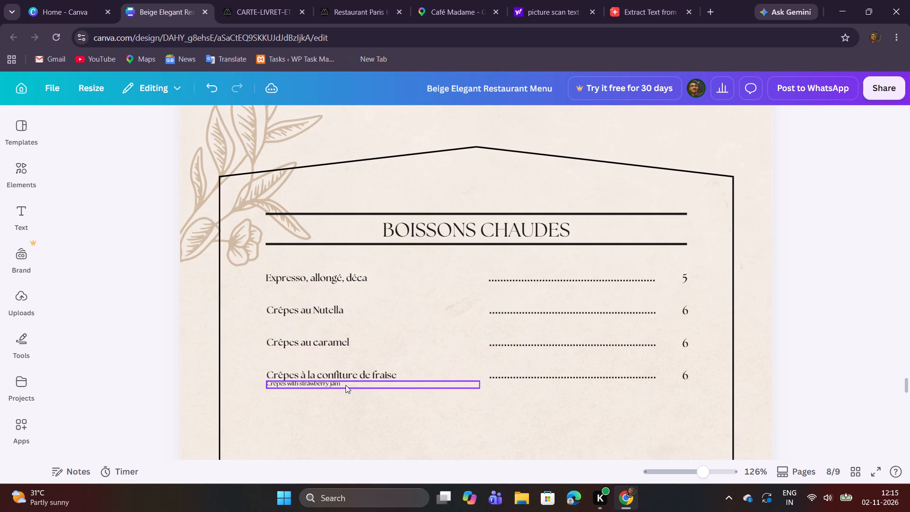
pyautogui.click(346, 385)
pyautogui.click(391, 359)
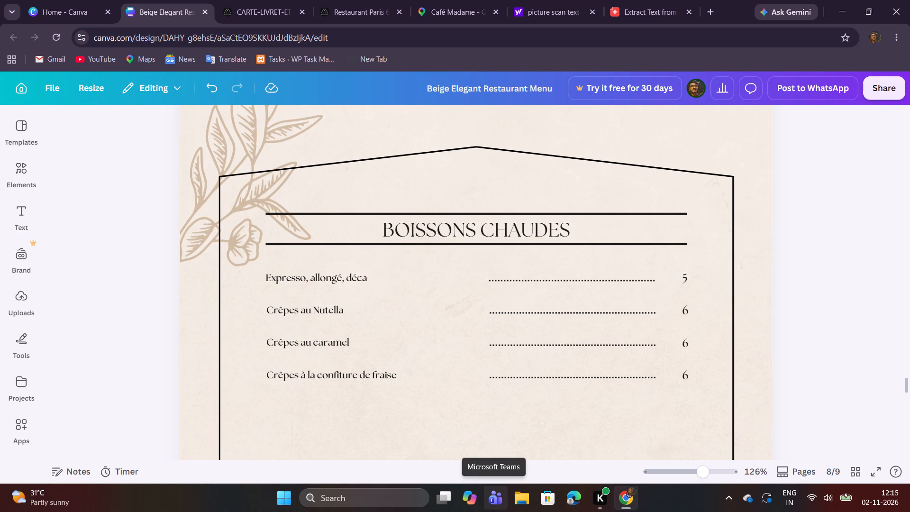
# Nudge the four item names under BOISSONS CHAUDES slightly down so each lines up with its dotted line.
pyautogui.click(334, 282)
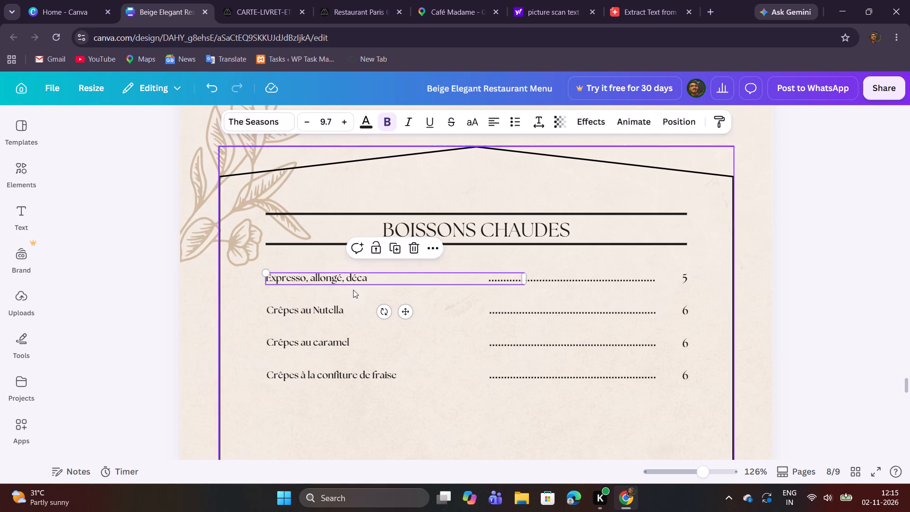
pyautogui.keyDown('shift'); pyautogui.click(407, 313); pyautogui.keyUp('shift')
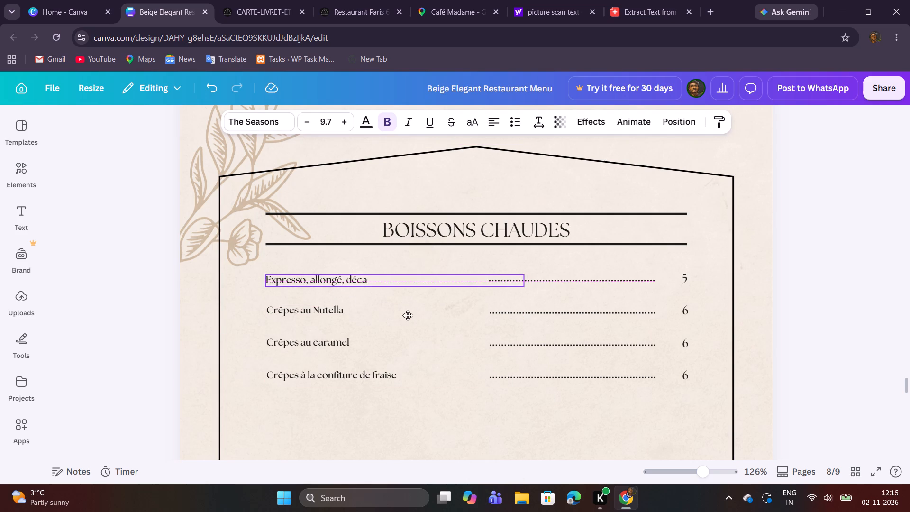
pyautogui.click(395, 338)
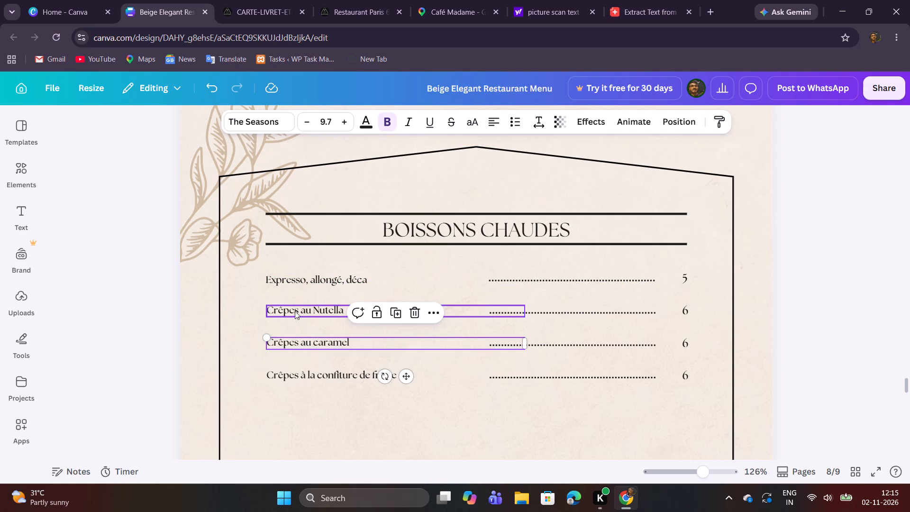
pyautogui.click(298, 308)
pyautogui.keyDown('shift'); pyautogui.click(405, 345); pyautogui.keyUp('shift')
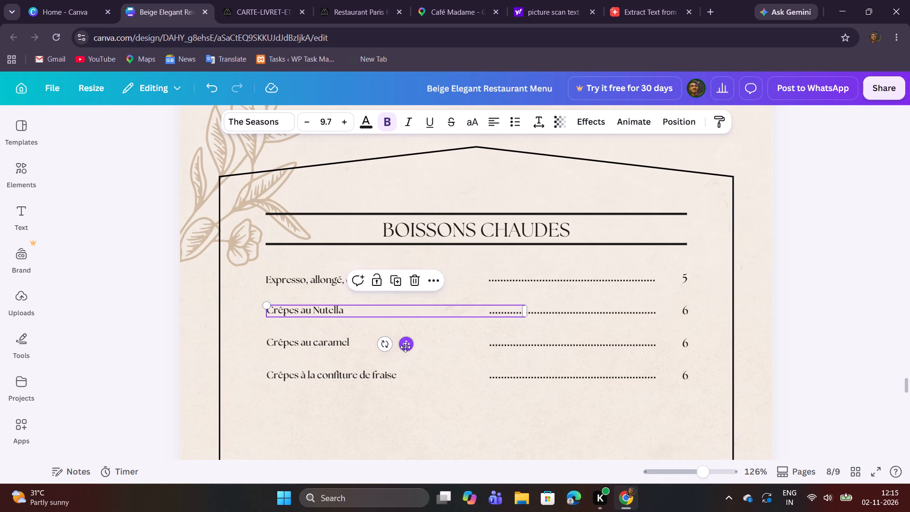
pyautogui.click(339, 349)
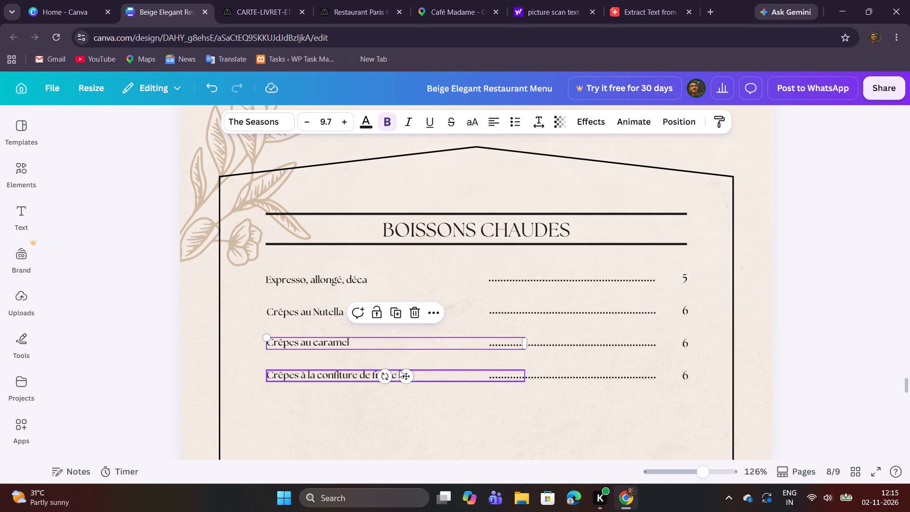
pyautogui.keyDown('shift'); pyautogui.click(407, 378); pyautogui.keyUp('shift')
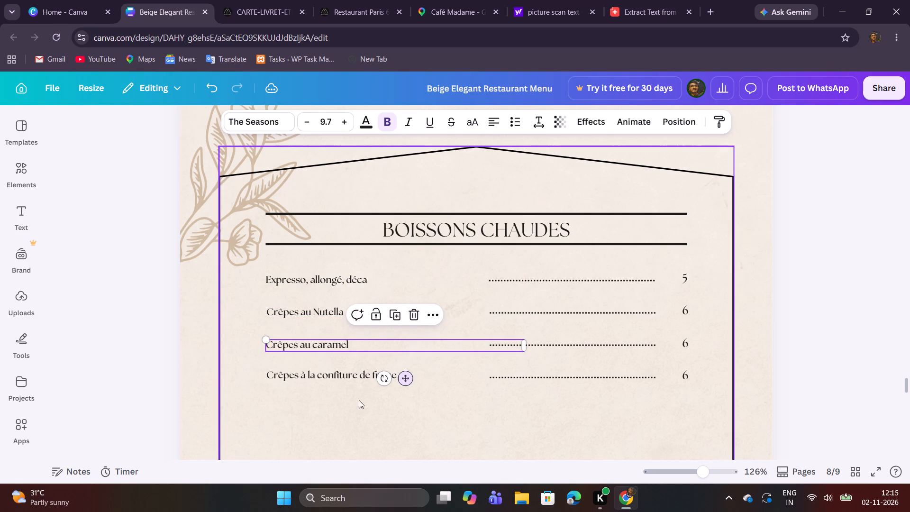
pyautogui.click(352, 380)
pyautogui.keyDown('shift'); pyautogui.click(412, 409); pyautogui.keyUp('shift')
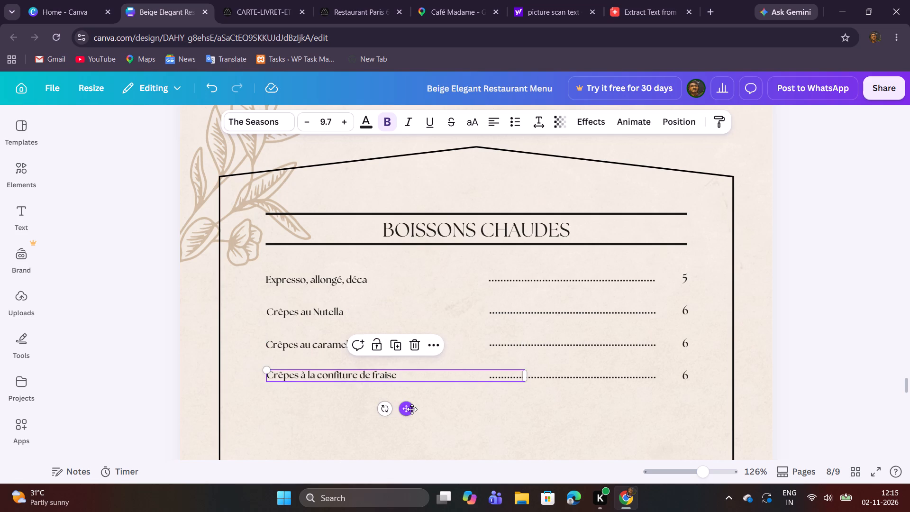
pyautogui.click(357, 414)
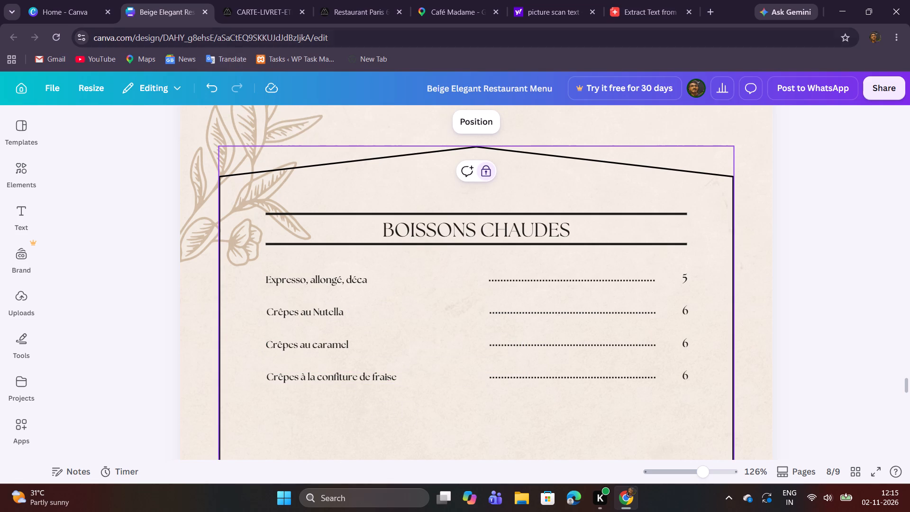
# Replace the second item name, Crêpes au Nutella, with "Noisette*" copied from the menu PDF.
pyautogui.click(239, 23)
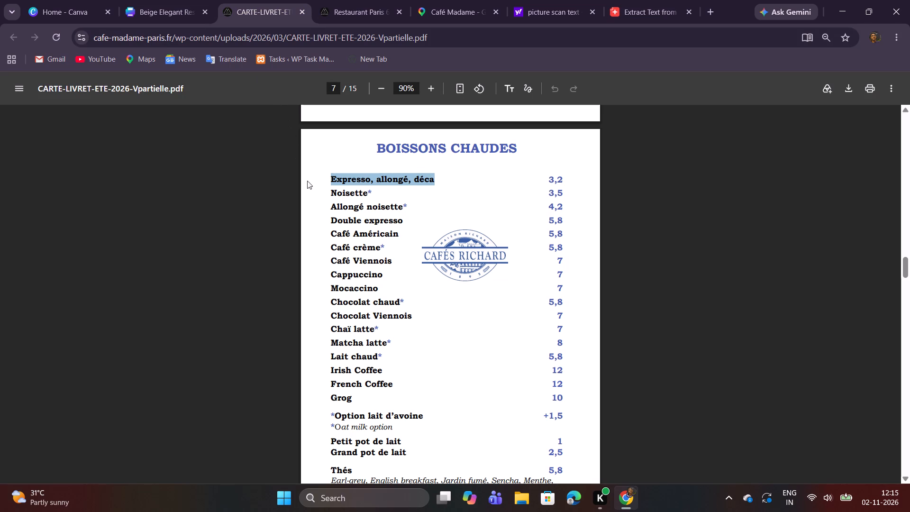
pyautogui.moveTo(330, 194); pyautogui.dragTo(373, 193)
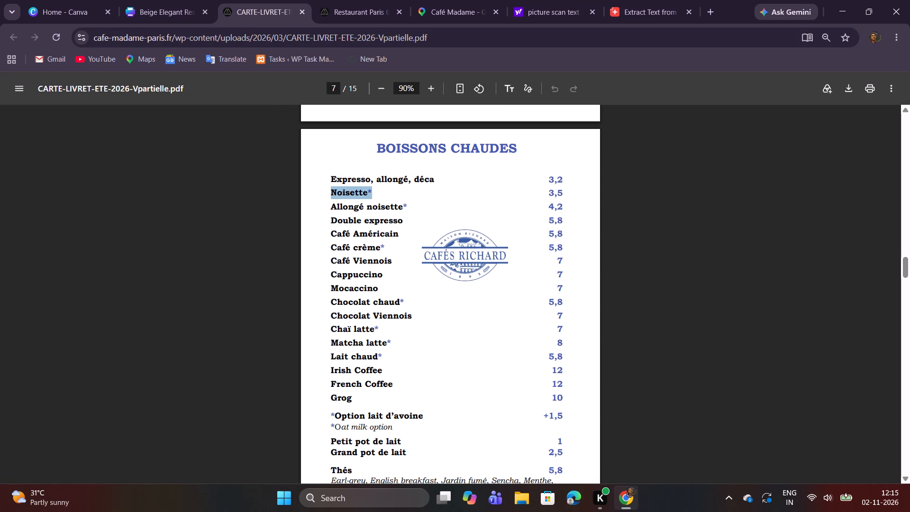
pyautogui.hotkey('ctrl', 'c')
pyautogui.click(187, 13)
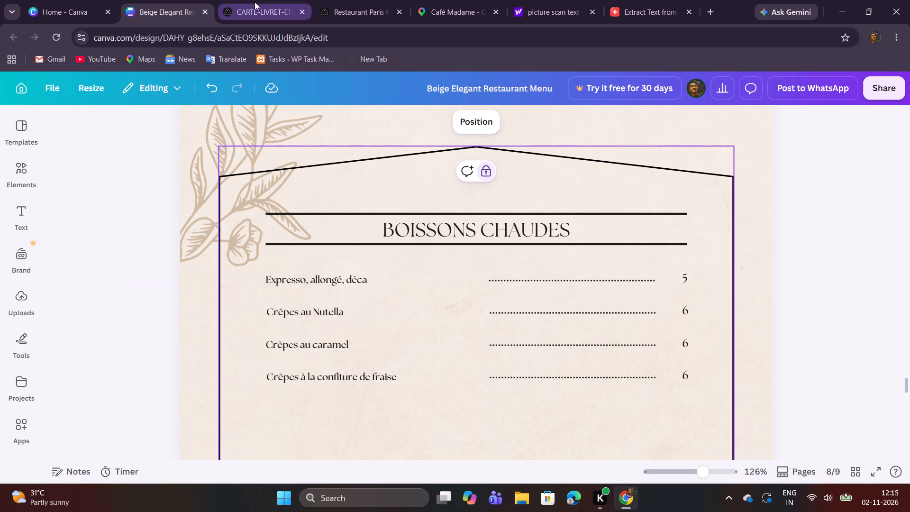
pyautogui.click(254, 2)
pyautogui.click(159, 0)
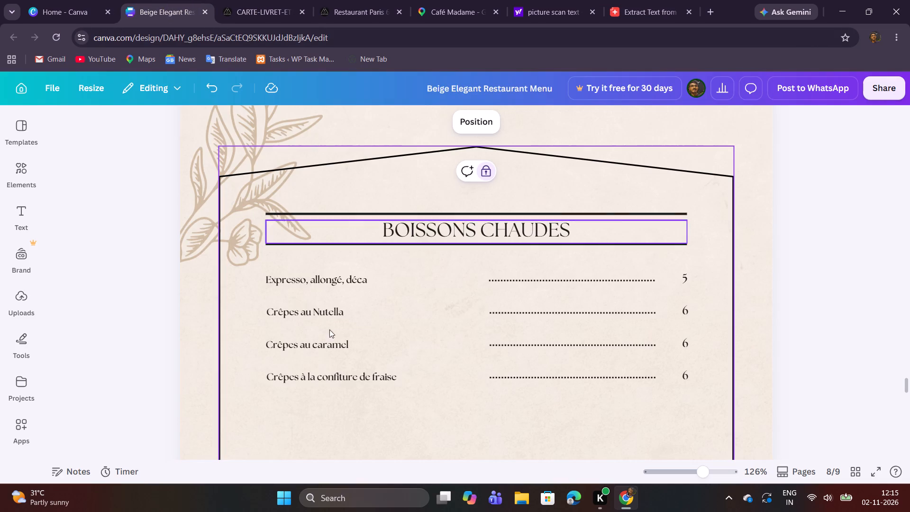
pyautogui.doubleClick(329, 311)
pyautogui.hotkey('ctrl', 'v')
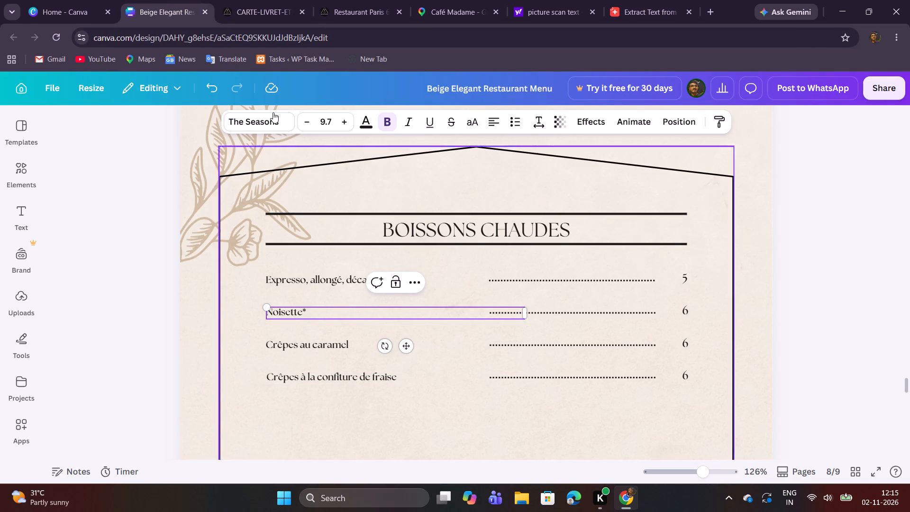
# Replace the third item name, Crêpes au caramel, with "Allongé noisette*" copied from the menu PDF.
pyautogui.click(258, 0)
pyautogui.moveTo(331, 207); pyautogui.dragTo(400, 209)
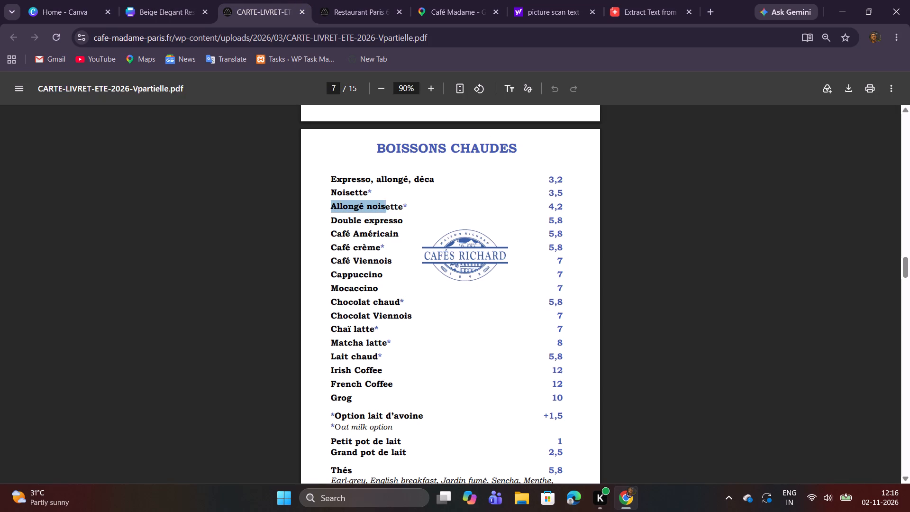
pyautogui.moveTo(400, 209); pyautogui.dragTo(418, 210)
pyautogui.hotkey('ctrl', 'c')
pyautogui.click(175, 0)
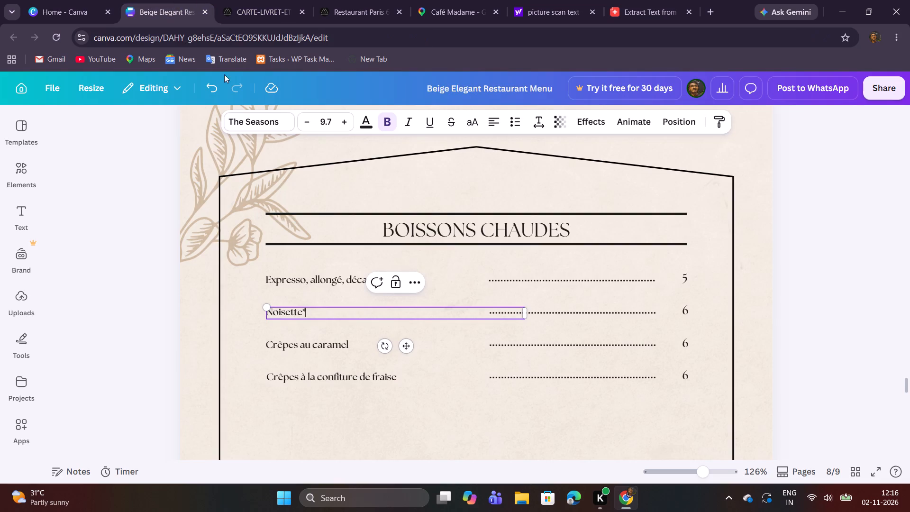
pyautogui.doubleClick(324, 350)
pyautogui.hotkey('ctrl', 'v')
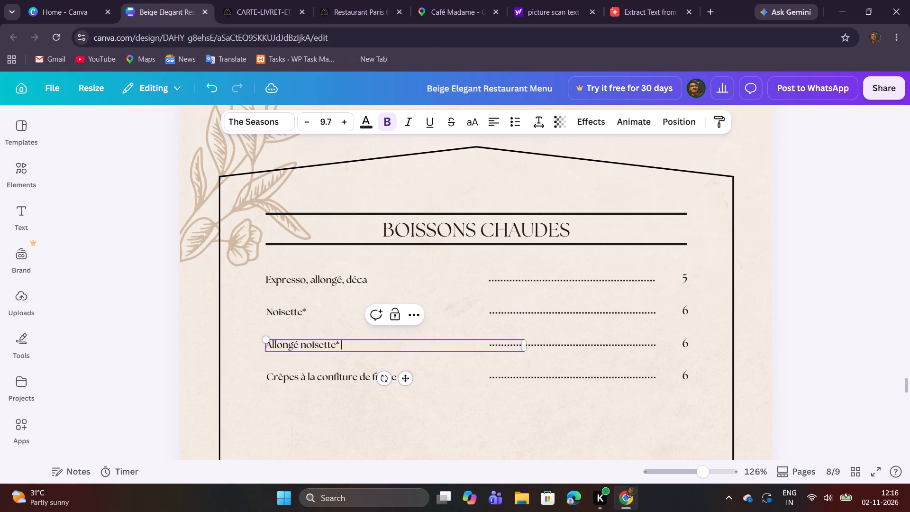
# Replace the fourth item name, Crêpes à la confiture de fraise, with "Double expresso" copied from the menu PDF.
pyautogui.click(253, 0)
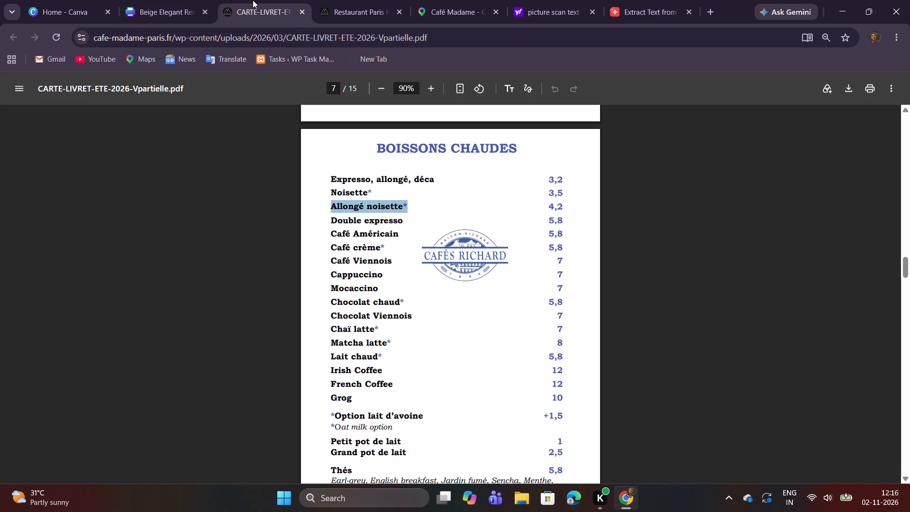
pyautogui.moveTo(331, 220); pyautogui.dragTo(422, 224)
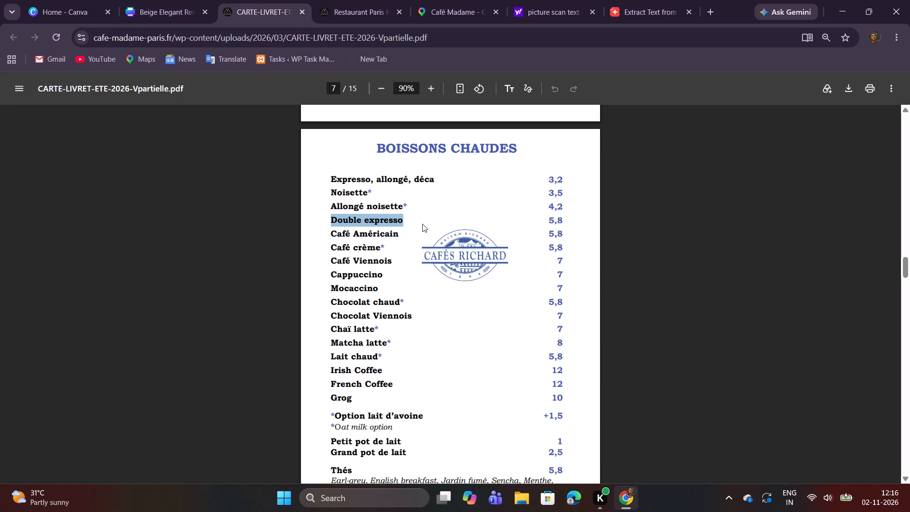
pyautogui.hotkey('ctrl', 'c')
pyautogui.click(161, 0)
pyautogui.doubleClick(340, 376)
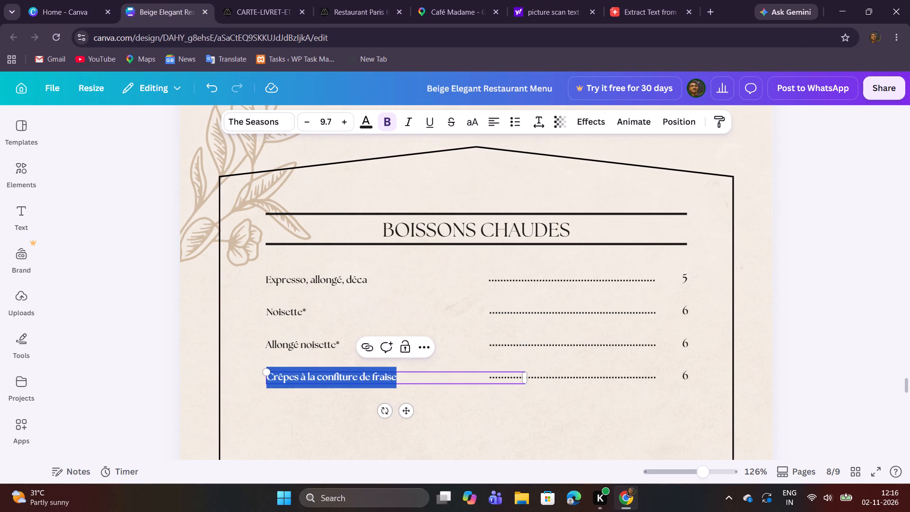
pyautogui.hotkey('ctrl', 'v')
pyautogui.click(322, 441)
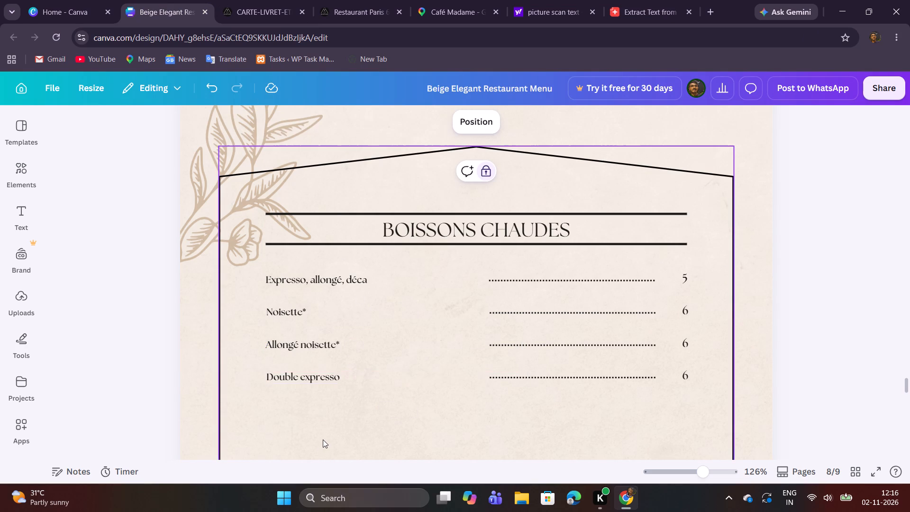
# Set the price of Expresso, allongé, déca to 3,2, copied from the menu PDF.
pyautogui.click(254, 0)
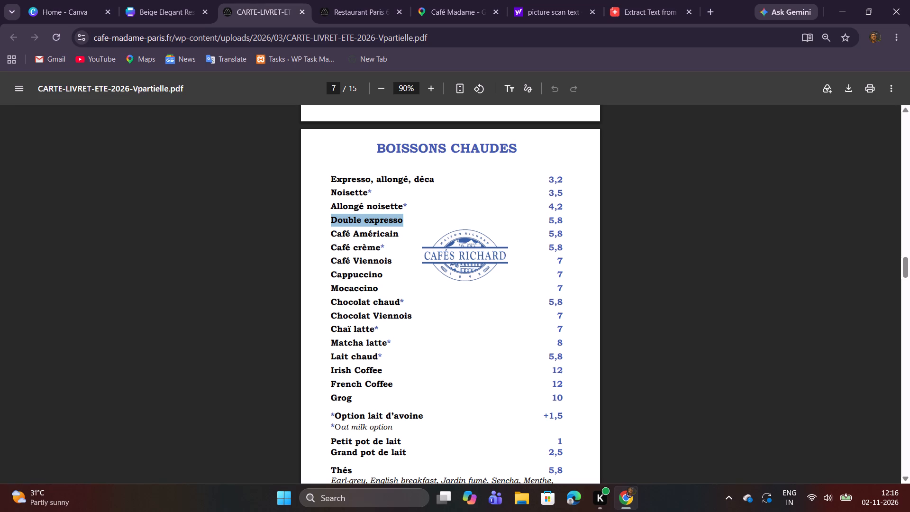
pyautogui.moveTo(548, 180); pyautogui.dragTo(564, 181)
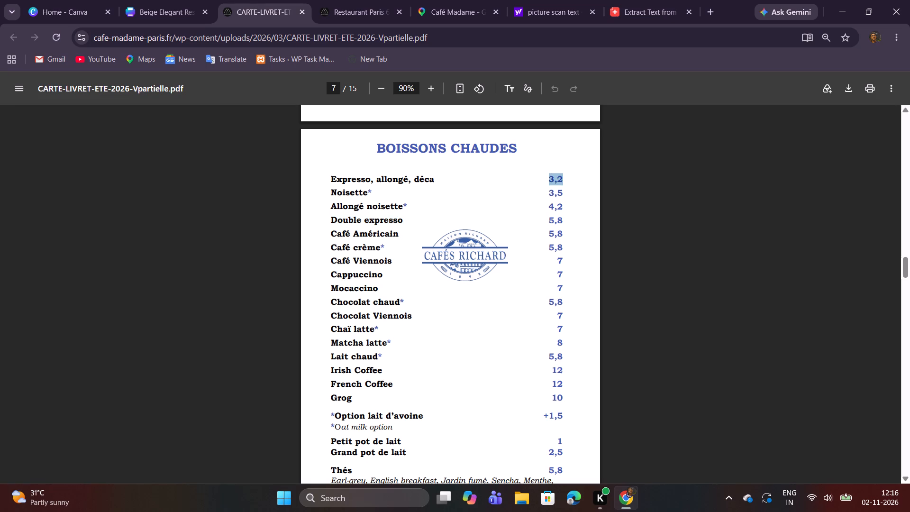
pyautogui.moveTo(564, 181); pyautogui.dragTo(567, 182)
pyautogui.hotkey('ctrl', 'c')
pyautogui.click(179, 0)
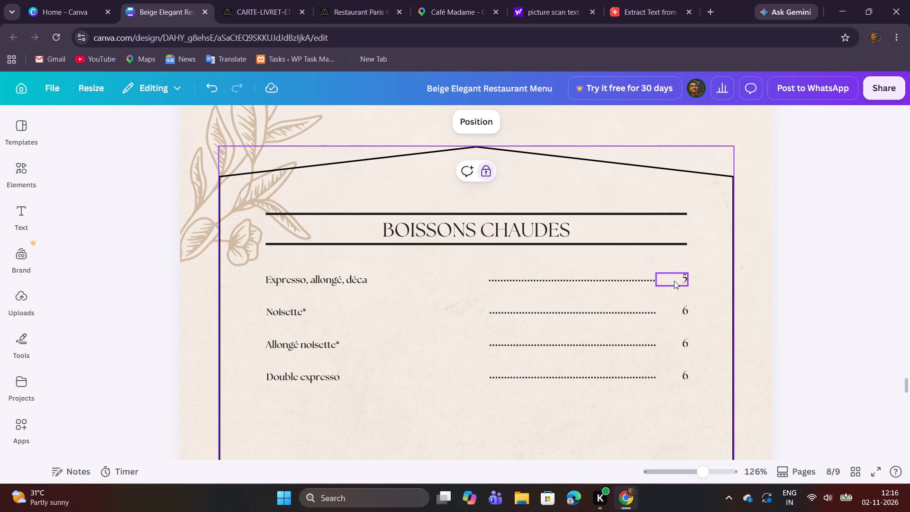
pyautogui.doubleClick(674, 281)
pyautogui.hotkey('ctrl', 'v')
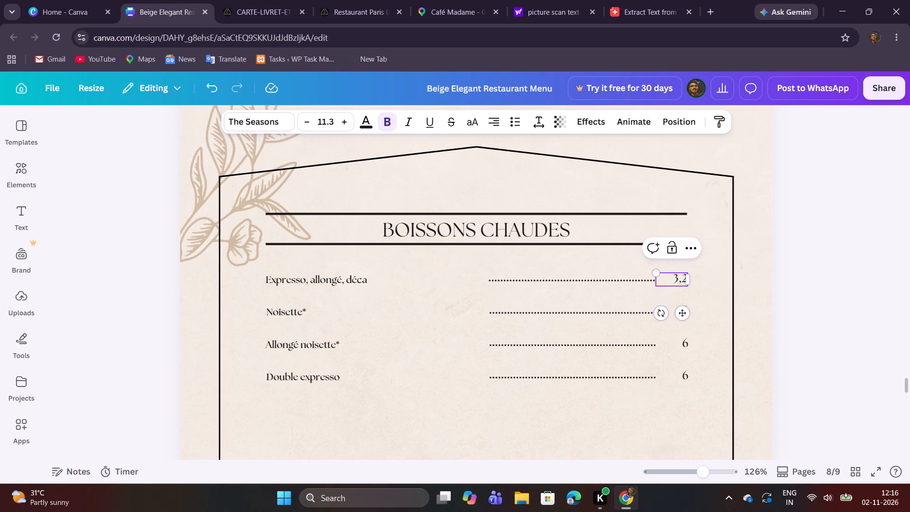
# Set the Noisette* price to 3,5, copied from the menu PDF.
pyautogui.click(252, 0)
pyautogui.moveTo(550, 195); pyautogui.dragTo(567, 196)
pyautogui.hotkey('ctrl', 'c')
pyautogui.click(192, 0)
pyautogui.click(692, 333)
pyautogui.doubleClick(689, 310)
pyautogui.doubleClick(676, 308)
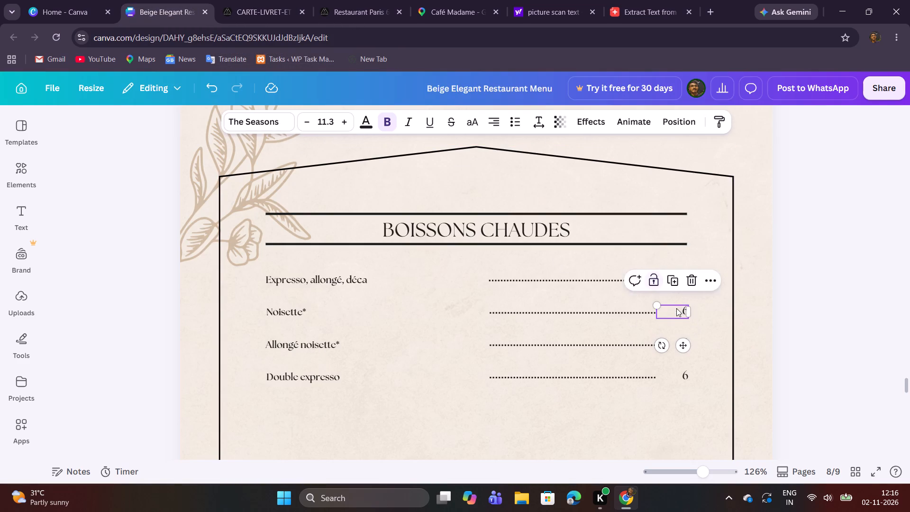
pyautogui.hotkey('ctrl', 'v')
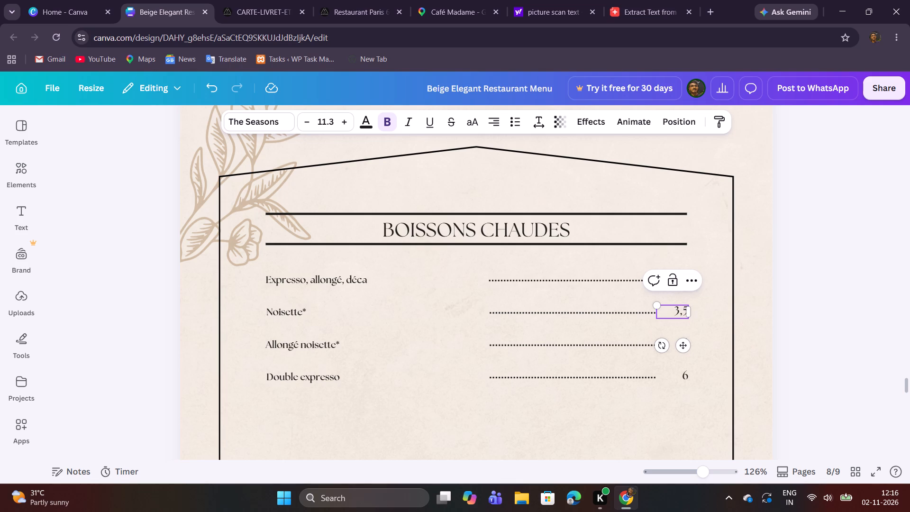
# Set the Allongé noisette* price to 4,2, copied from the menu PDF.
pyautogui.click(257, 0)
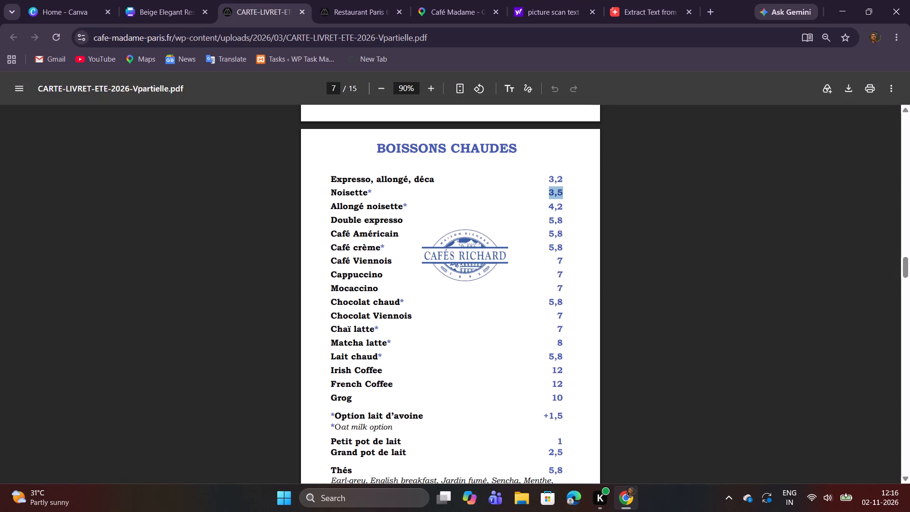
pyautogui.moveTo(546, 209); pyautogui.dragTo(560, 209)
pyautogui.hotkey('ctrl', 'c')
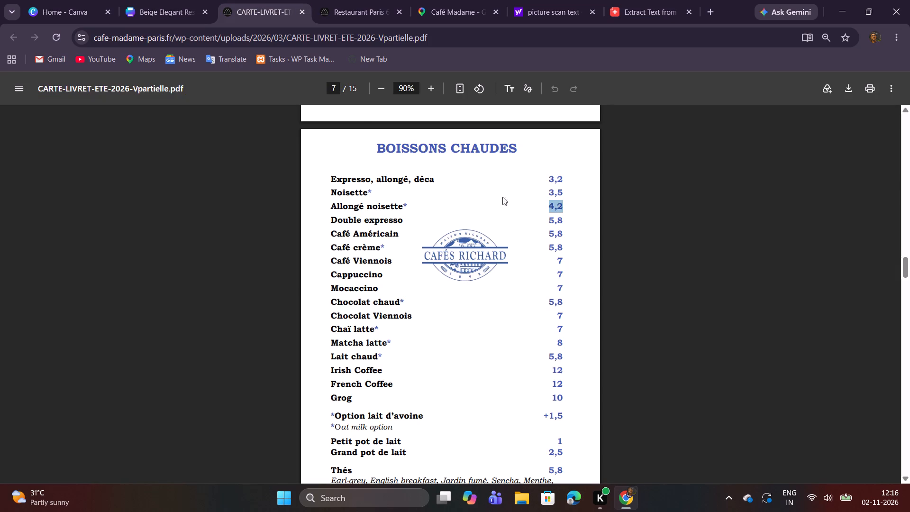
pyautogui.click(164, 0)
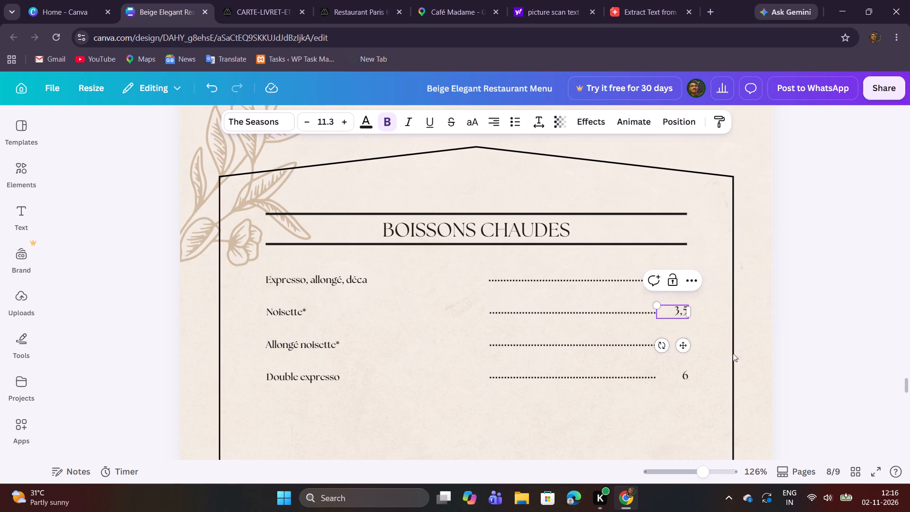
pyautogui.click(710, 357)
pyautogui.doubleClick(674, 341)
pyautogui.hotkey('ctrl', 'v')
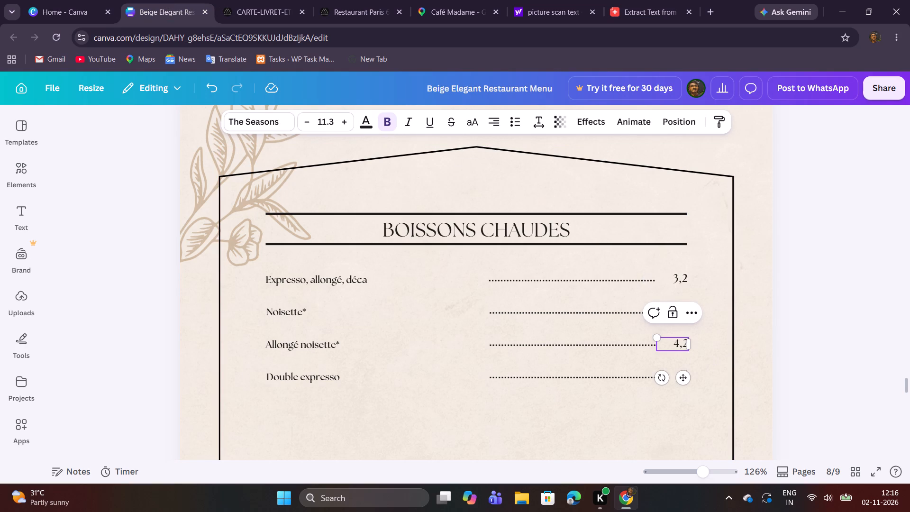
# Set the Double expresso price to 5,8, copied from the menu PDF.
pyautogui.click(255, 0)
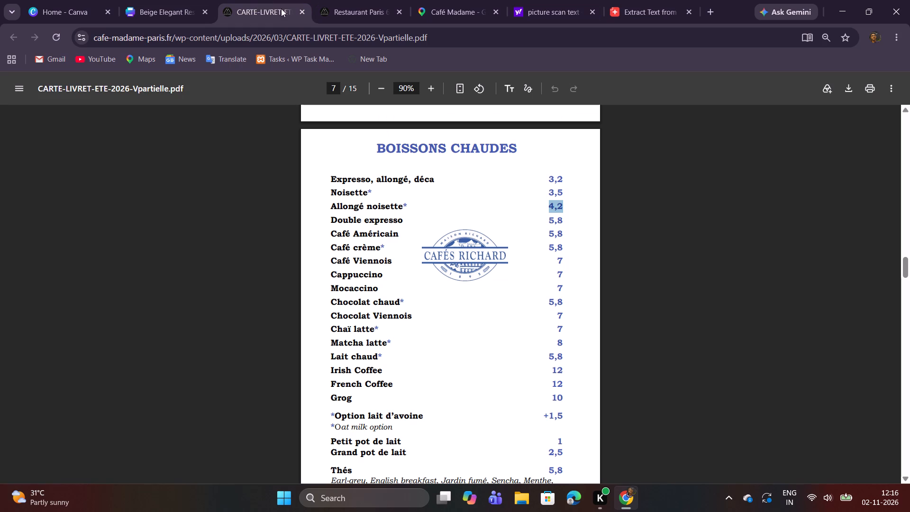
pyautogui.moveTo(548, 219); pyautogui.dragTo(563, 221)
pyautogui.hotkey('ctrl', 'c')
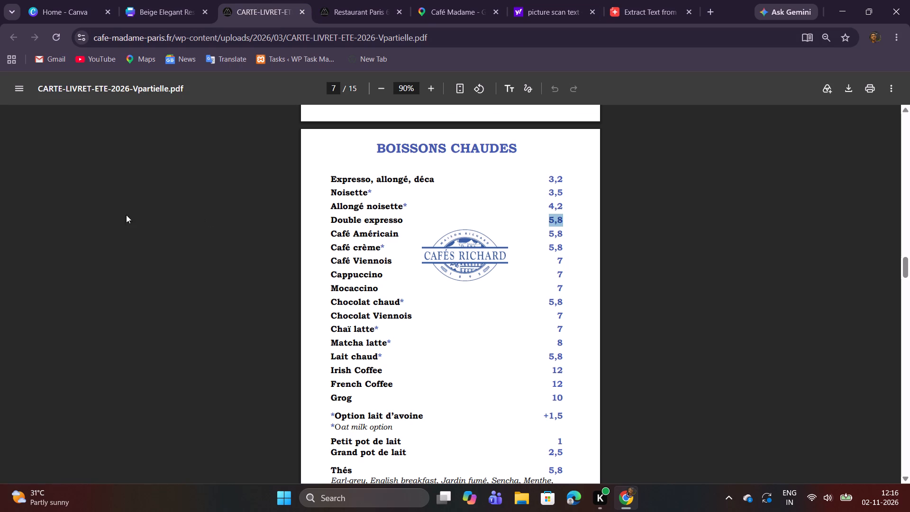
pyautogui.click(134, 0)
pyautogui.click(651, 398)
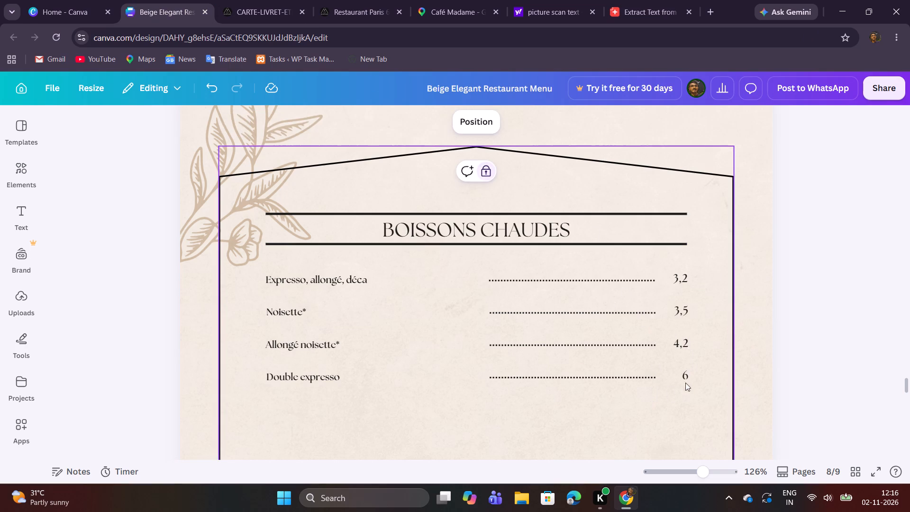
pyautogui.doubleClick(684, 376)
pyautogui.hotkey('ctrl', 'v')
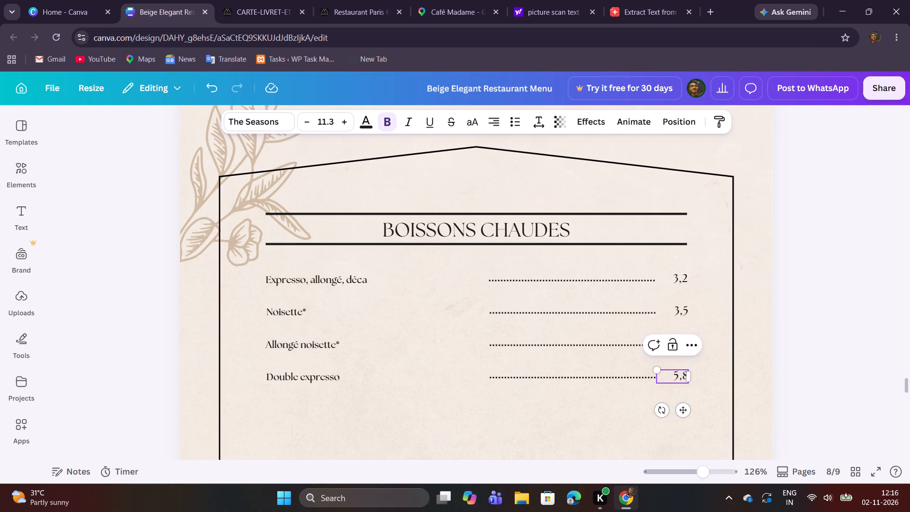
pyautogui.click(572, 414)
# Copy the item name "Café Américain" from the menu PDF and return to the Canva design.
pyautogui.click(224, 0)
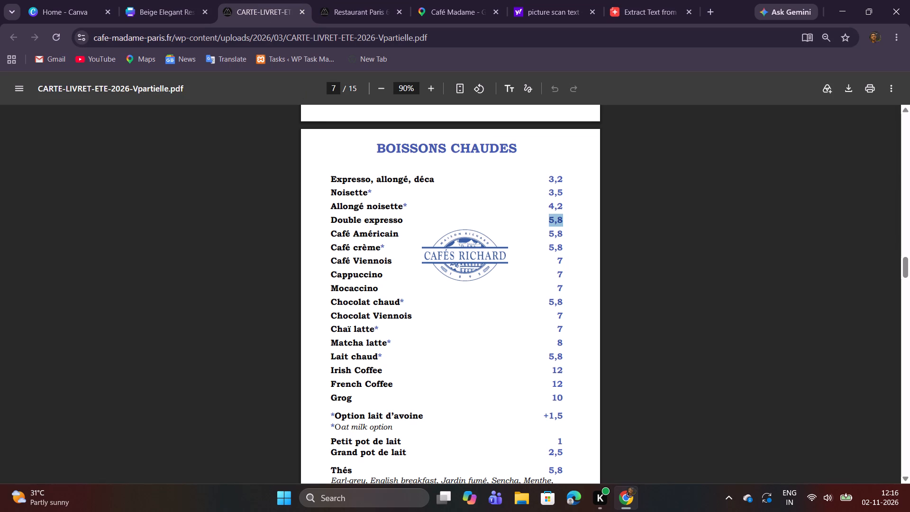
pyautogui.moveTo(330, 235); pyautogui.dragTo(404, 238)
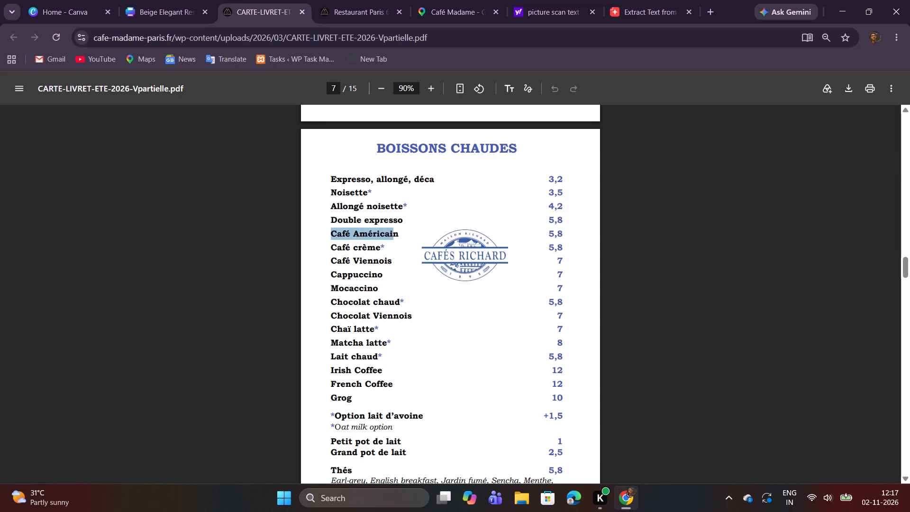
pyautogui.hotkey('ctrl', 'c')
pyautogui.click(159, 0)
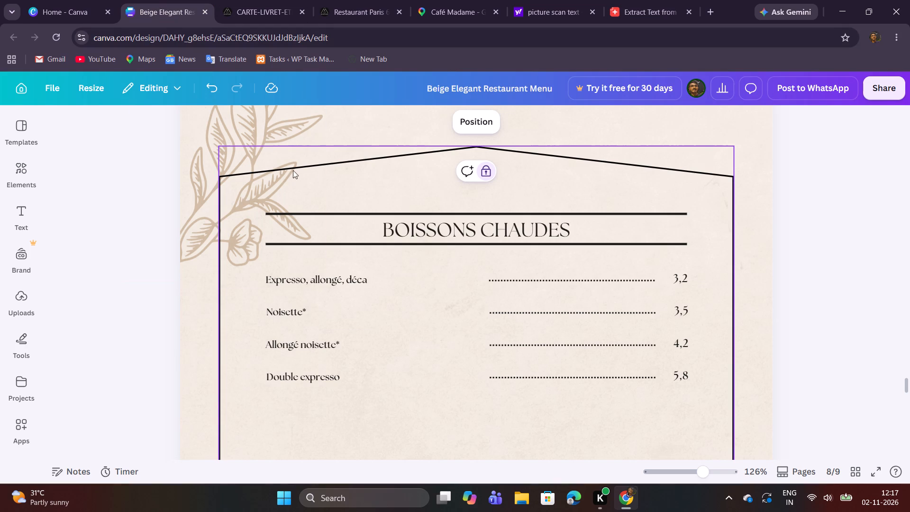
# Duplicate the four drink rows with their dotted lines and prices, and align the copies directly below the Double expresso row.
pyautogui.scroll(-1, 395, 234)
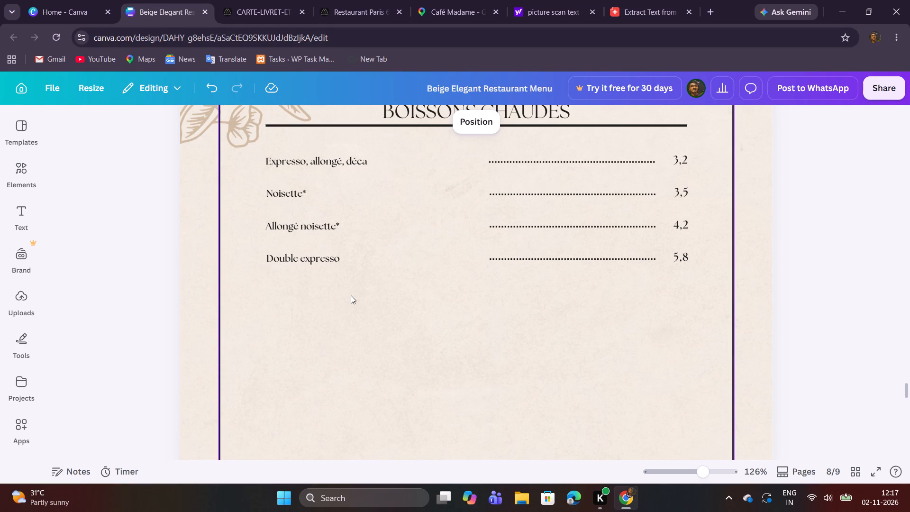
pyautogui.moveTo(345, 296); pyautogui.dragTo(687, 149)
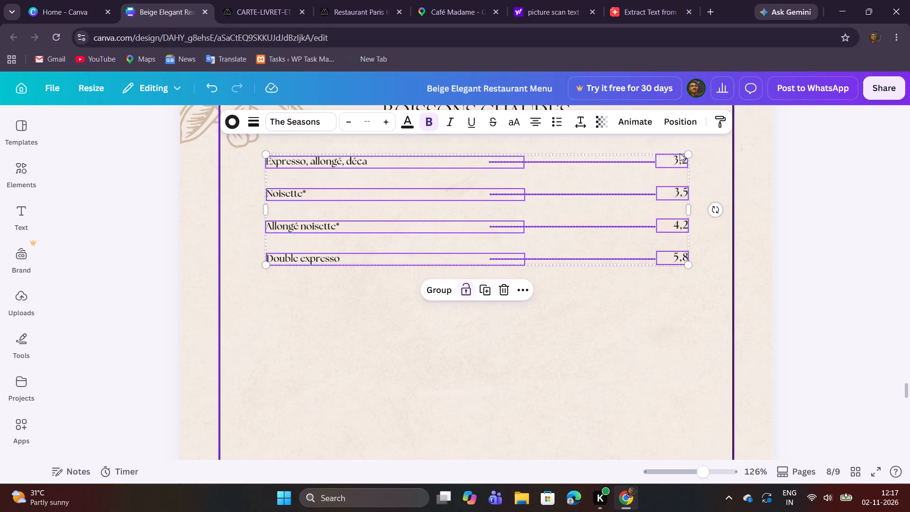
pyautogui.click(484, 294)
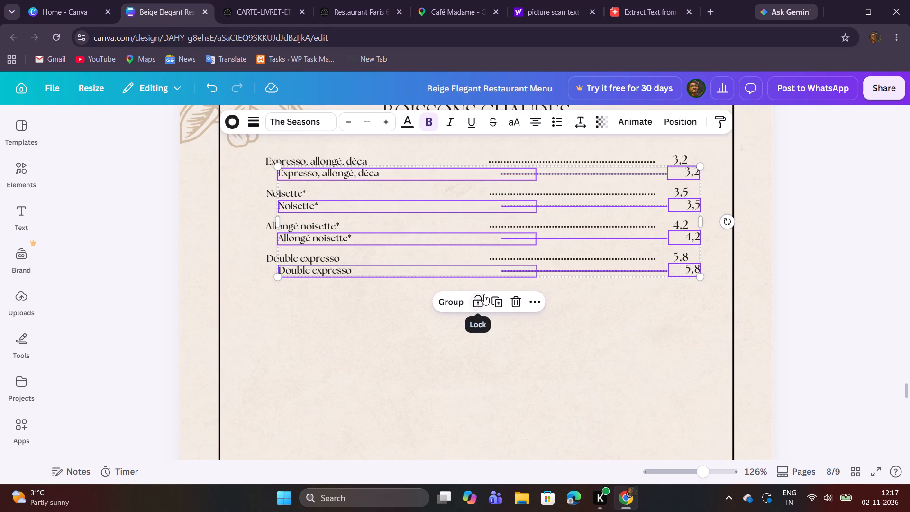
pyautogui.moveTo(472, 233); pyautogui.dragTo(462, 320)
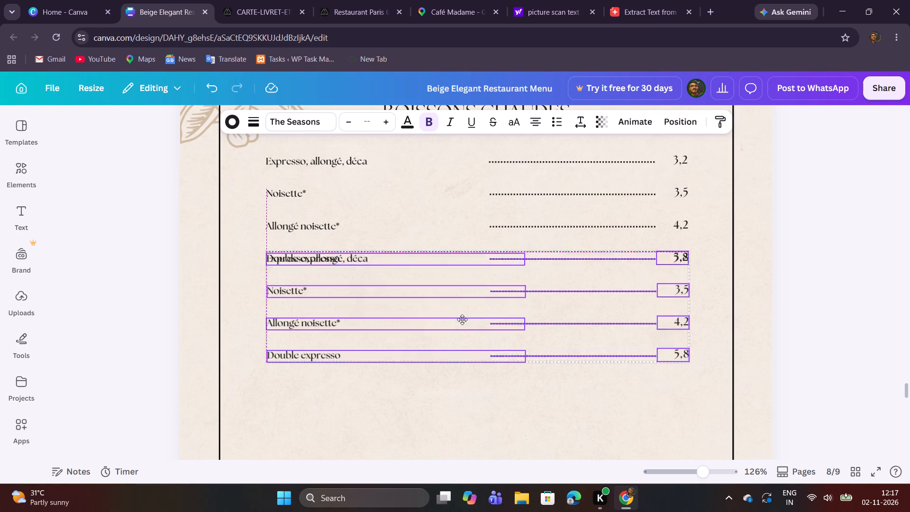
pyautogui.moveTo(462, 320); pyautogui.dragTo(464, 349)
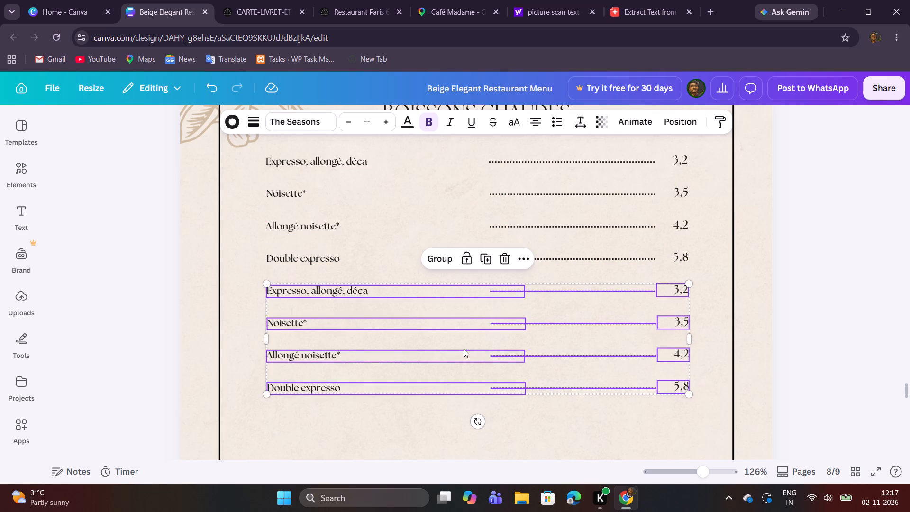
pyautogui.click(439, 411)
# Compare the free space on page 8 with the full Boissons Chaudes list in the menu PDF.
pyautogui.scroll(-2, 447, 350)
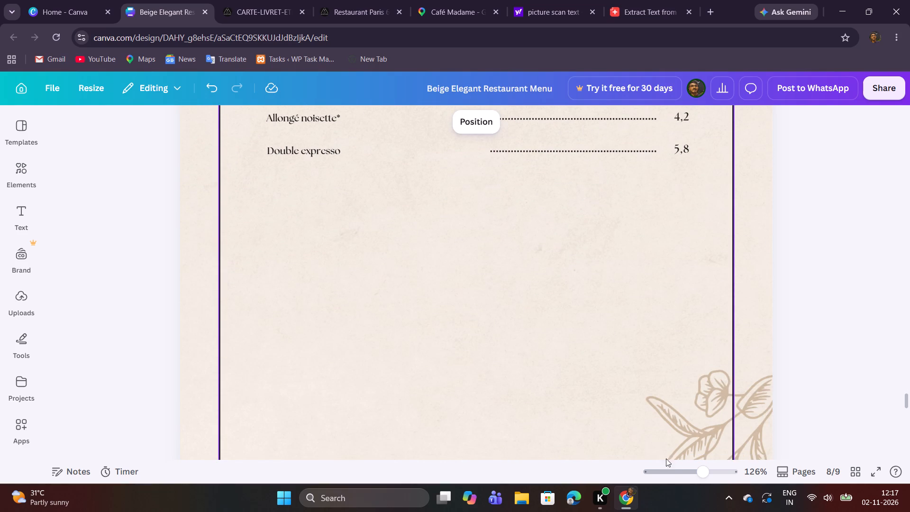
pyautogui.moveTo(708, 476); pyautogui.dragTo(686, 481)
pyautogui.scroll(2, 686, 390)
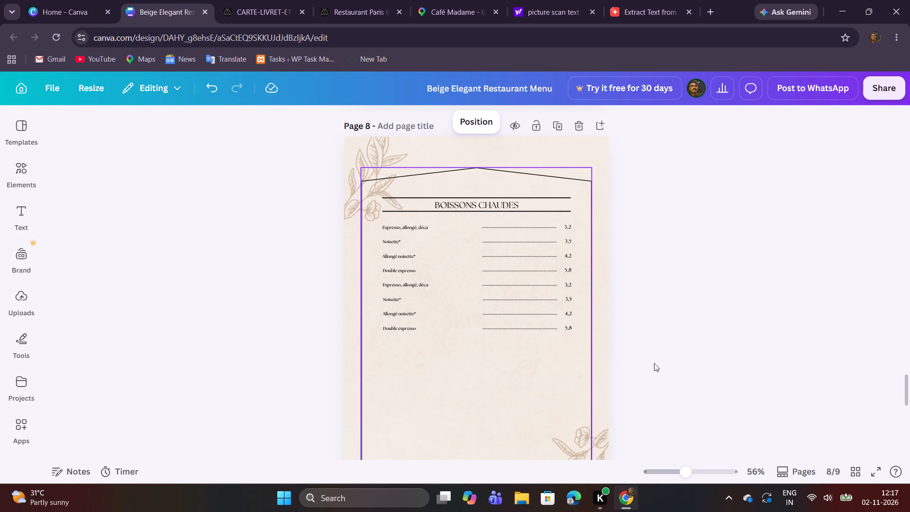
pyautogui.click(259, 0)
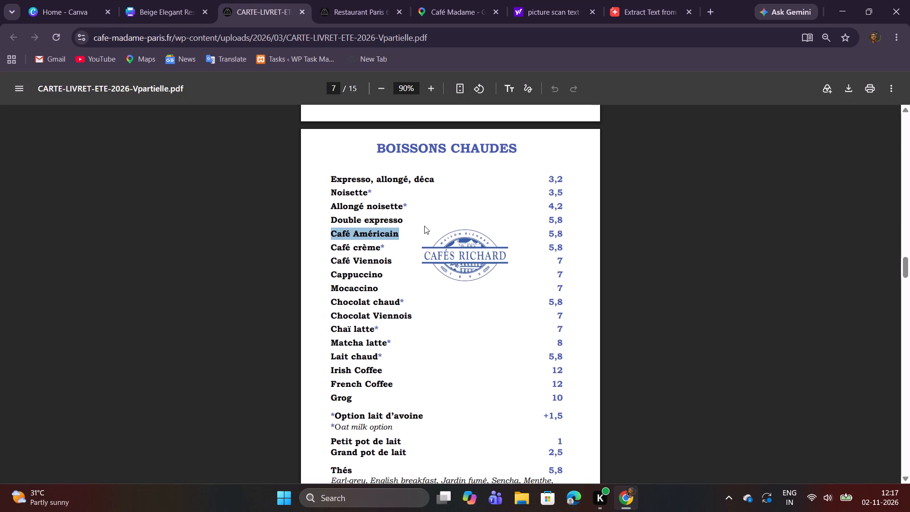
pyautogui.scroll(-1, 480, 256)
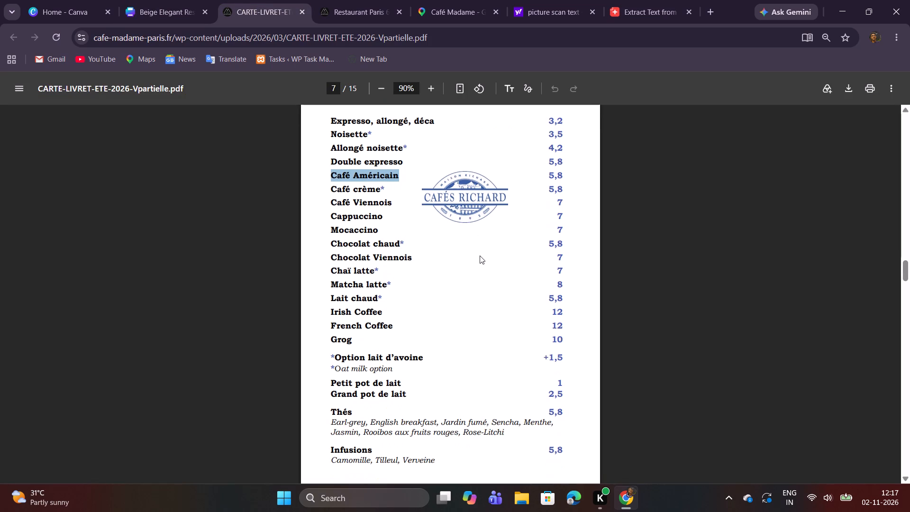
pyautogui.scroll(-2, 480, 256)
pyautogui.scroll(3, 480, 256)
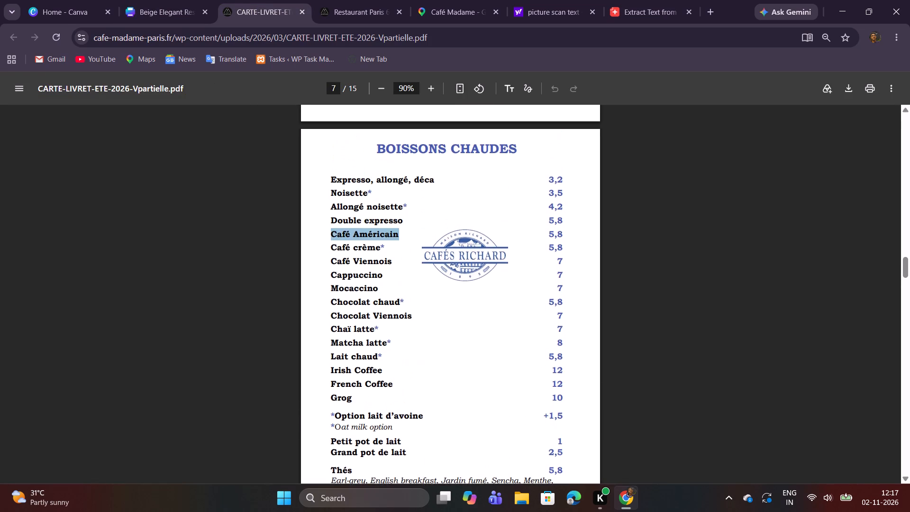
# Back in Canva, move all rows from the first Noisette* downward up closer to the Expresso, allongé, déca row.
pyautogui.click(171, 5)
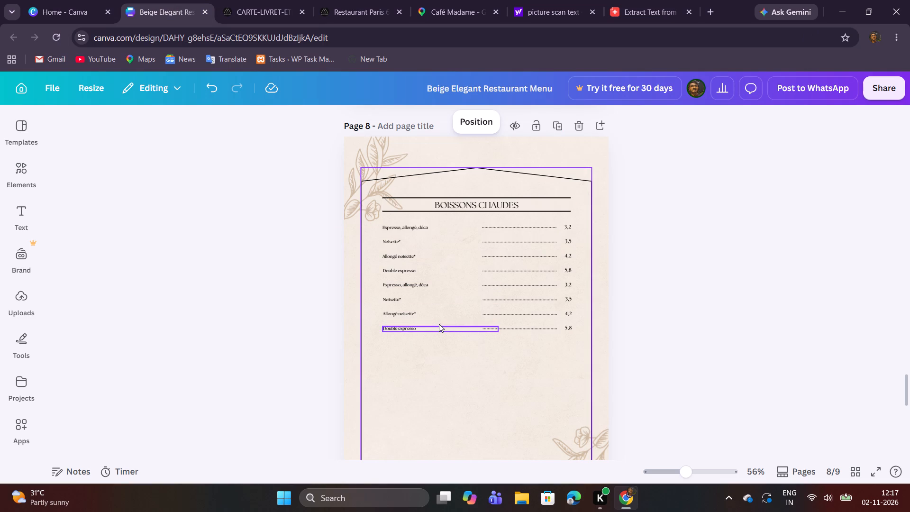
pyautogui.moveTo(682, 477); pyautogui.dragTo(692, 480)
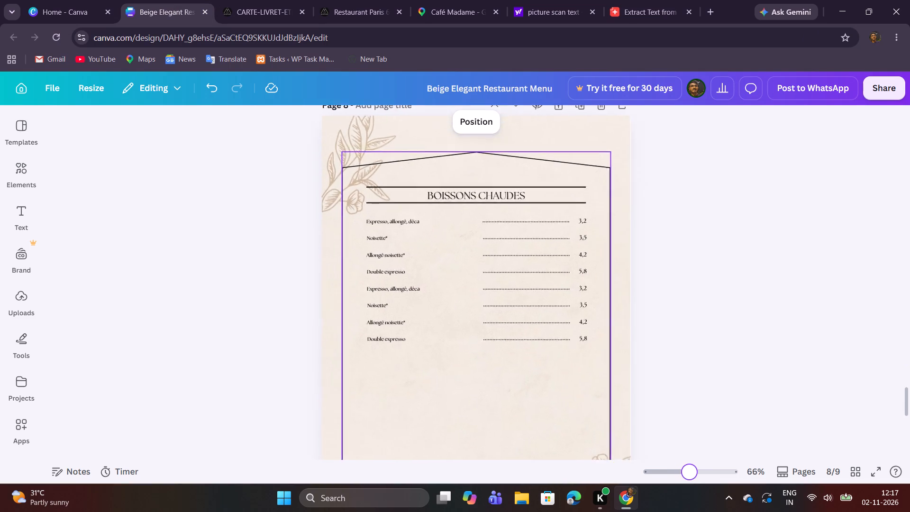
pyautogui.moveTo(692, 480); pyautogui.dragTo(703, 484)
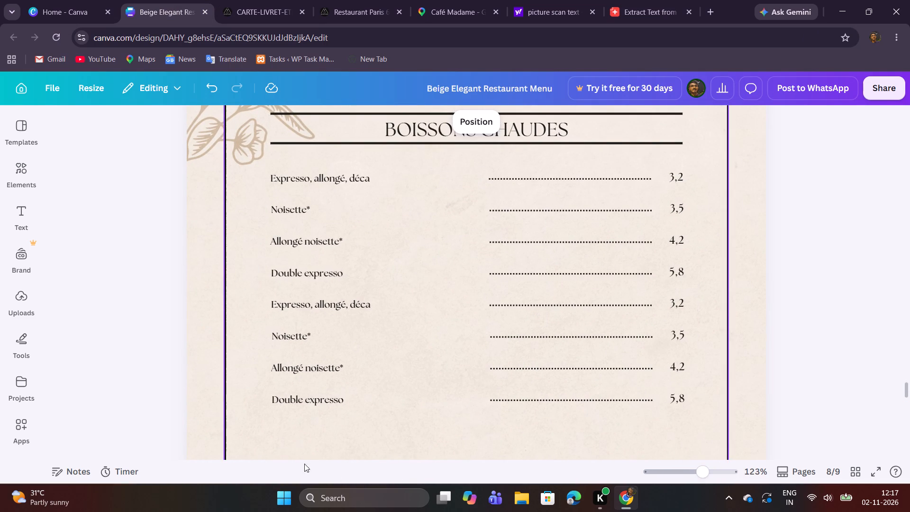
pyautogui.moveTo(301, 434); pyautogui.dragTo(700, 203)
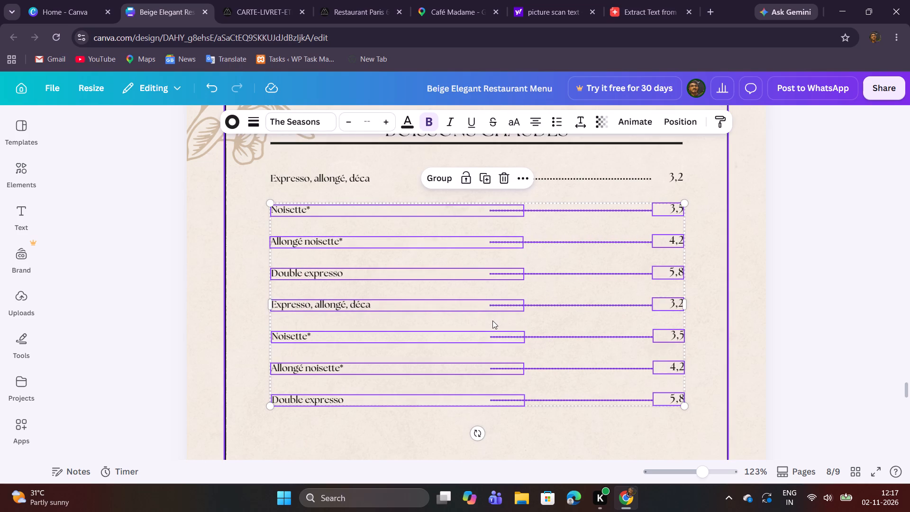
pyautogui.keyDown('shift'); pyautogui.moveTo(492, 320); pyautogui.dragTo(492, 313); pyautogui.keyUp('shift')
pyautogui.click(419, 433)
# Move all rows from the first Allongé noisette* downward up, tightening the gap below the first Noisette* row.
pyautogui.moveTo(361, 453); pyautogui.dragTo(347, 366)
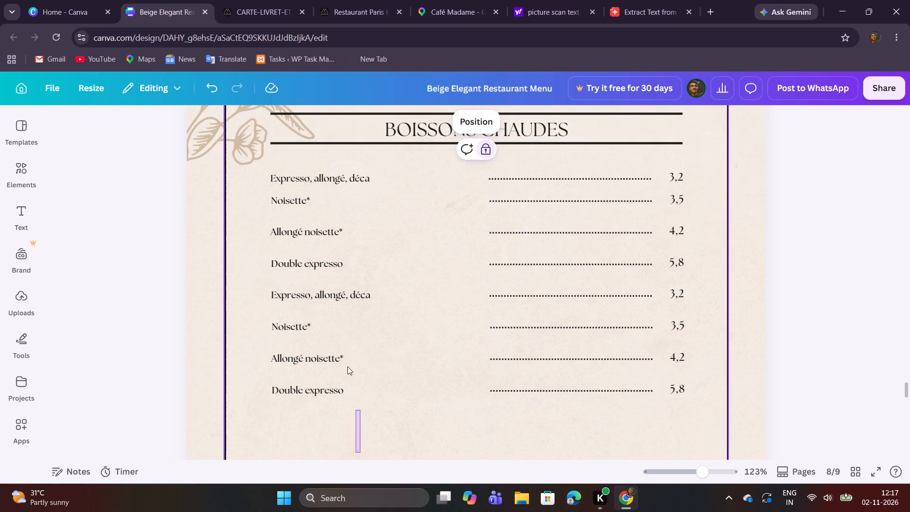
pyautogui.moveTo(347, 366); pyautogui.dragTo(674, 222)
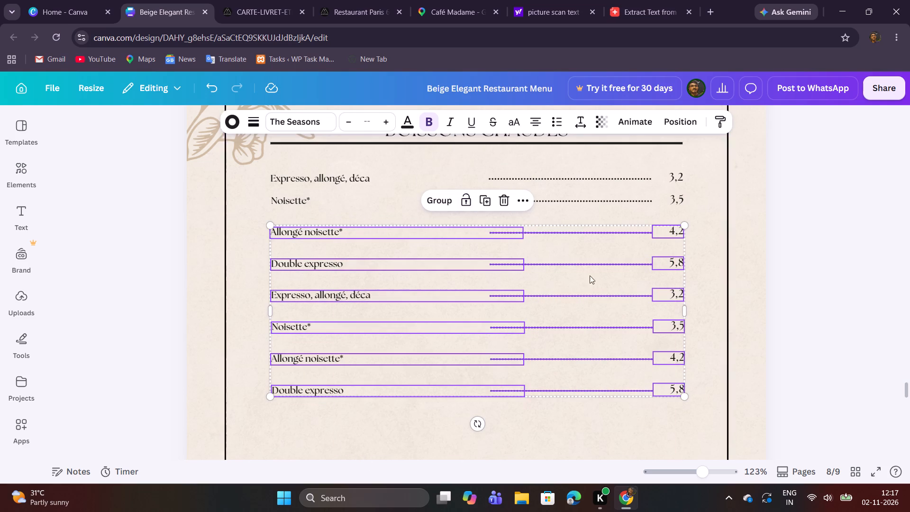
pyautogui.keyDown('shift'); pyautogui.moveTo(533, 290); pyautogui.dragTo(536, 280); pyautogui.keyUp('shift')
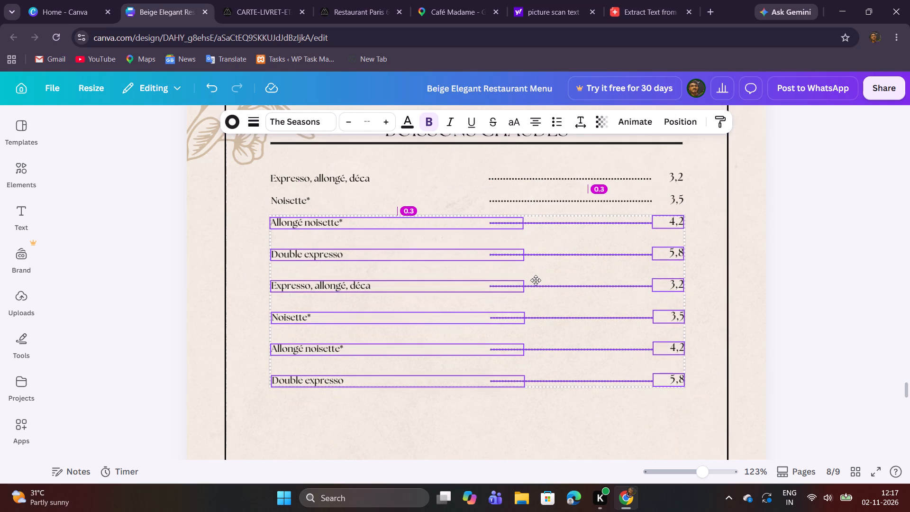
pyautogui.keyDown('shift'); pyautogui.moveTo(536, 280); pyautogui.dragTo(536, 282); pyautogui.keyUp('shift')
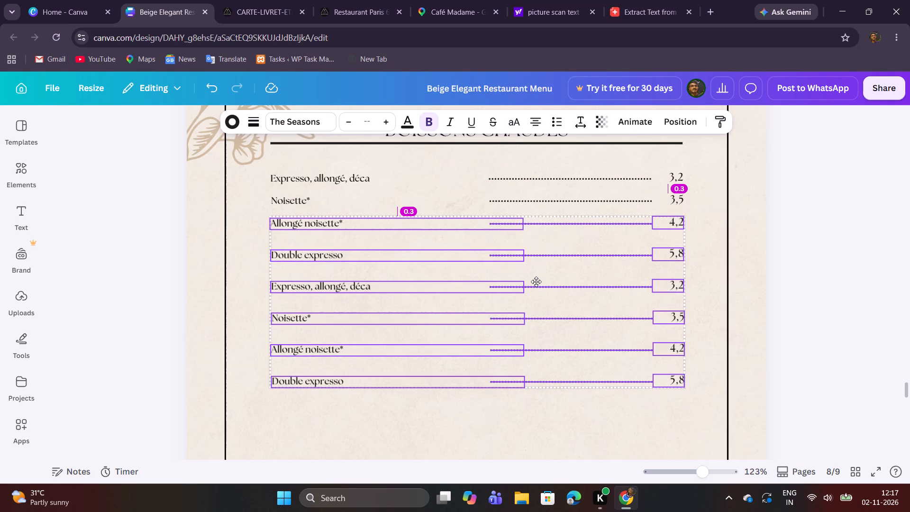
pyautogui.keyDown('shift'); pyautogui.moveTo(536, 282); pyautogui.dragTo(537, 282); pyautogui.keyUp('shift')
pyautogui.keyDown('shift'); pyautogui.moveTo(537, 282); pyautogui.dragTo(537, 282); pyautogui.keyUp('shift')
pyautogui.click(392, 432)
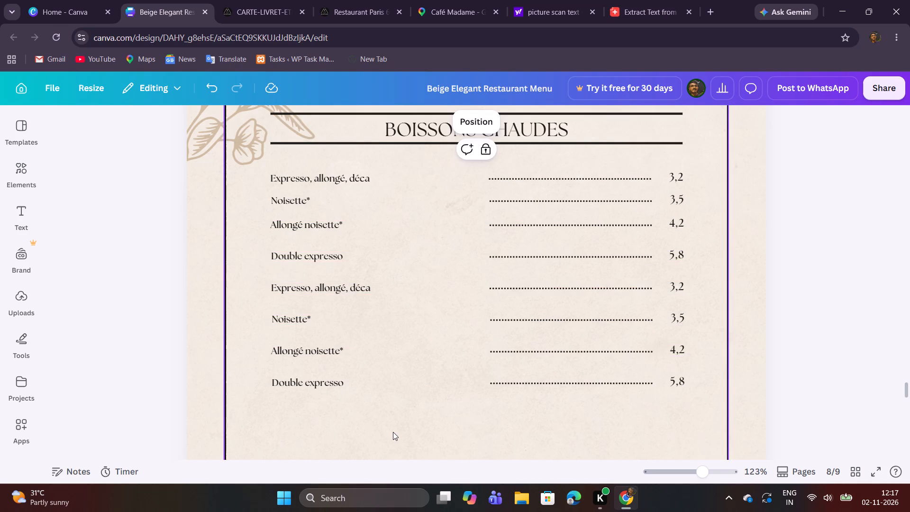
# Move all rows from the first Double expresso downward up closer to the first Allongé noisette* row.
pyautogui.moveTo(339, 434); pyautogui.dragTo(674, 245)
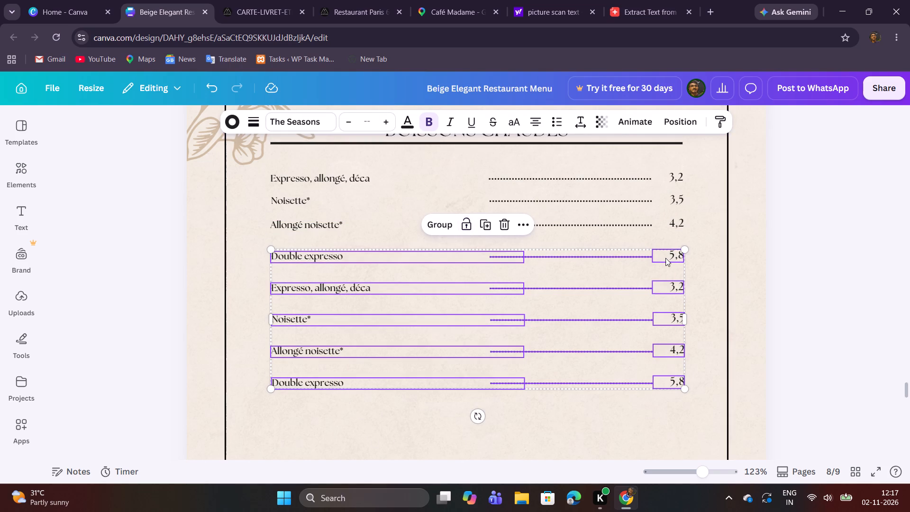
pyautogui.keyDown('shift'); pyautogui.moveTo(442, 305); pyautogui.dragTo(442, 302); pyautogui.keyUp('shift')
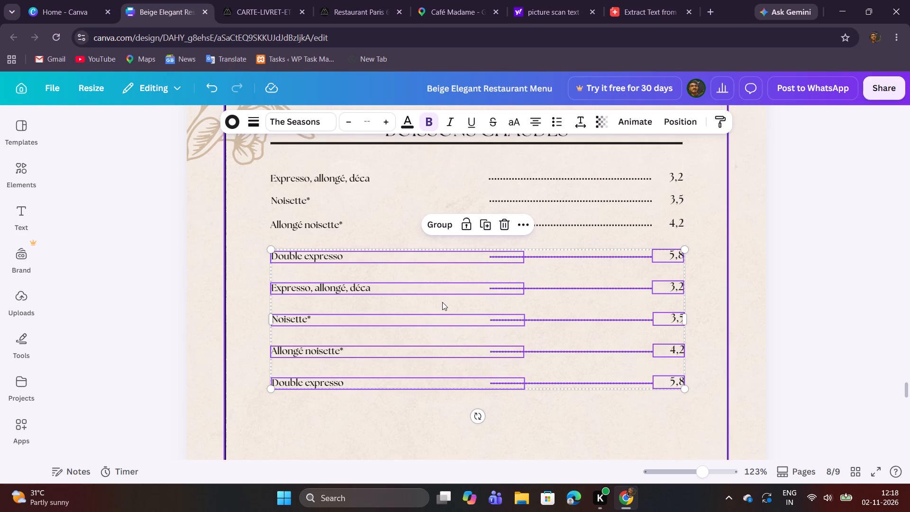
pyautogui.keyDown('shift'); pyautogui.moveTo(442, 302); pyautogui.dragTo(442, 298); pyautogui.keyUp('shift')
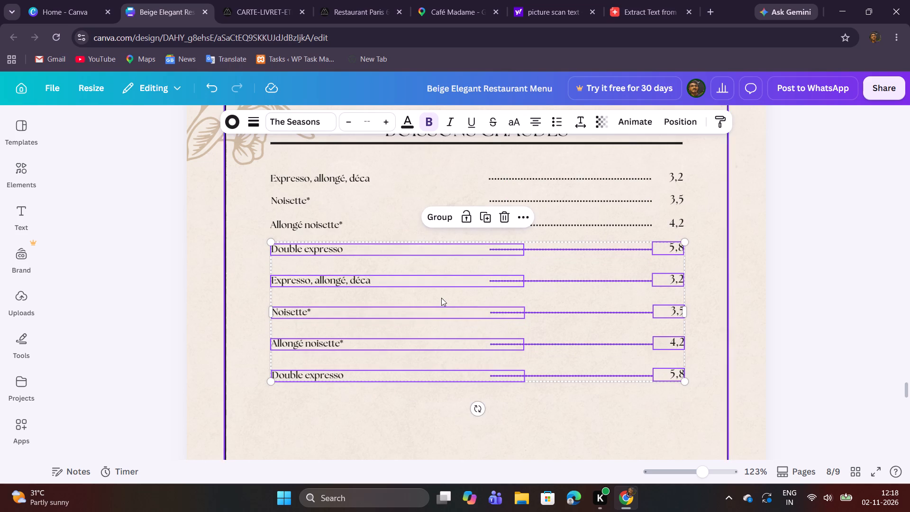
pyautogui.click(389, 417)
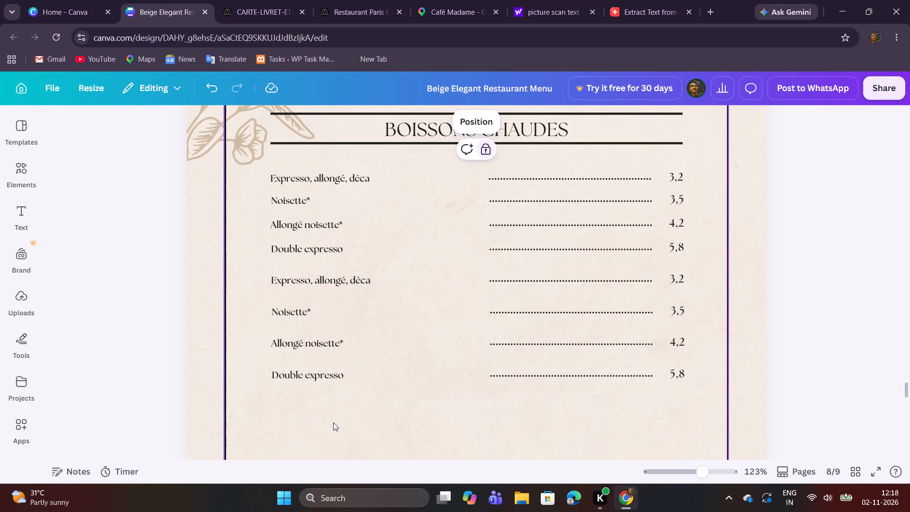
# Move the four duplicated rows, starting with the second Expresso, allongé, déca, up closer to the first Double expresso row.
pyautogui.moveTo(321, 413); pyautogui.dragTo(321, 411)
pyautogui.moveTo(321, 411); pyautogui.dragTo(688, 271)
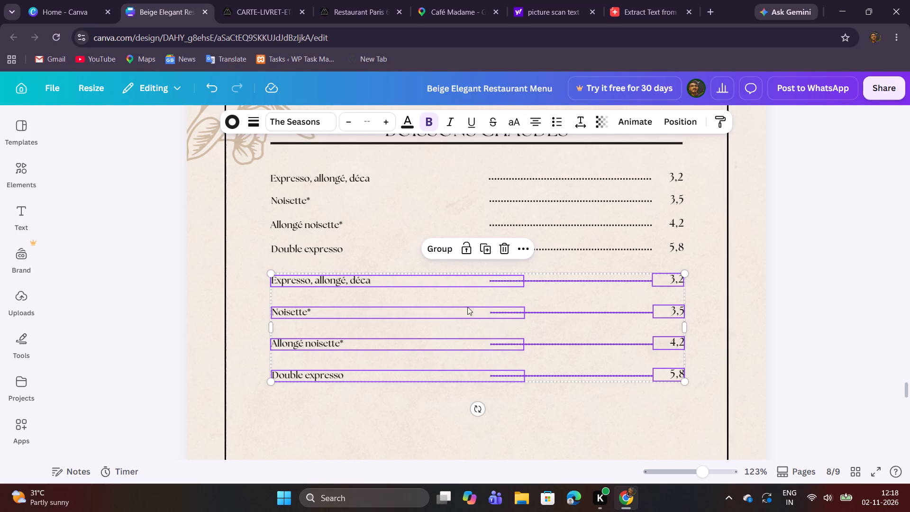
pyautogui.keyDown('shift'); pyautogui.moveTo(437, 333); pyautogui.dragTo(440, 325); pyautogui.keyUp('shift')
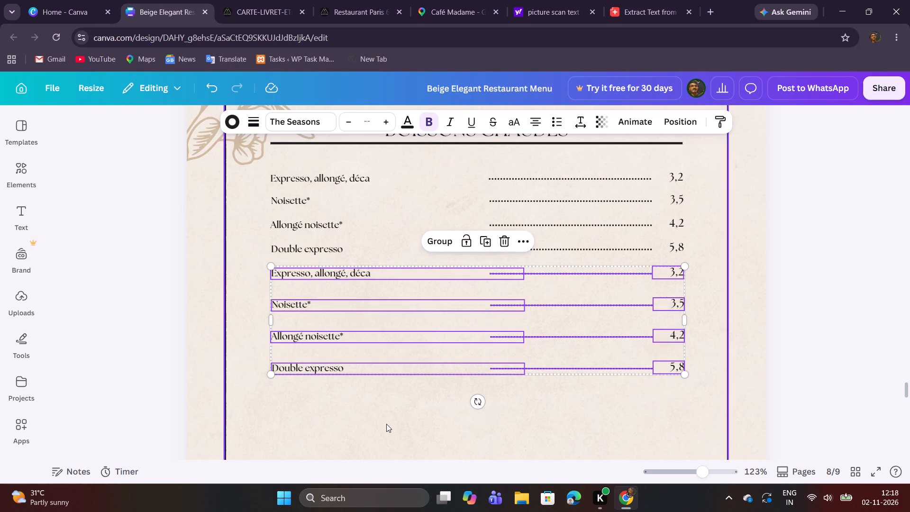
pyautogui.click(386, 424)
# Move the last three rows, starting with the second Noisette*, up closer to the second Expresso, allongé, déca row.
pyautogui.moveTo(324, 423); pyautogui.dragTo(667, 299)
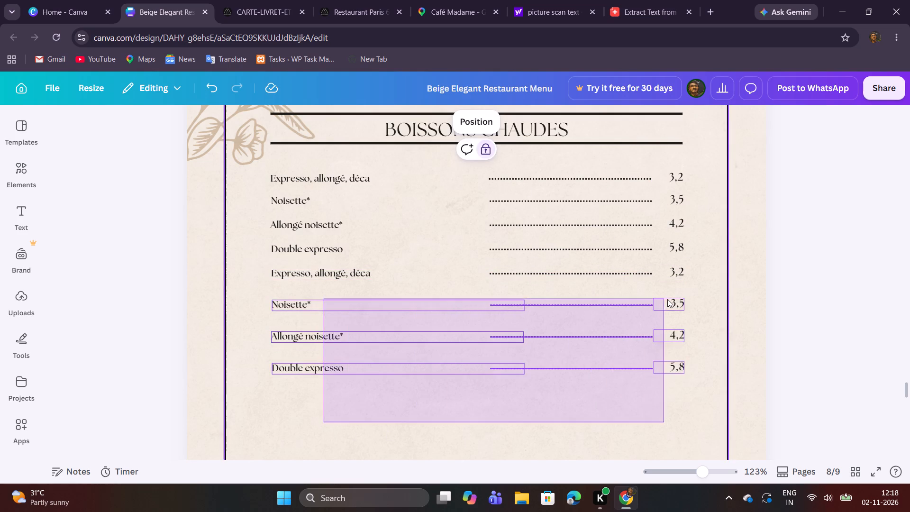
pyautogui.moveTo(667, 299); pyautogui.dragTo(668, 299)
pyautogui.keyDown('shift'); pyautogui.moveTo(448, 328); pyautogui.dragTo(448, 320); pyautogui.keyUp('shift')
pyautogui.click(356, 397)
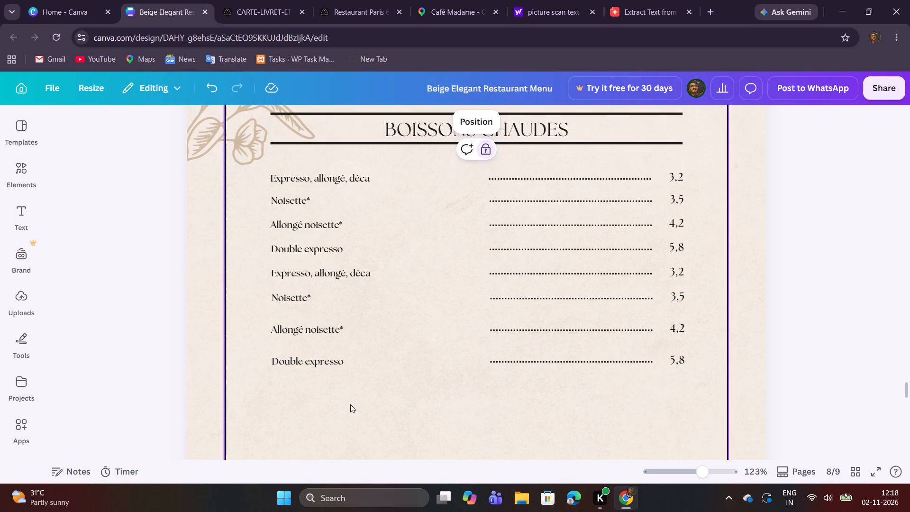
# Move the last two rows, the second Allongé noisette* and Double expresso, up closer to the second Noisette* row.
pyautogui.moveTo(322, 411); pyautogui.dragTo(687, 321)
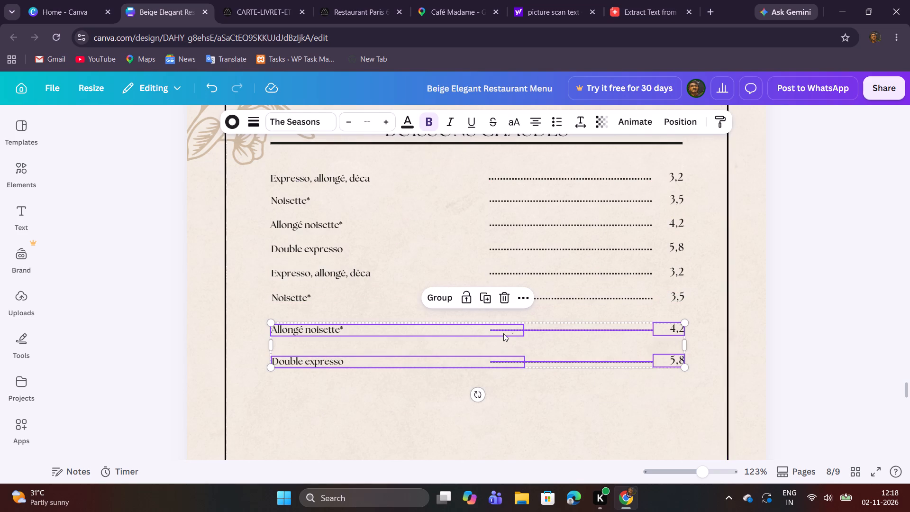
pyautogui.keyDown('shift'); pyautogui.moveTo(411, 358); pyautogui.dragTo(413, 351); pyautogui.keyUp('shift')
pyautogui.click(360, 407)
# Move the last Double expresso row, with its dotted line and price, up closer to the second Allongé noisette* row.
pyautogui.moveTo(345, 421); pyautogui.dragTo(364, 333)
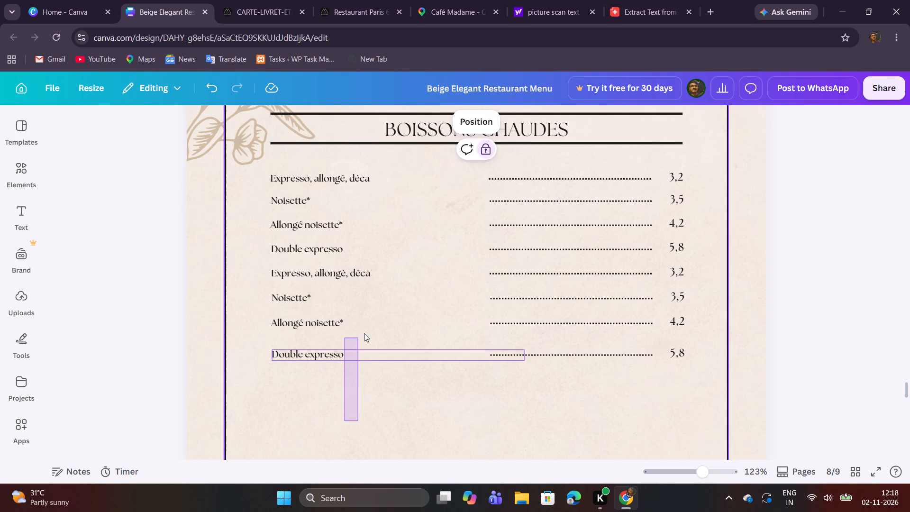
pyautogui.moveTo(364, 333); pyautogui.dragTo(611, 321)
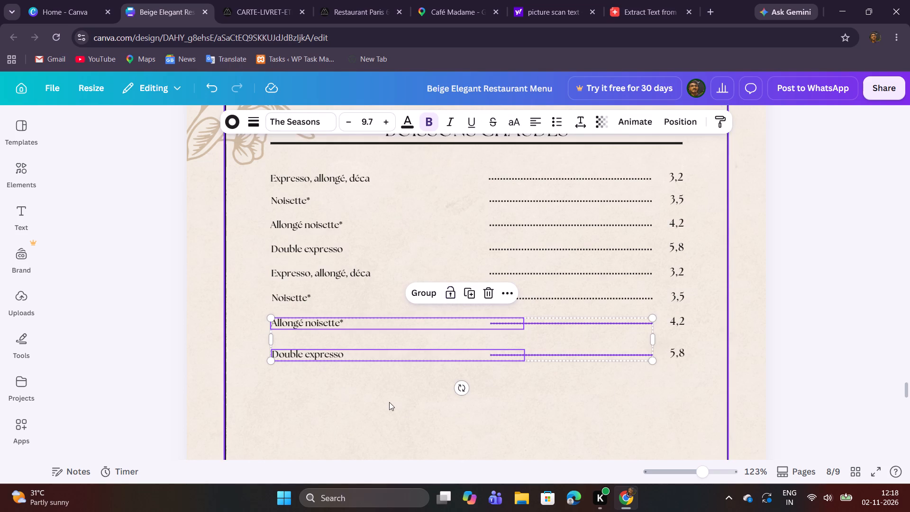
pyautogui.click(388, 403)
pyautogui.moveTo(377, 396); pyautogui.dragTo(429, 341)
pyautogui.moveTo(430, 341); pyautogui.dragTo(512, 344)
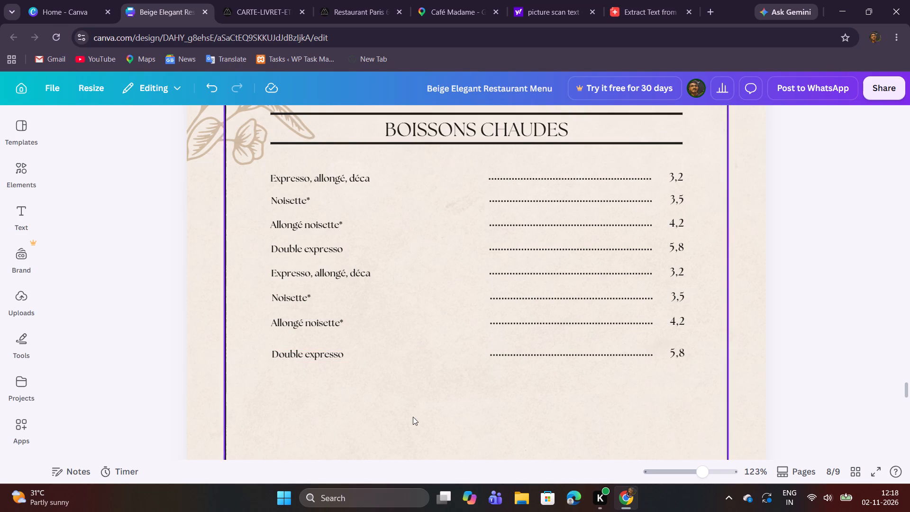
pyautogui.moveTo(413, 417); pyautogui.dragTo(674, 348)
pyautogui.keyDown('shift'); pyautogui.moveTo(504, 353); pyautogui.dragTo(504, 354); pyautogui.keyUp('shift')
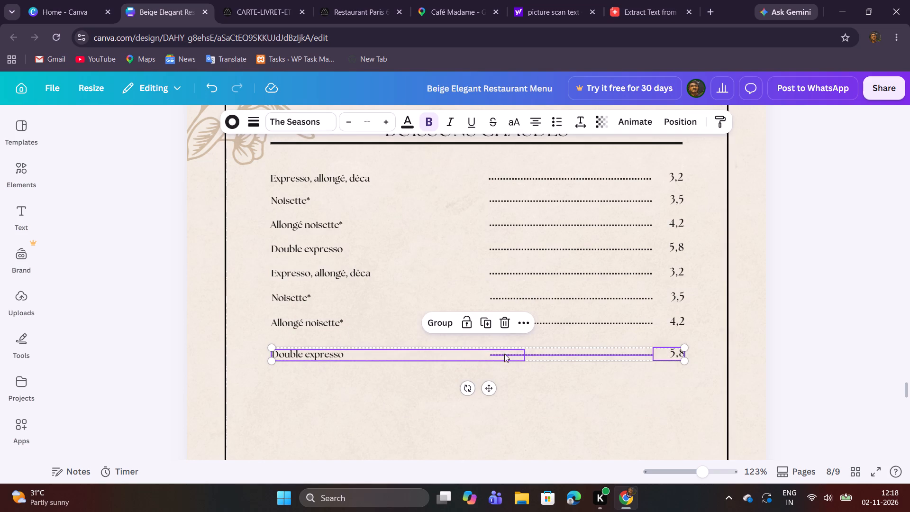
pyautogui.keyDown('shift'); pyautogui.moveTo(504, 354); pyautogui.dragTo(506, 346); pyautogui.keyUp('shift')
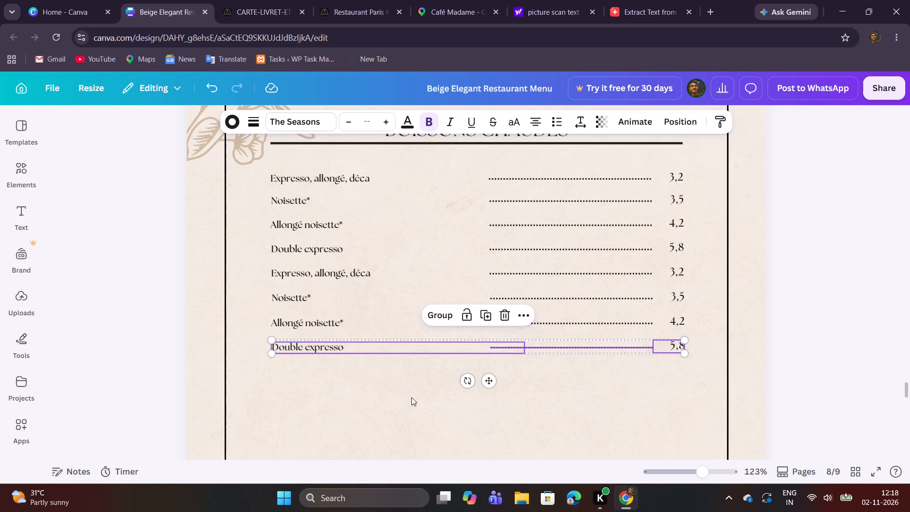
pyautogui.click(361, 402)
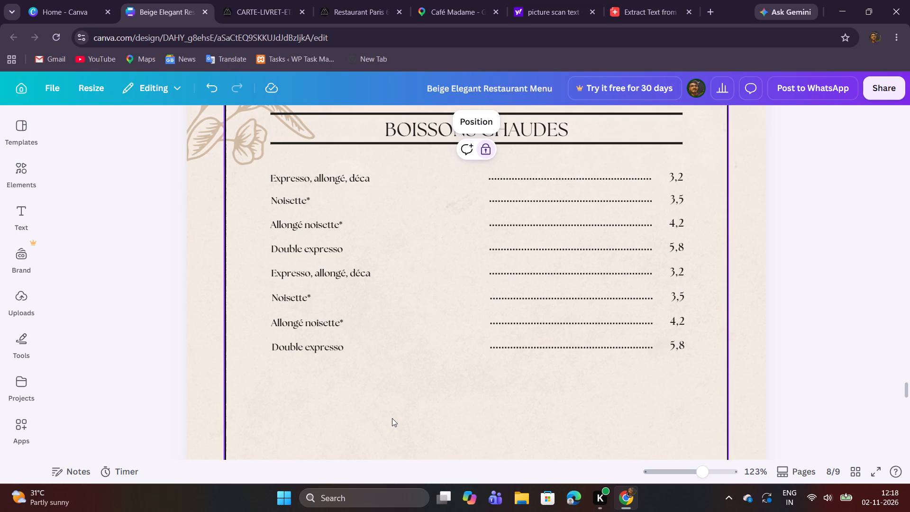
# Duplicate all eight Boissons Chaudes rows and place the copies directly below the last Double expresso row, aligned with the existing columns.
pyautogui.scroll(7, 417, 390)
pyautogui.scroll(-10, 421, 368)
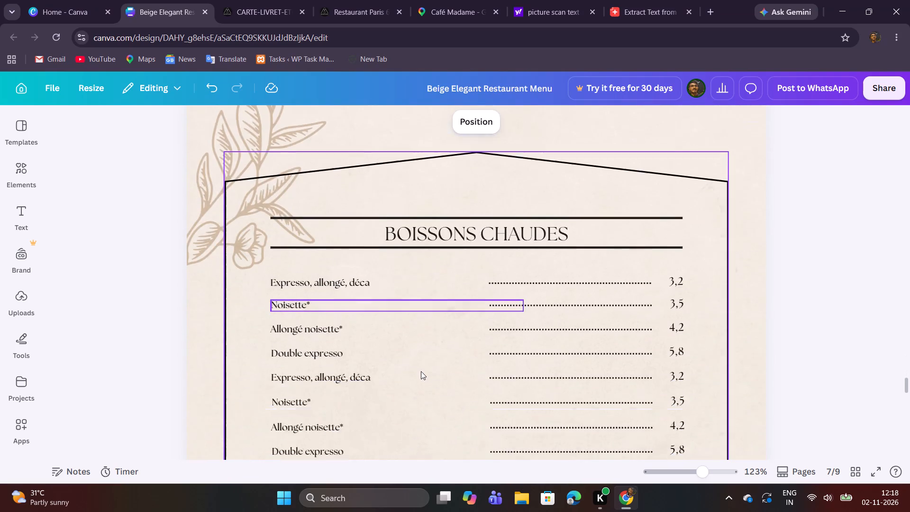
pyautogui.scroll(-3, 421, 371)
pyautogui.scroll(2, 421, 371)
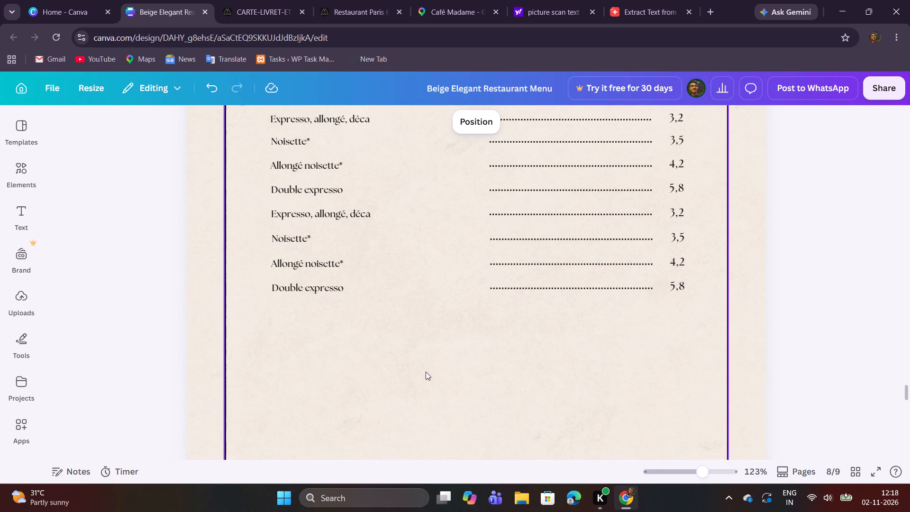
pyautogui.scroll(-5, 335, 353)
pyautogui.scroll(6, 336, 357)
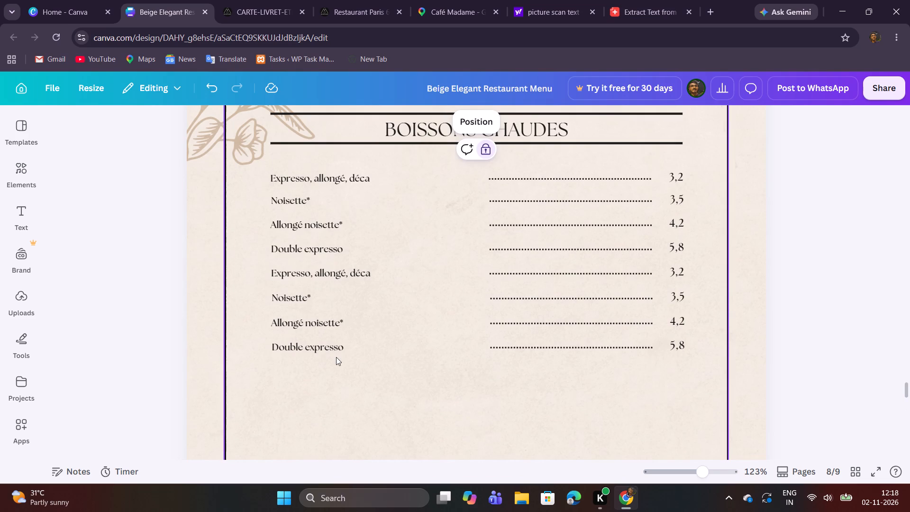
pyautogui.moveTo(315, 385); pyautogui.dragTo(686, 170)
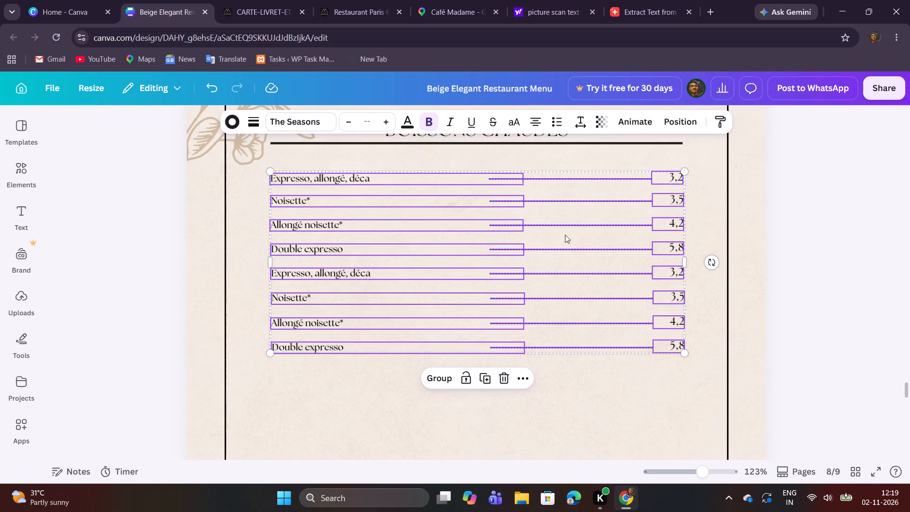
pyautogui.click(488, 376)
pyautogui.moveTo(503, 283); pyautogui.dragTo(500, 312)
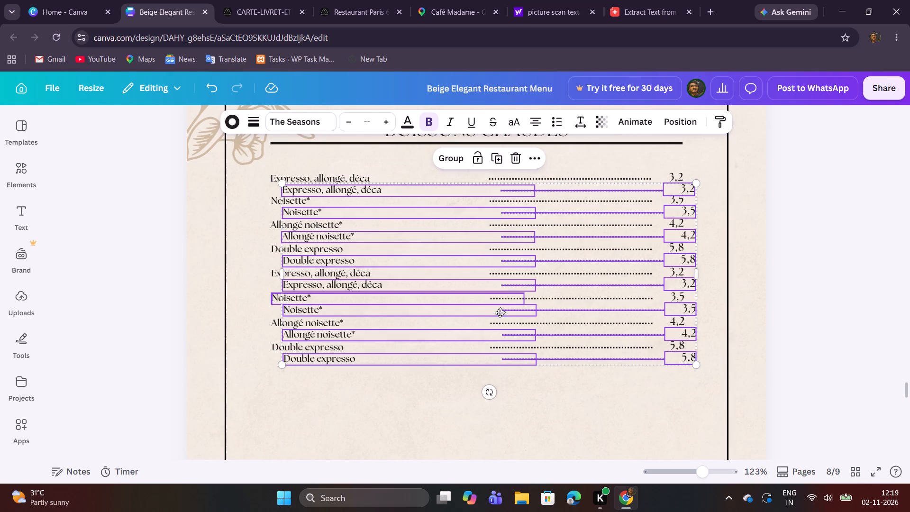
pyautogui.moveTo(500, 312); pyautogui.dragTo(493, 464)
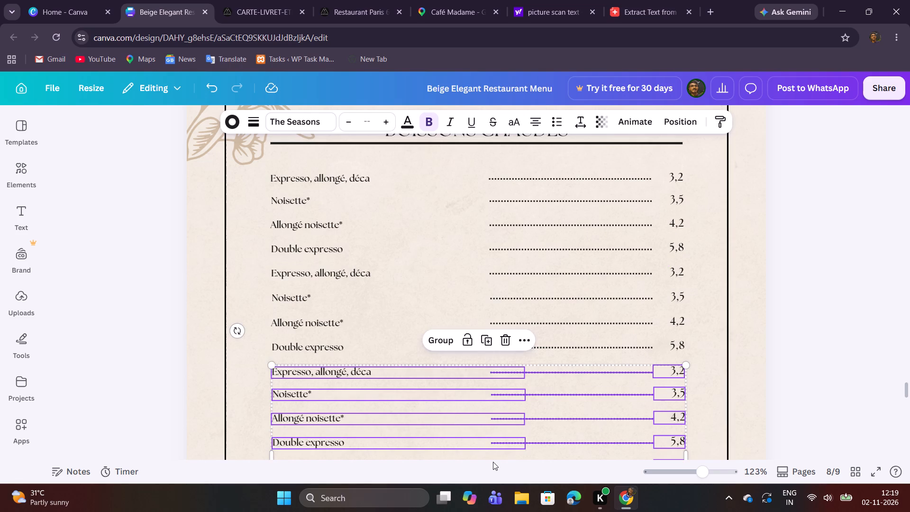
pyautogui.click(858, 347)
# Review the extended Boissons Chaudes list on page 8, checking row spacing and the room above the bottom floral decoration.
pyautogui.scroll(-3, 859, 345)
pyautogui.scroll(1, 859, 345)
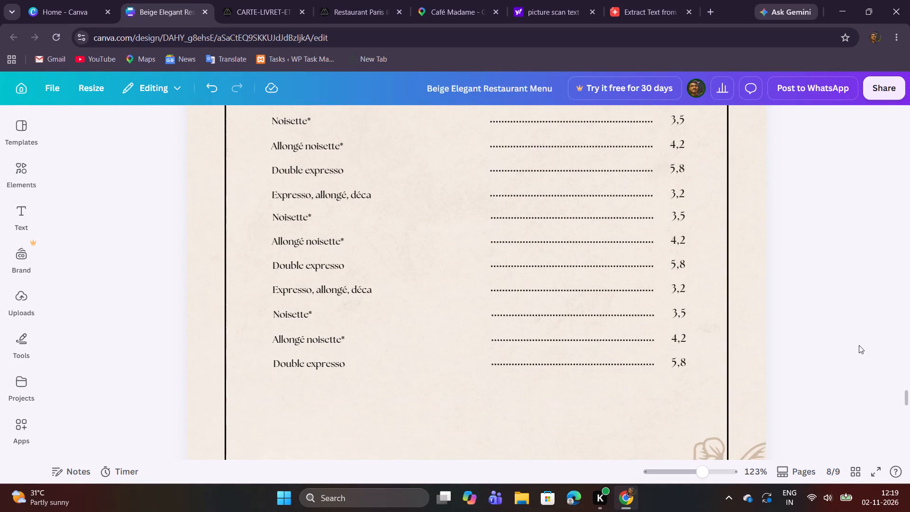
pyautogui.scroll(1, 859, 345)
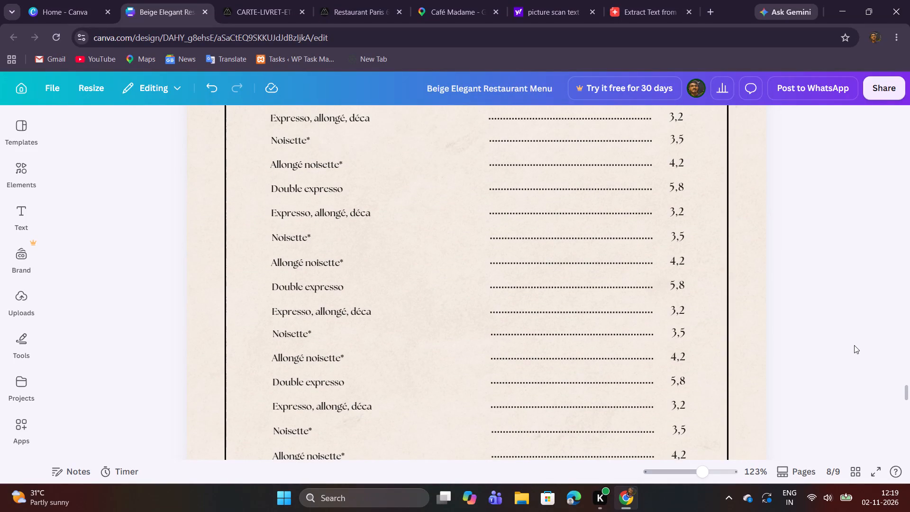
pyautogui.scroll(2, 854, 345)
pyautogui.scroll(-5, 854, 345)
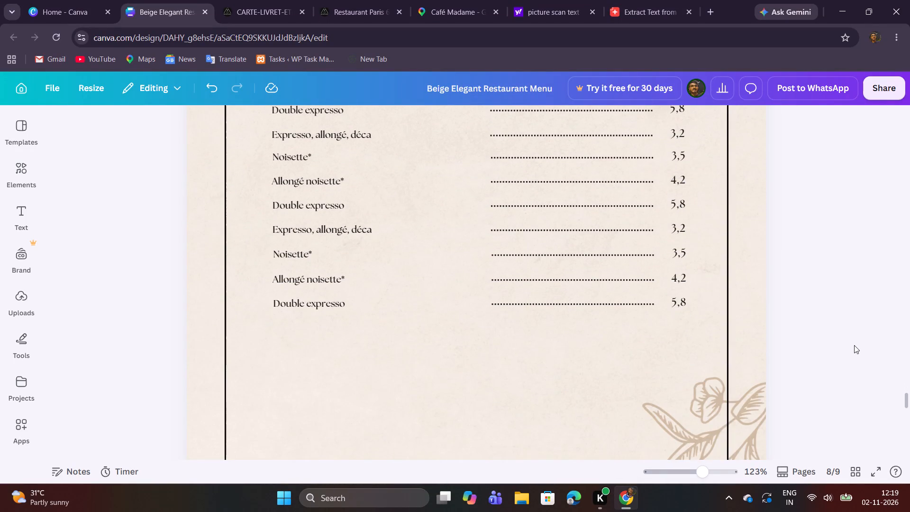
pyautogui.scroll(3, 854, 345)
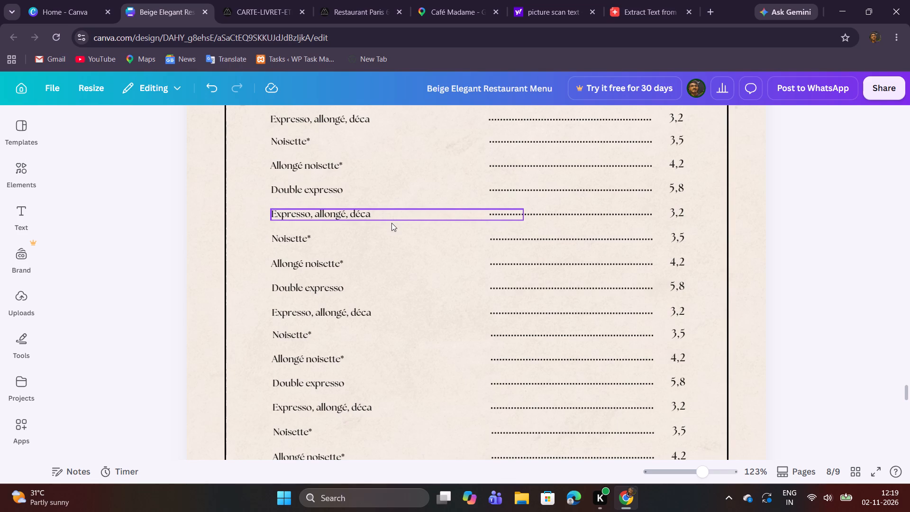
pyautogui.scroll(1, 391, 223)
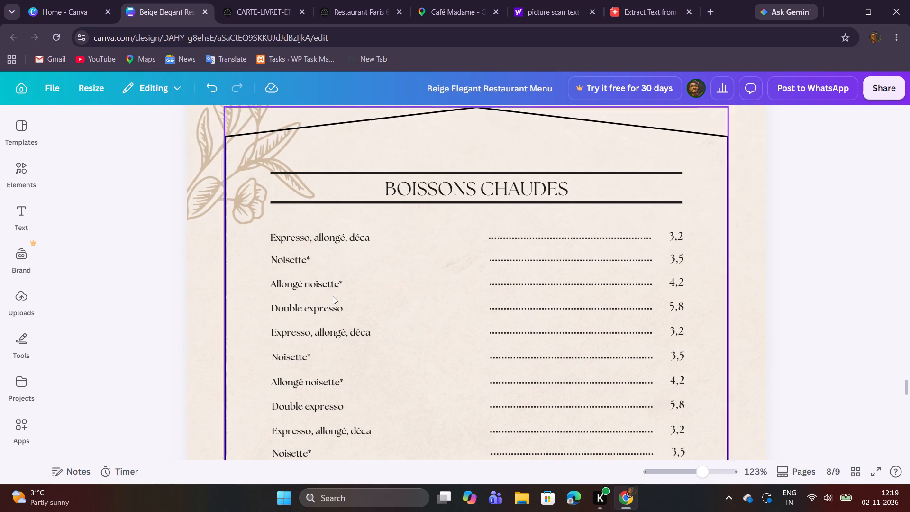
# Copy Café Américain from the PDF over the second Expresso, allongé, déca name in Canva, and set its price to 5,8.
pyautogui.click(262, 0)
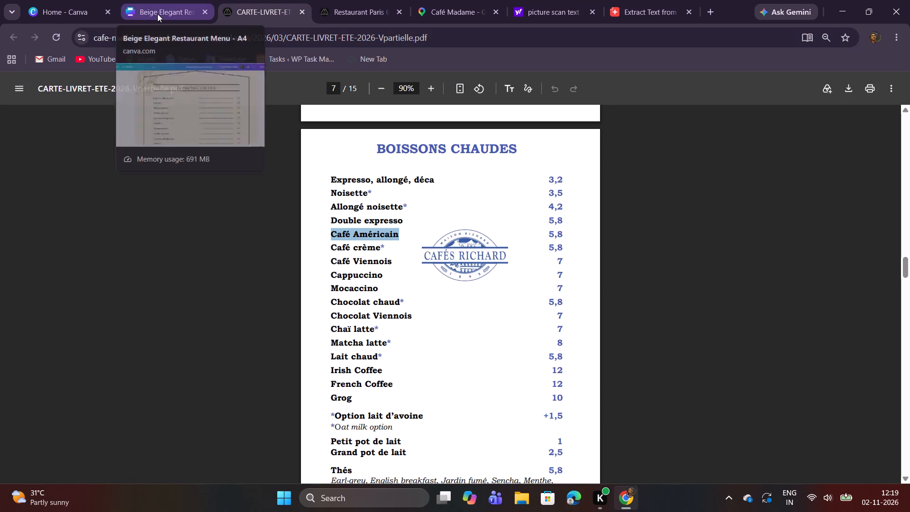
pyautogui.hotkey('ctrl', 'c')
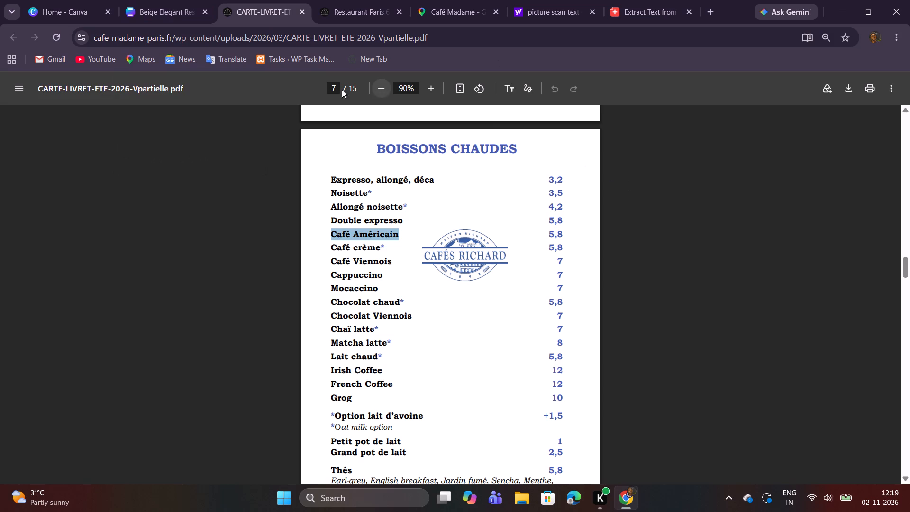
pyautogui.click(170, 5)
pyautogui.scroll(-1, 364, 299)
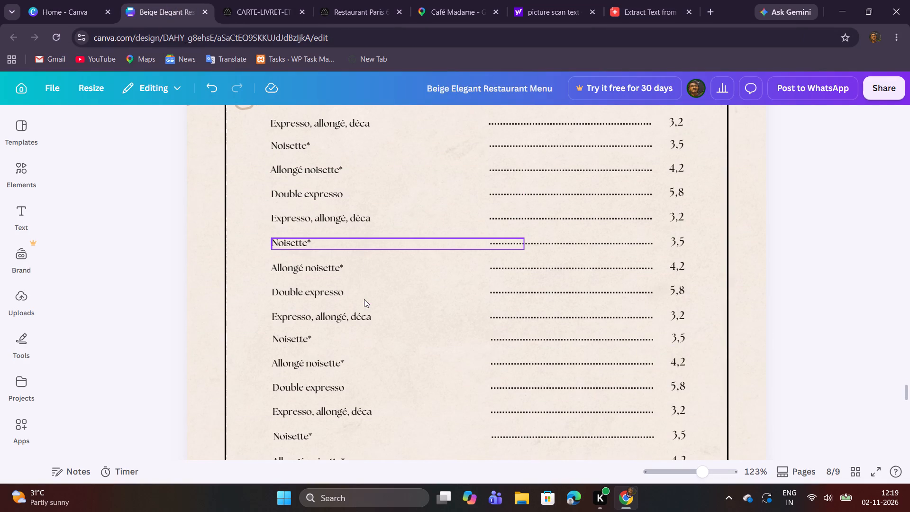
pyautogui.doubleClick(347, 212)
pyautogui.hotkey('ctrl', 'v')
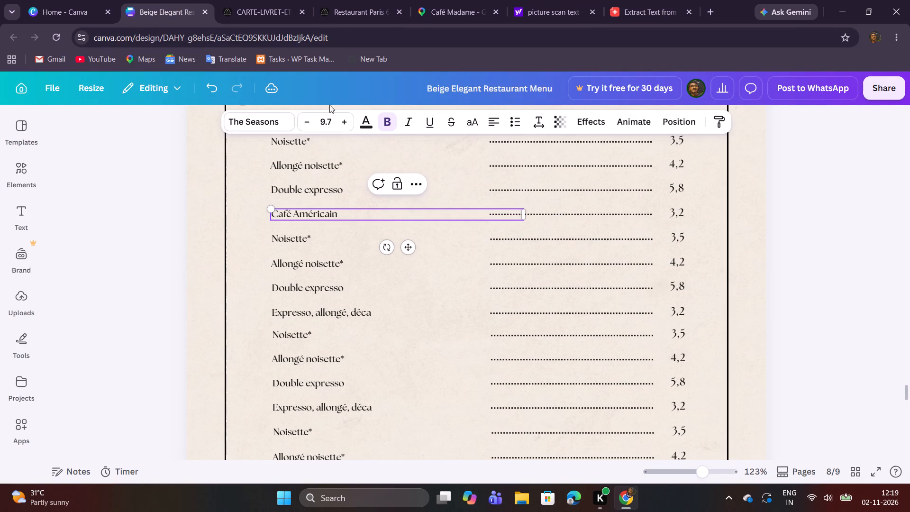
pyautogui.click(266, 12)
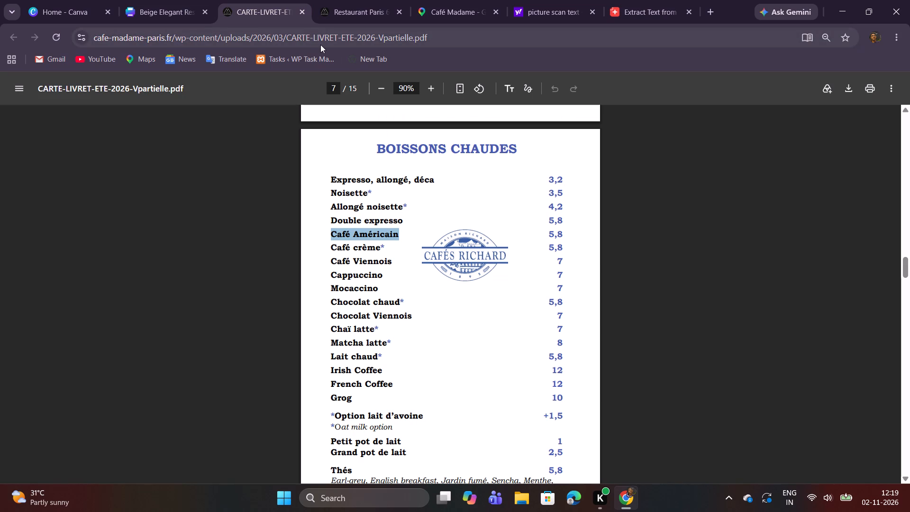
pyautogui.click(179, 1)
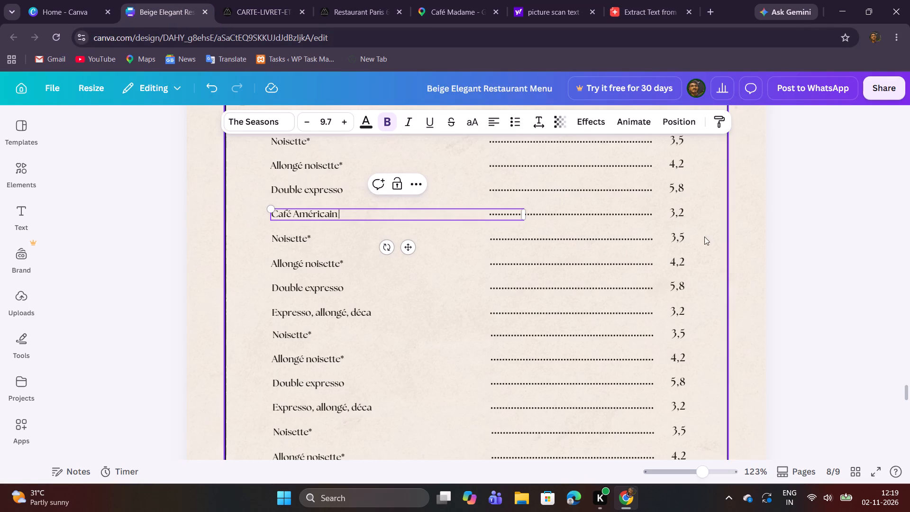
pyautogui.doubleClick(677, 218)
pyautogui.write('5,8')
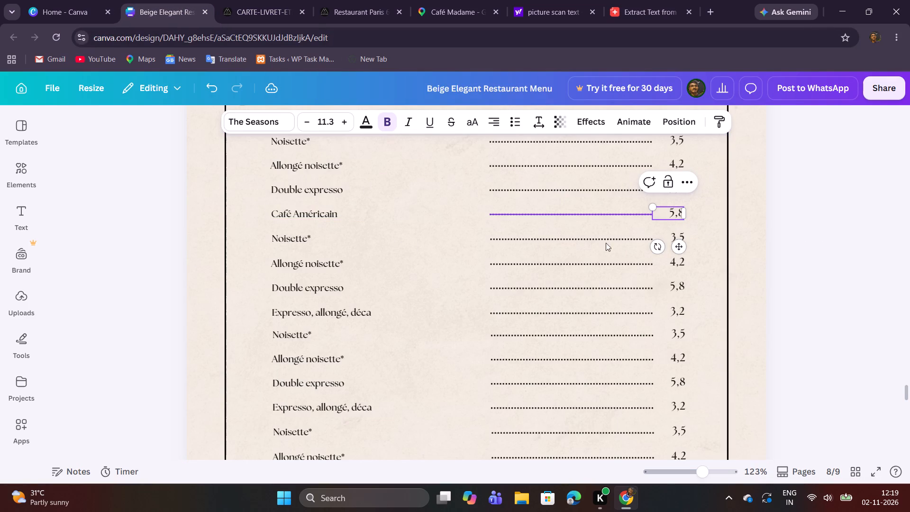
# Copy Café crème* from the PDF over the Noisette* name below Café Américain in Canva, and set its price to 5,8.
pyautogui.click(285, 236)
pyautogui.click(260, 1)
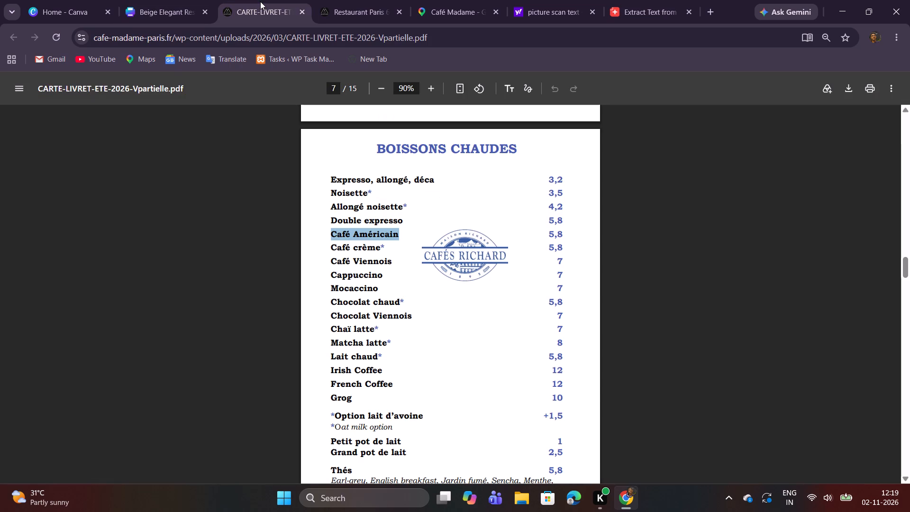
pyautogui.moveTo(330, 249); pyautogui.dragTo(381, 252)
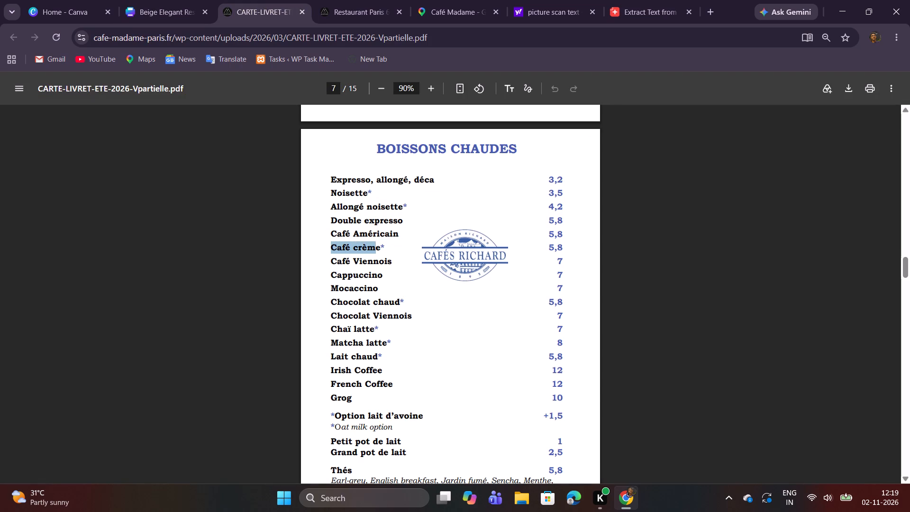
pyautogui.moveTo(381, 252); pyautogui.dragTo(388, 247)
pyautogui.moveTo(388, 247); pyautogui.dragTo(477, 247)
pyautogui.moveTo(333, 247); pyautogui.dragTo(381, 247)
pyautogui.moveTo(381, 247); pyautogui.dragTo(390, 249)
pyautogui.hotkey('ctrl', 'c')
pyautogui.click(140, 15)
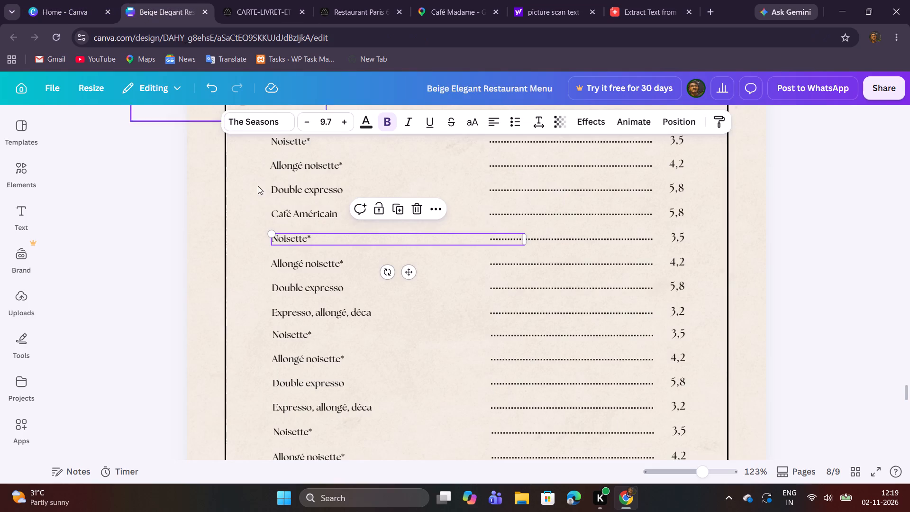
pyautogui.doubleClick(304, 241)
pyautogui.hotkey('ctrl', 'v')
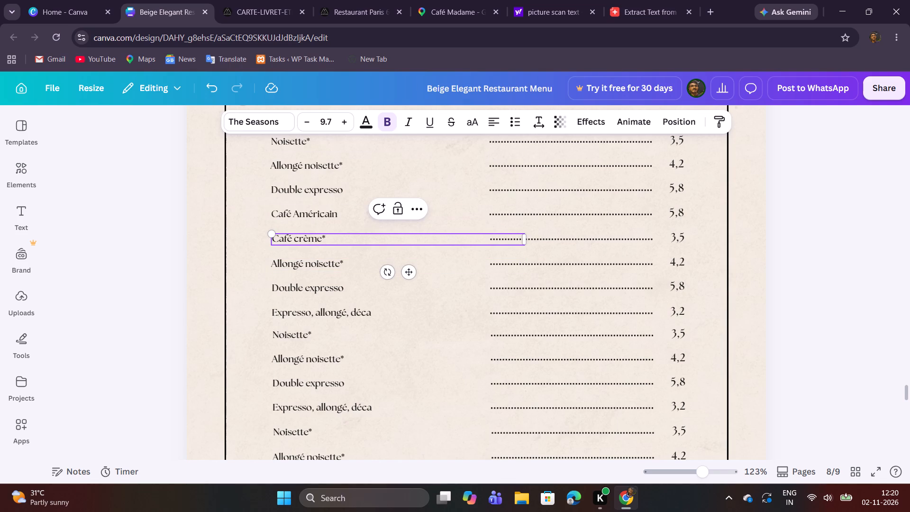
pyautogui.doubleClick(672, 239)
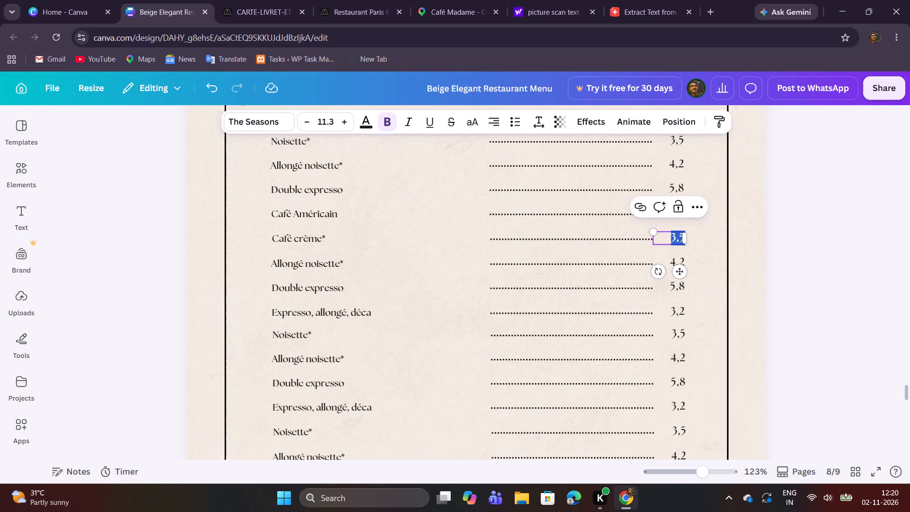
pyautogui.write('5,8')
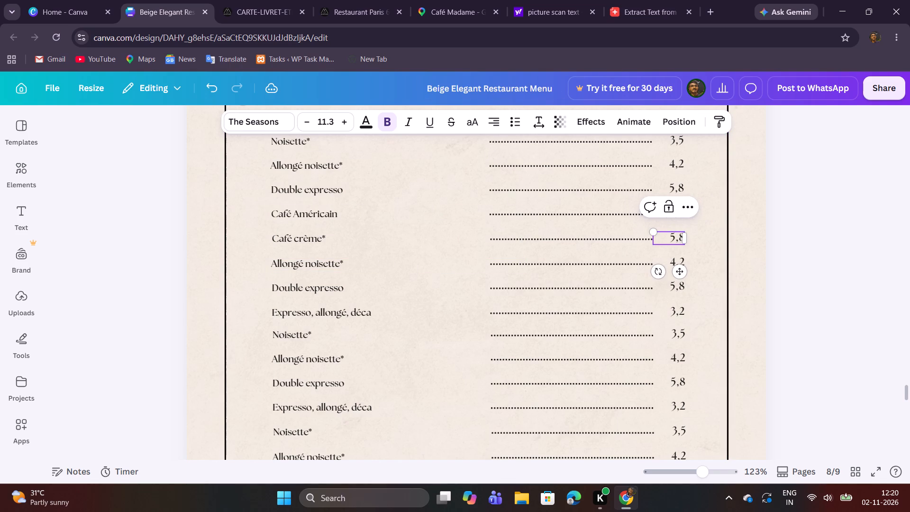
# Copy Café Viennois from the PDF over the Allongé noisette* name below Café crème* in Canva, and set its price to 7.
pyautogui.click(332, 263)
pyautogui.click(245, 0)
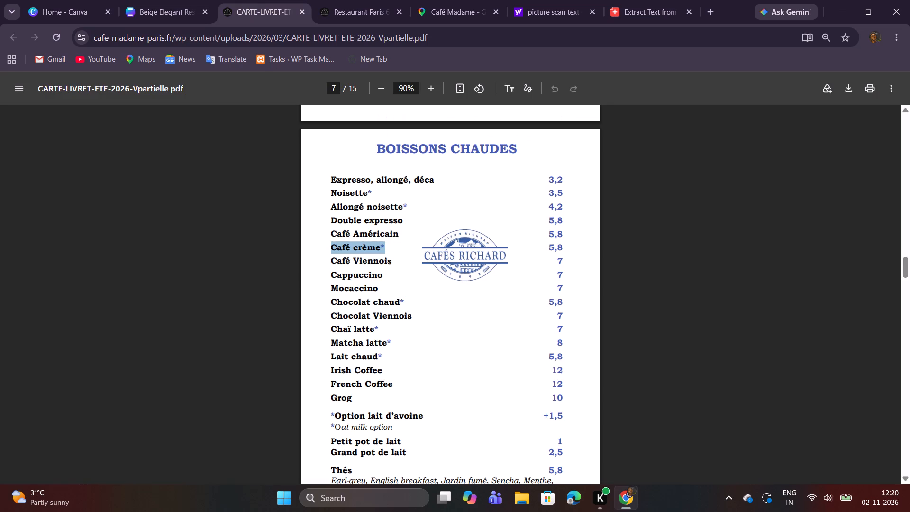
pyautogui.moveTo(328, 260); pyautogui.dragTo(393, 263)
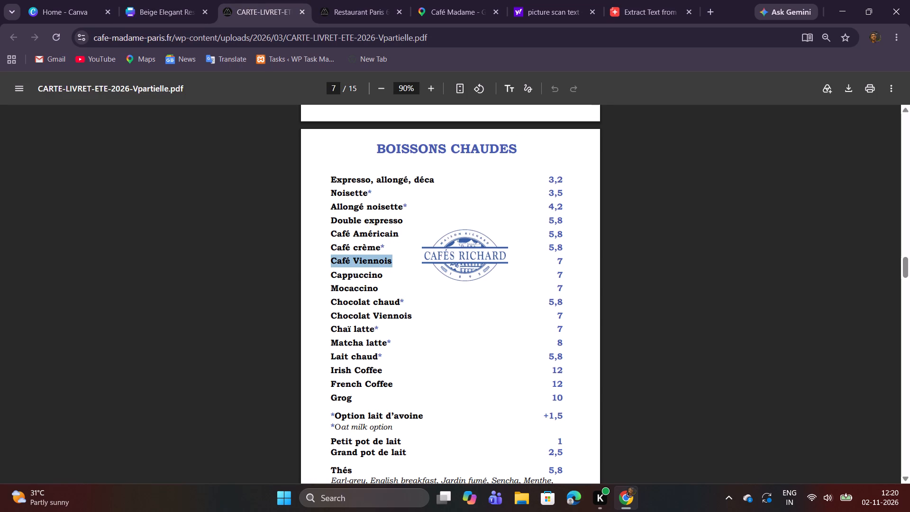
pyautogui.hotkey('ctrl', 'c')
pyautogui.click(144, 1)
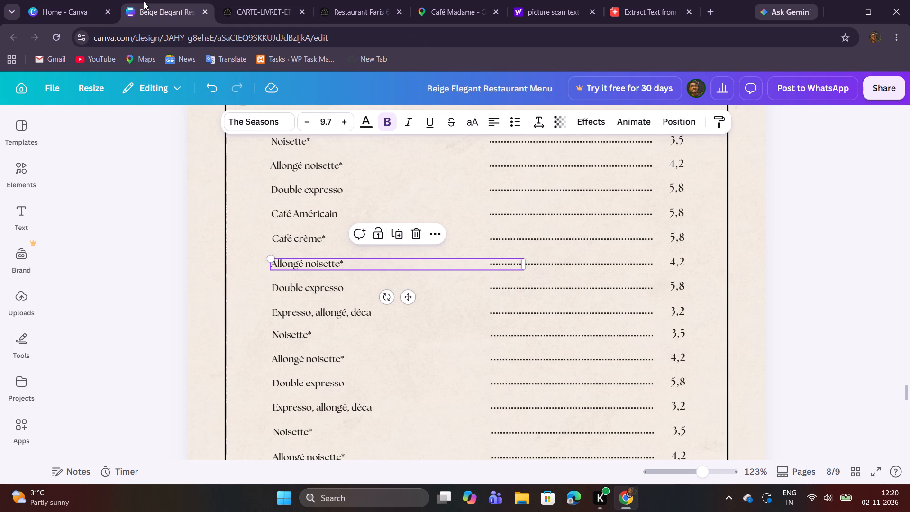
pyautogui.doubleClick(310, 267)
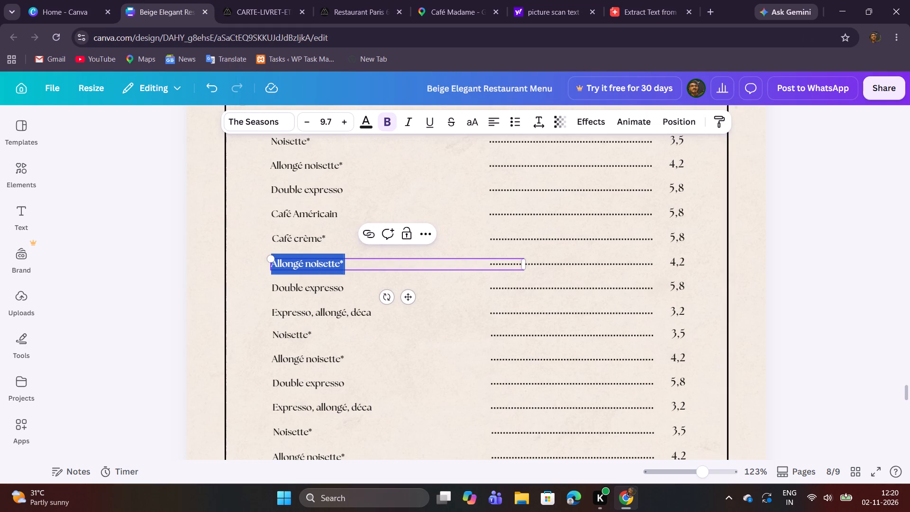
pyautogui.hotkey('ctrl', 'v')
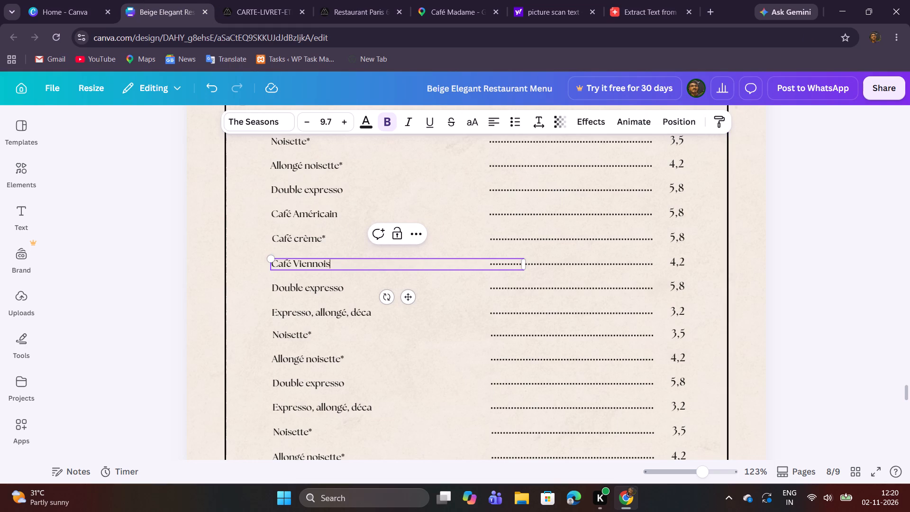
pyautogui.click(238, 0)
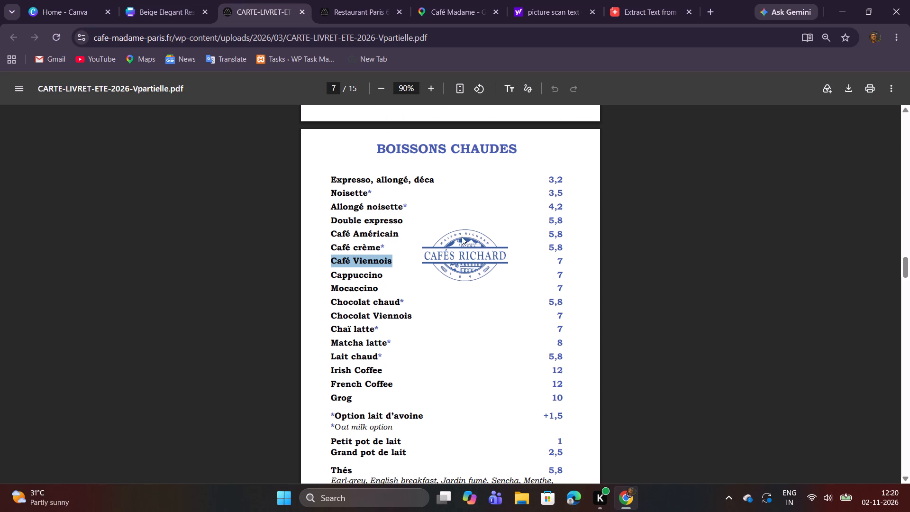
pyautogui.click(181, 0)
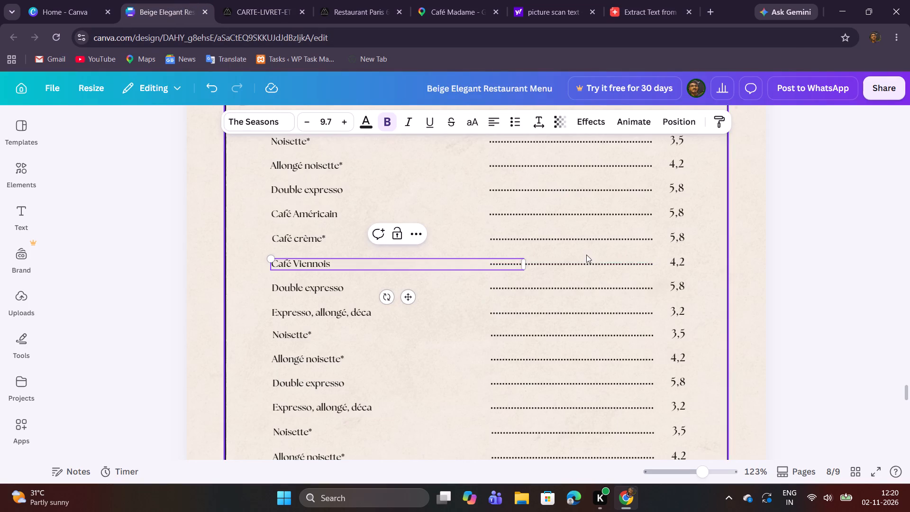
pyautogui.doubleClick(675, 262)
pyautogui.press('7')
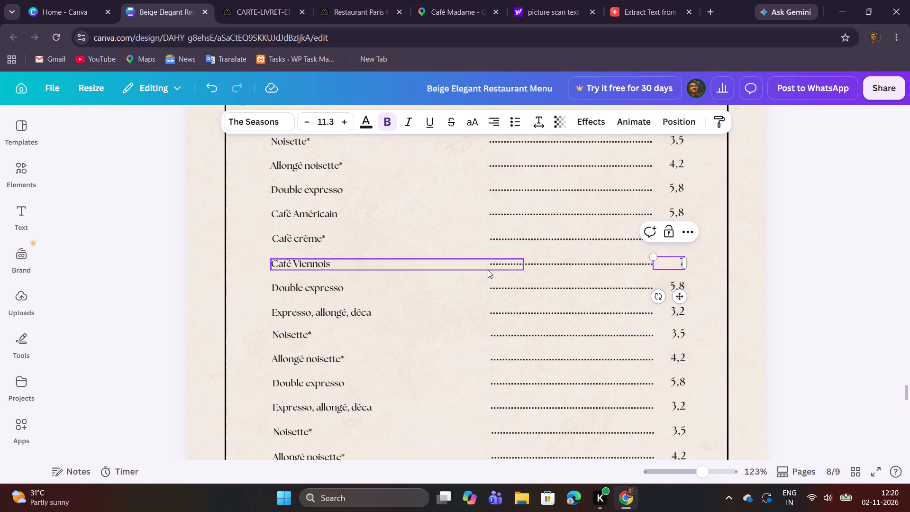
# Copy Cappuccino from the PDF over the Double expresso name below Café Viennois in Canva, and set its price to 7.
pyautogui.scroll(-1, 341, 278)
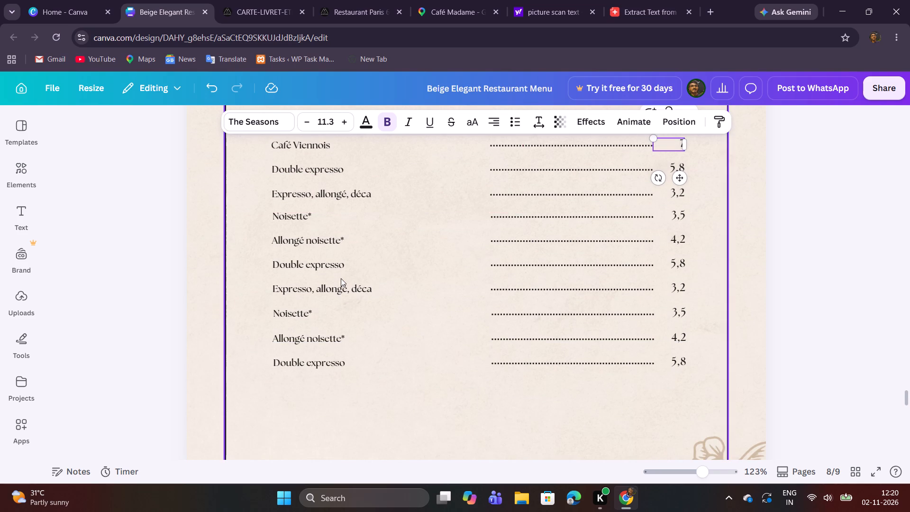
pyautogui.scroll(1, 341, 278)
pyautogui.click(233, 11)
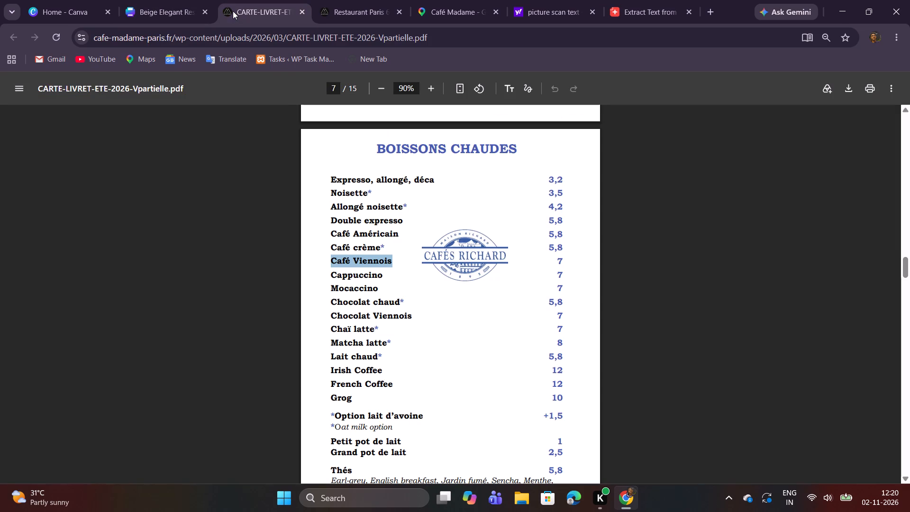
pyautogui.moveTo(333, 275); pyautogui.dragTo(350, 277)
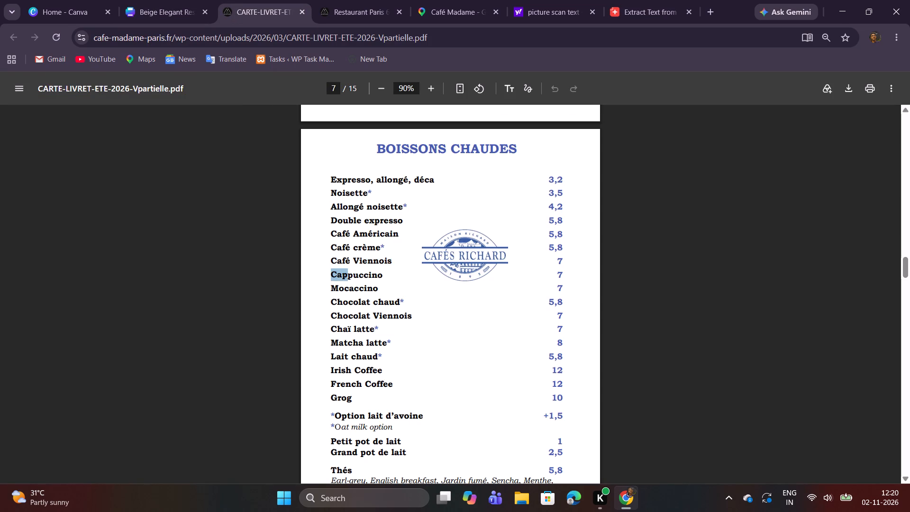
pyautogui.moveTo(350, 277); pyautogui.dragTo(393, 279)
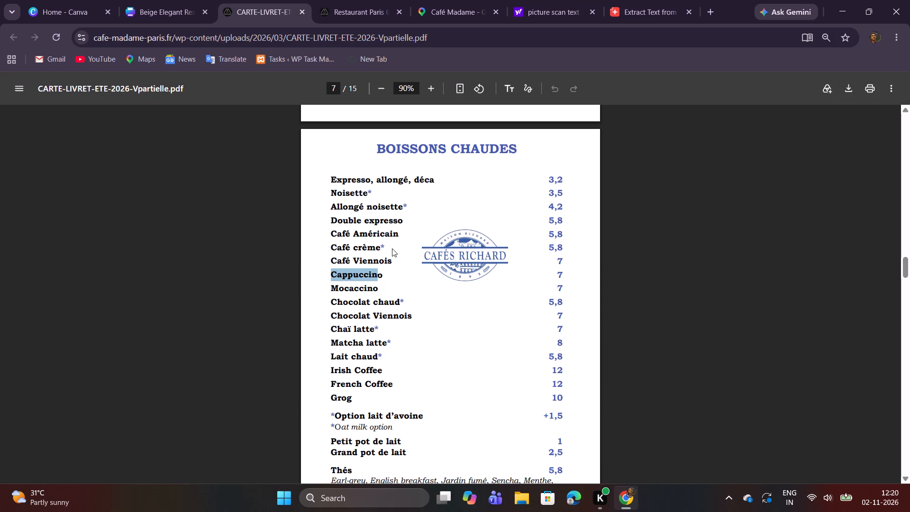
pyautogui.hotkey('ctrl', 'c')
pyautogui.click(186, 0)
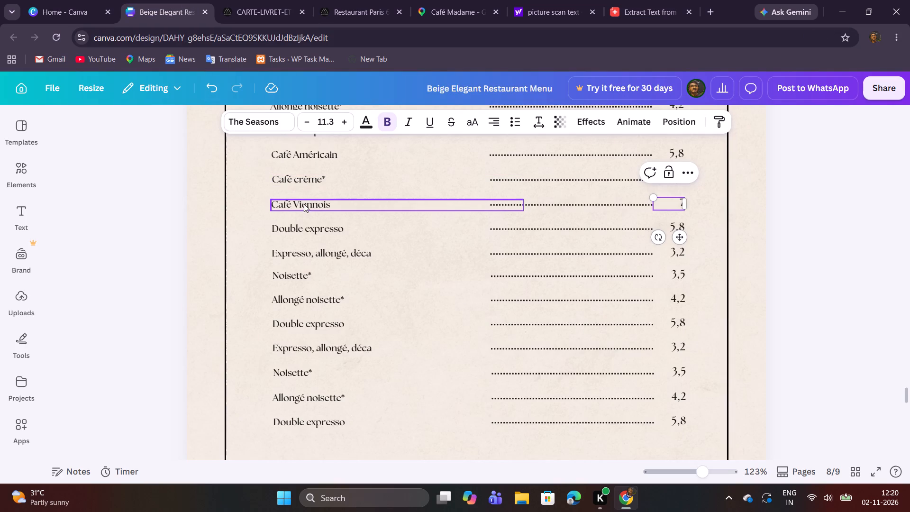
pyautogui.click(275, 0)
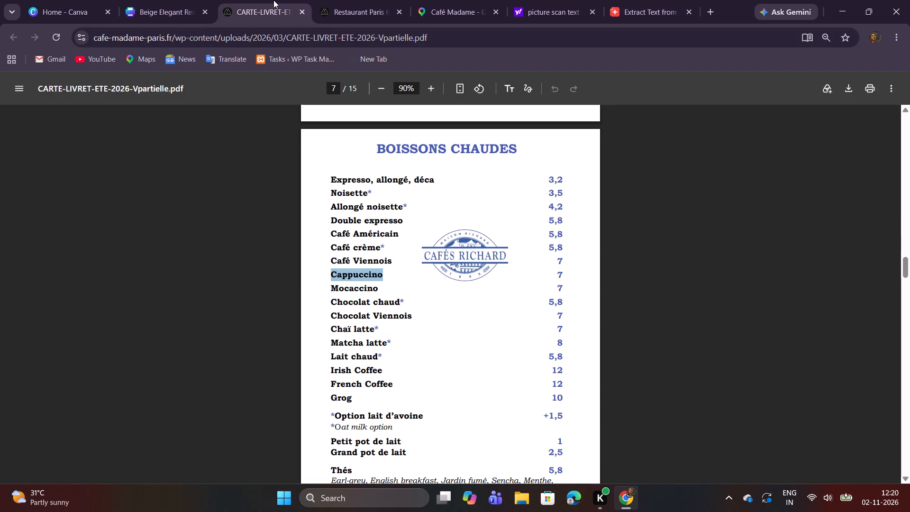
pyautogui.click(182, 0)
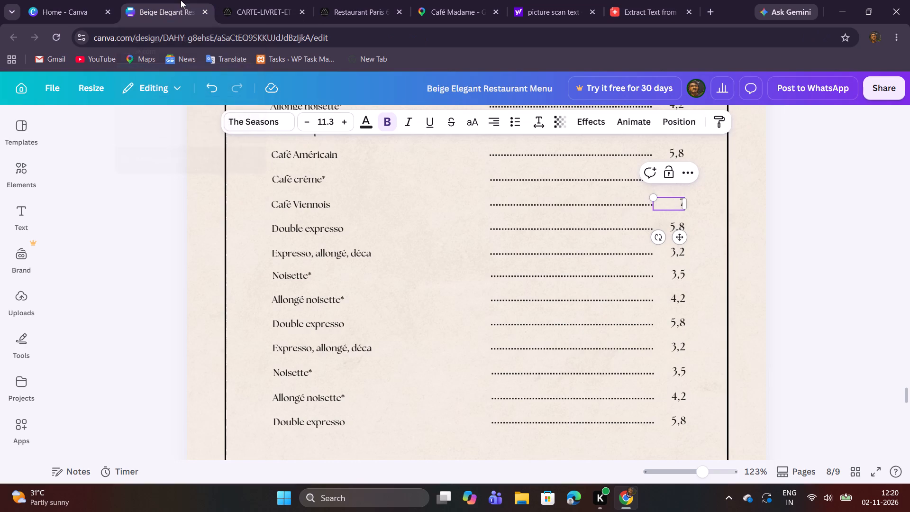
pyautogui.doubleClick(329, 228)
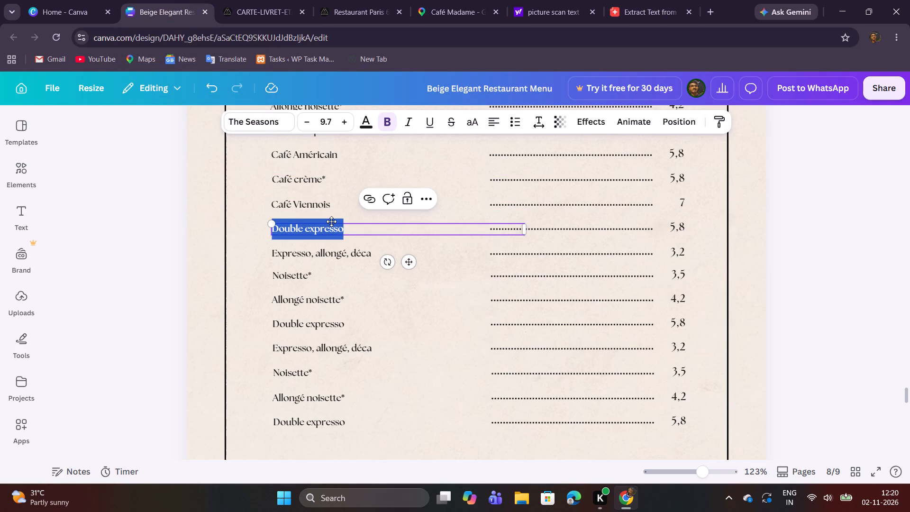
pyautogui.hotkey('ctrl', 'v')
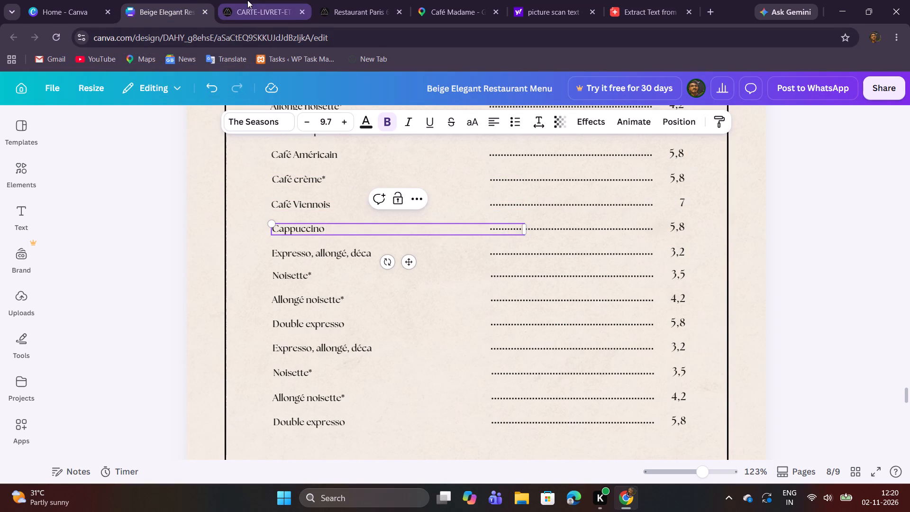
pyautogui.click(247, 0)
pyautogui.click(175, 4)
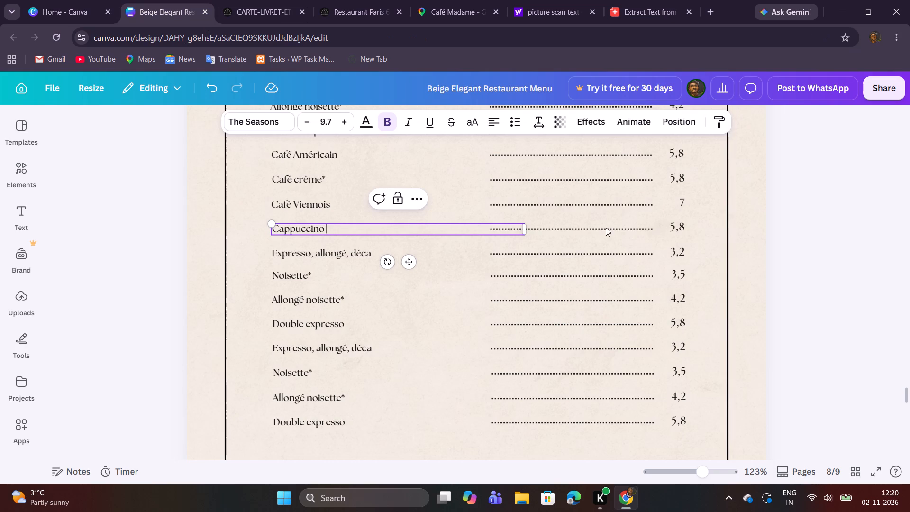
pyautogui.doubleClick(674, 226)
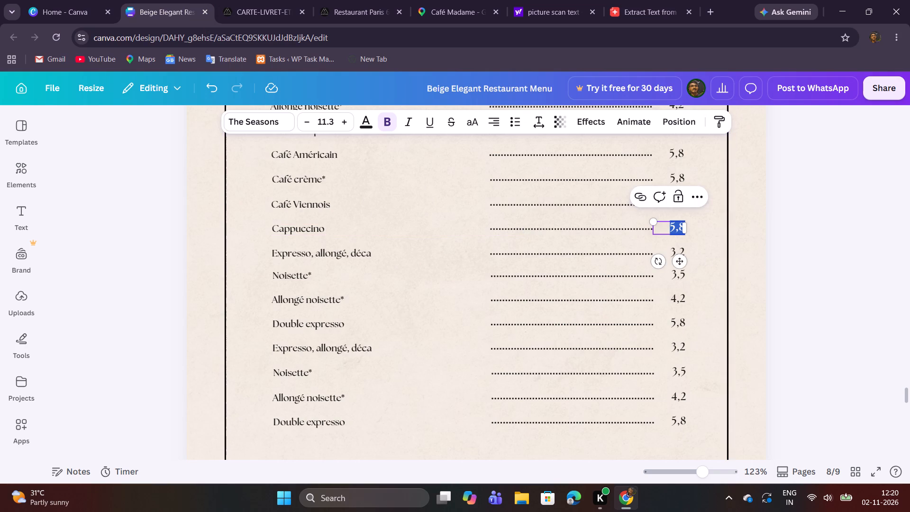
pyautogui.press('7')
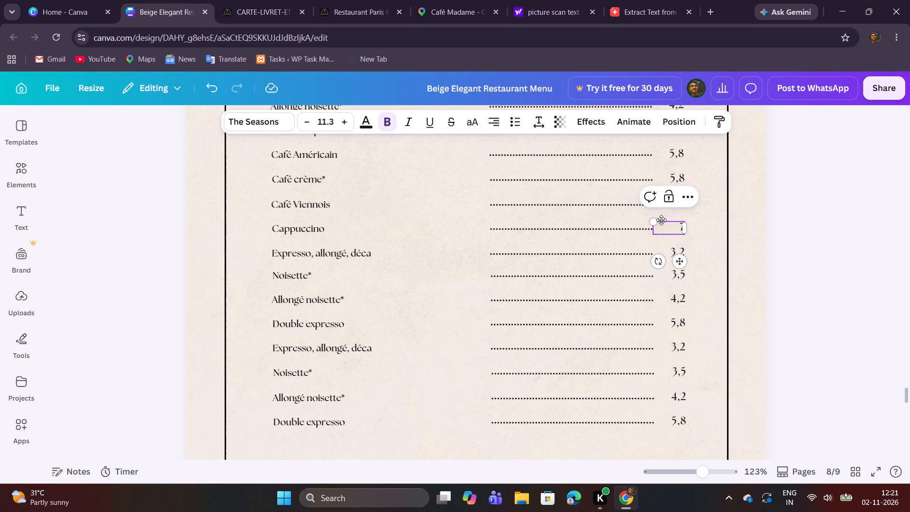
# Copy Mocaccino from the PDF over the Expresso, allongé, déca name below Cappuccino in Canva, and set its price to 7.
pyautogui.click(240, 6)
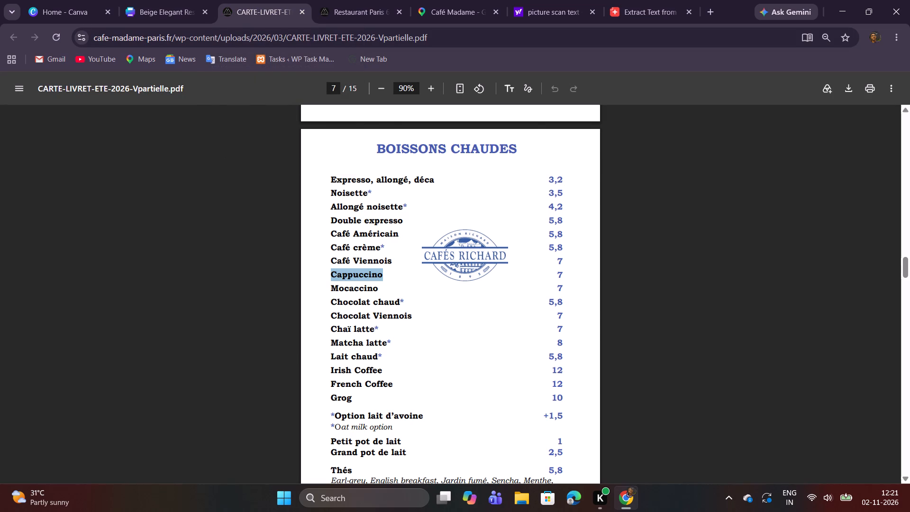
pyautogui.moveTo(332, 287); pyautogui.dragTo(387, 291)
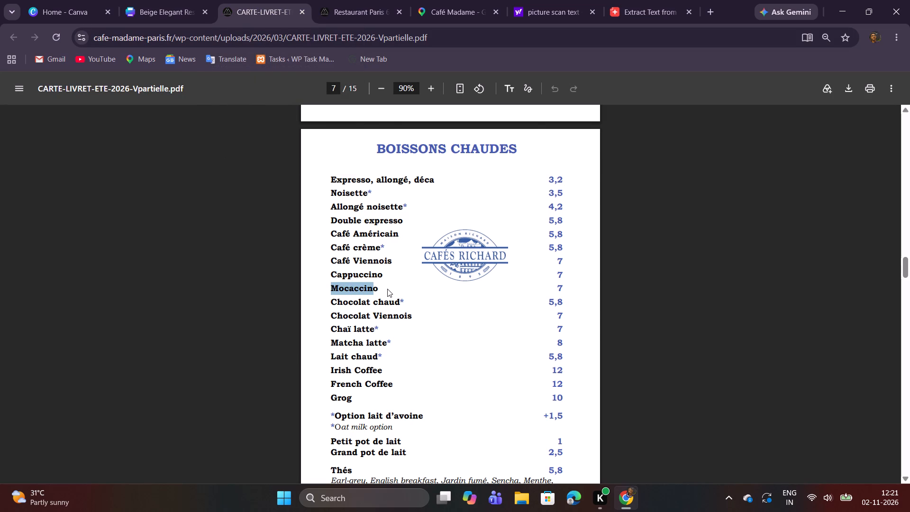
pyautogui.hotkey('ctrl', 'c')
pyautogui.click(154, 0)
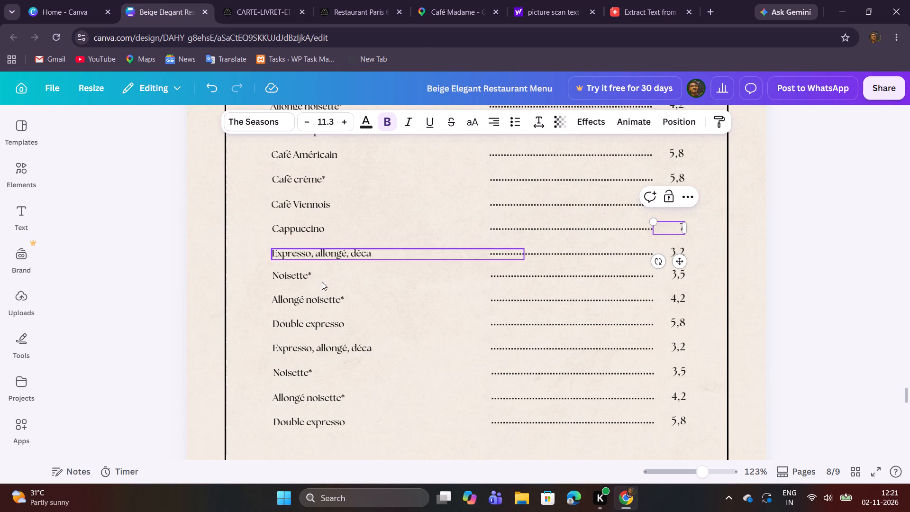
pyautogui.doubleClick(325, 249)
pyautogui.hotkey('ctrl', 'v')
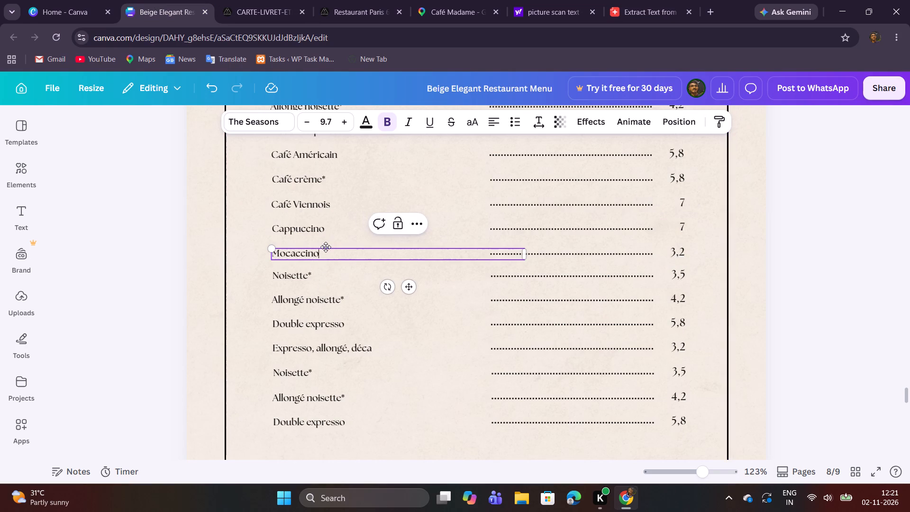
pyautogui.click(245, 1)
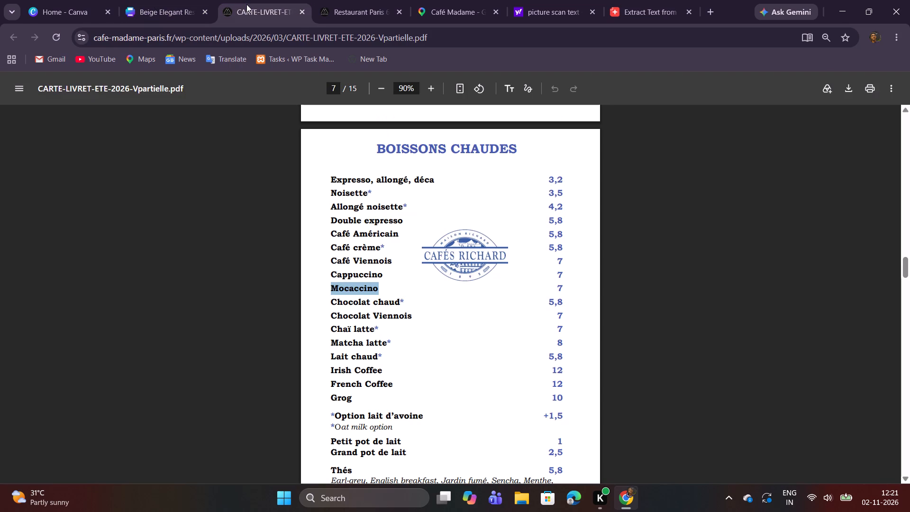
pyautogui.click(162, 0)
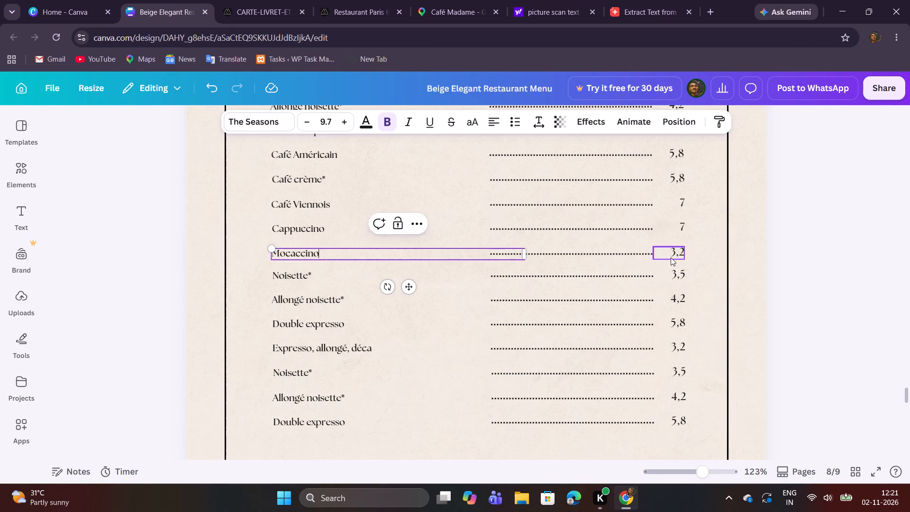
pyautogui.doubleClick(671, 257)
pyautogui.press('7')
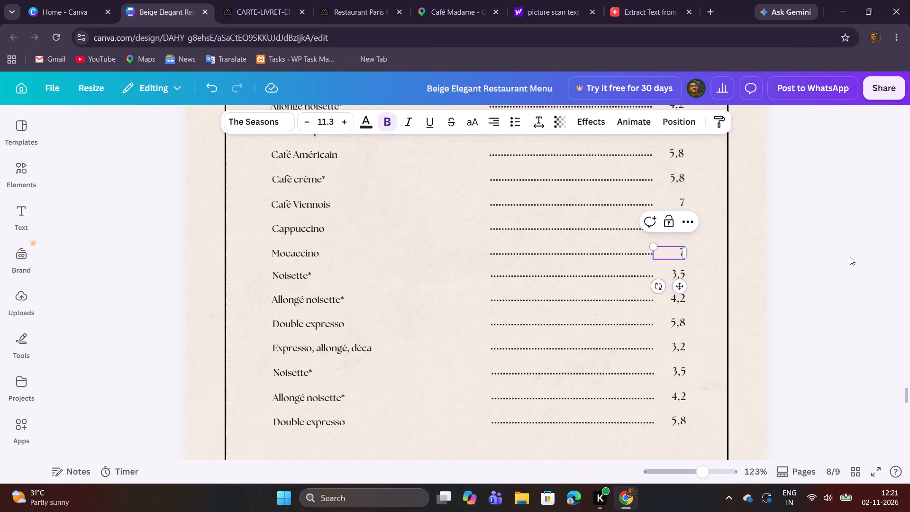
pyautogui.click(886, 270)
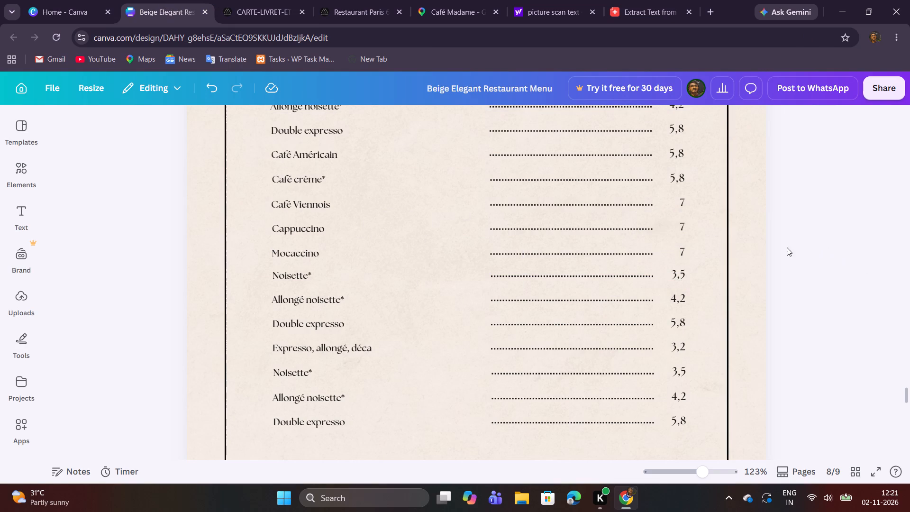
# Copy Chocolat chaud* from the PDF over the Noisette* name below Mocaccino in Canva, and set its price to 5,8.
pyautogui.click(306, 279)
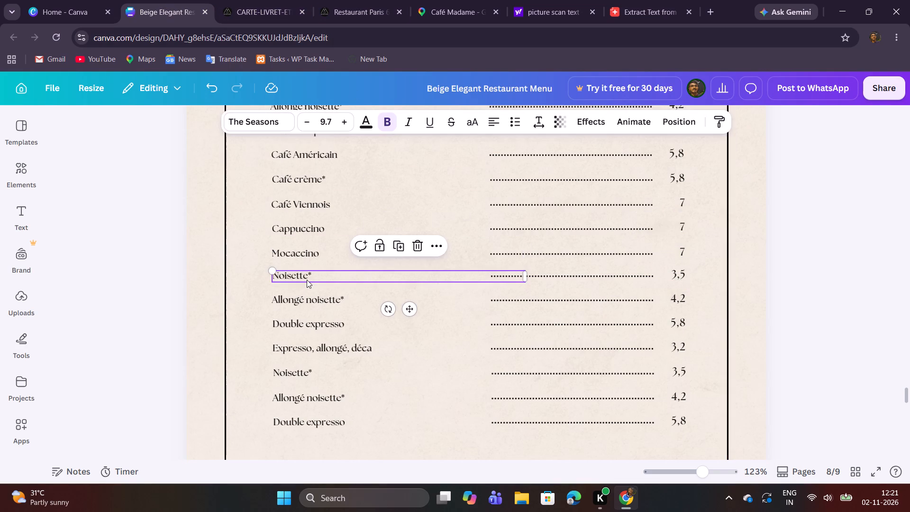
pyautogui.click(260, 6)
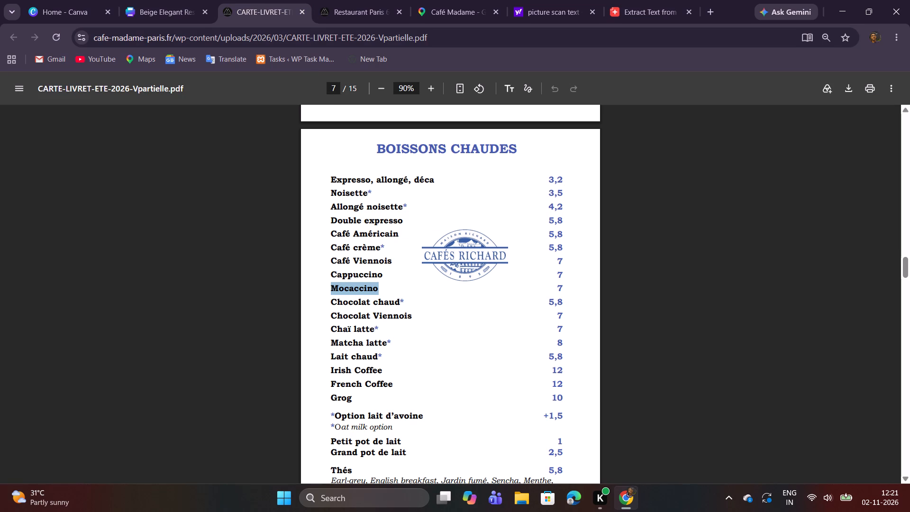
pyautogui.moveTo(329, 302); pyautogui.dragTo(415, 302)
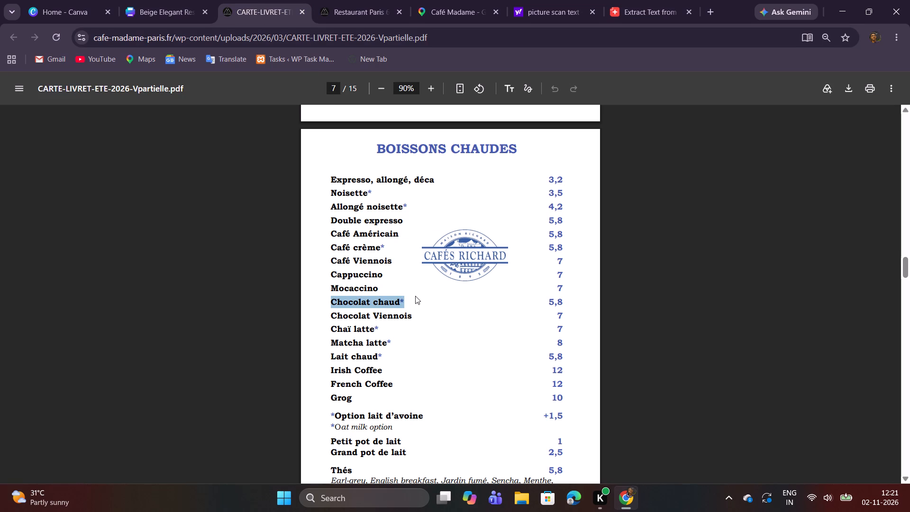
pyautogui.hotkey('ctrl', 'c')
pyautogui.click(178, 0)
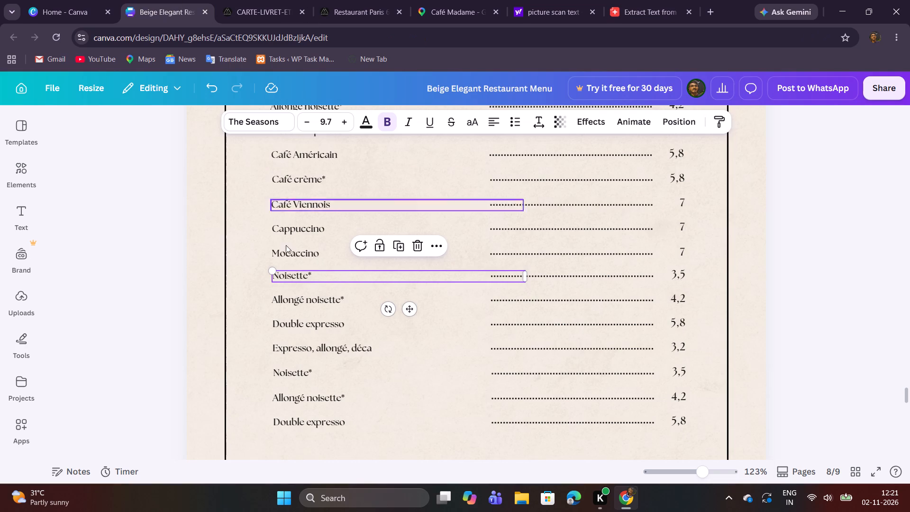
pyautogui.doubleClick(314, 277)
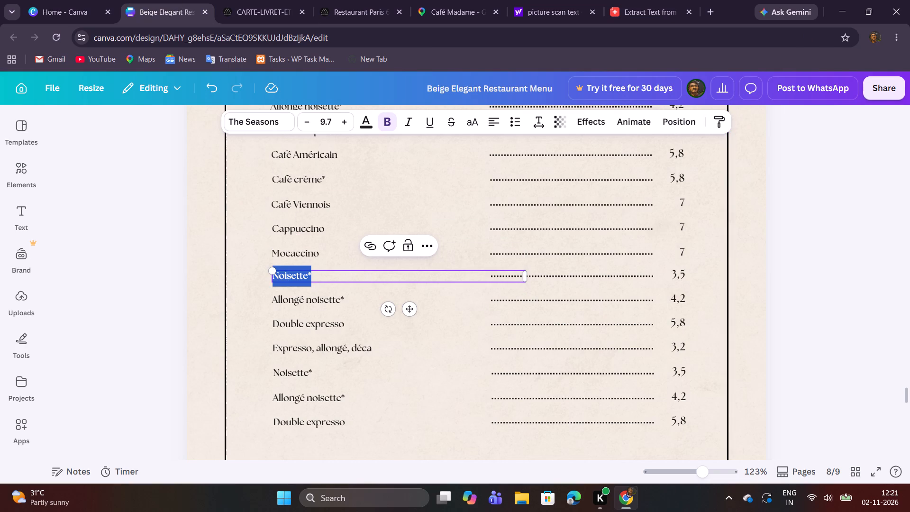
pyautogui.hotkey('ctrl', 'v')
pyautogui.click(270, 0)
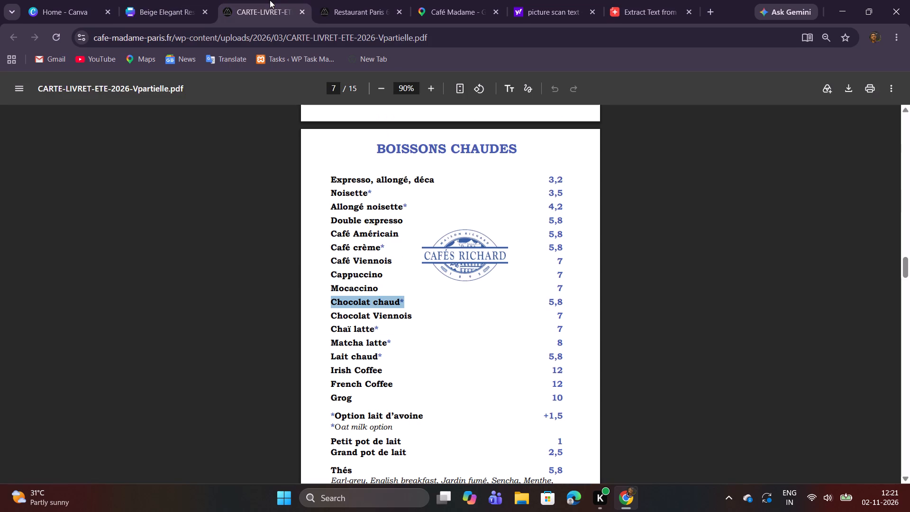
pyautogui.click(158, 0)
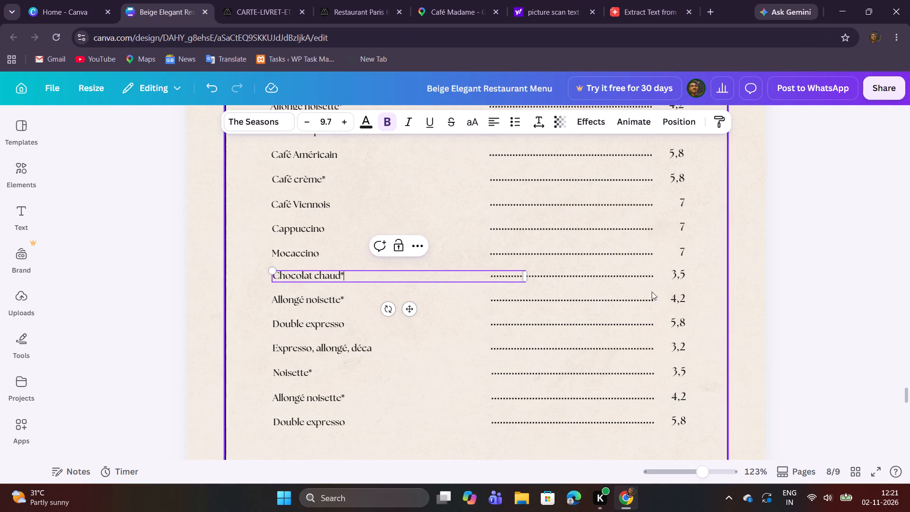
pyautogui.doubleClick(677, 276)
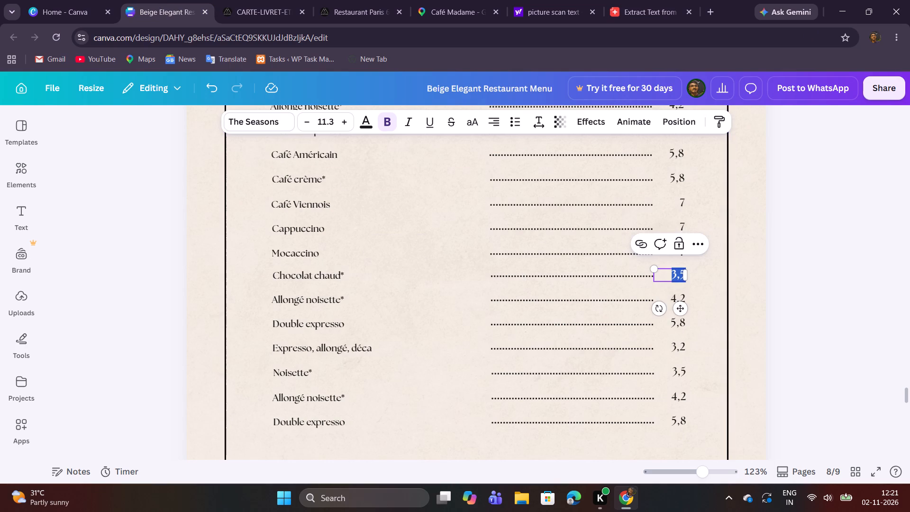
pyautogui.write('5,8')
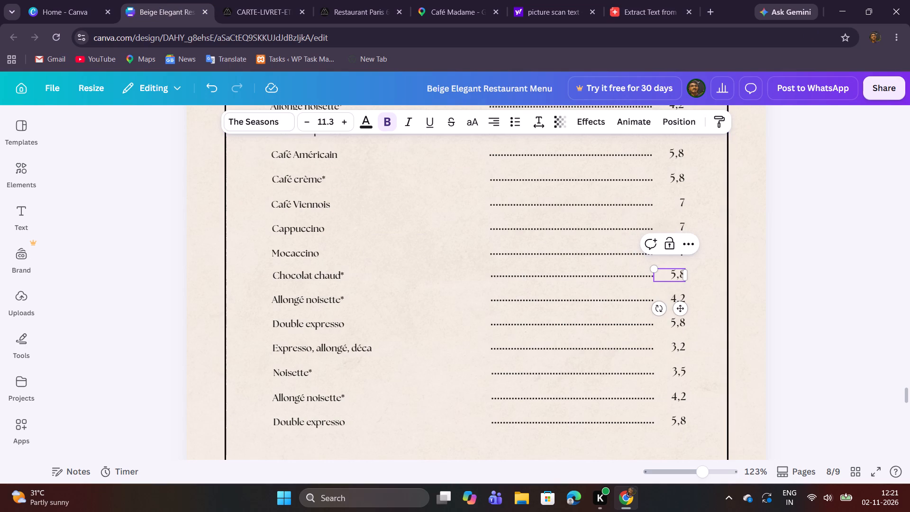
# Copy Chocolat Viennois from the PDF over the Allongé noisette* name below Chocolat chaud* in Canva, and set its price to 7.
pyautogui.click(377, 304)
pyautogui.click(251, 0)
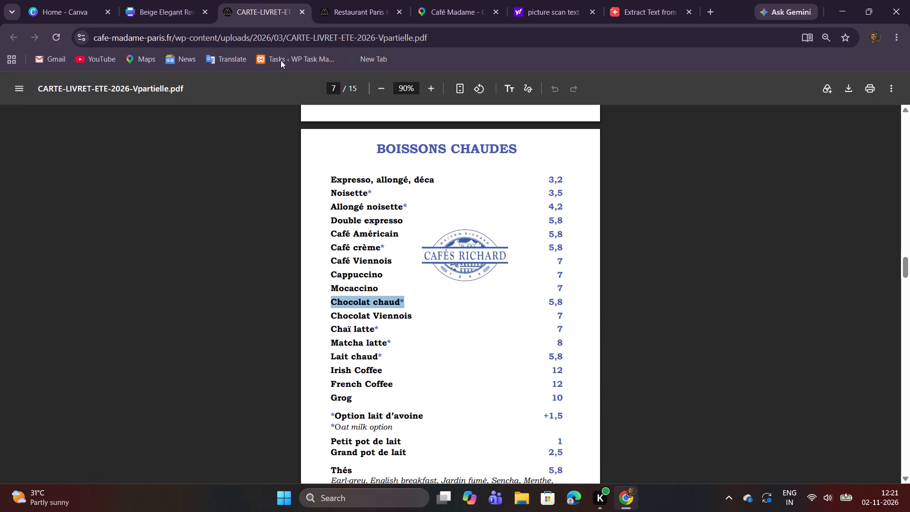
pyautogui.moveTo(330, 317); pyautogui.dragTo(432, 326)
pyautogui.hotkey('ctrl', 'c')
pyautogui.click(150, 0)
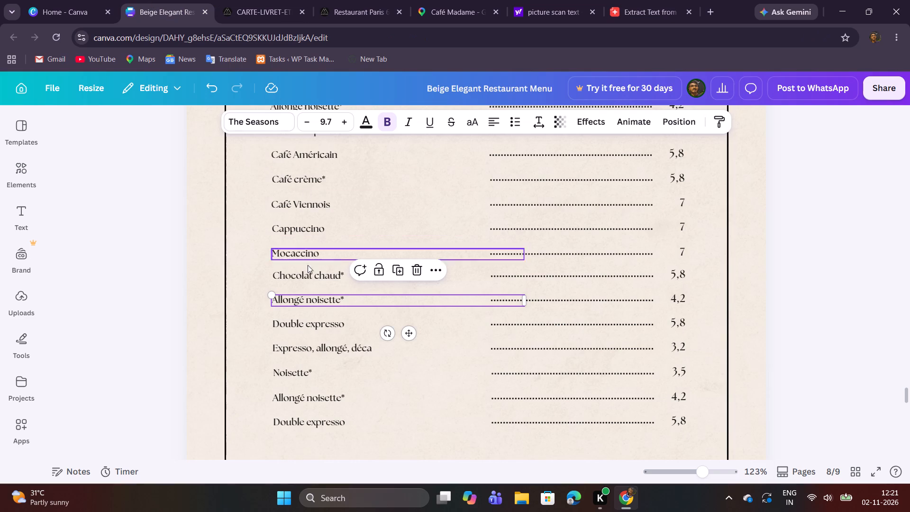
pyautogui.doubleClick(322, 297)
pyautogui.hotkey('ctrl', 'v')
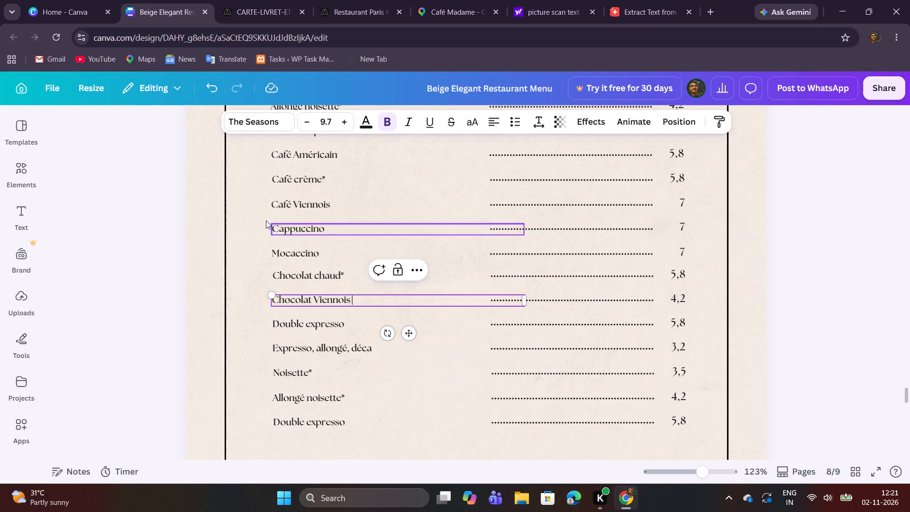
pyautogui.click(255, 5)
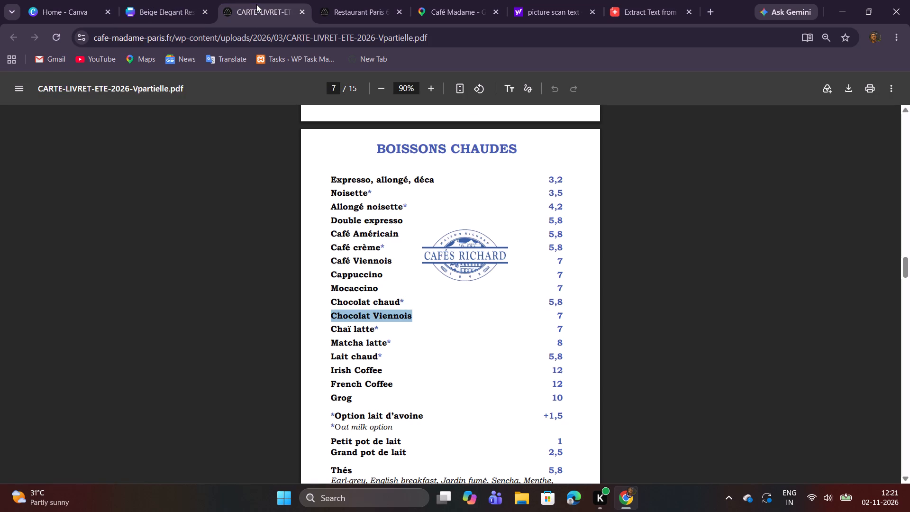
pyautogui.click(152, 0)
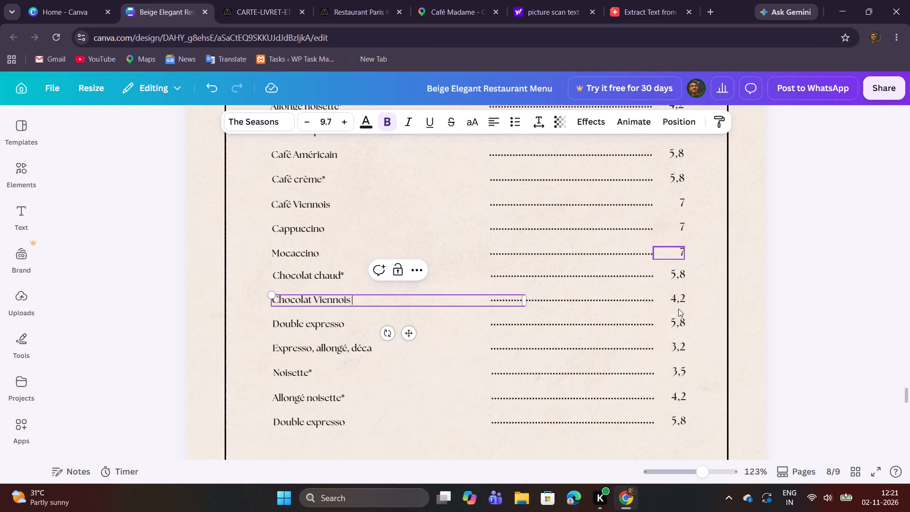
pyautogui.doubleClick(677, 302)
pyautogui.press('7')
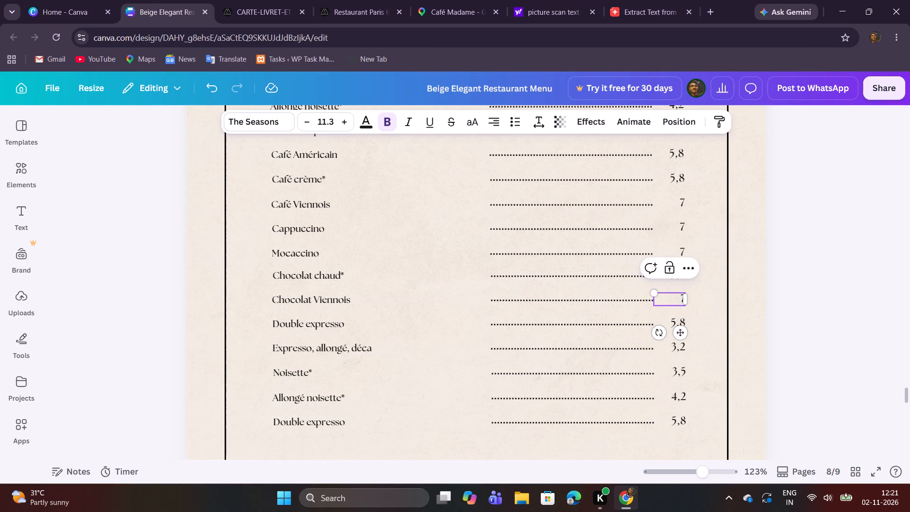
# Copy Chaï latte* from the PDF over the Double expresso name below Chocolat Viennois in Canva, and set its price to 7.
pyautogui.click(395, 329)
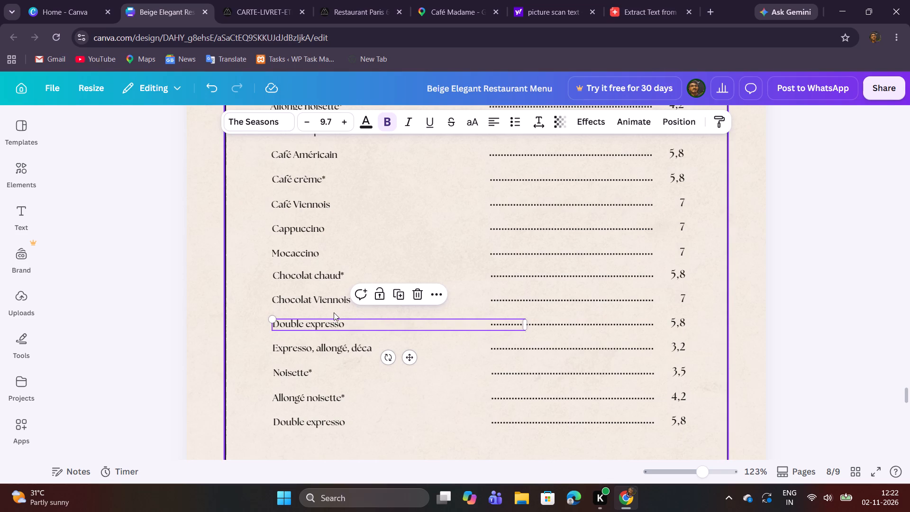
pyautogui.click(253, 10)
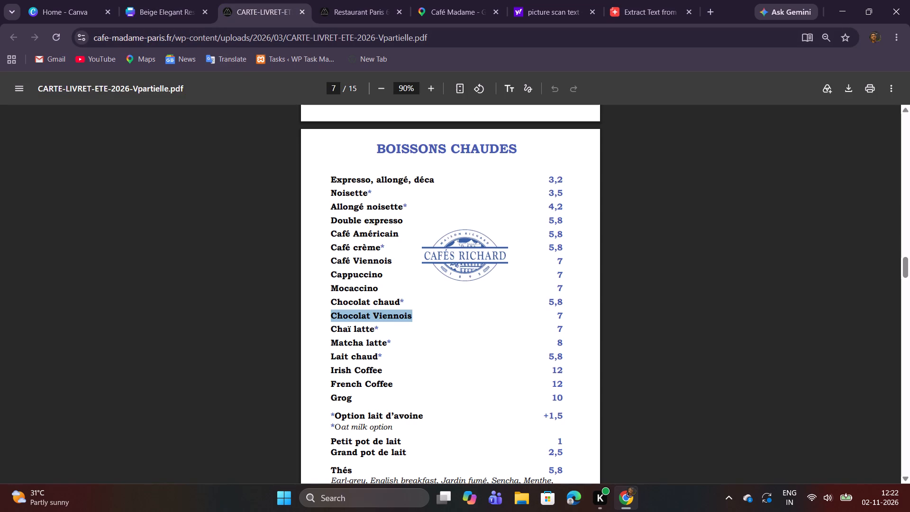
pyautogui.moveTo(332, 329); pyautogui.dragTo(378, 331)
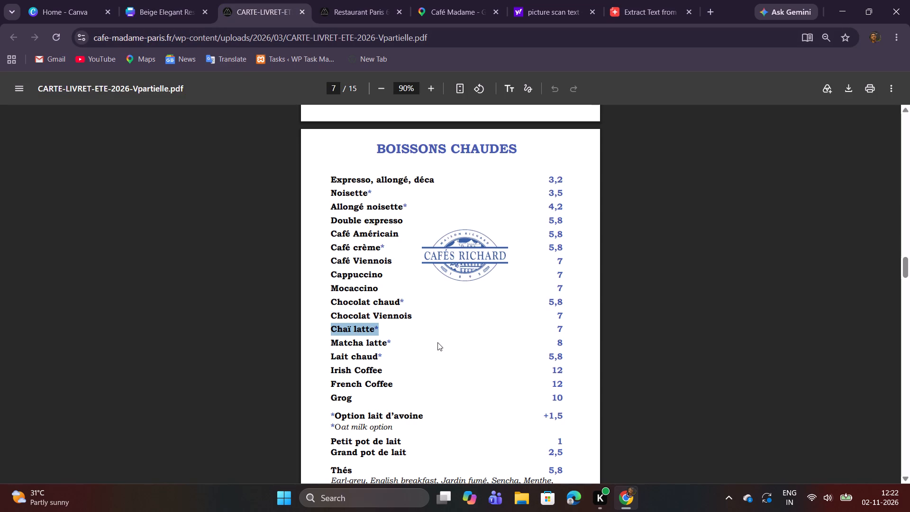
pyautogui.hotkey('ctrl', 'c')
pyautogui.click(152, 5)
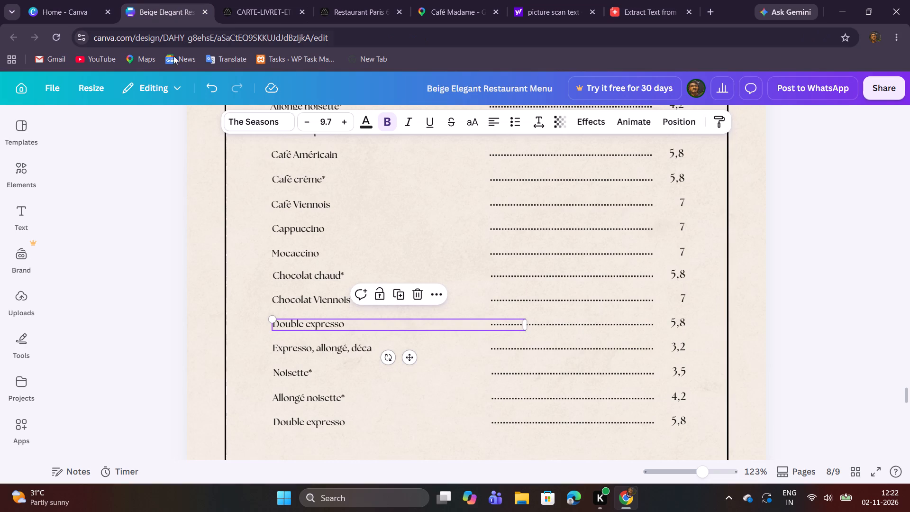
pyautogui.doubleClick(319, 326)
pyautogui.hotkey('ctrl', 'v')
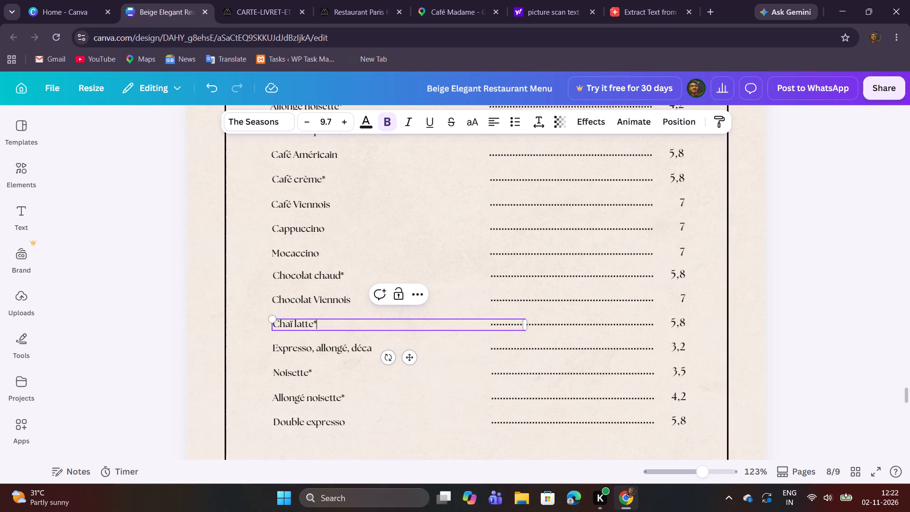
pyautogui.click(265, 9)
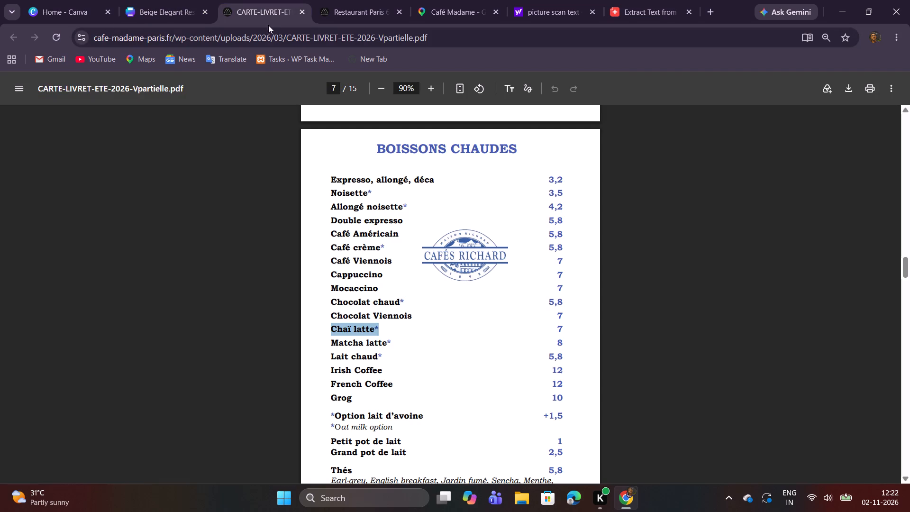
pyautogui.click(166, 0)
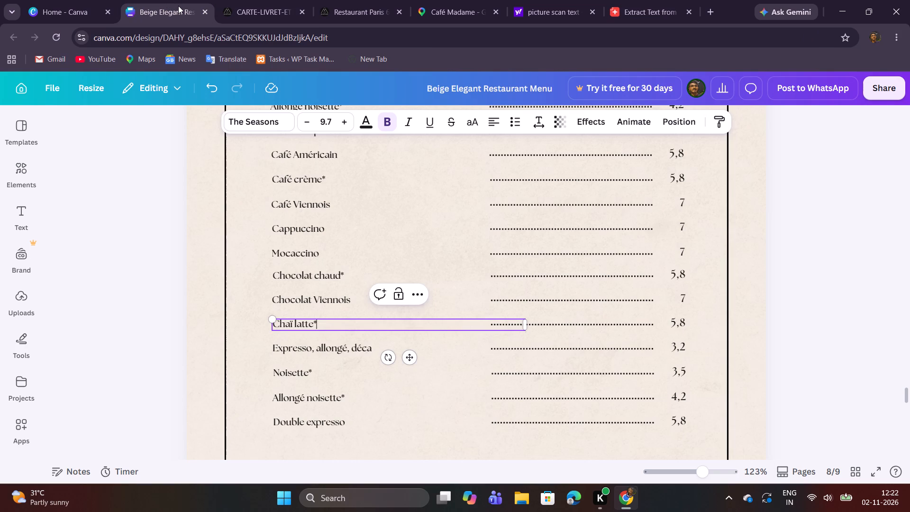
pyautogui.click(224, 7)
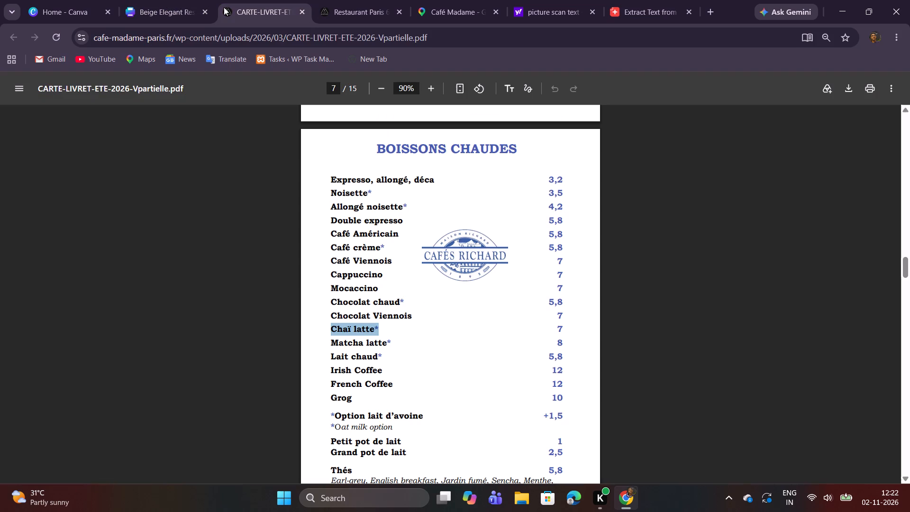
pyautogui.click(151, 0)
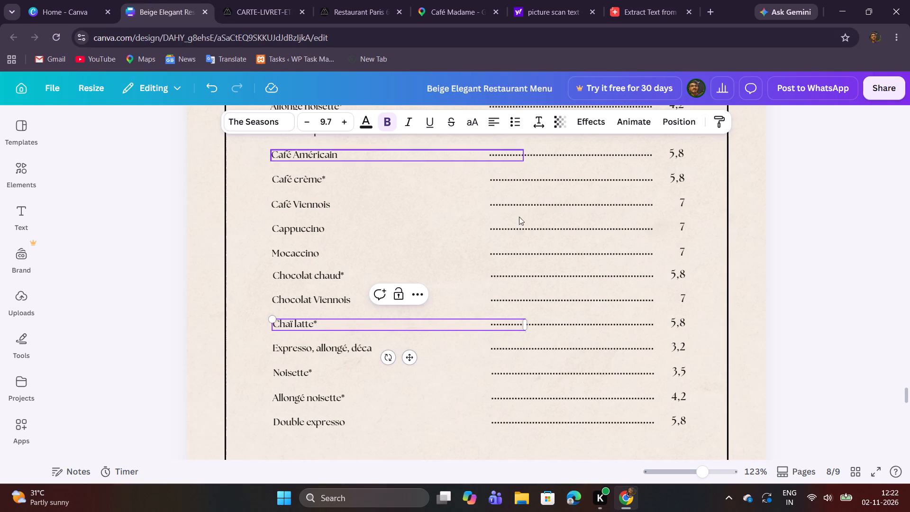
pyautogui.doubleClick(679, 322)
pyautogui.press('7')
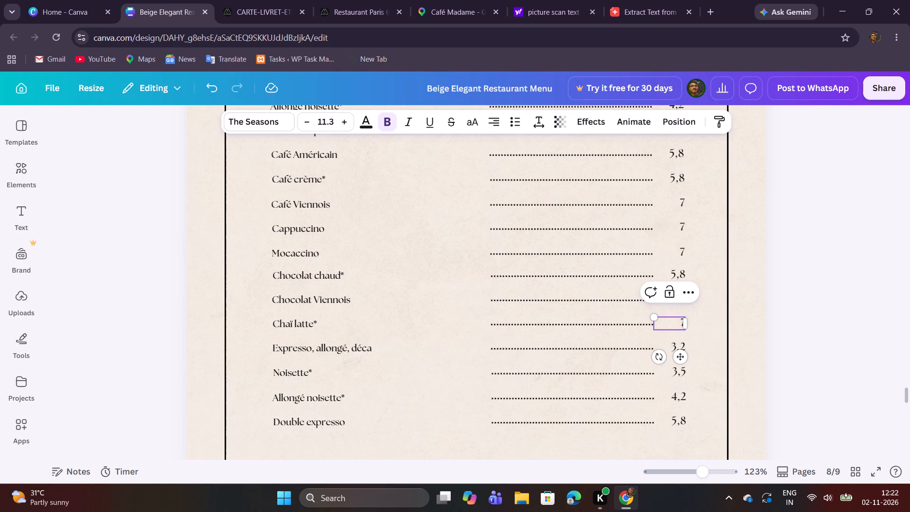
# Copy Matcha latte* from the PDF over the Expresso, allongé, déca name below Chaï latte* in Canva, and set its price to 8.
pyautogui.click(254, 4)
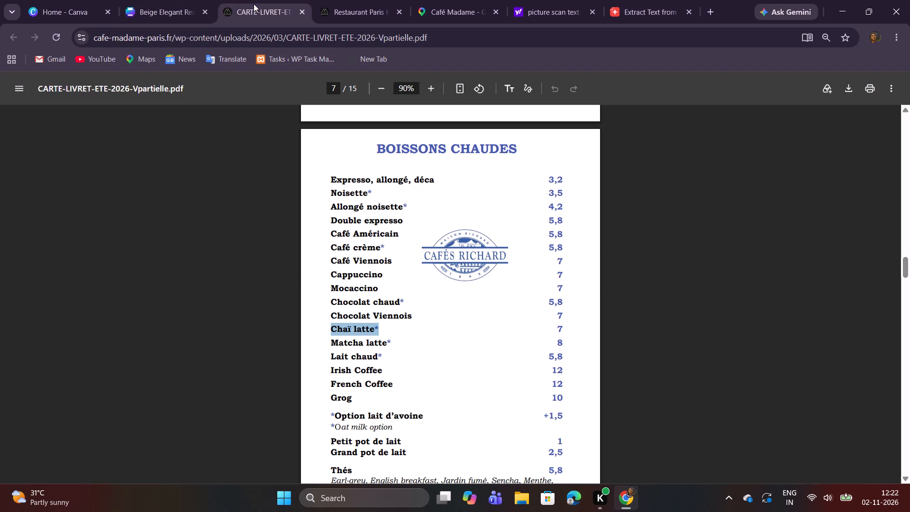
pyautogui.scroll(-1, 348, 352)
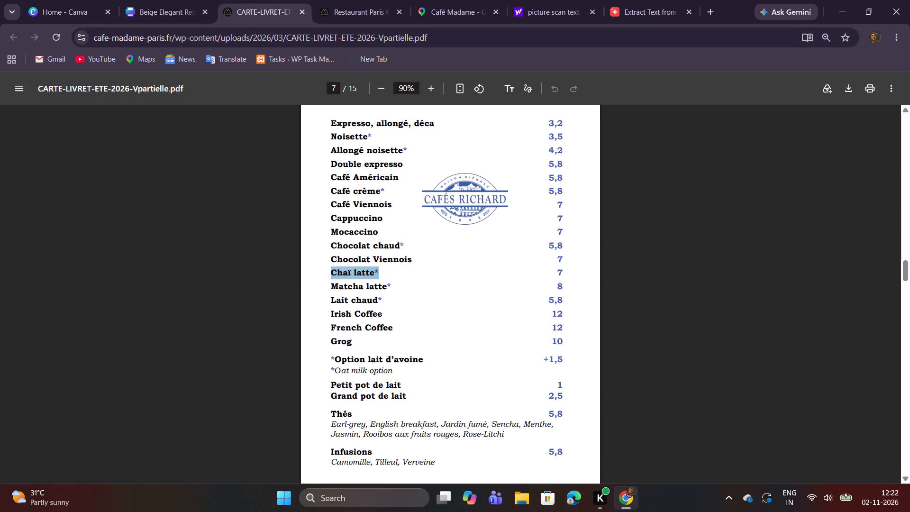
pyautogui.moveTo(331, 286); pyautogui.dragTo(398, 286)
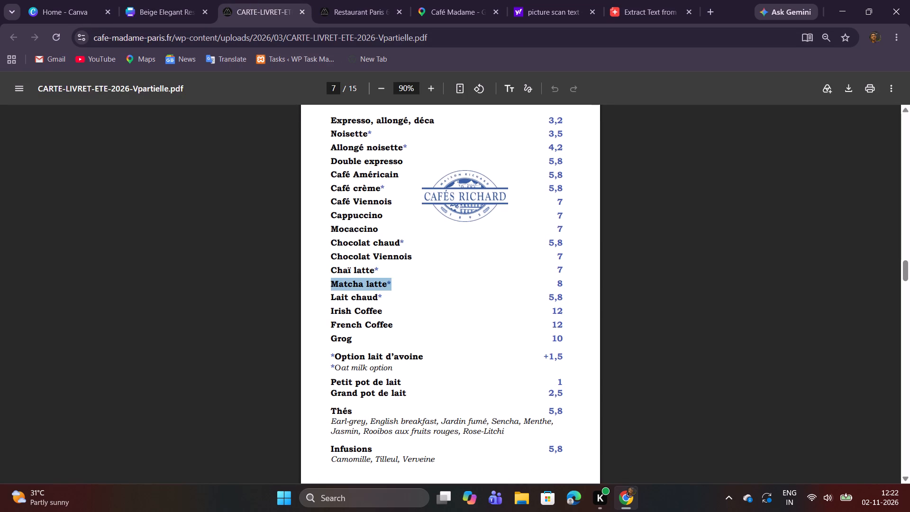
pyautogui.hotkey('ctrl', 'c')
pyautogui.click(151, 0)
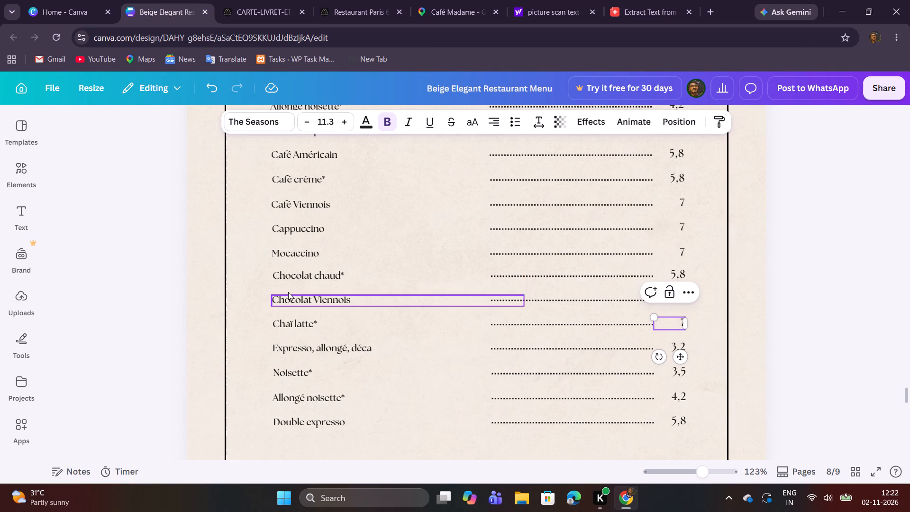
pyautogui.doubleClick(309, 351)
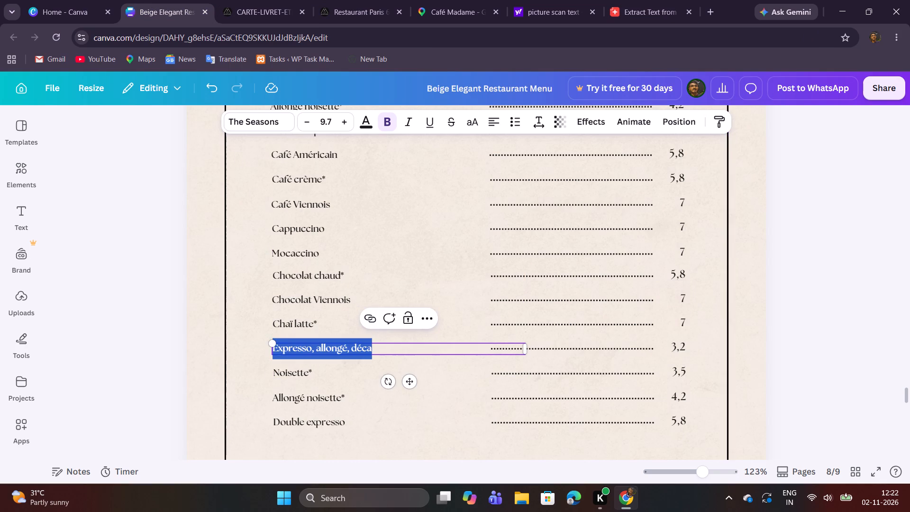
pyautogui.hotkey('ctrl', 'v')
pyautogui.click(246, 16)
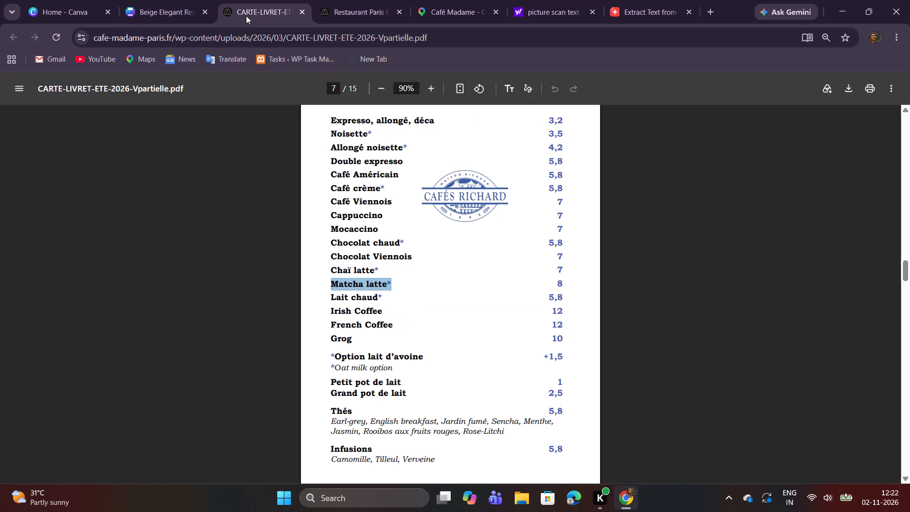
pyautogui.click(154, 0)
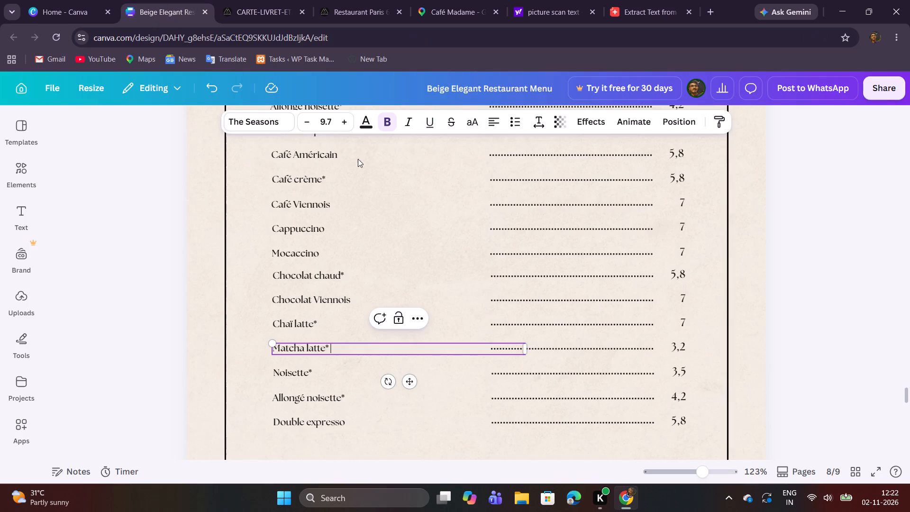
pyautogui.doubleClick(678, 347)
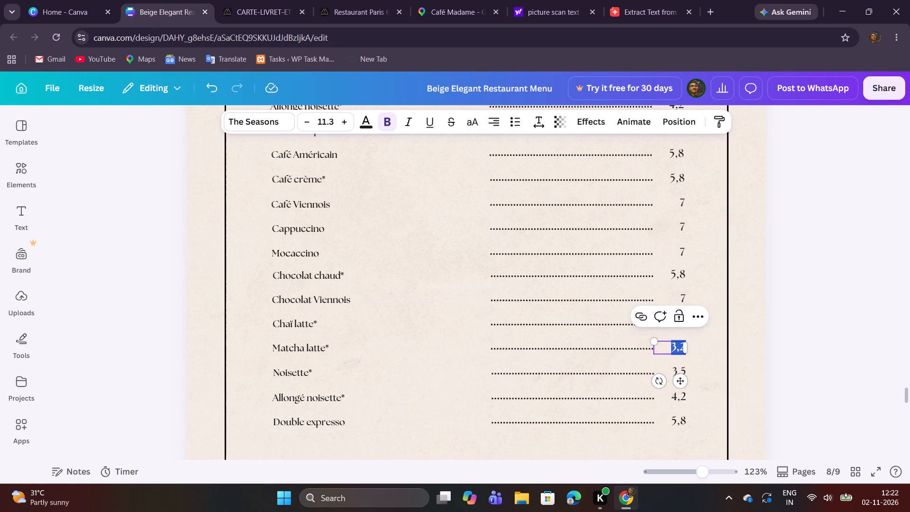
pyautogui.press('8')
# Copy Lait chaud* from the PDF over the Noisette* name below Matcha latte* in Canva, and set its price to 5,8.
pyautogui.click(276, 0)
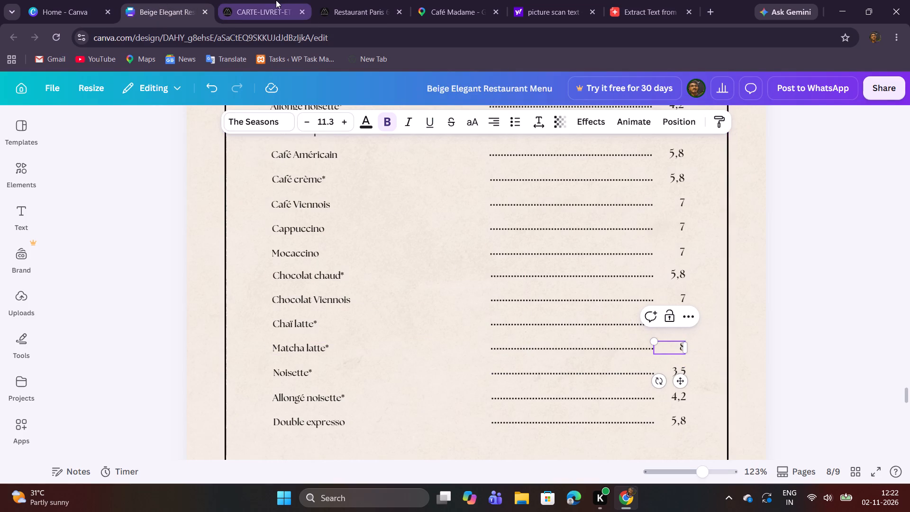
pyautogui.moveTo(332, 297); pyautogui.dragTo(355, 297)
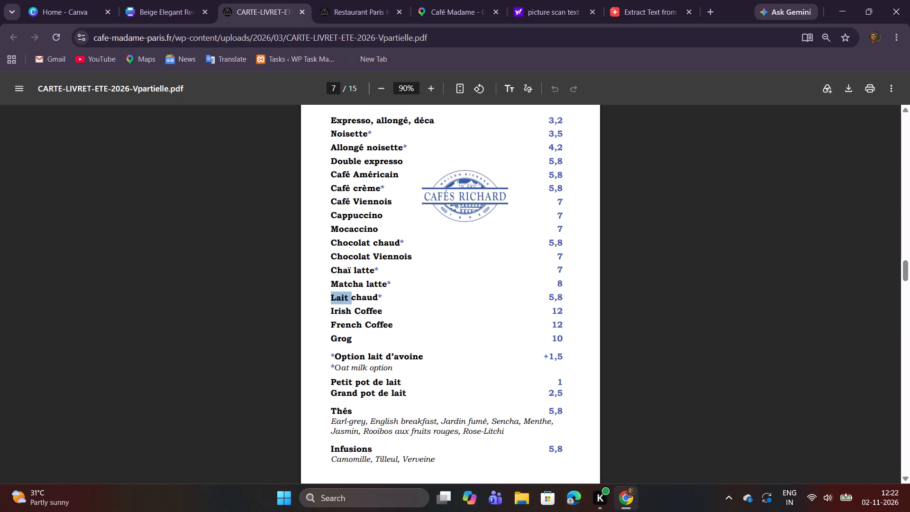
pyautogui.moveTo(355, 297); pyautogui.dragTo(384, 299)
pyautogui.hotkey('ctrl', 'c')
pyautogui.click(181, 9)
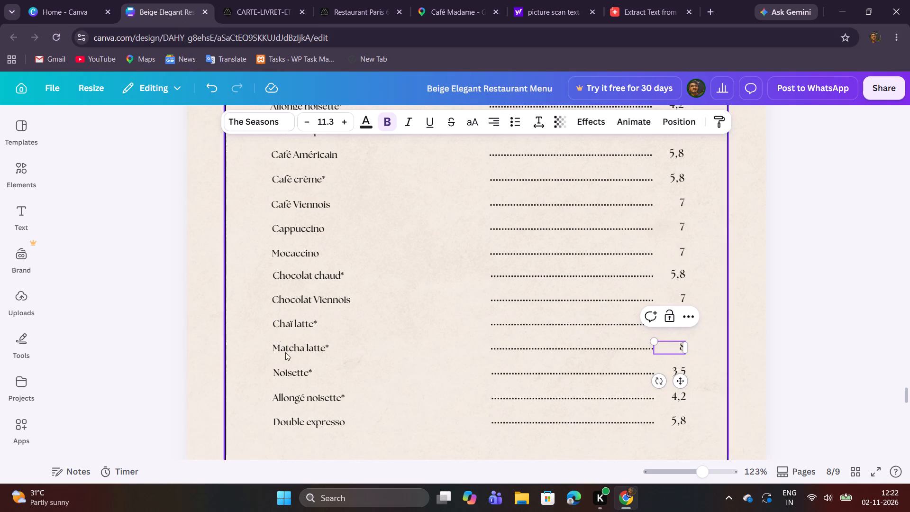
pyautogui.doubleClick(295, 372)
pyautogui.hotkey('ctrl', 'v')
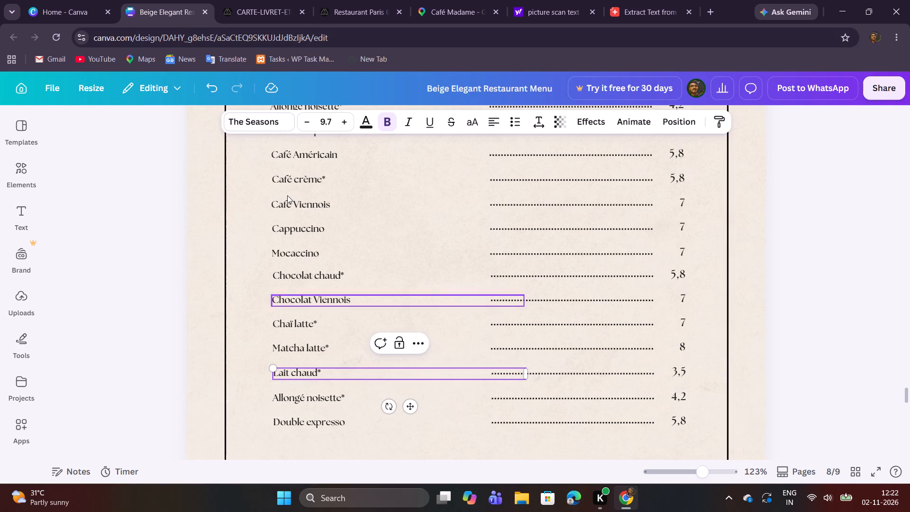
pyautogui.click(259, 0)
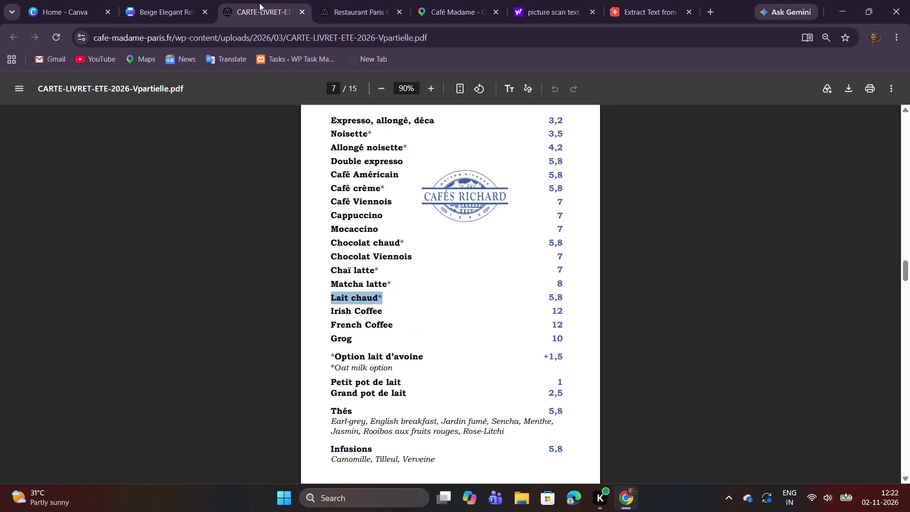
pyautogui.click(186, 0)
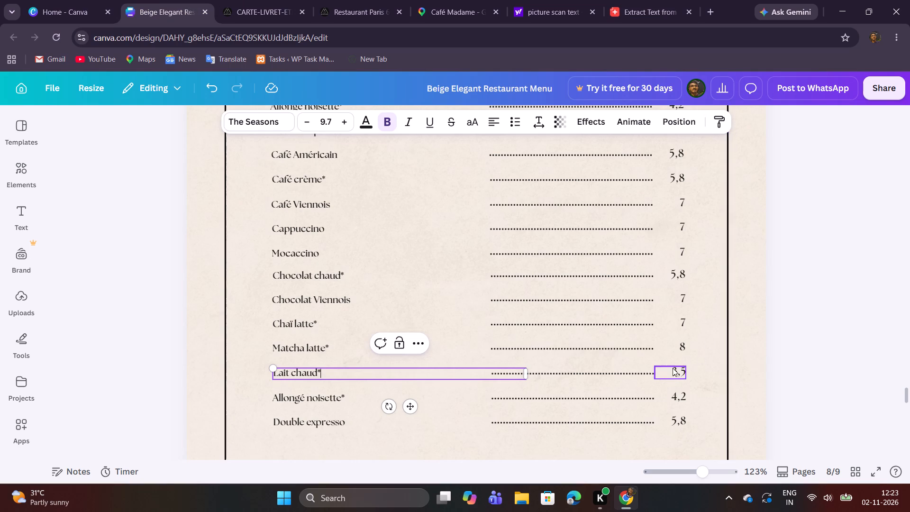
pyautogui.doubleClick(671, 378)
pyautogui.write('5,8')
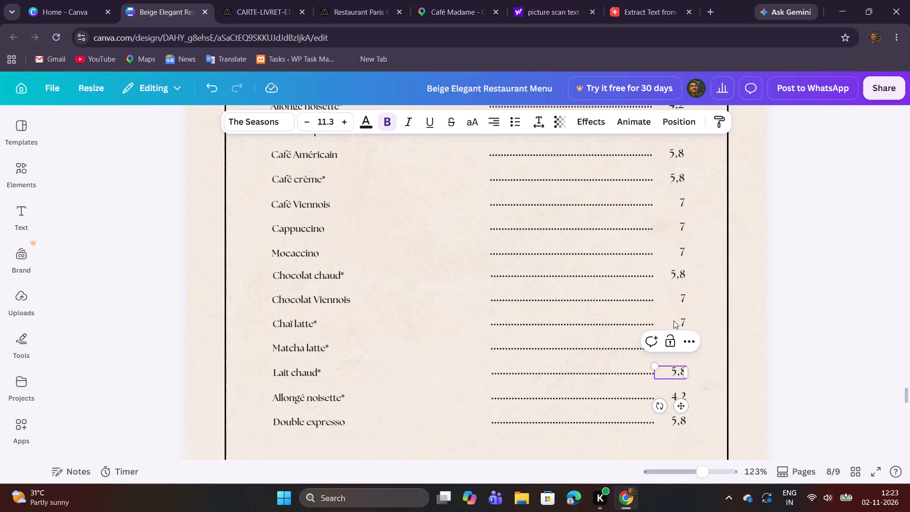
# Copy Irish Coffee from the PDF over the Allongé noisette* name below Lait chaud* in Canva, and set its price to 12.
pyautogui.click(268, 6)
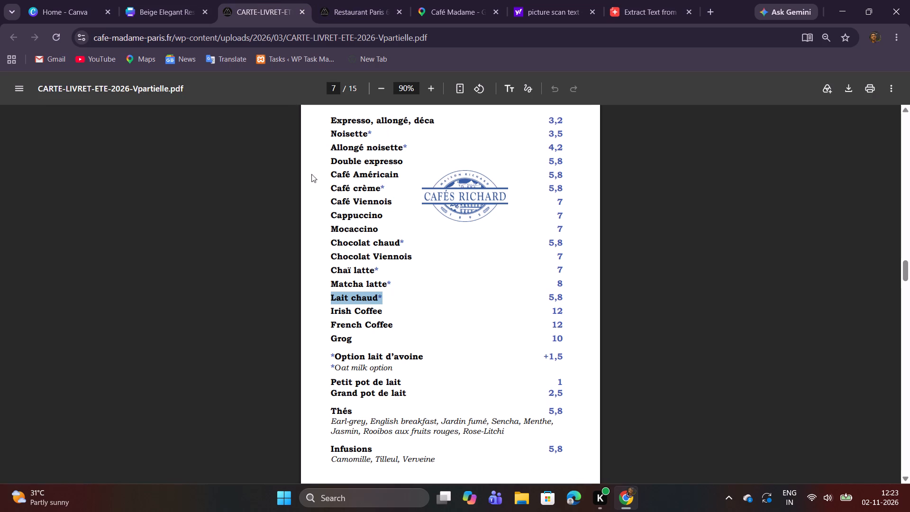
pyautogui.moveTo(330, 314); pyautogui.dragTo(387, 312)
pyautogui.hotkey('ctrl', 'c')
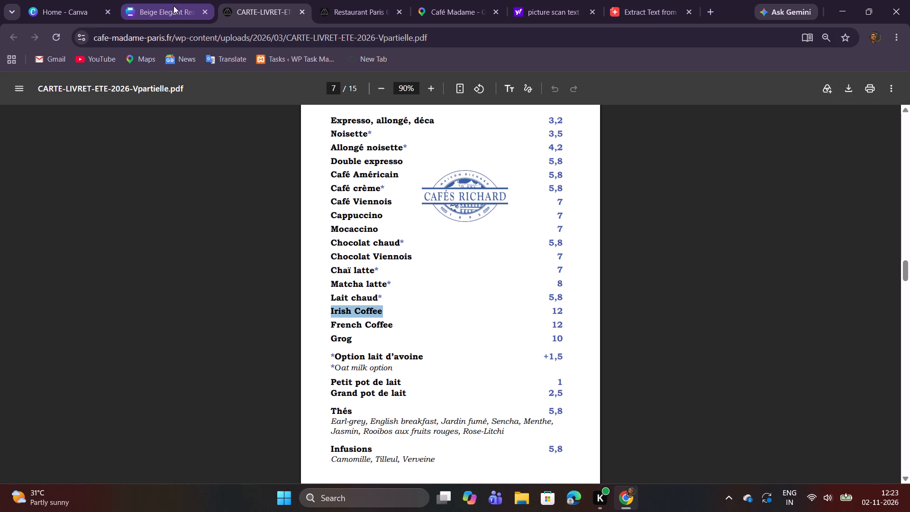
pyautogui.hotkey('ctrl', 'c')
pyautogui.hotkey('ctrl', 'c')
pyautogui.click(146, 9)
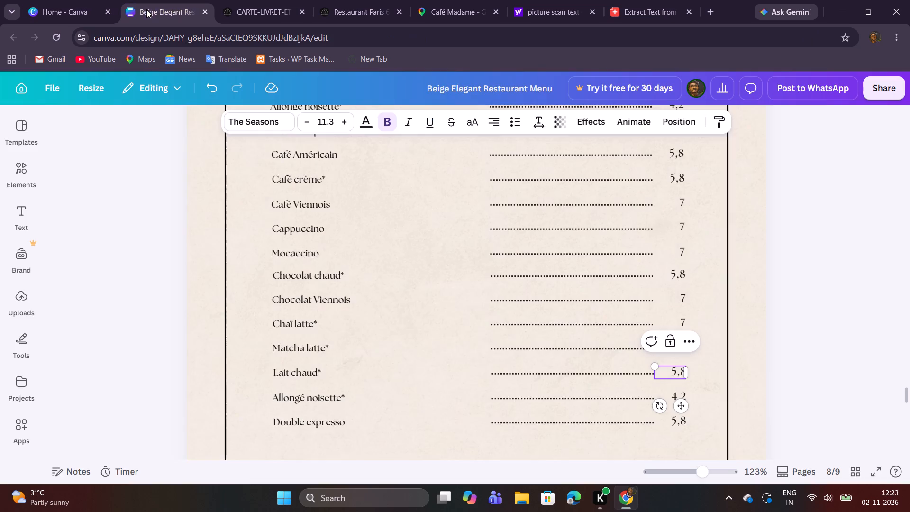
pyautogui.scroll(-1, 322, 395)
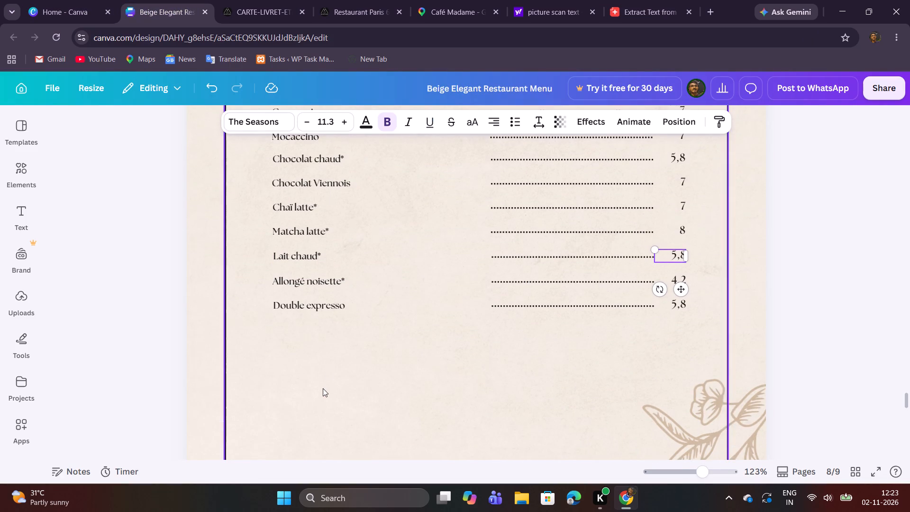
pyautogui.doubleClick(332, 280)
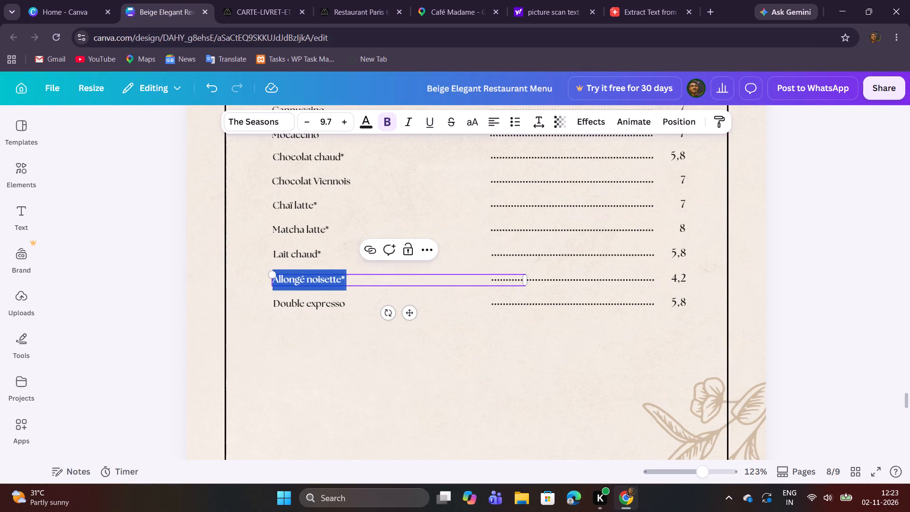
pyautogui.hotkey('ctrl', 'v')
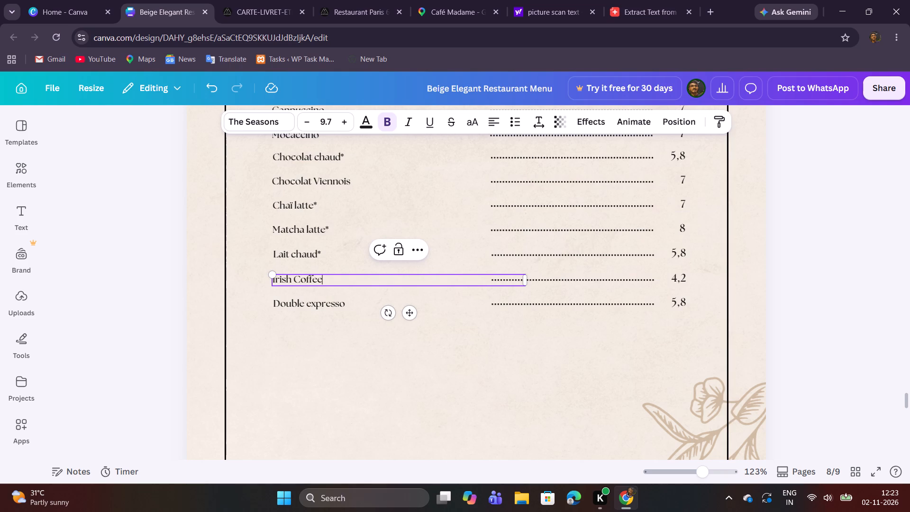
pyautogui.click(271, 0)
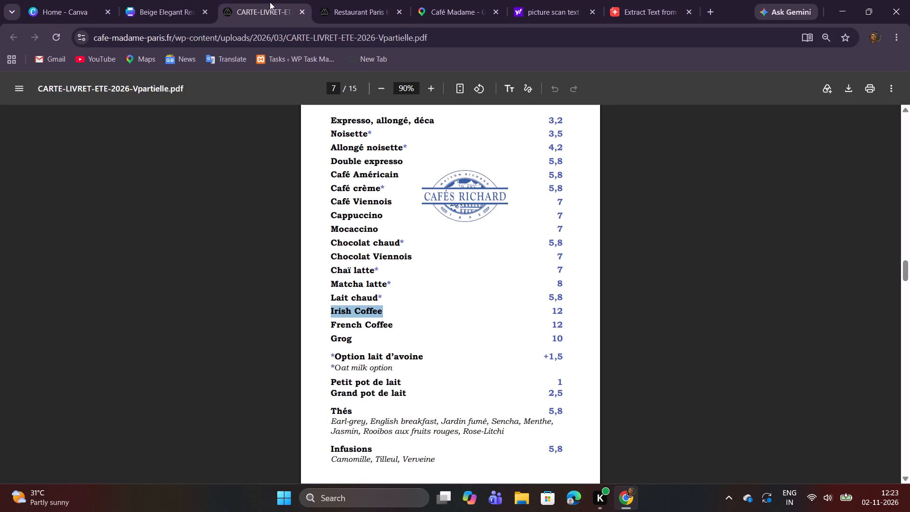
pyautogui.click(155, 0)
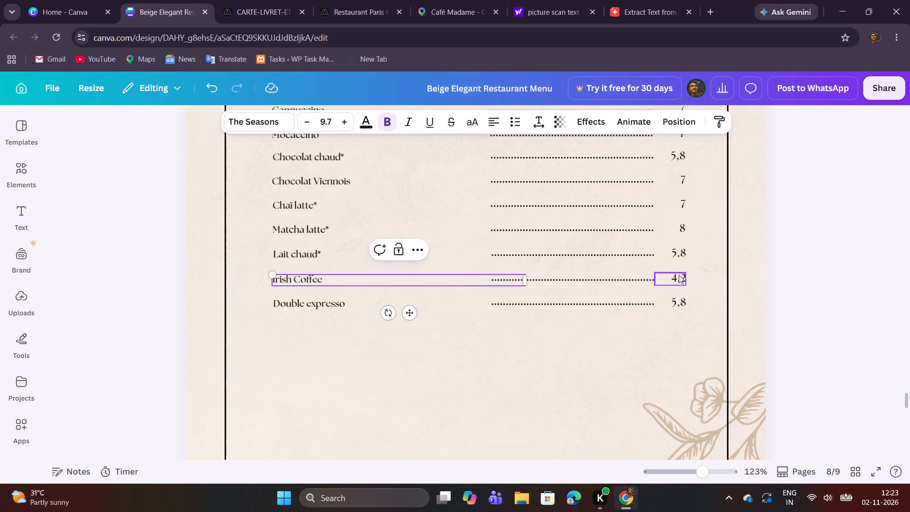
pyautogui.doubleClick(679, 275)
pyautogui.write('12')
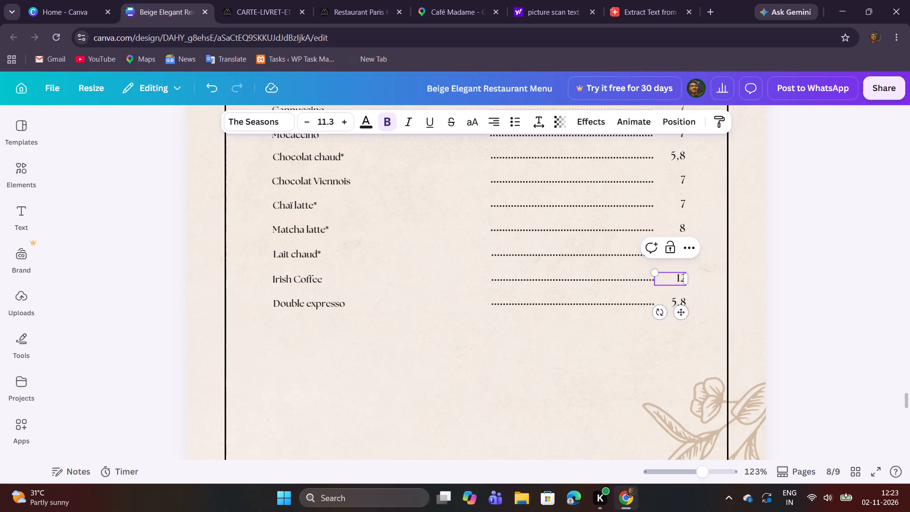
# Copy French Coffee from the PDF over the Double expresso name below Irish Coffee in Canva, and set its price to 12.
pyautogui.click(253, 0)
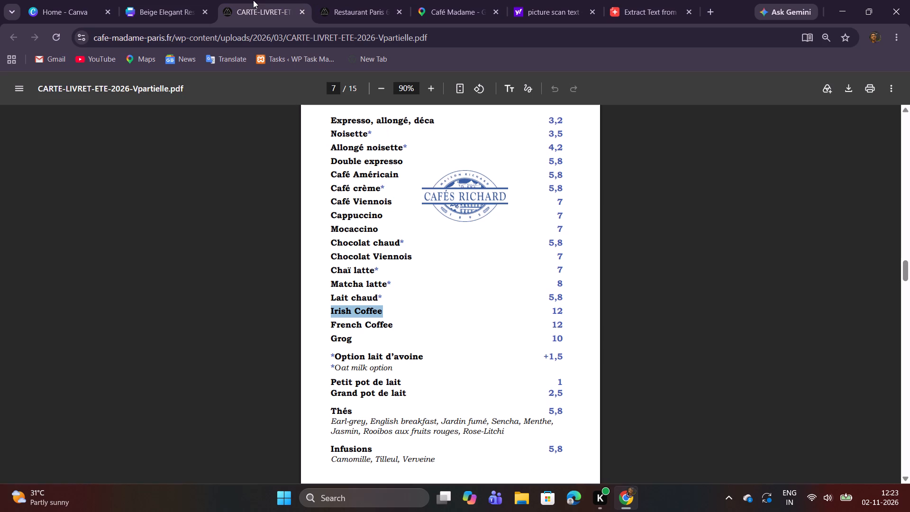
pyautogui.moveTo(331, 326); pyautogui.dragTo(400, 328)
pyautogui.hotkey('ctrl', 'c')
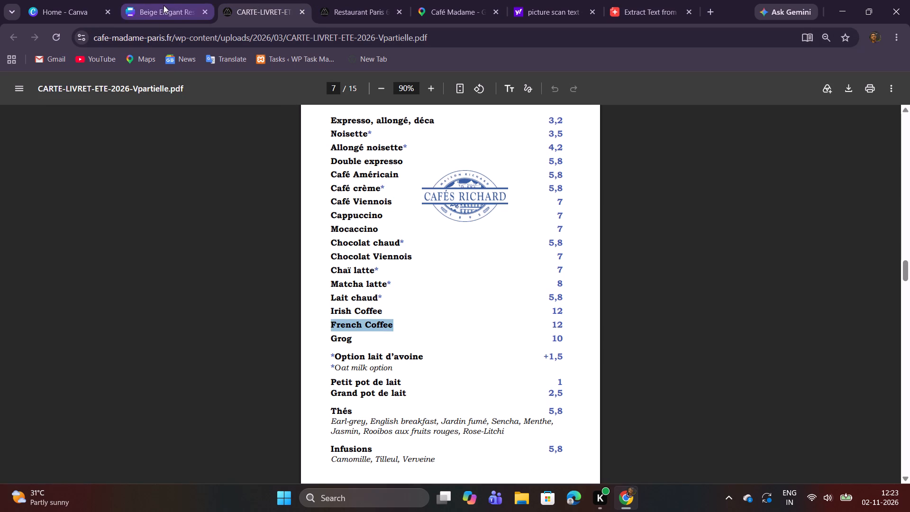
pyautogui.click(164, 5)
pyautogui.doubleClick(317, 302)
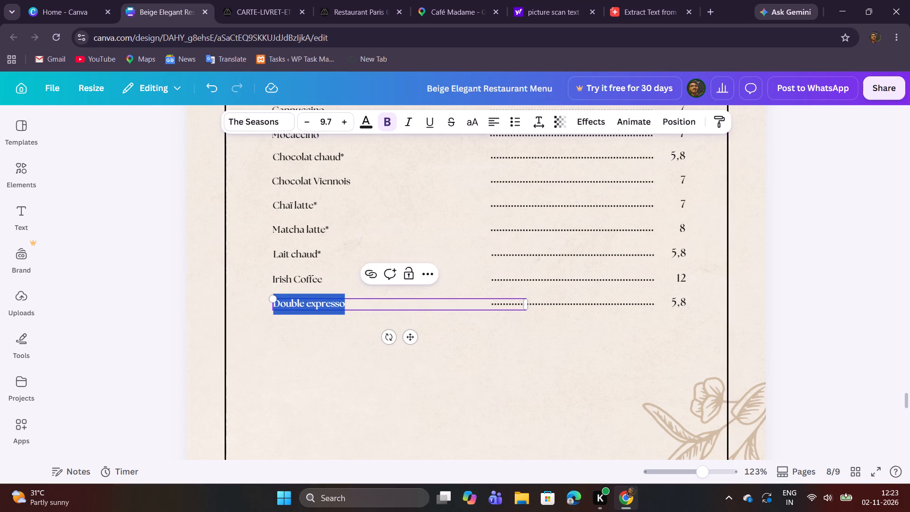
pyautogui.hotkey('ctrl', 'v')
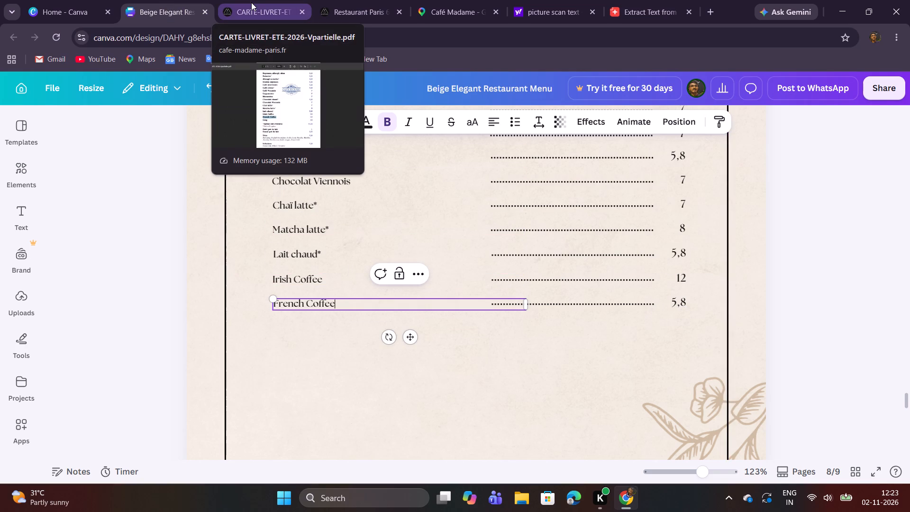
pyautogui.click(251, 2)
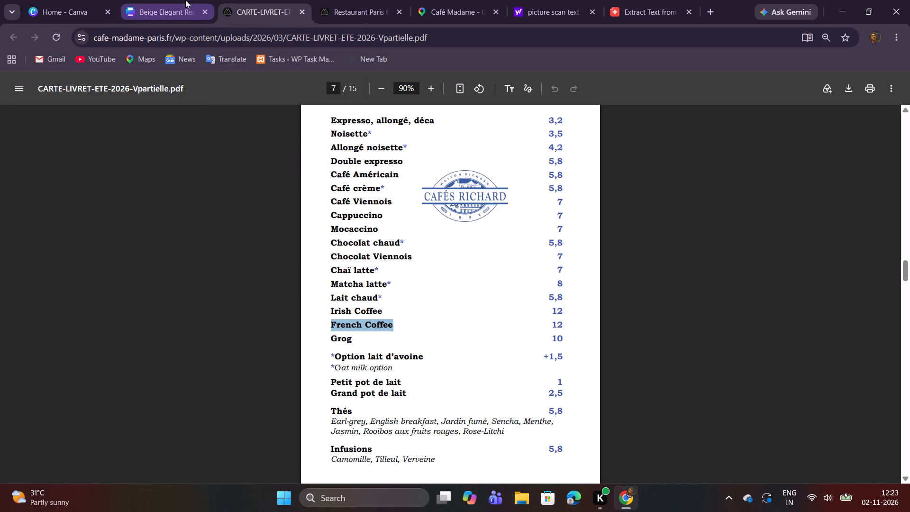
pyautogui.click(185, 0)
pyautogui.doubleClick(668, 301)
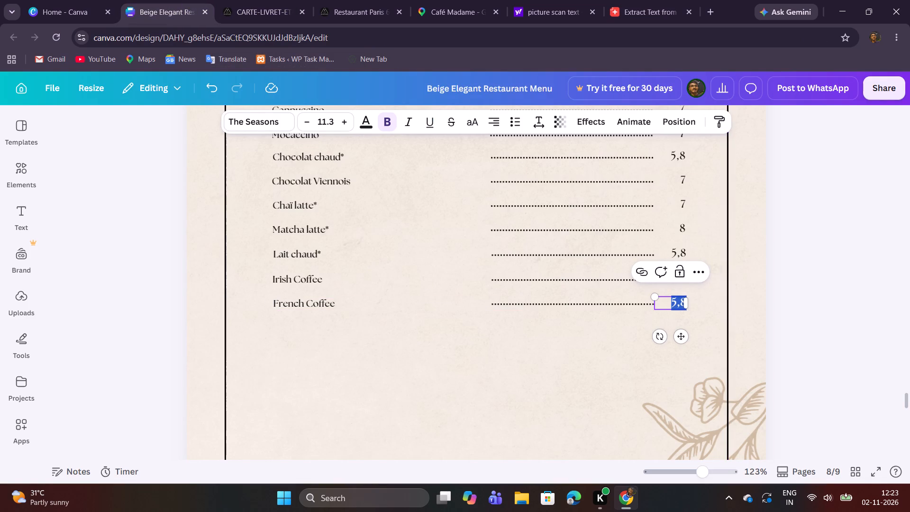
pyautogui.write('12')
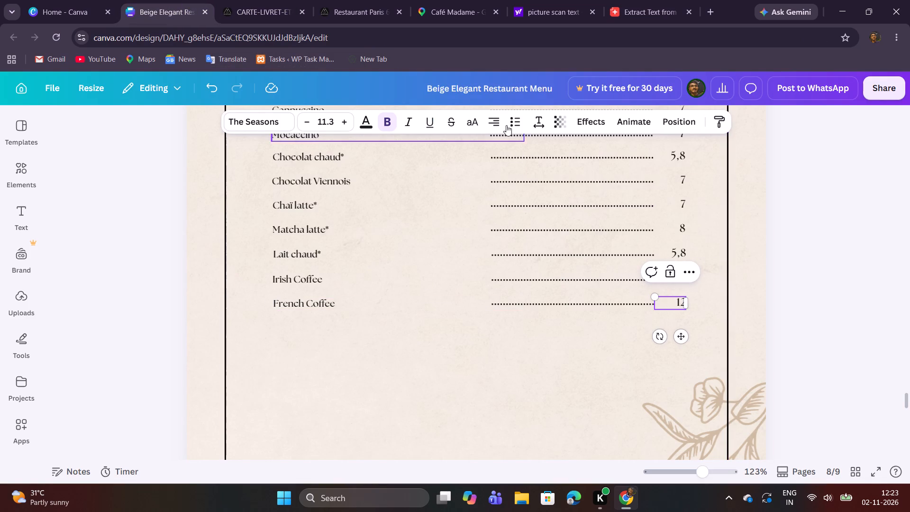
# Duplicate the French Coffee row with its dotted line and price, and align the copy directly below at the list's row spacing.
pyautogui.click(255, 0)
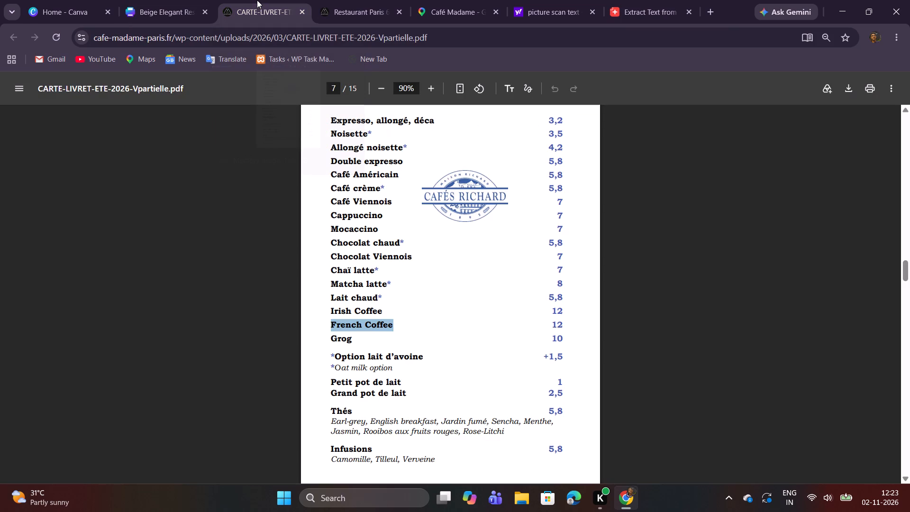
pyautogui.click(158, 0)
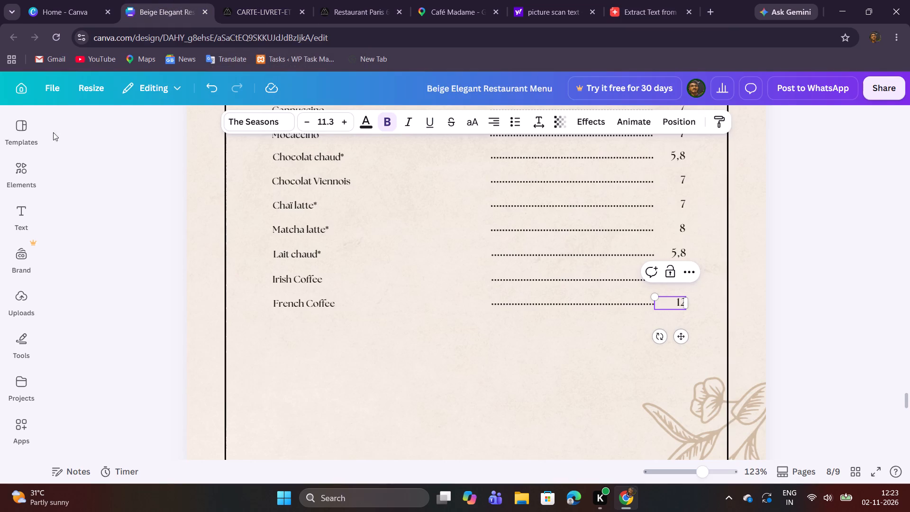
pyautogui.click(418, 414)
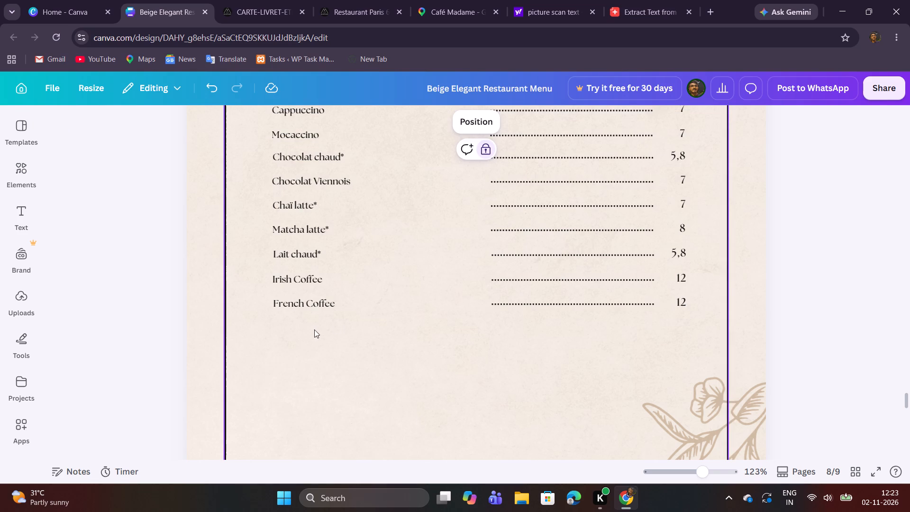
pyautogui.moveTo(313, 328); pyautogui.dragTo(689, 302)
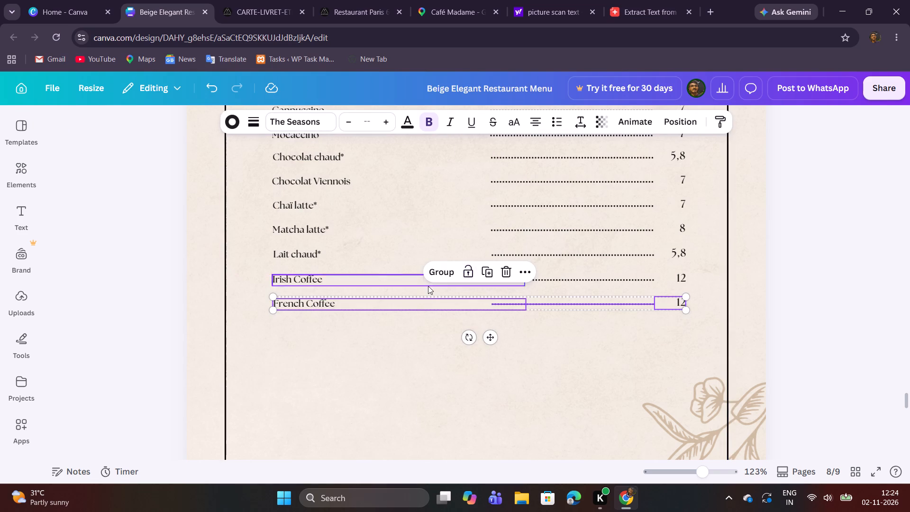
pyautogui.click(485, 275)
pyautogui.moveTo(502, 353); pyautogui.dragTo(496, 361)
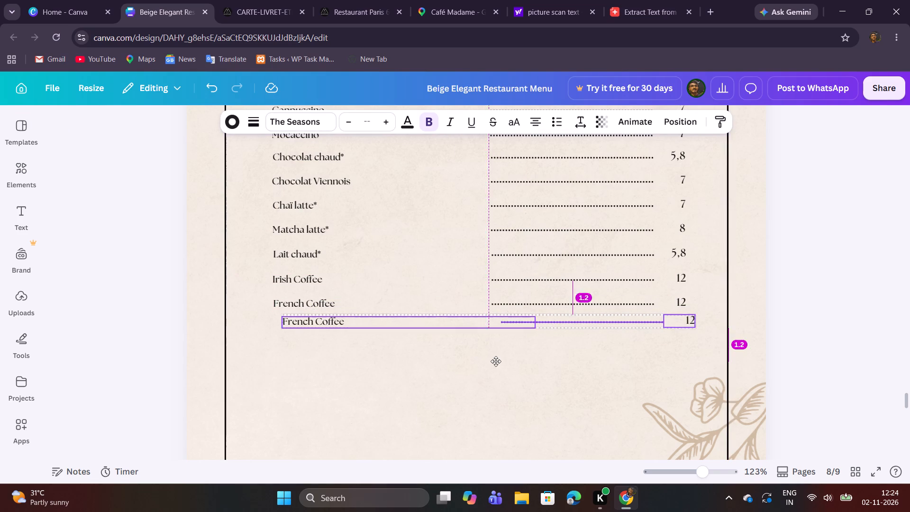
pyautogui.moveTo(496, 361); pyautogui.dragTo(491, 363)
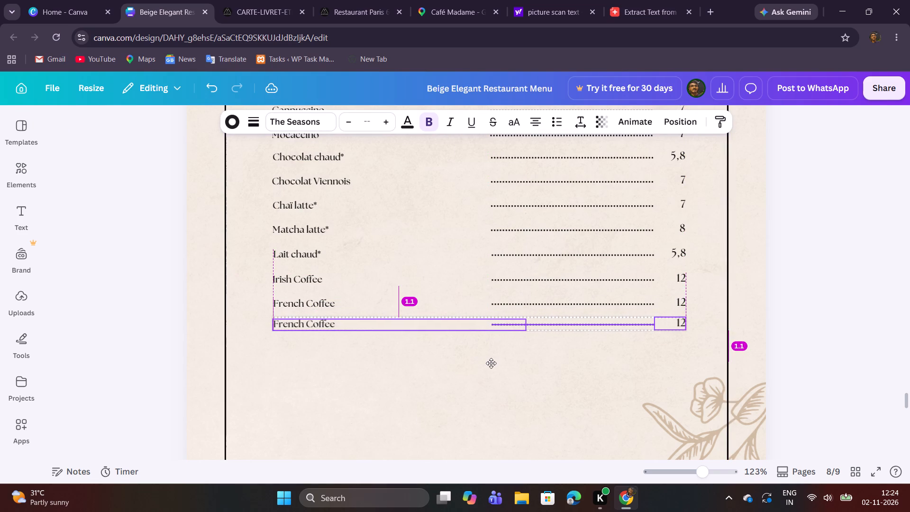
pyautogui.moveTo(491, 363); pyautogui.dragTo(491, 366)
pyautogui.click(432, 383)
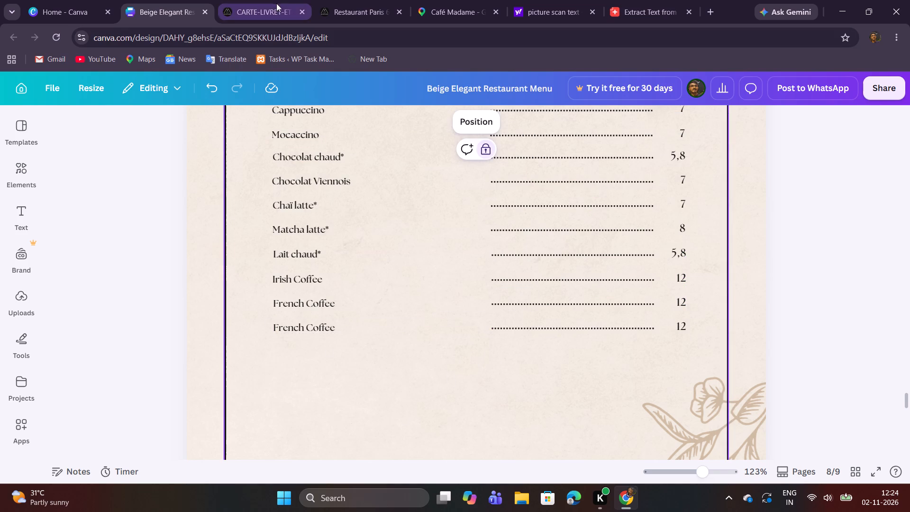
# Copy Grog from the PDF over the duplicated French Coffee name in the last row in Canva, and set its price to 10.
pyautogui.click(265, 1)
pyautogui.moveTo(328, 336); pyautogui.dragTo(353, 342)
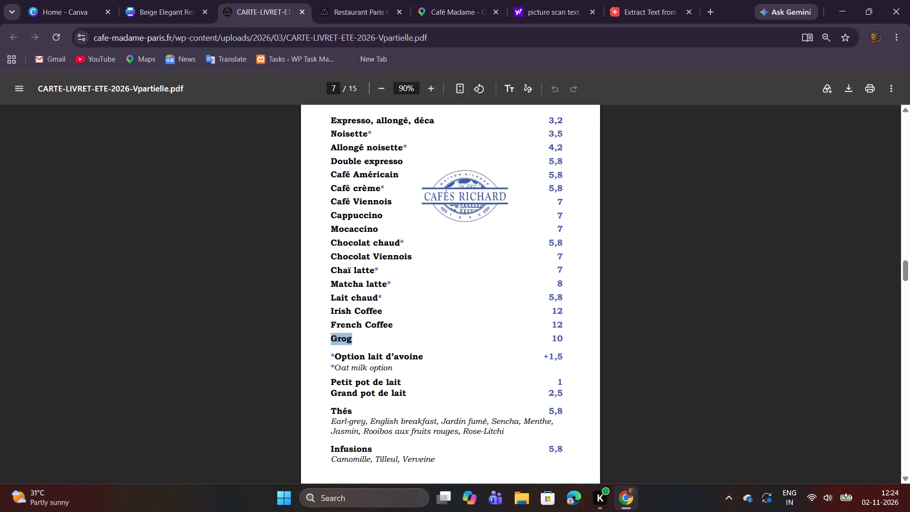
pyautogui.moveTo(353, 342); pyautogui.dragTo(355, 342)
pyautogui.hotkey('ctrl', 'c')
pyautogui.click(156, 5)
pyautogui.doubleClick(342, 326)
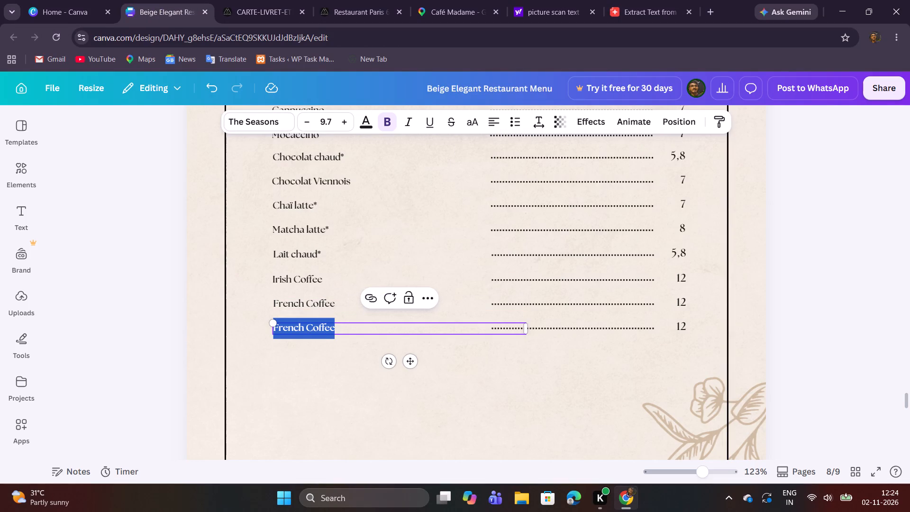
pyautogui.hotkey('ctrl', 'v')
pyautogui.click(233, 2)
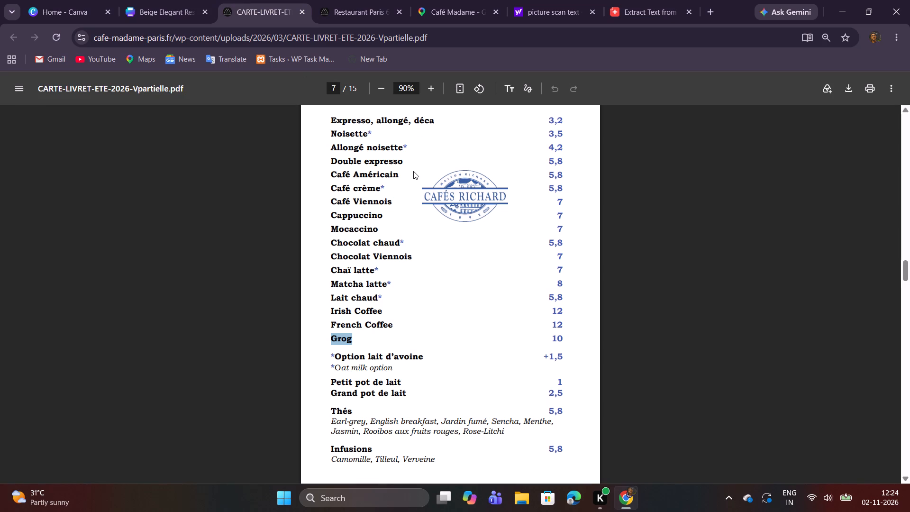
pyautogui.click(153, 0)
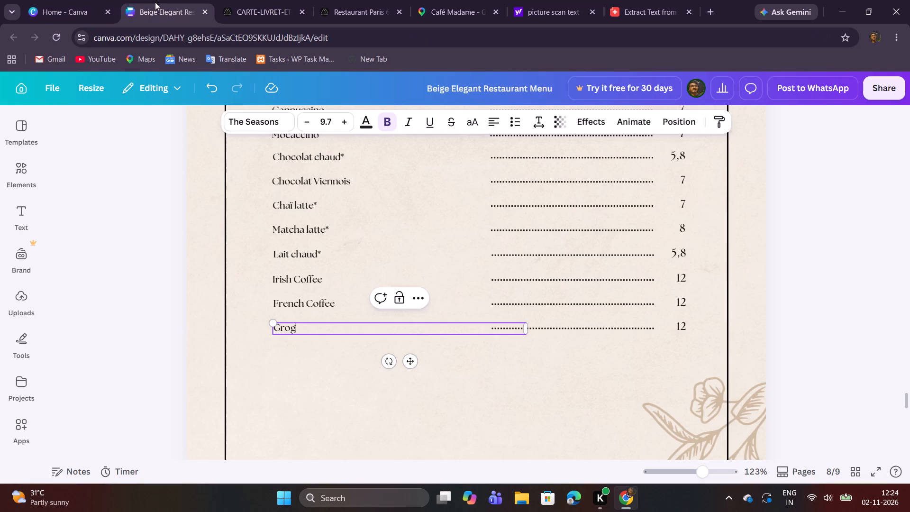
pyautogui.doubleClick(679, 332)
pyautogui.write('10')
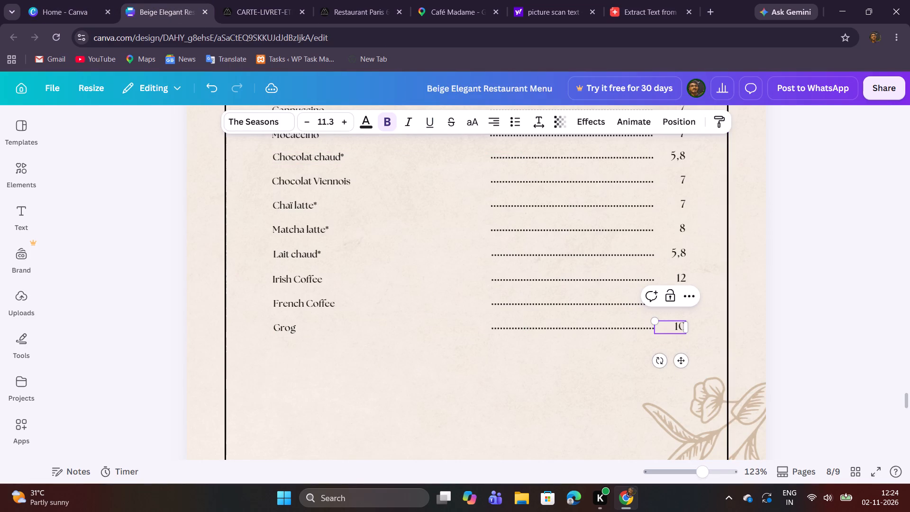
pyautogui.click(469, 389)
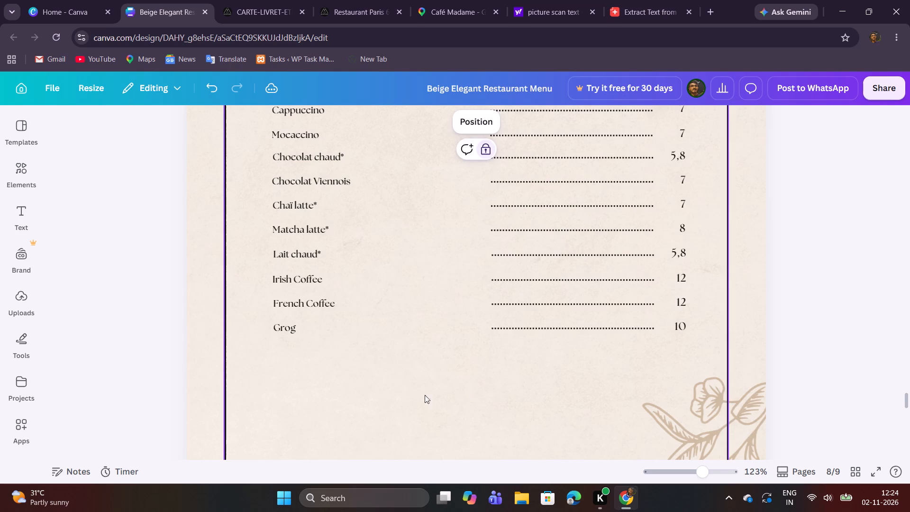
# Review page 8's Boissons Chaudes list and the free space below it against the remaining hot drink entries in the PDF.
pyautogui.scroll(3, 401, 398)
pyautogui.scroll(-3, 408, 403)
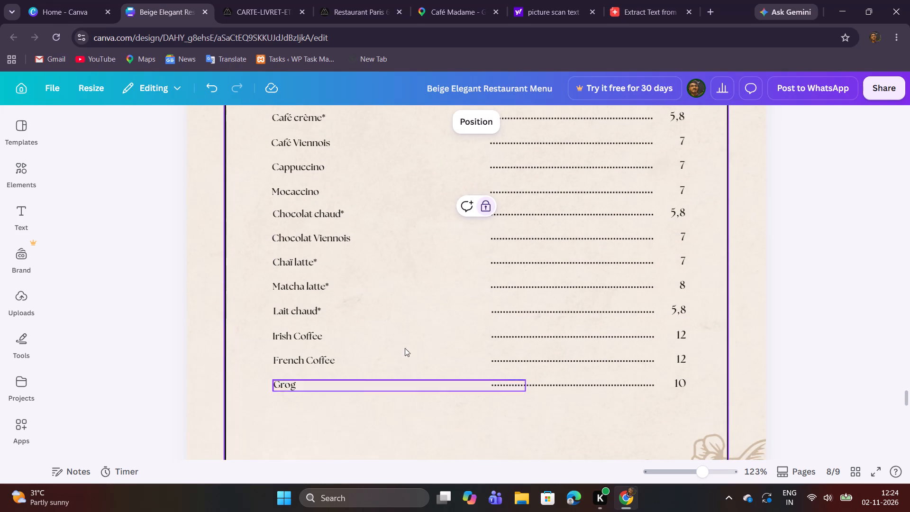
pyautogui.scroll(-2, 370, 282)
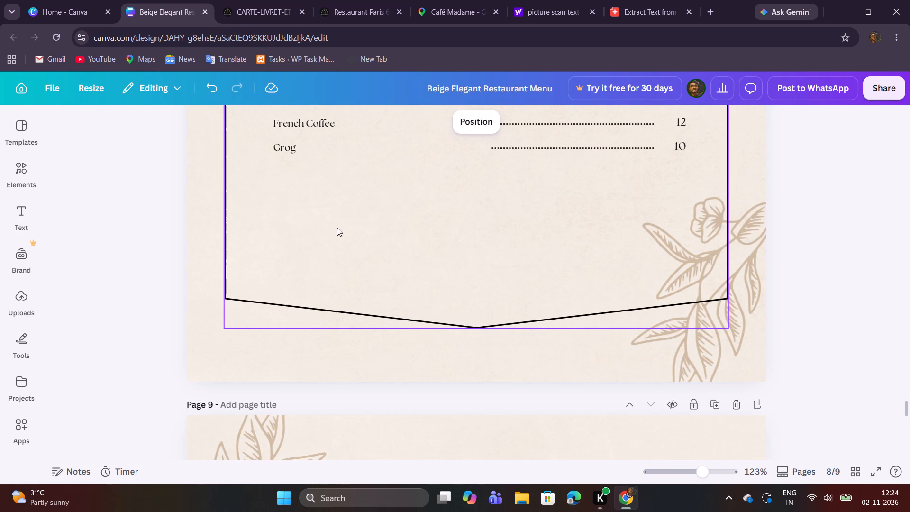
pyautogui.click(261, 1)
pyautogui.scroll(-1, 407, 242)
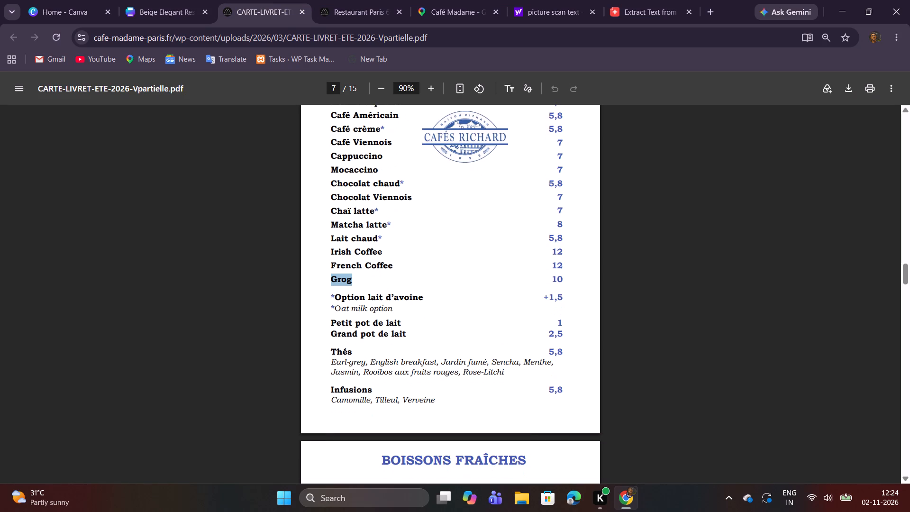
pyautogui.scroll(-1, 407, 242)
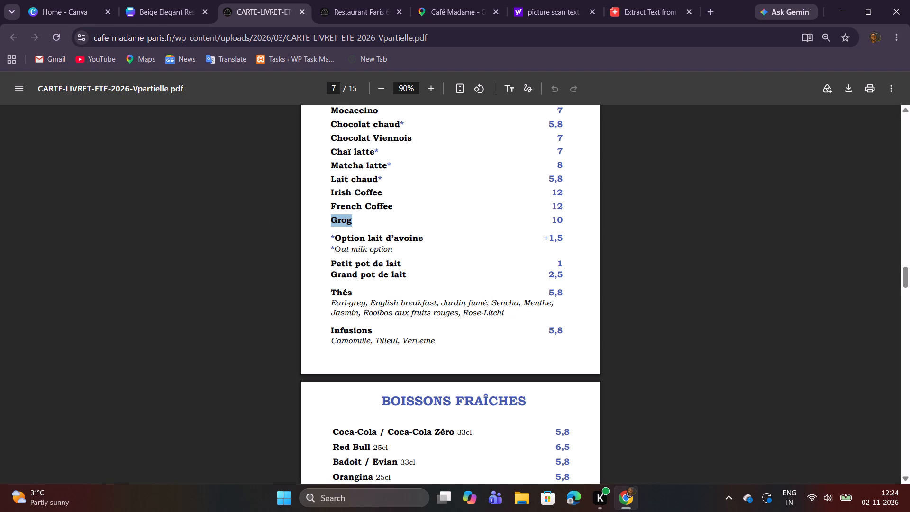
pyautogui.click(159, 0)
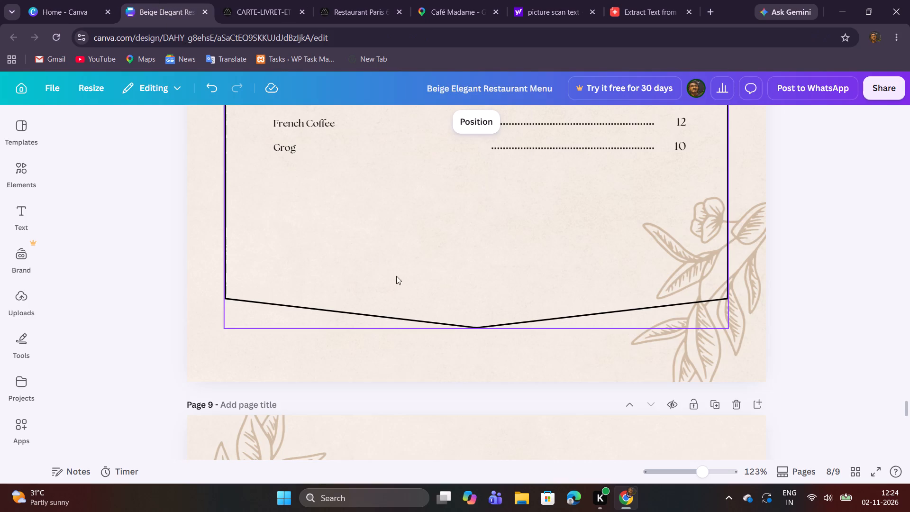
pyautogui.scroll(8, 418, 276)
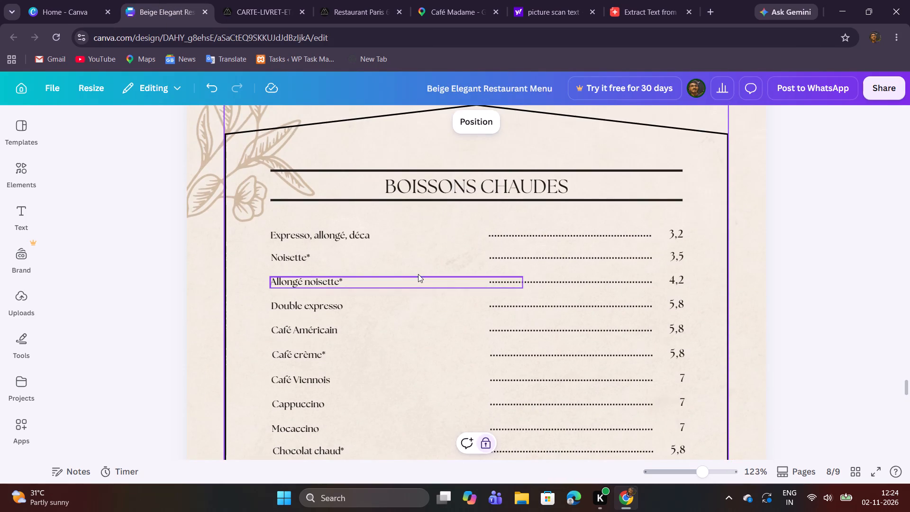
pyautogui.scroll(-3, 418, 274)
pyautogui.scroll(4, 418, 274)
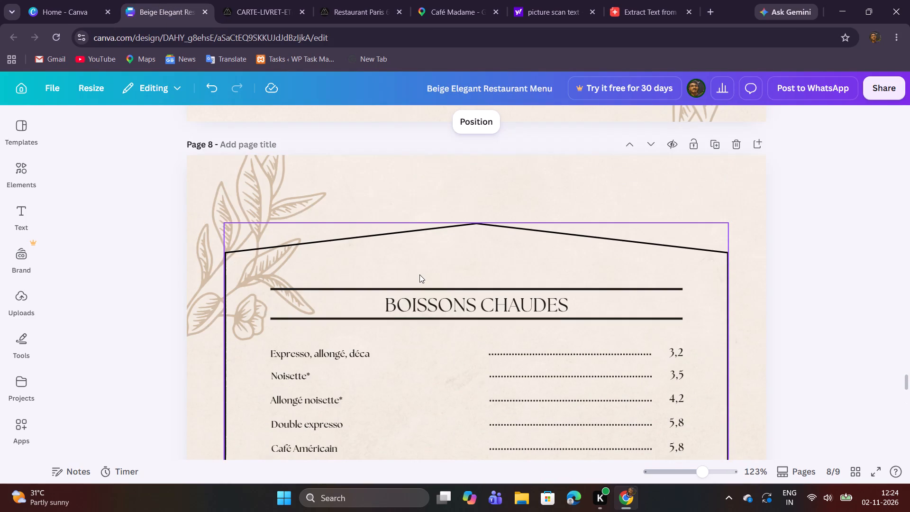
pyautogui.scroll(-3, 419, 274)
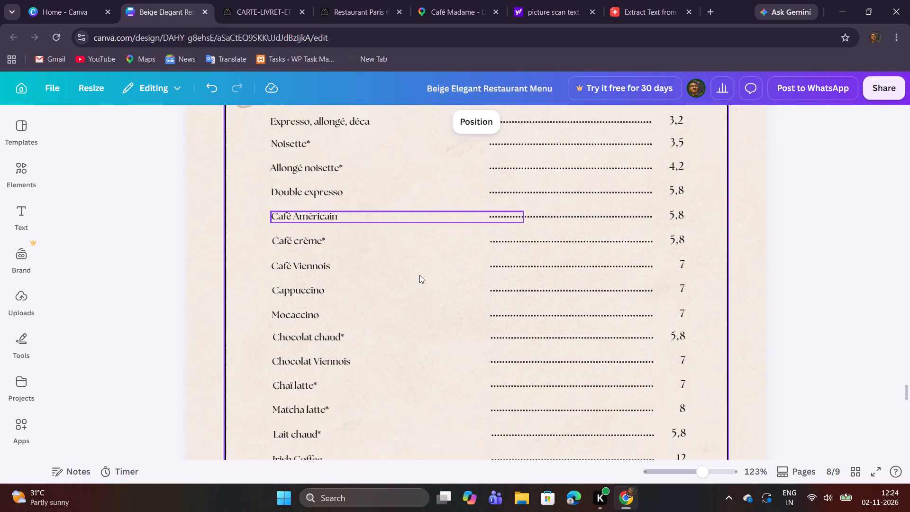
pyautogui.scroll(-3, 419, 275)
# Copy the text *Option lait d'avoine from below Grog in the PDF.
pyautogui.click(235, 0)
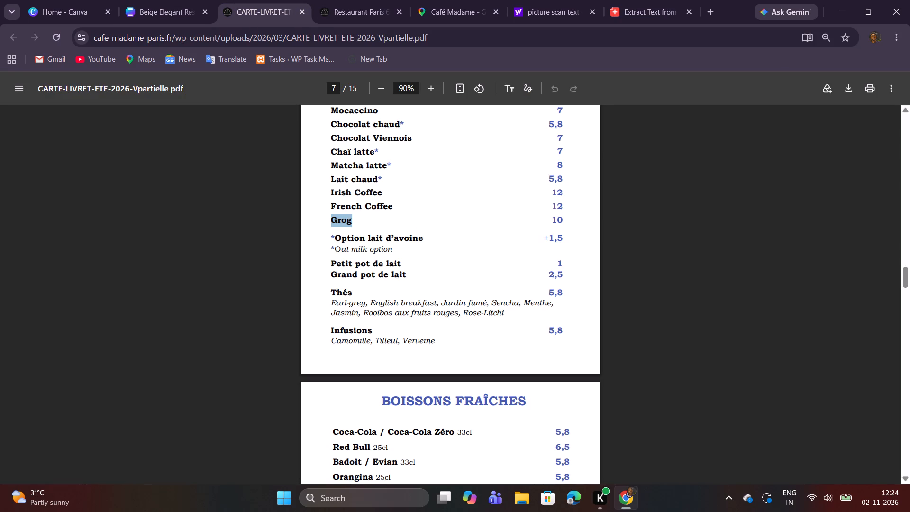
pyautogui.moveTo(328, 236); pyautogui.dragTo(429, 238)
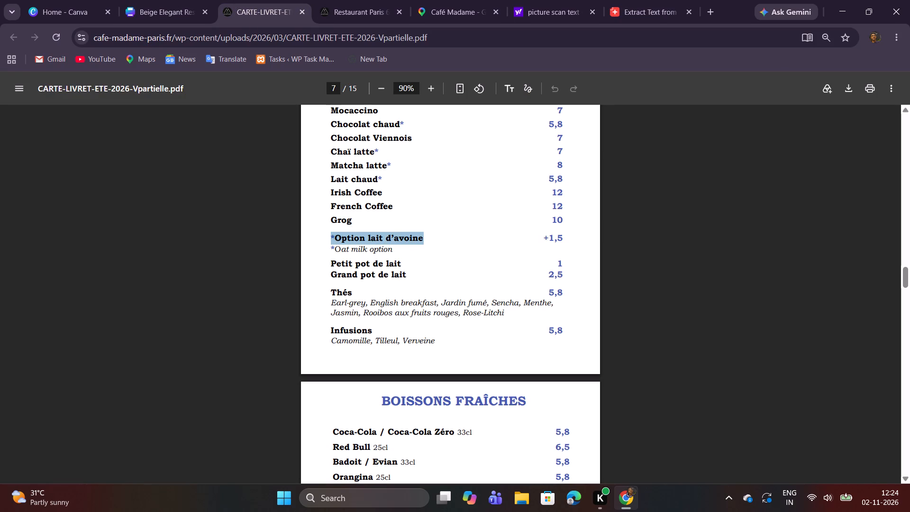
pyautogui.hotkey('ctrl', 'c')
# In Canva, duplicate page 7's Crêpes à la confiture de fraise row with its subtitle, dotted line and price.
pyautogui.click(168, 6)
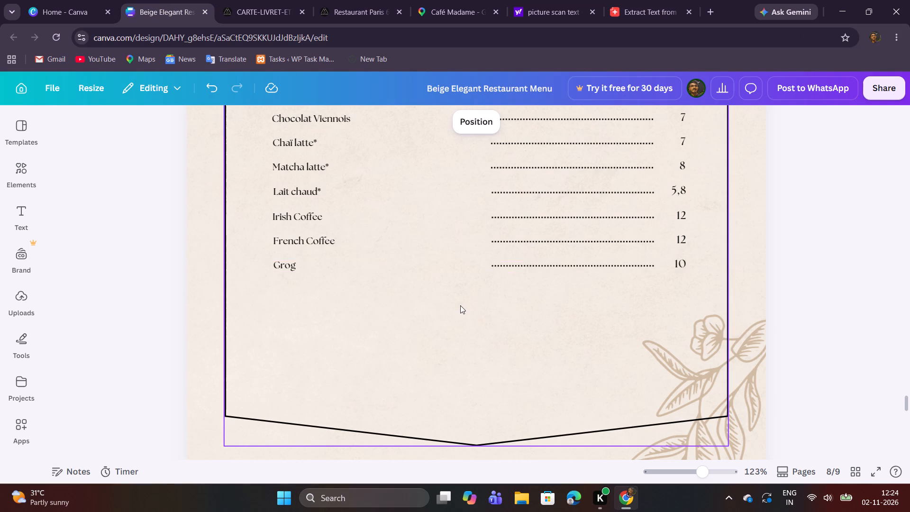
pyautogui.scroll(-8, 460, 305)
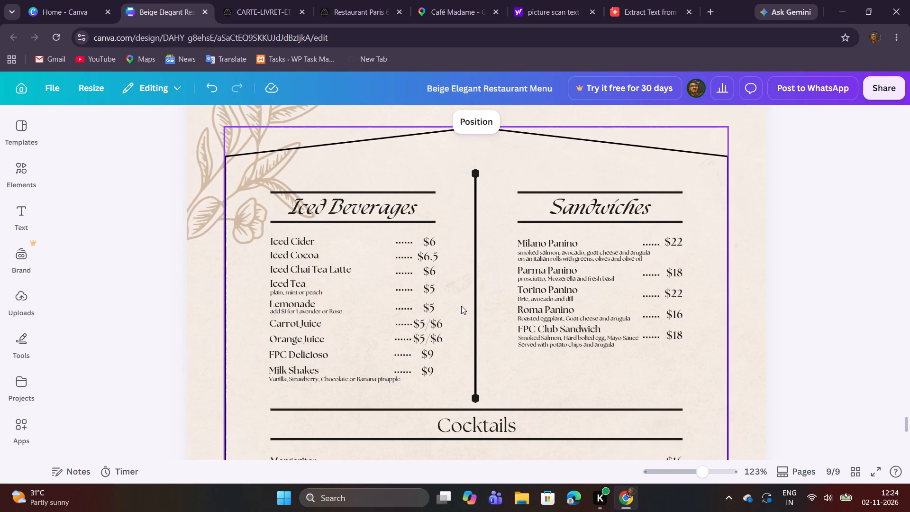
pyautogui.scroll(-3, 462, 306)
pyautogui.scroll(8, 466, 308)
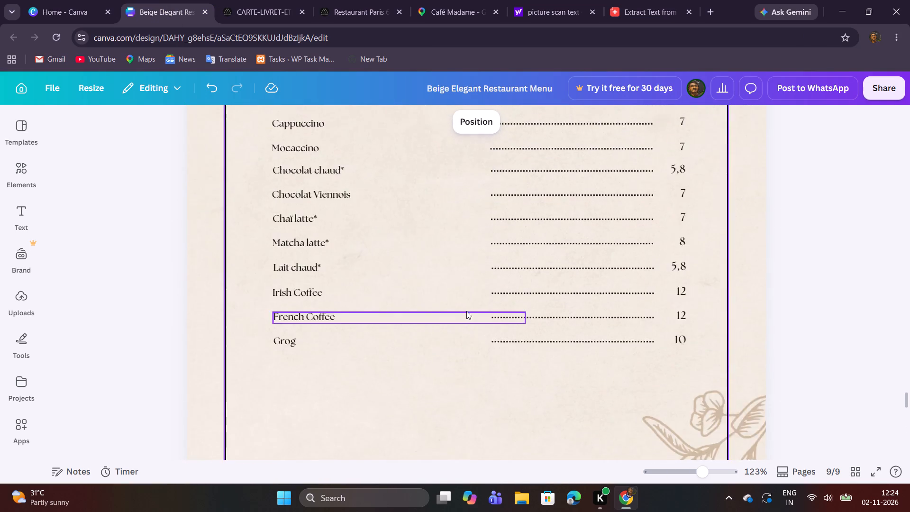
pyautogui.scroll(9, 466, 311)
pyautogui.moveTo(346, 270); pyautogui.dragTo(416, 220)
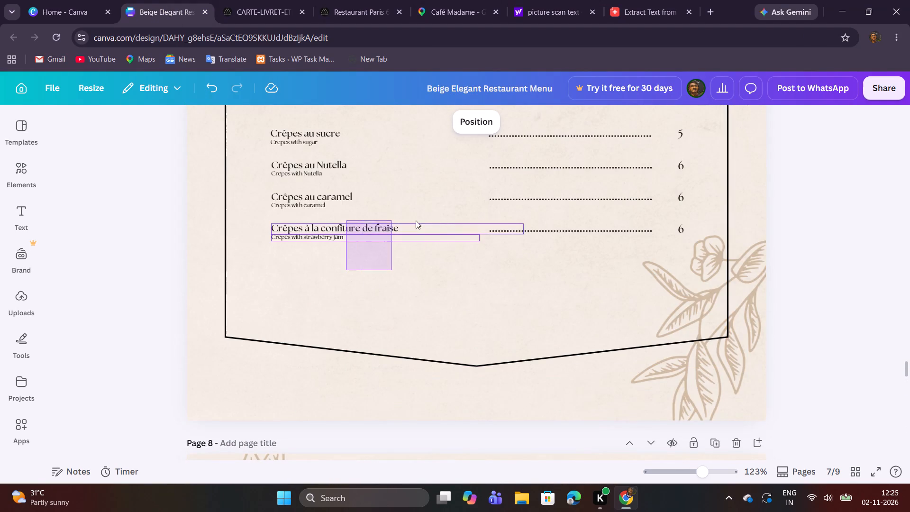
pyautogui.moveTo(416, 220); pyautogui.dragTo(691, 225)
pyautogui.click(487, 201)
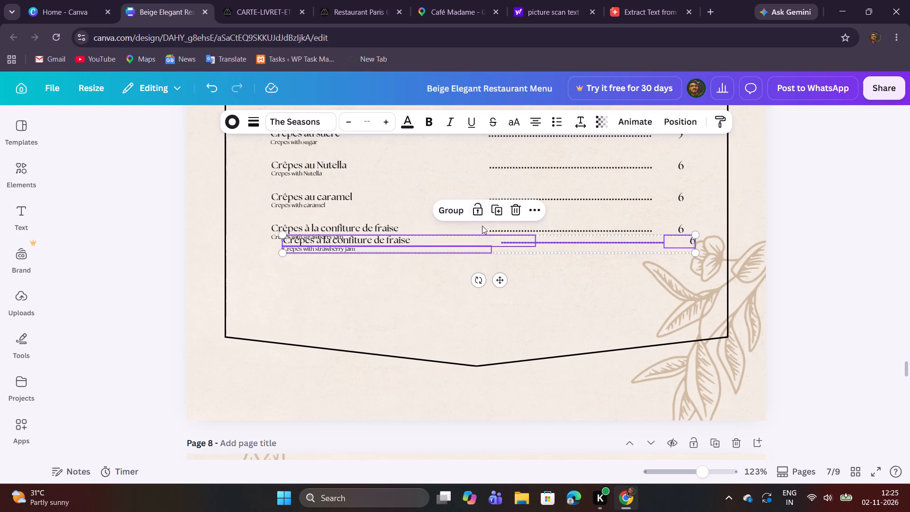
# Move the duplicated crêpes row to page 8, directly below Grog, aligned with the list's columns and row spacing.
pyautogui.moveTo(499, 284); pyautogui.dragTo(492, 296)
pyautogui.scroll(-5, 498, 283)
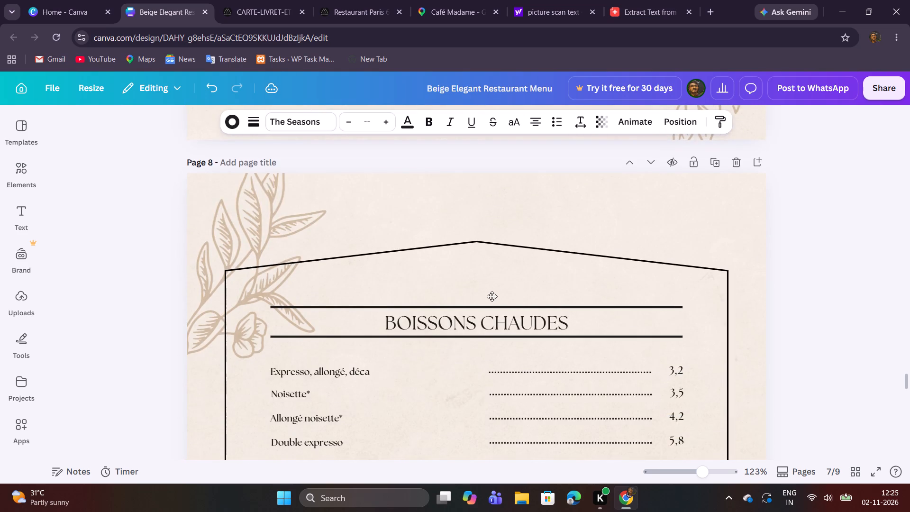
pyautogui.moveTo(492, 296); pyautogui.dragTo(473, 395)
pyautogui.scroll(-5, 435, 352)
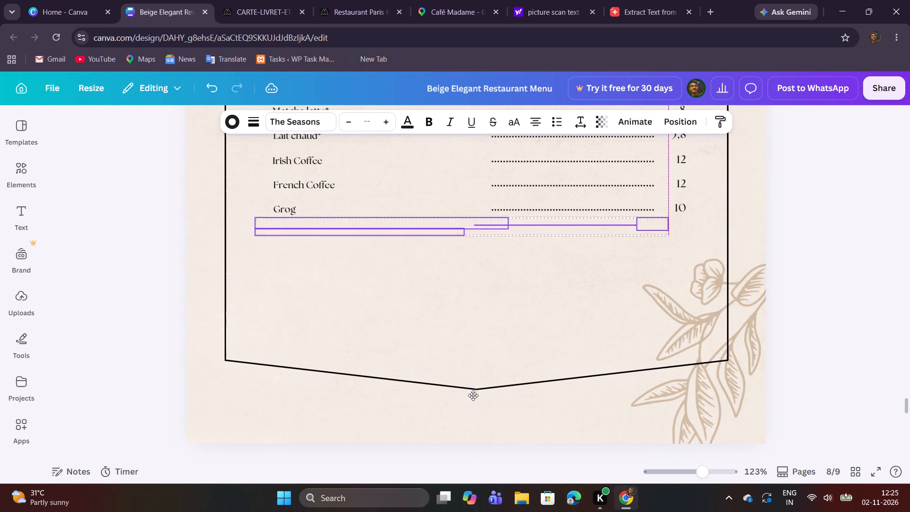
pyautogui.moveTo(473, 395); pyautogui.dragTo(489, 404)
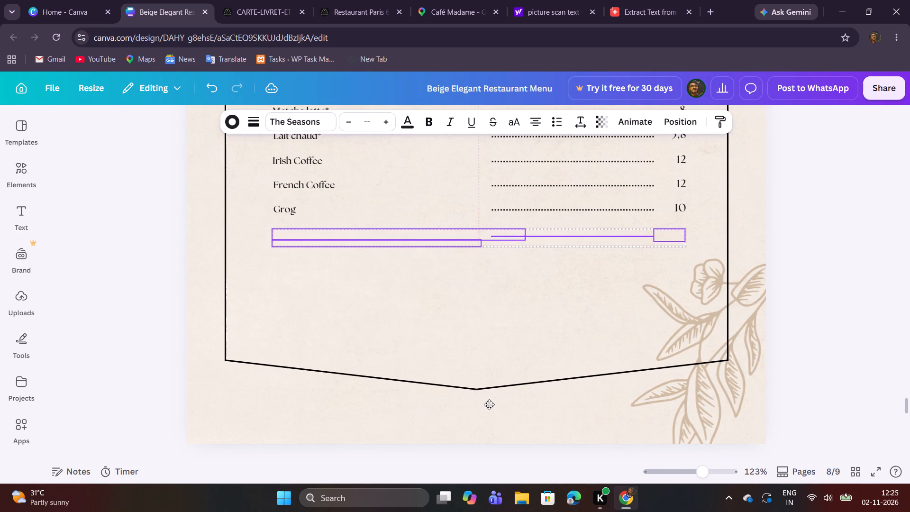
pyautogui.moveTo(489, 404); pyautogui.dragTo(491, 403)
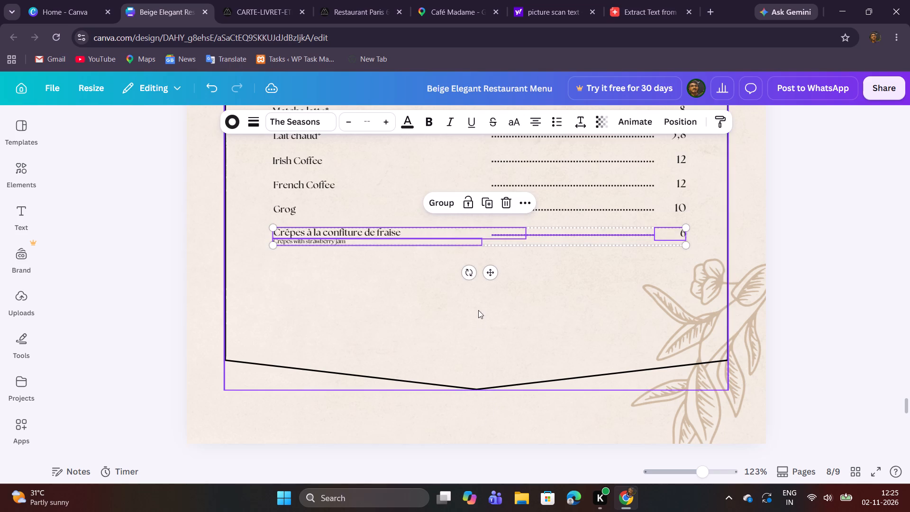
pyautogui.click(492, 277)
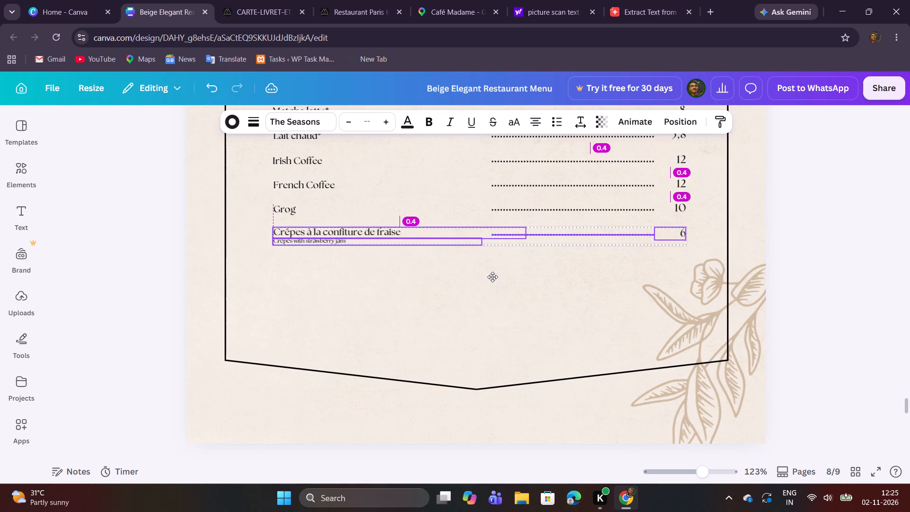
pyautogui.click(453, 308)
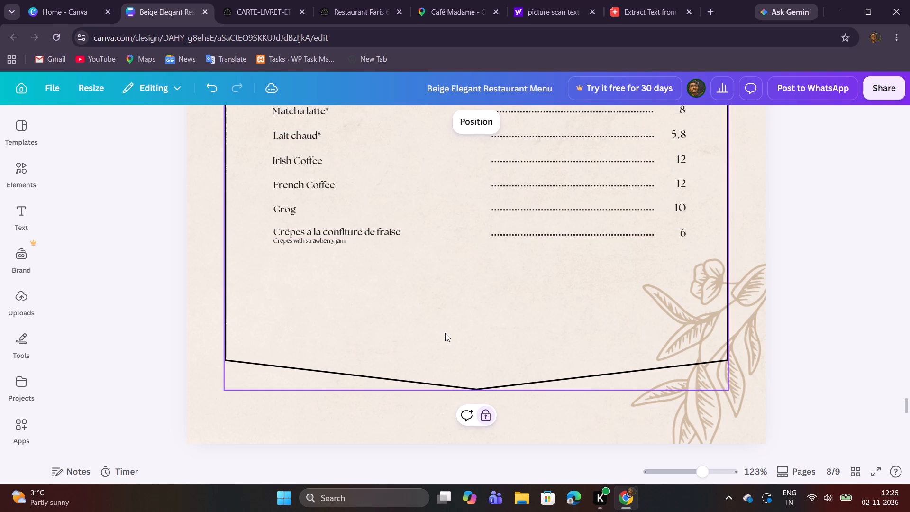
# Copy *Option lait d'avoine from the PDF over the Crêpes à la confiture de fraise name below Grog in Canva.
pyautogui.click(273, 6)
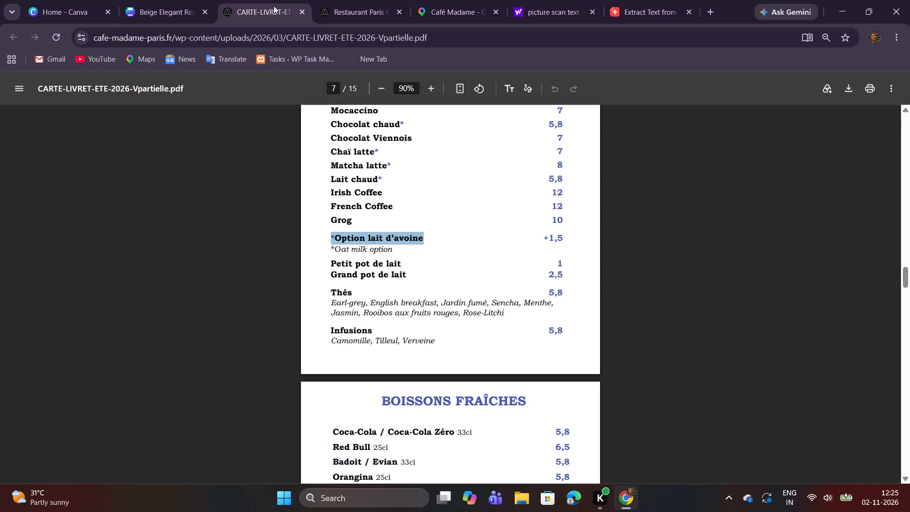
pyautogui.hotkey('ctrl', 'c')
pyautogui.click(160, 0)
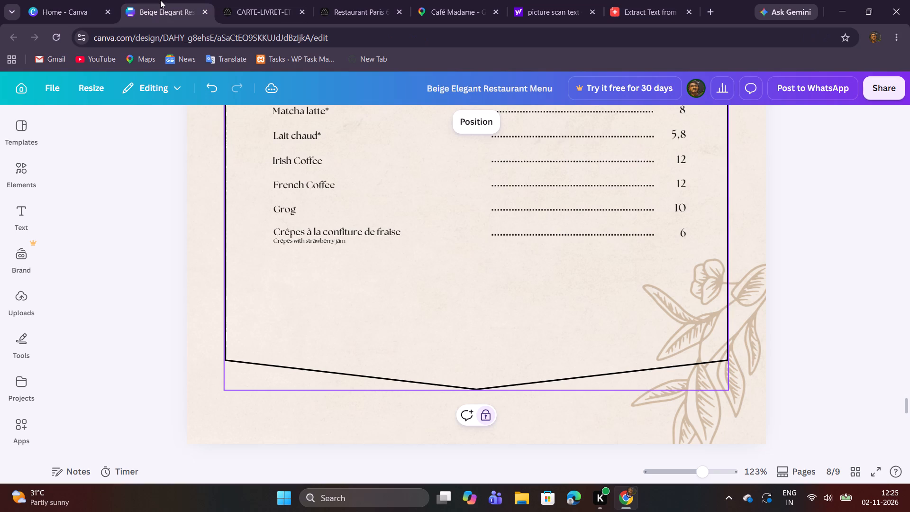
pyautogui.doubleClick(308, 230)
pyautogui.hotkey('ctrl', 'v')
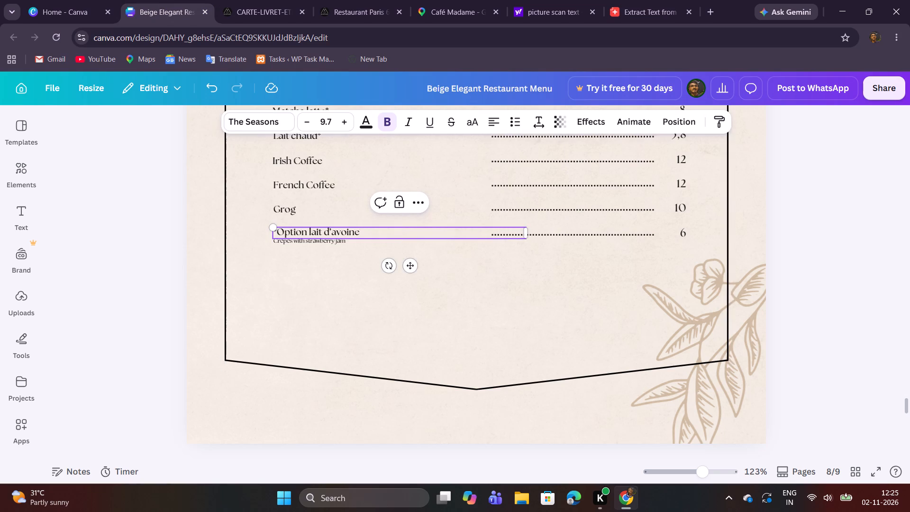
pyautogui.click(273, 301)
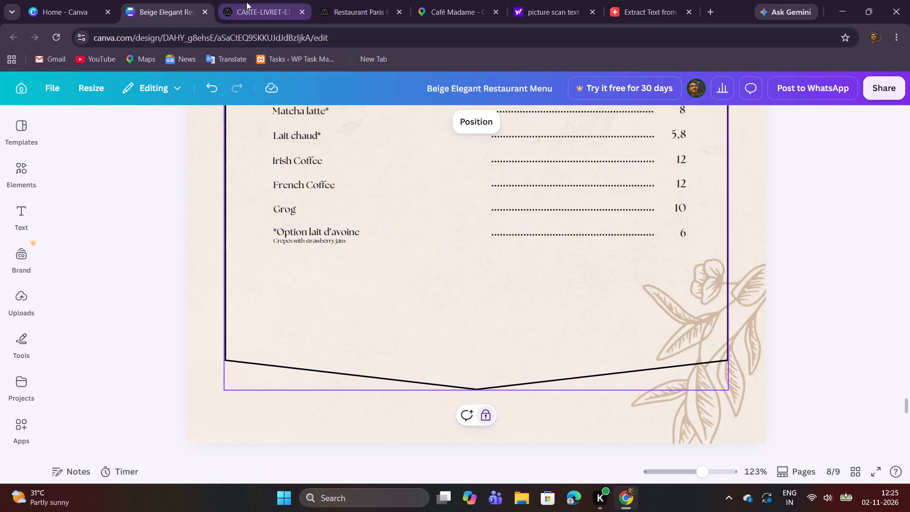
# Copy *Oat milk option from the PDF over the Crêpes with strawberry jam subtitle under *Option lait d'avoine in Canva.
pyautogui.click(247, 2)
pyautogui.moveTo(330, 248); pyautogui.dragTo(379, 253)
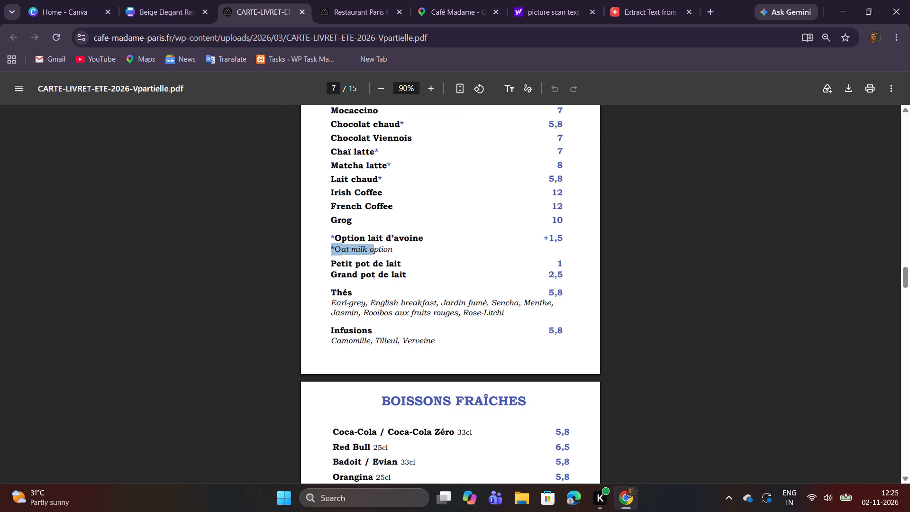
pyautogui.moveTo(379, 253); pyautogui.dragTo(397, 254)
pyautogui.hotkey('ctrl', 'c')
pyautogui.click(169, 0)
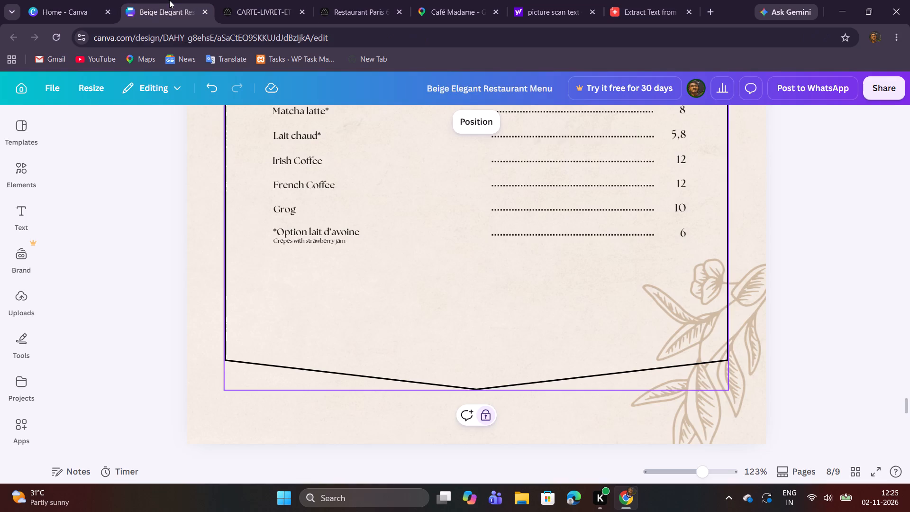
pyautogui.doubleClick(303, 238)
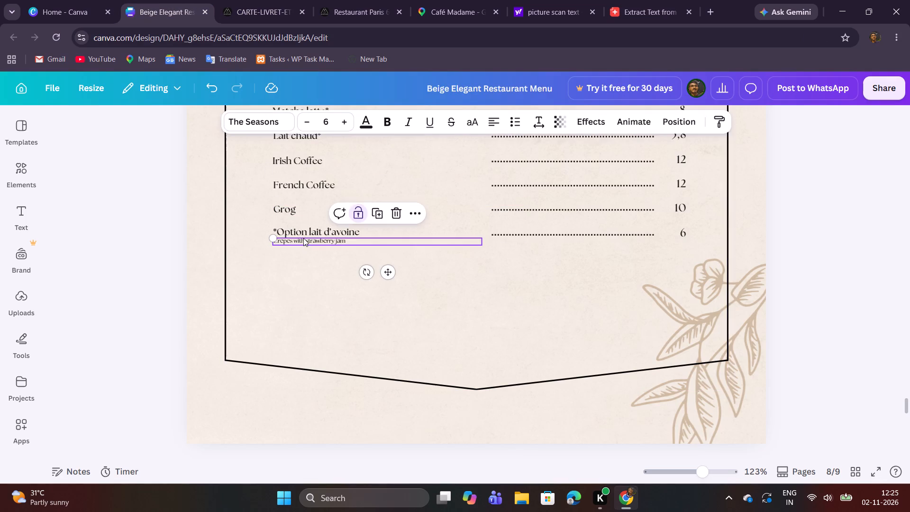
pyautogui.hotkey('ctrl', 'v')
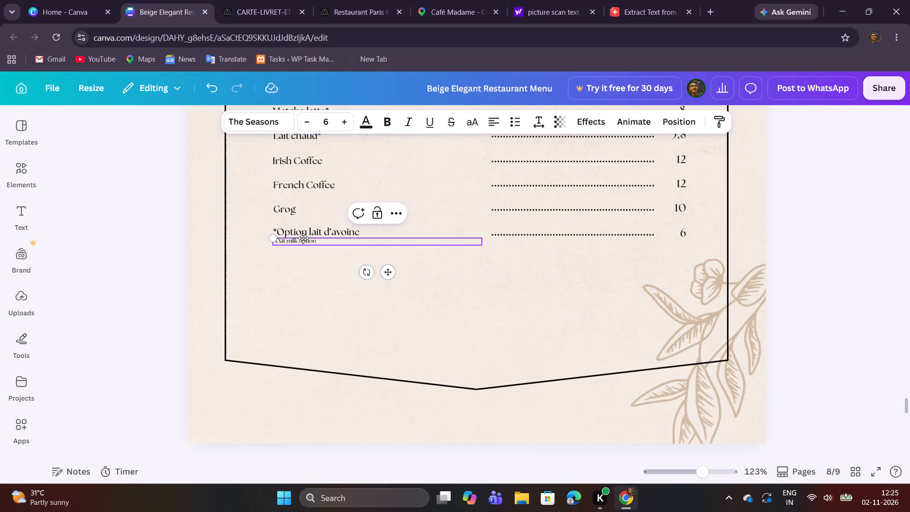
# Check the oat milk option's price in the PDF and set its price on Canva page 8 to +1,5.
pyautogui.click(258, 0)
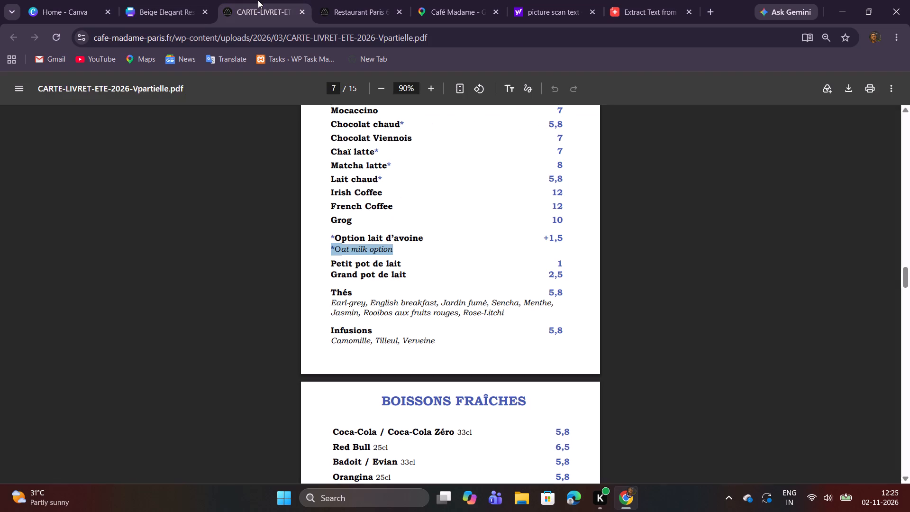
pyautogui.click(175, 0)
pyautogui.doubleClick(675, 239)
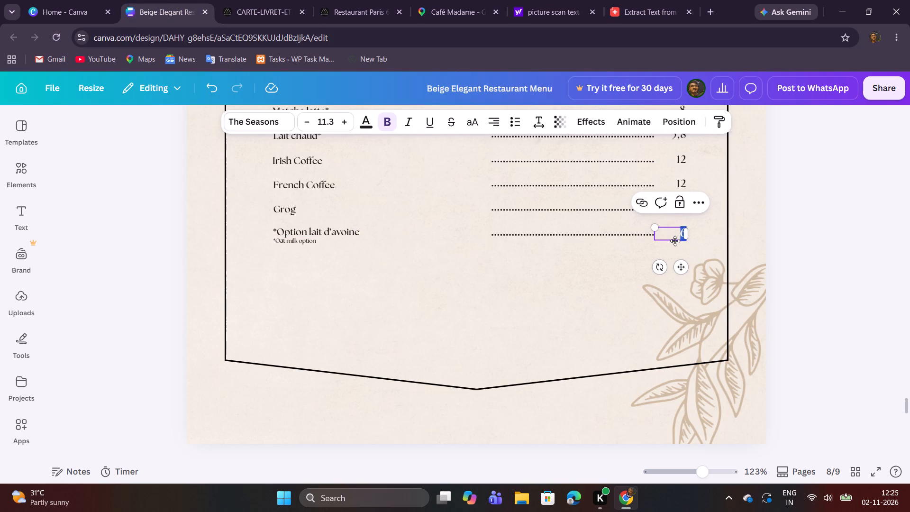
pyautogui.press('+')
pyautogui.write('1,5')
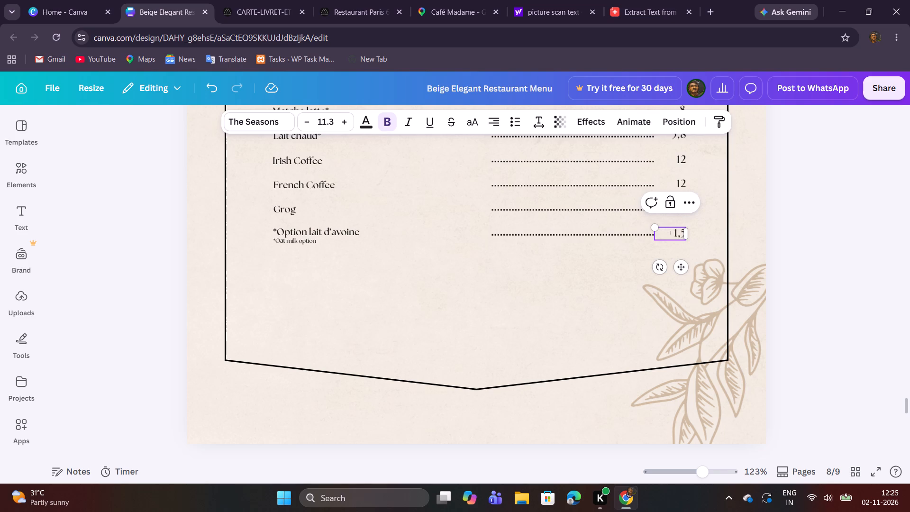
pyautogui.click(534, 295)
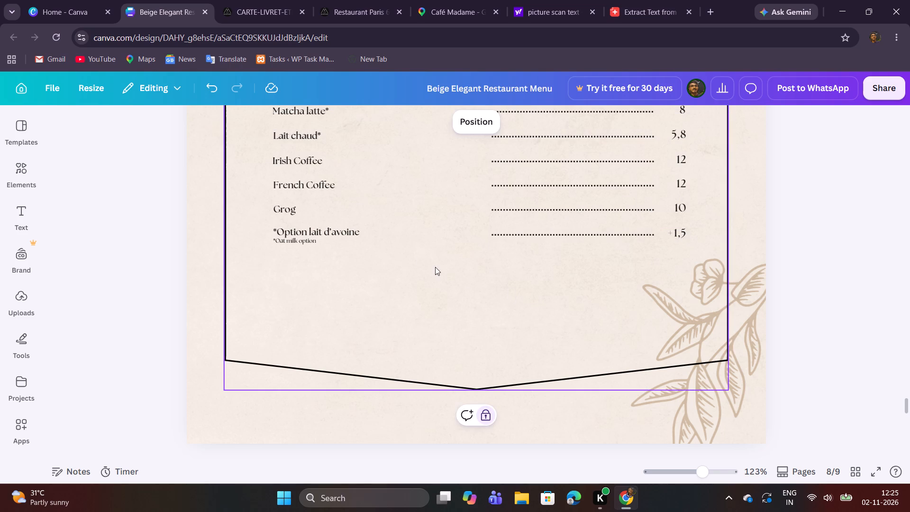
# Copy the text Petit pot de lait from below the oat milk option in the PDF.
pyautogui.click(260, 0)
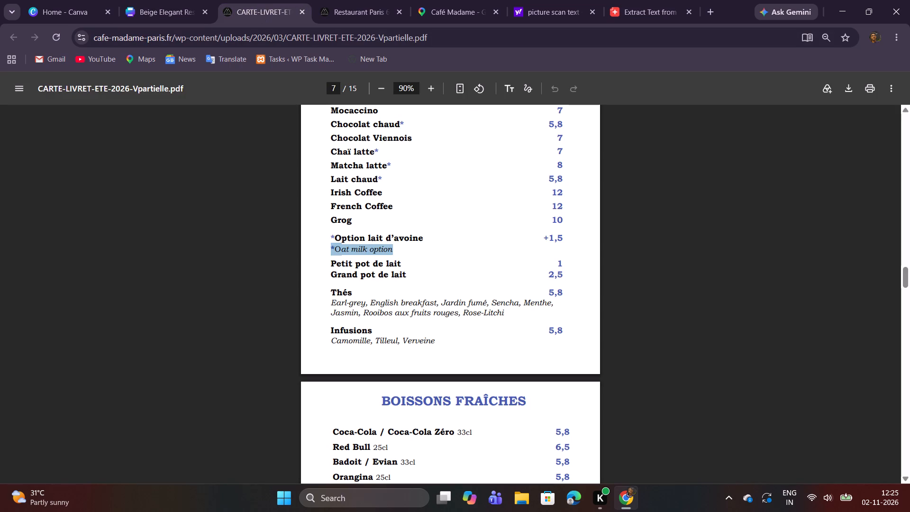
pyautogui.moveTo(332, 264); pyautogui.dragTo(354, 264)
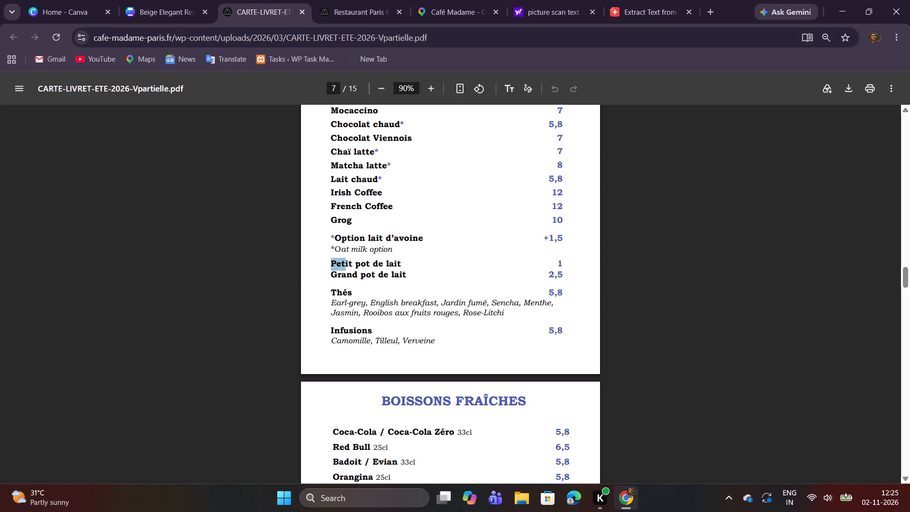
pyautogui.moveTo(354, 264); pyautogui.dragTo(412, 258)
pyautogui.moveTo(413, 256); pyautogui.dragTo(411, 261)
pyautogui.moveTo(330, 259); pyautogui.dragTo(411, 259)
pyautogui.hotkey('ctrl', 'c')
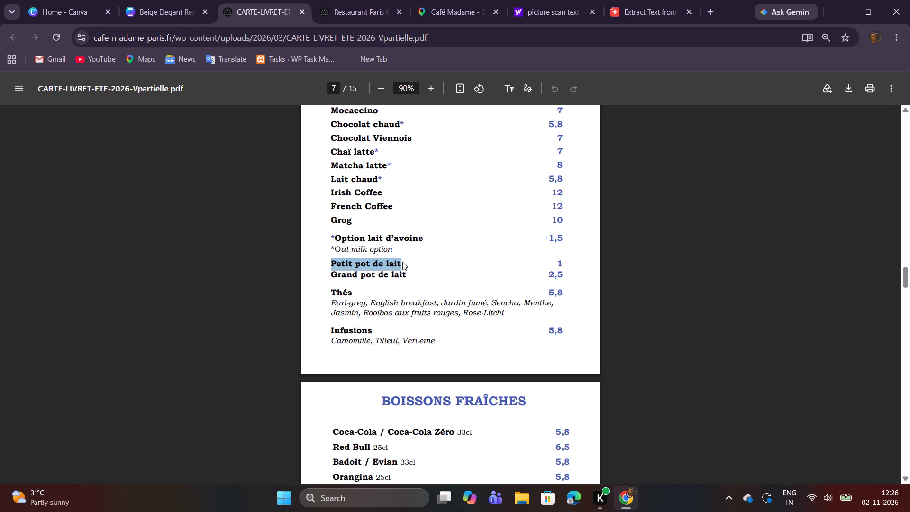
# In Canva, duplicate the Grog row with its dotted line and price, and place the copy below *Oat milk option, aligned with the columns.
pyautogui.click(175, 1)
pyautogui.moveTo(256, 204); pyautogui.dragTo(696, 220)
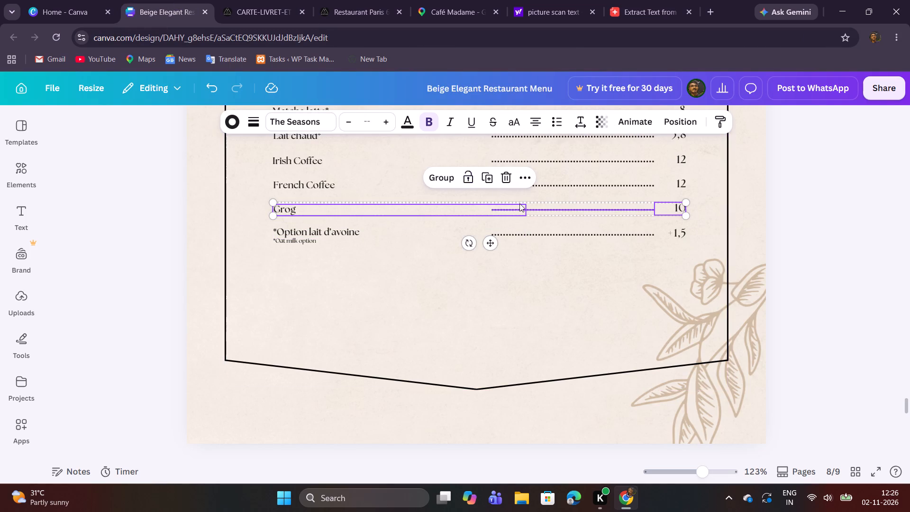
pyautogui.click(491, 180)
pyautogui.moveTo(502, 253); pyautogui.dragTo(495, 273)
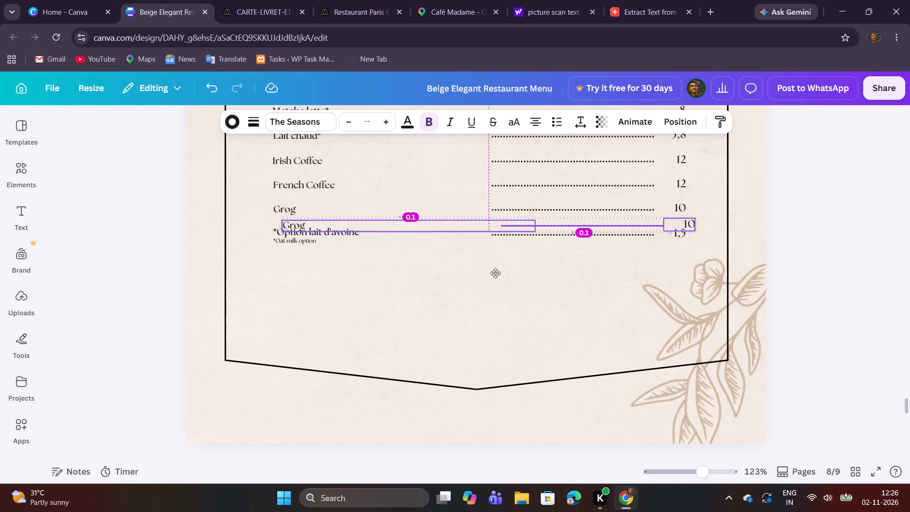
pyautogui.moveTo(495, 273); pyautogui.dragTo(491, 288)
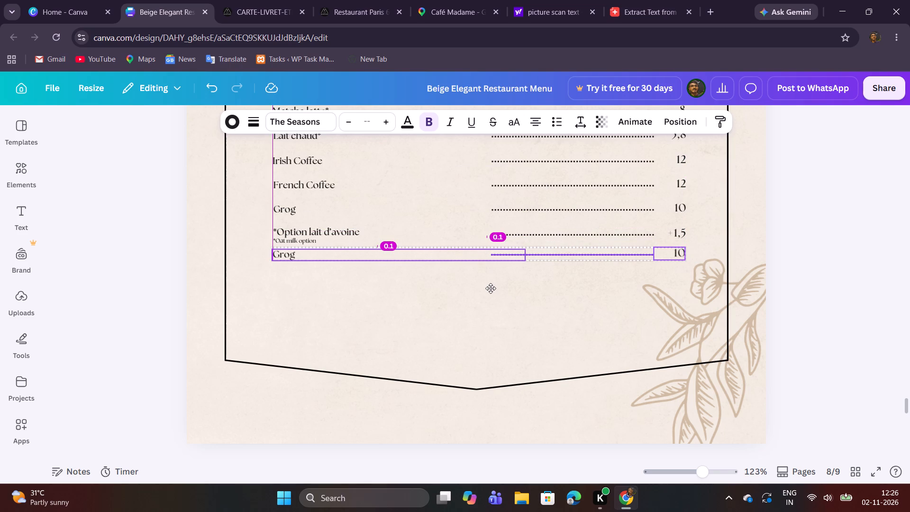
pyautogui.moveTo(491, 288); pyautogui.dragTo(491, 291)
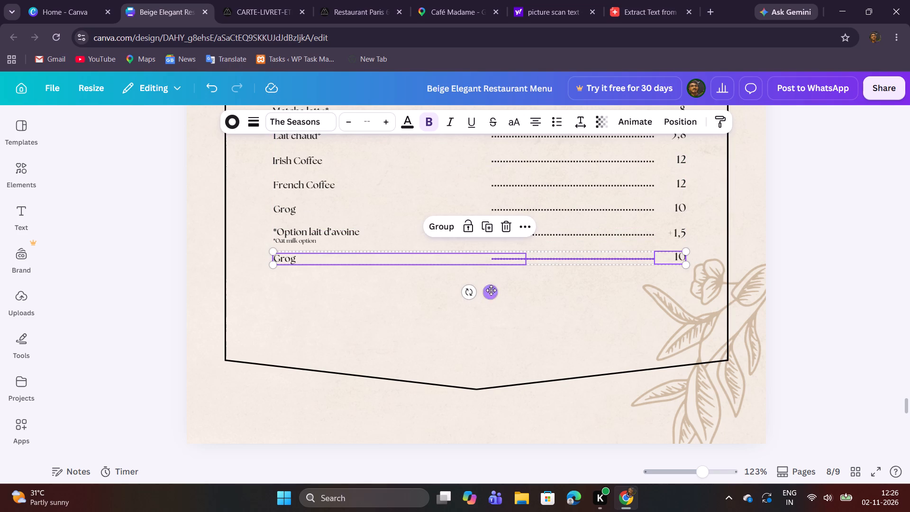
# Replace the duplicated Grog name below the oat milk option with the copied text Petit pot de lait.
pyautogui.doubleClick(414, 259)
pyautogui.click(332, 280)
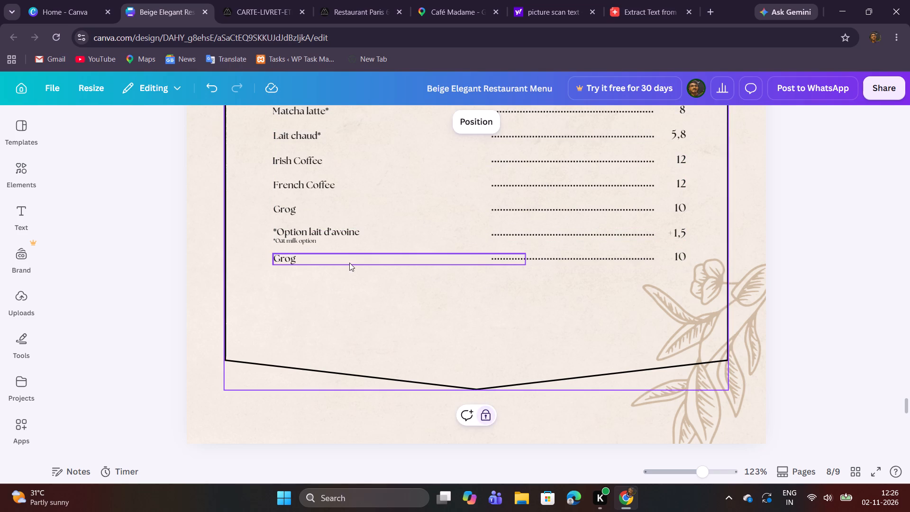
pyautogui.doubleClick(349, 263)
pyautogui.hotkey('ctrl', 'v')
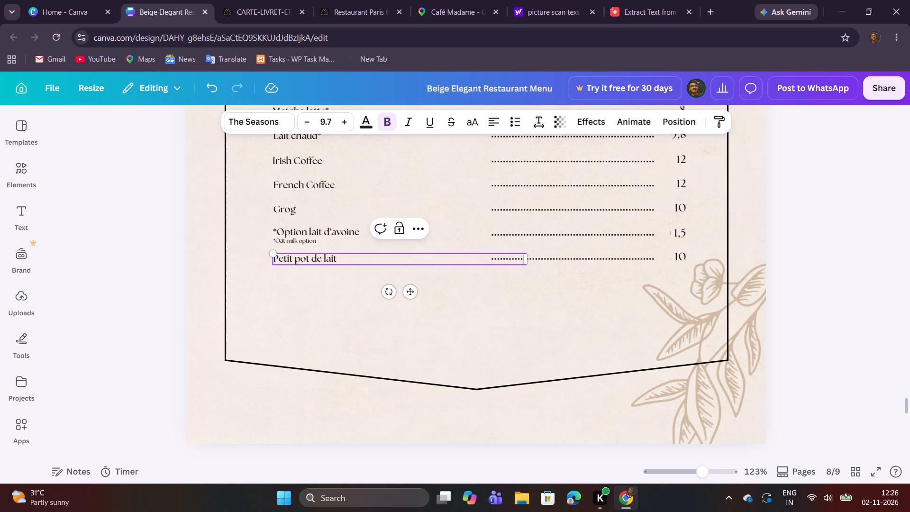
# Check the Petit pot de lait price in the PDF and set its price in Canva to 1.
pyautogui.click(253, 7)
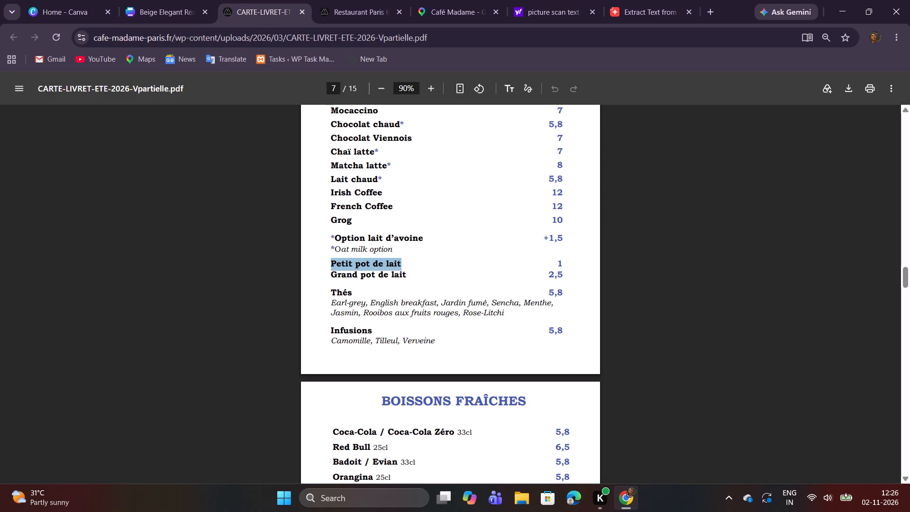
pyautogui.click(166, 8)
pyautogui.doubleClick(677, 255)
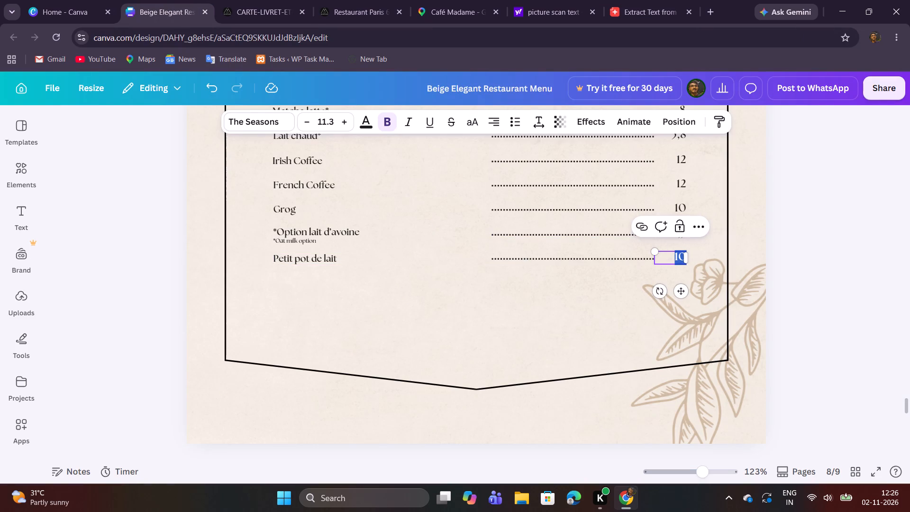
pyautogui.press('1')
pyautogui.click(437, 330)
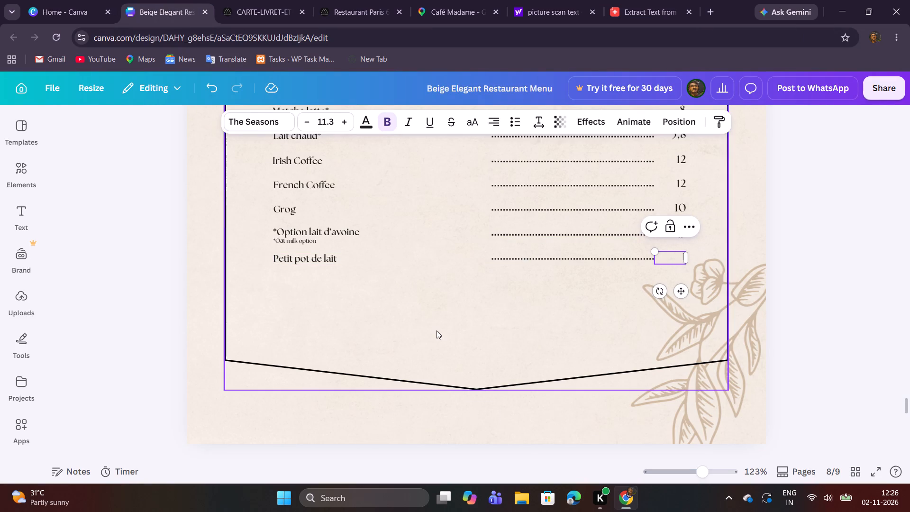
# Duplicate the Petit pot de lait row with its dotted line and price, and place the copy directly beneath it, aligned with the columns.
pyautogui.scroll(1, 459, 328)
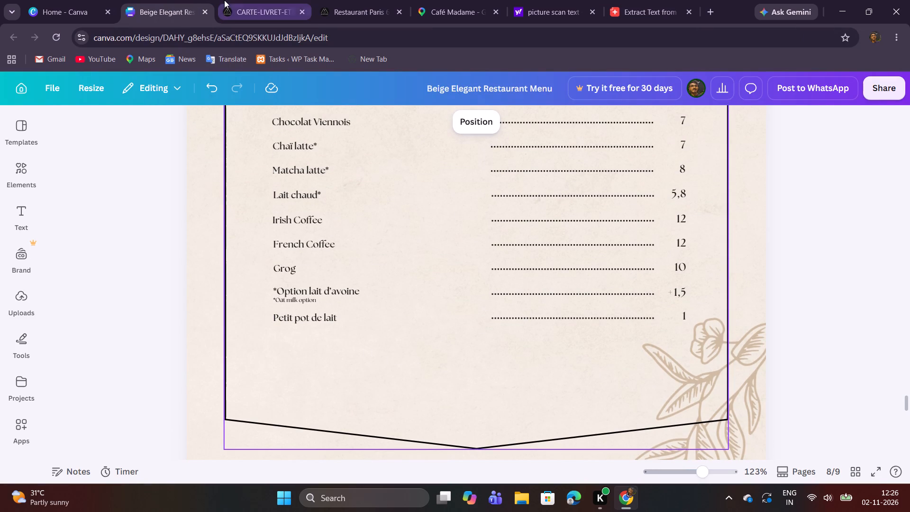
pyautogui.click(254, 11)
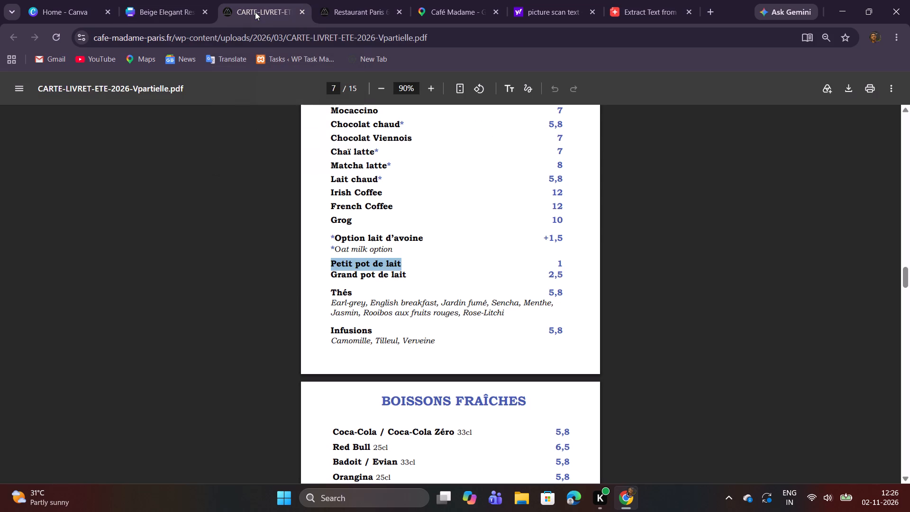
pyautogui.click(173, 0)
pyautogui.moveTo(314, 337); pyautogui.dragTo(326, 314)
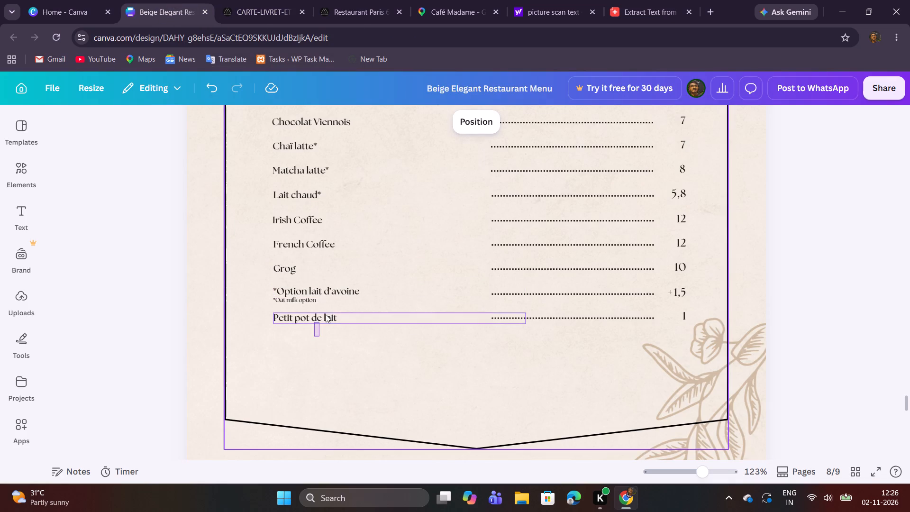
pyautogui.moveTo(326, 314); pyautogui.dragTo(685, 314)
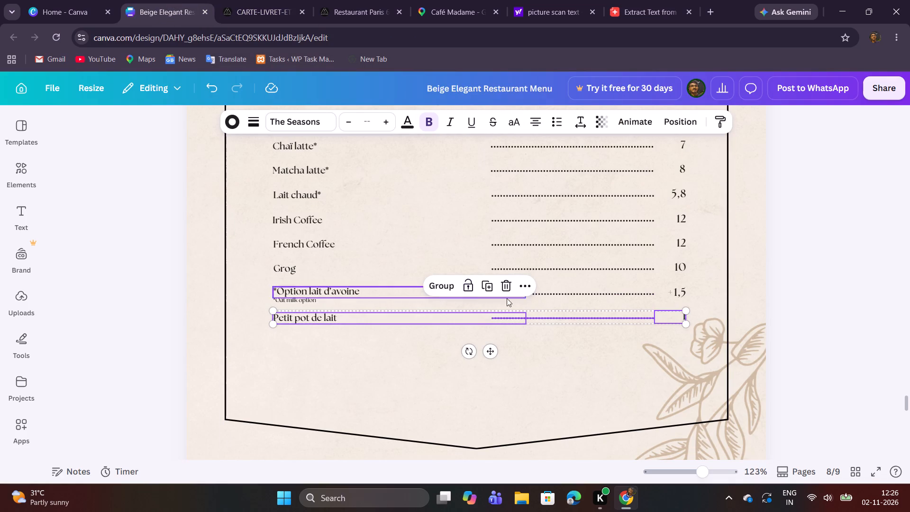
pyautogui.click(485, 284)
pyautogui.moveTo(488, 402); pyautogui.dragTo(489, 385)
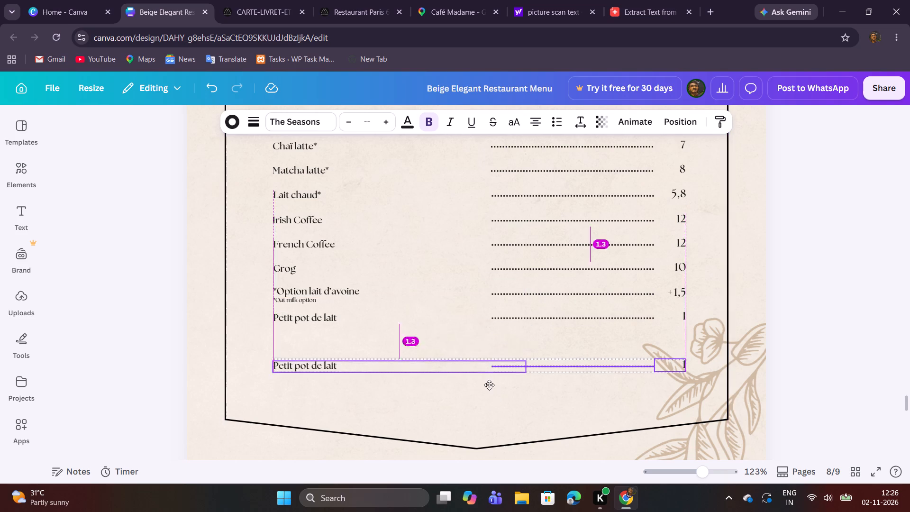
pyautogui.moveTo(489, 385); pyautogui.dragTo(488, 375)
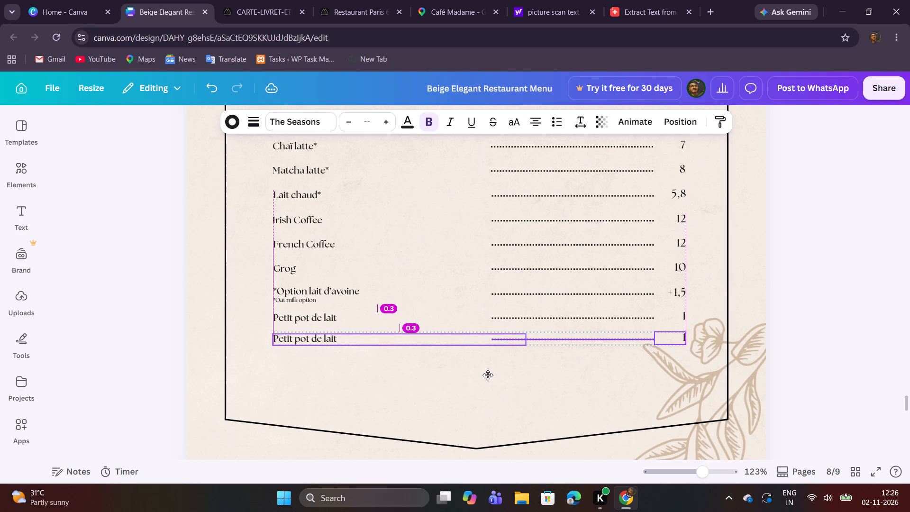
pyautogui.moveTo(488, 375); pyautogui.dragTo(488, 374)
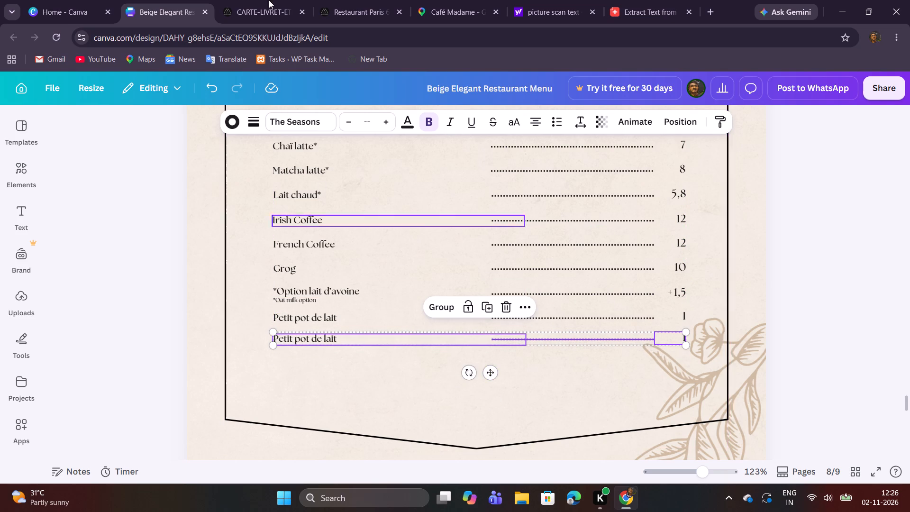
# Copy Grand pot de lait from the PDF over the name in the duplicated Petit pot de lait row in Canva.
pyautogui.click(260, 1)
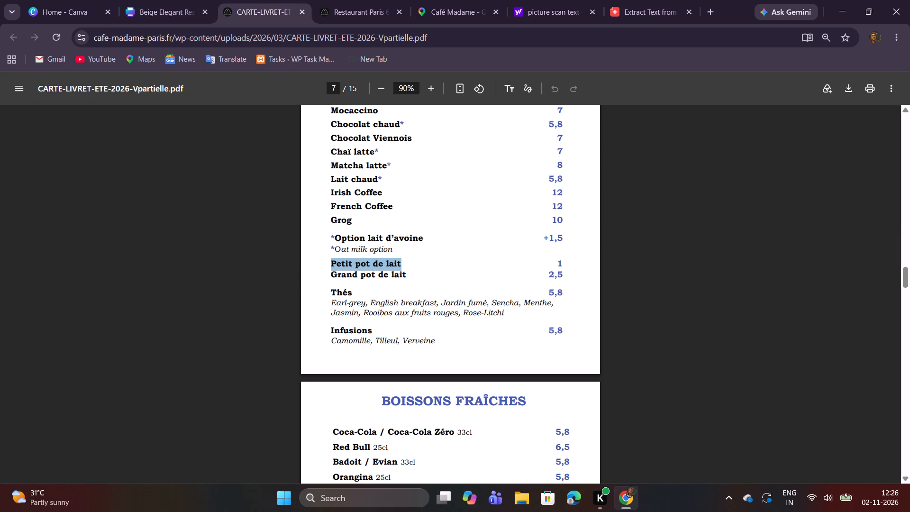
pyautogui.moveTo(331, 275); pyautogui.dragTo(409, 278)
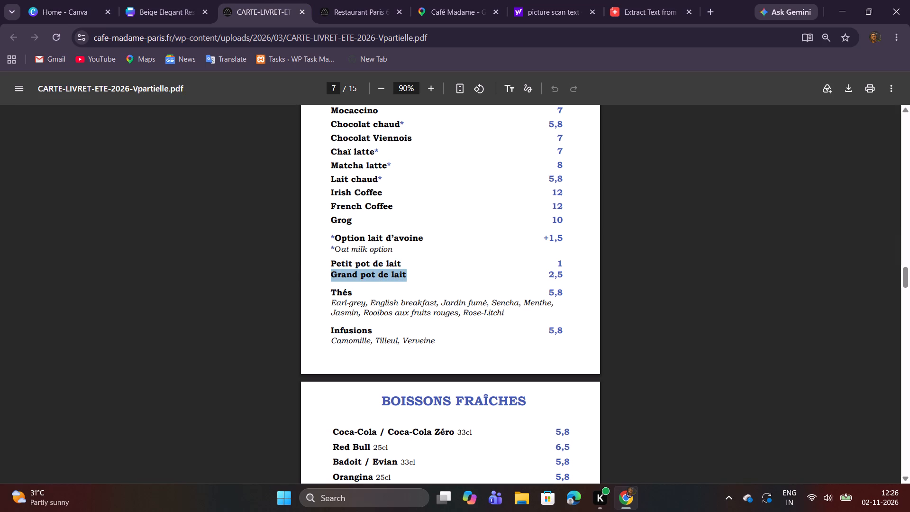
pyautogui.moveTo(409, 278); pyautogui.dragTo(411, 279)
pyautogui.hotkey('ctrl', 'c')
pyautogui.click(182, 0)
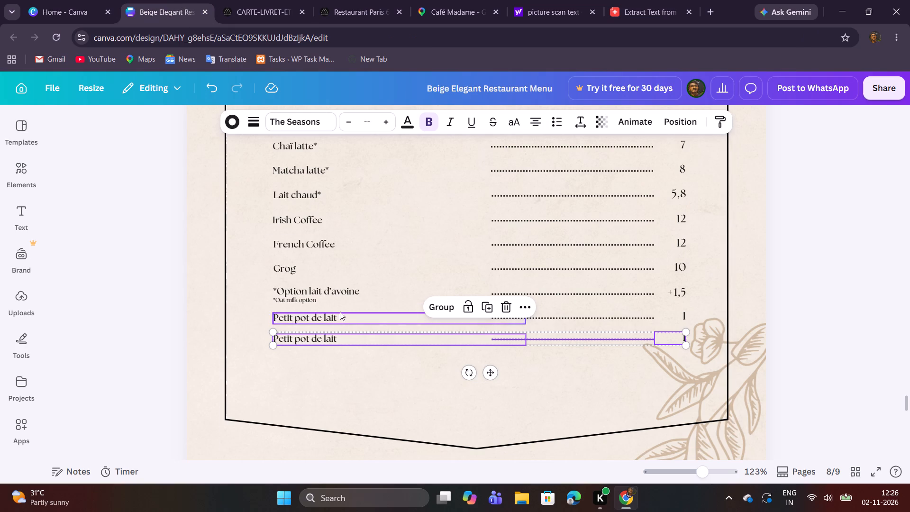
pyautogui.doubleClick(344, 335)
pyautogui.click(329, 366)
pyautogui.doubleClick(342, 345)
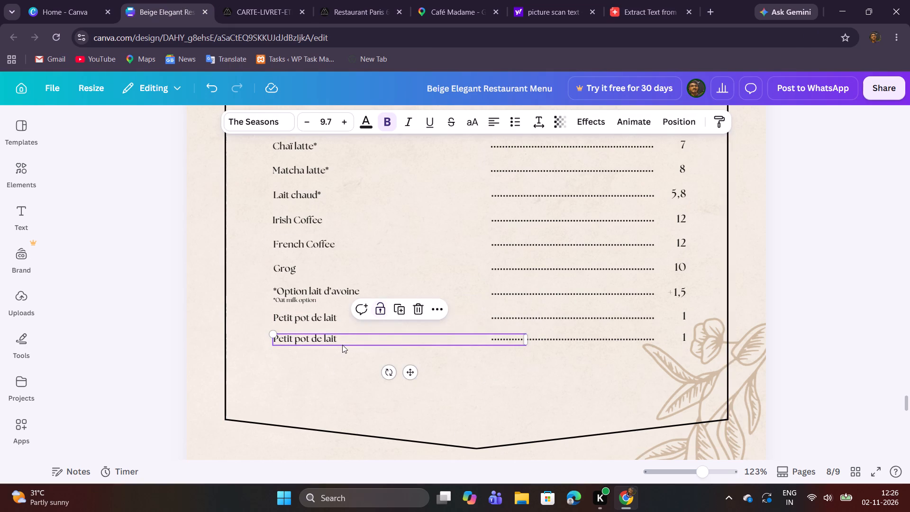
pyautogui.hotkey('ctrl', 'v')
# Check the Grand pot de lait price in the PDF and set its price in Canva to 2,5.
pyautogui.click(266, 0)
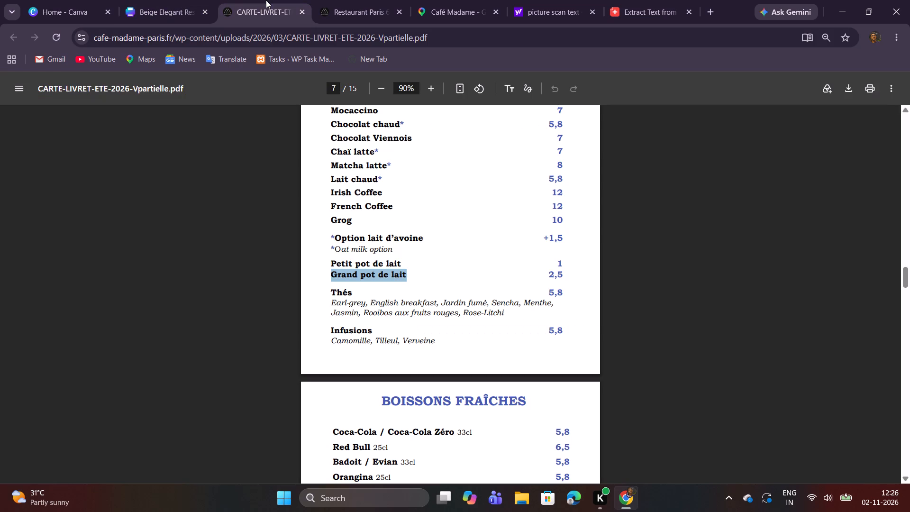
pyautogui.click(168, 0)
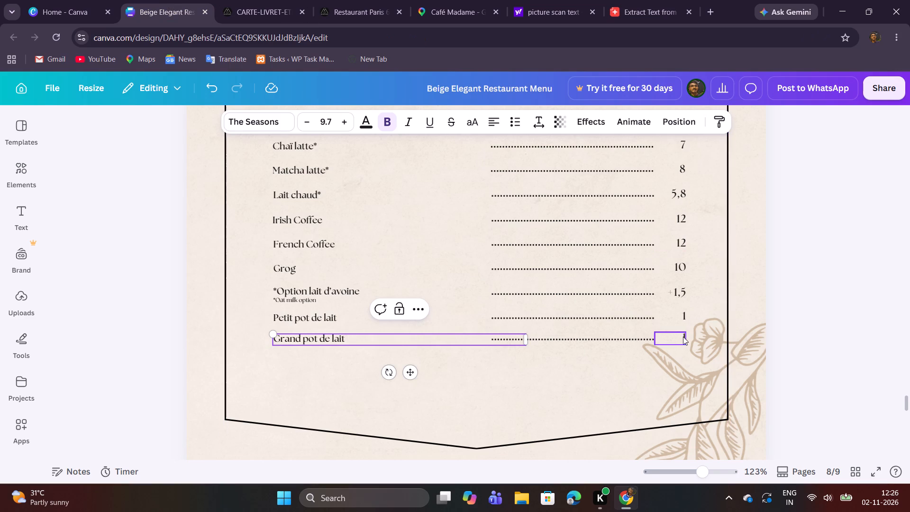
pyautogui.doubleClick(682, 338)
pyautogui.write('2,')
pyautogui.press('5')
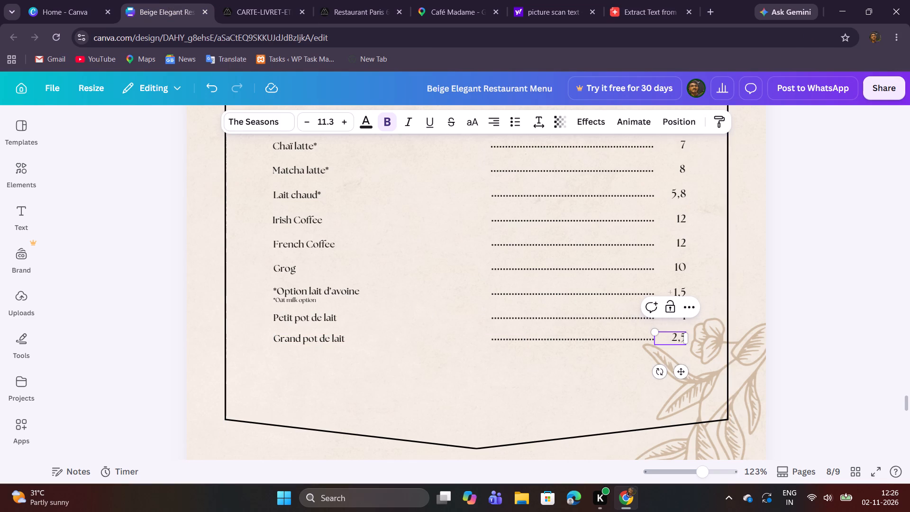
# Duplicate the *Option lait d'avoine row with its note, dotted line and price, and place the copy beneath Grand pot de lait, aligned with the columns.
pyautogui.click(492, 405)
pyautogui.click(233, 0)
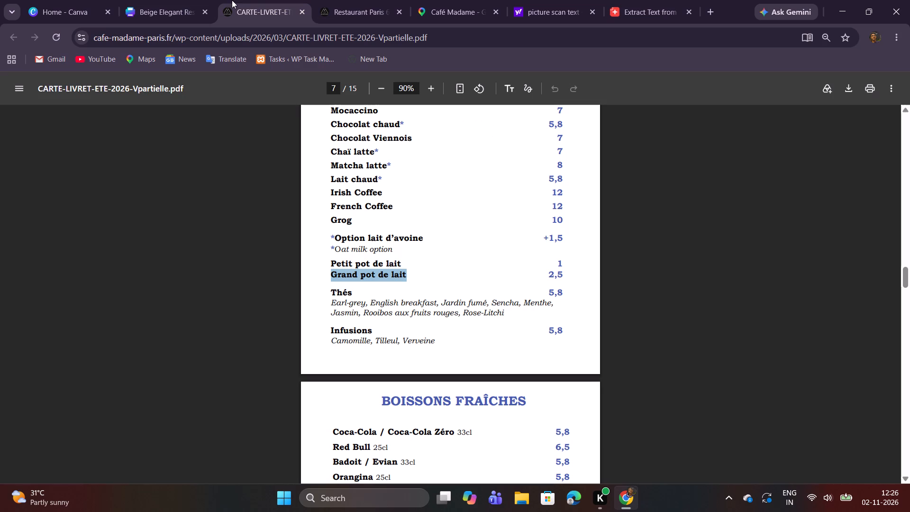
pyautogui.scroll(-1, 410, 184)
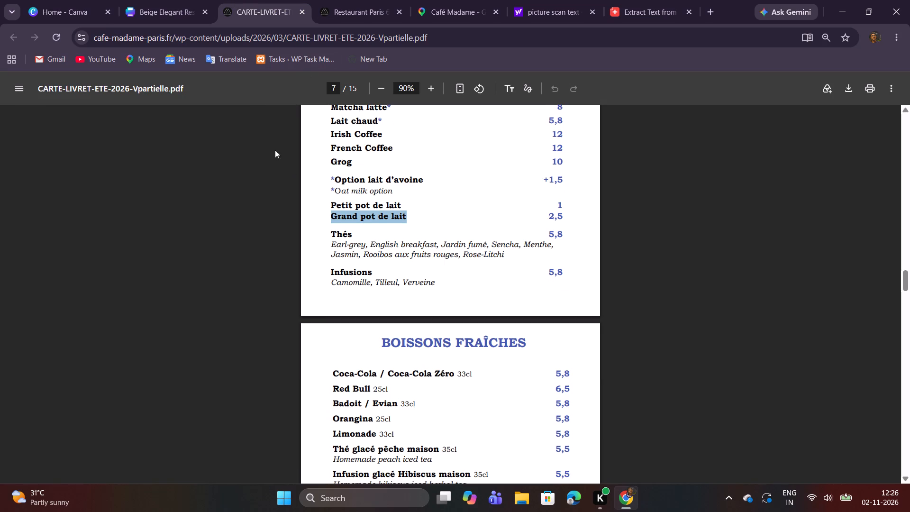
pyautogui.click(155, 0)
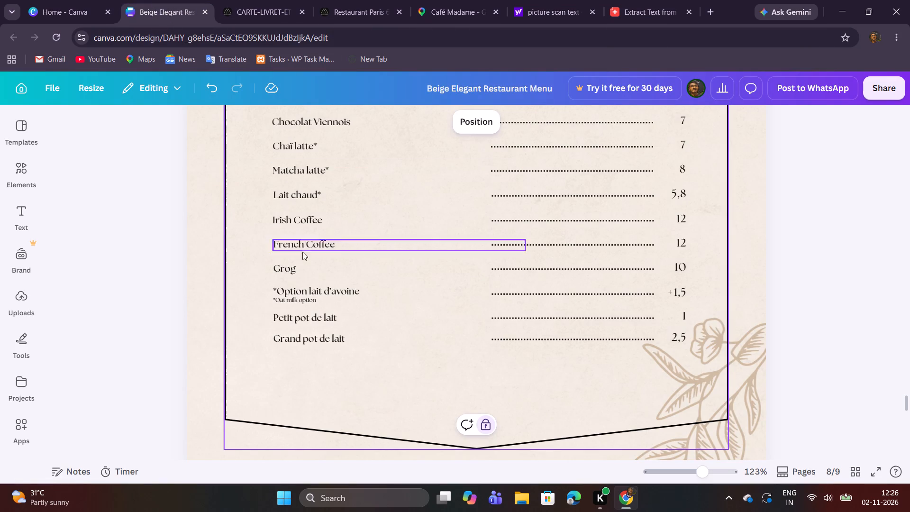
pyautogui.moveTo(258, 284); pyautogui.dragTo(689, 303)
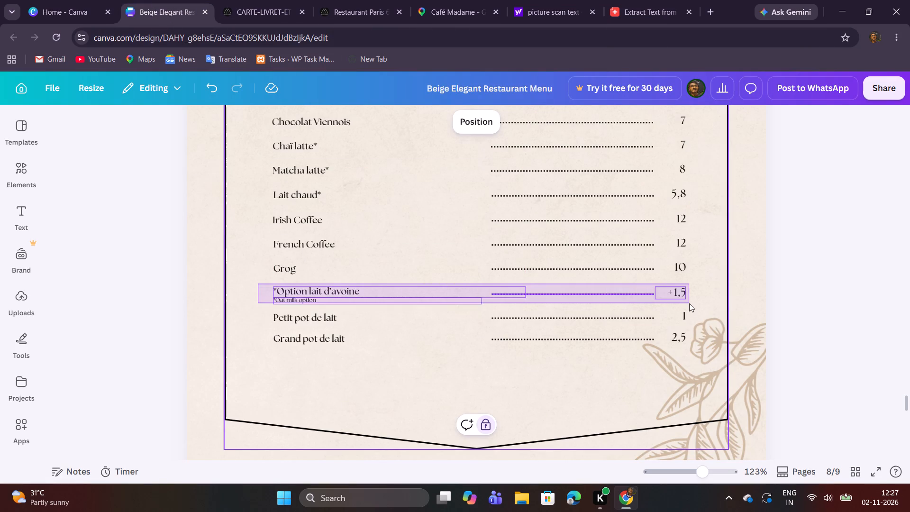
pyautogui.click(486, 261)
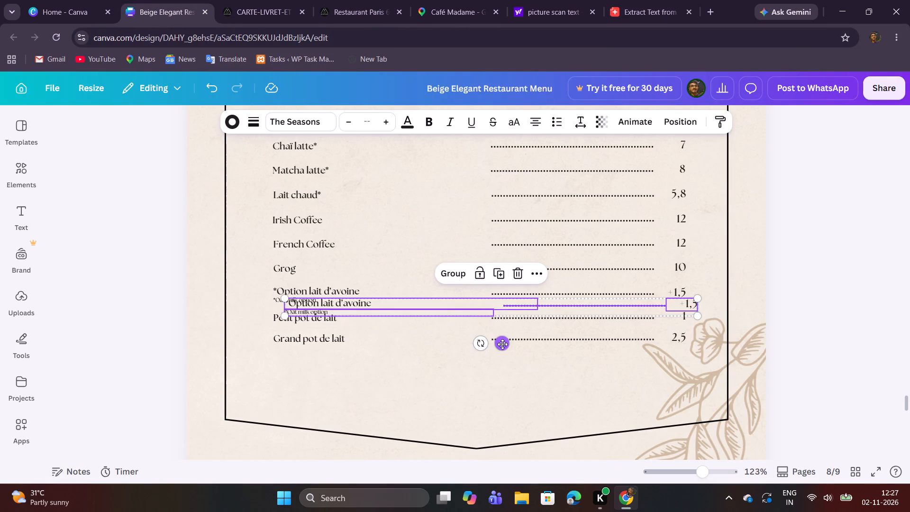
pyautogui.moveTo(502, 344); pyautogui.dragTo(493, 397)
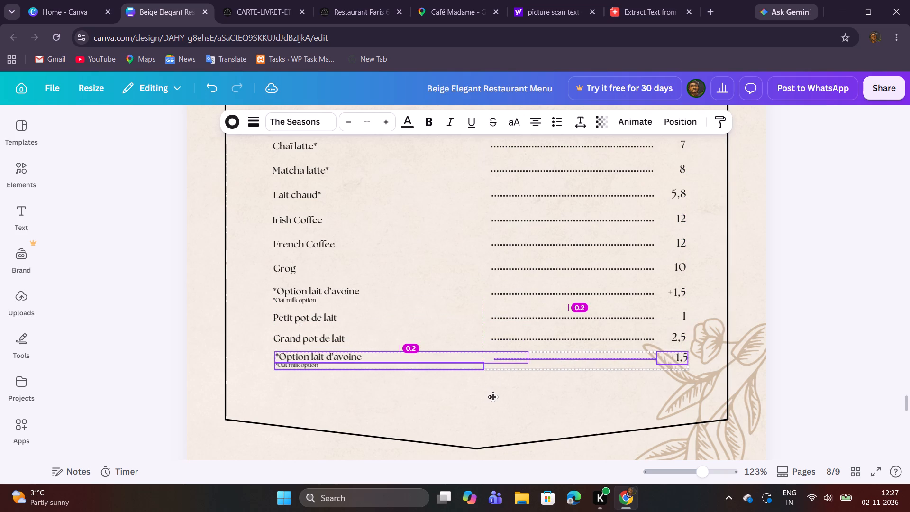
pyautogui.moveTo(493, 397); pyautogui.dragTo(492, 393)
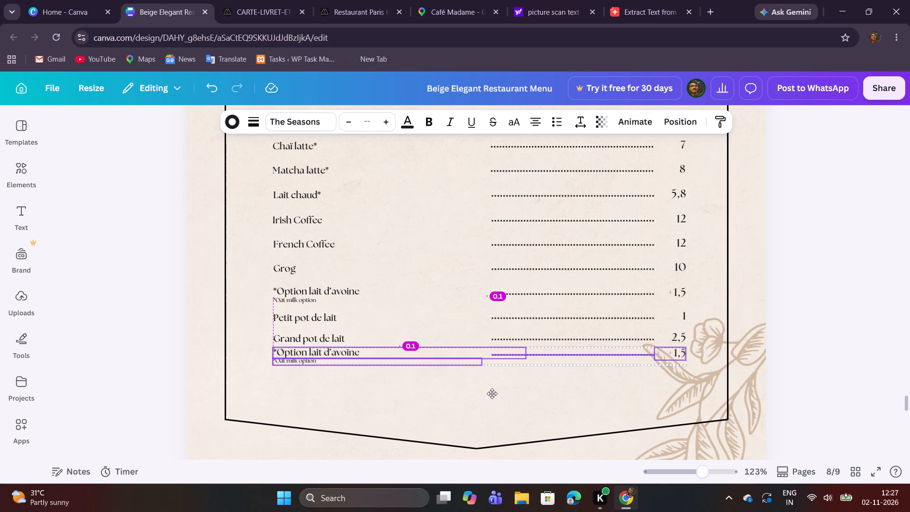
pyautogui.moveTo(492, 393); pyautogui.dragTo(492, 397)
# Copy Thés from the PDF over the name in the duplicated *Option lait d'avoine row in Canva.
pyautogui.click(272, 5)
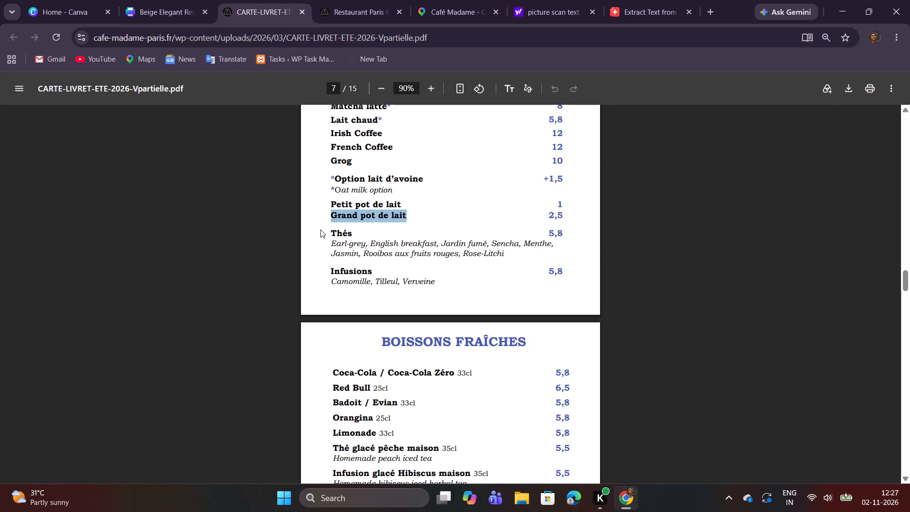
pyautogui.doubleClick(330, 231)
pyautogui.hotkey('ctrl', 'c')
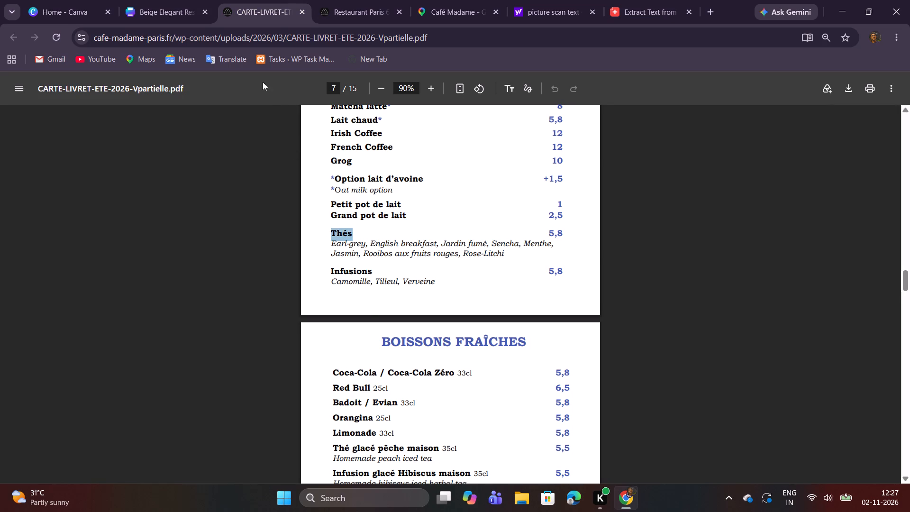
pyautogui.click(163, 0)
pyautogui.click(341, 380)
pyautogui.doubleClick(348, 355)
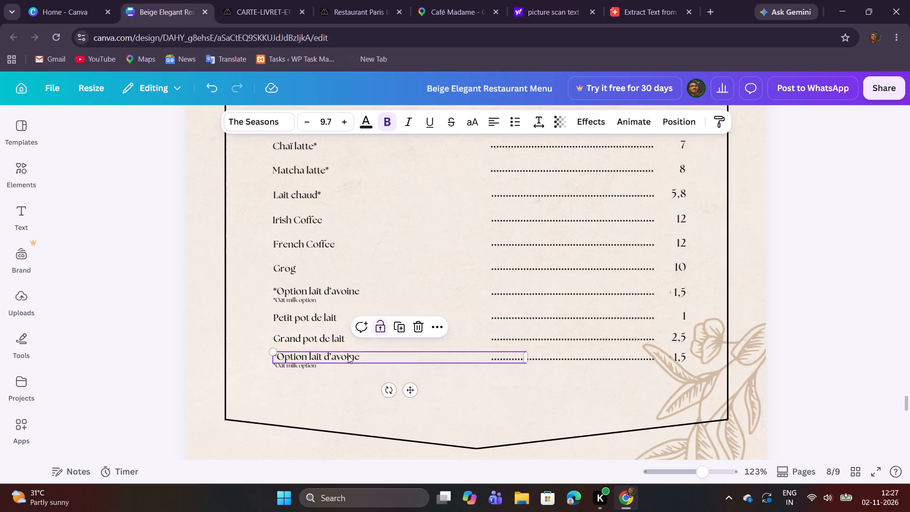
pyautogui.hotkey('ctrl', 'v')
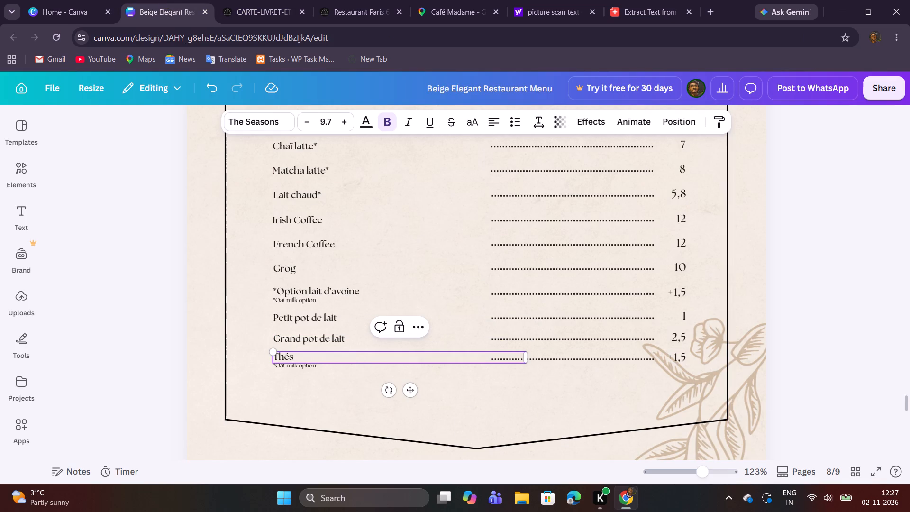
pyautogui.click(311, 383)
# Replace the *Oat milk option note under Thés with the tea varieties list from the PDF, and slightly widen its text box.
pyautogui.scroll(4, 323, 389)
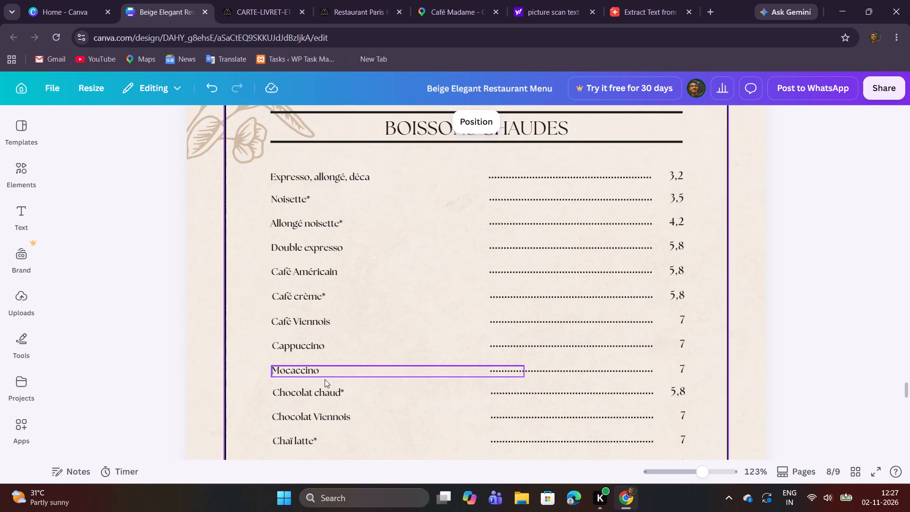
pyautogui.scroll(-2, 325, 379)
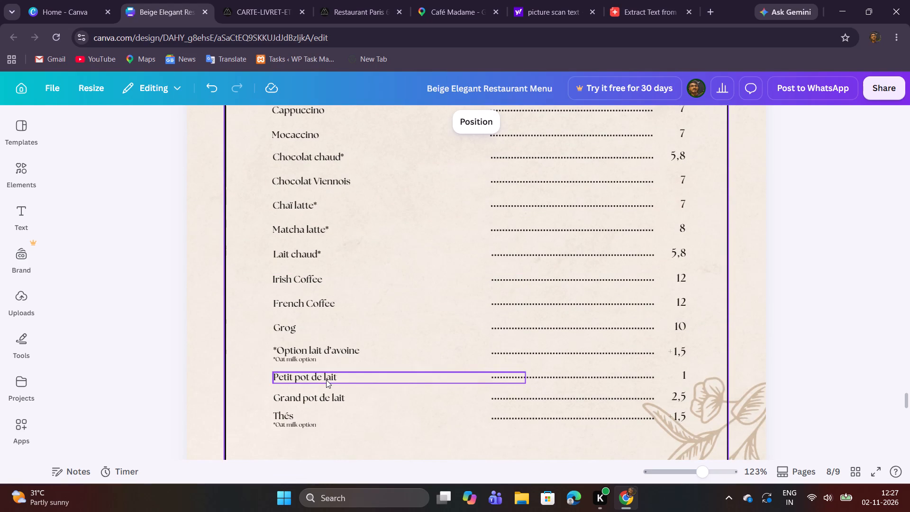
pyautogui.scroll(-1, 334, 383)
pyautogui.click(254, 0)
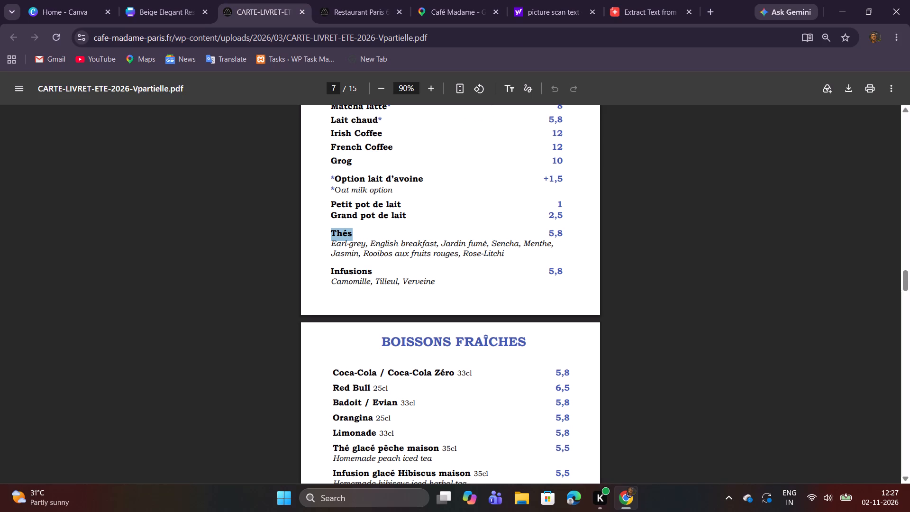
pyautogui.moveTo(331, 244); pyautogui.dragTo(521, 261)
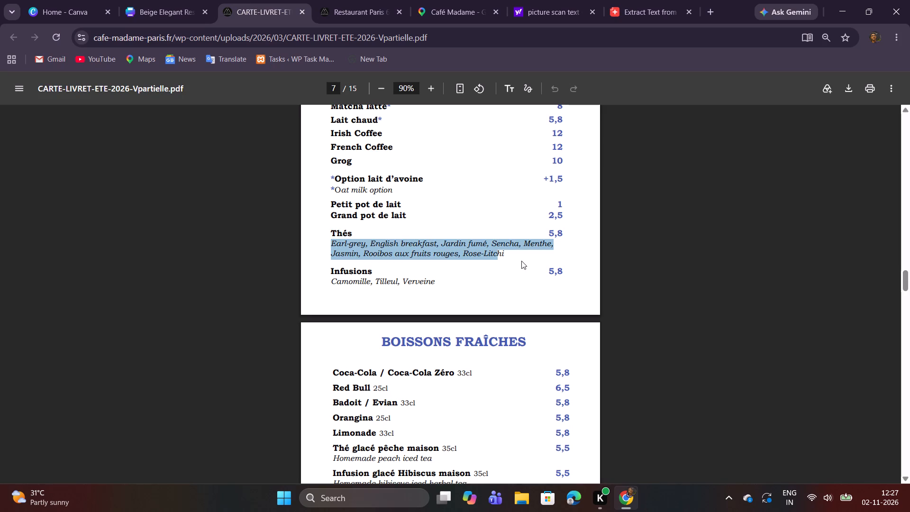
pyautogui.hotkey('ctrl', 'c')
pyautogui.click(171, 0)
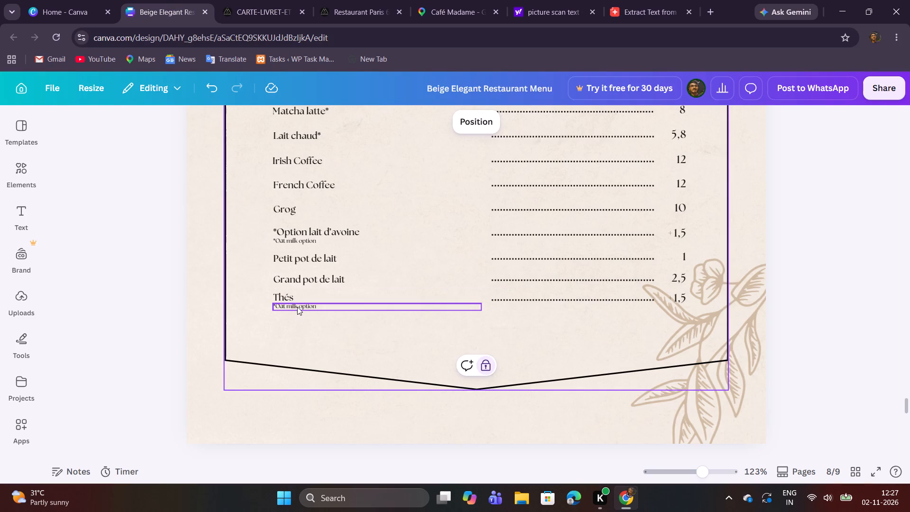
pyautogui.doubleClick(297, 307)
pyautogui.hotkey('ctrl', 'v')
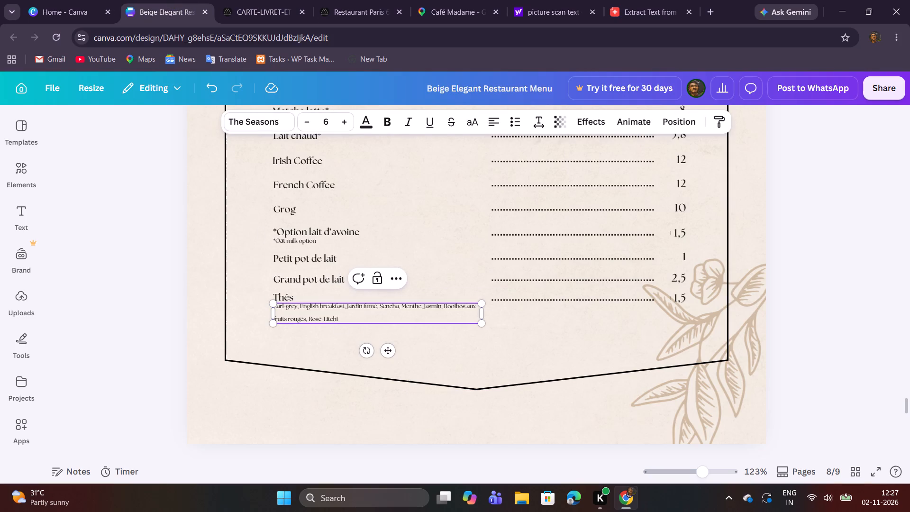
pyautogui.moveTo(484, 316); pyautogui.dragTo(493, 316)
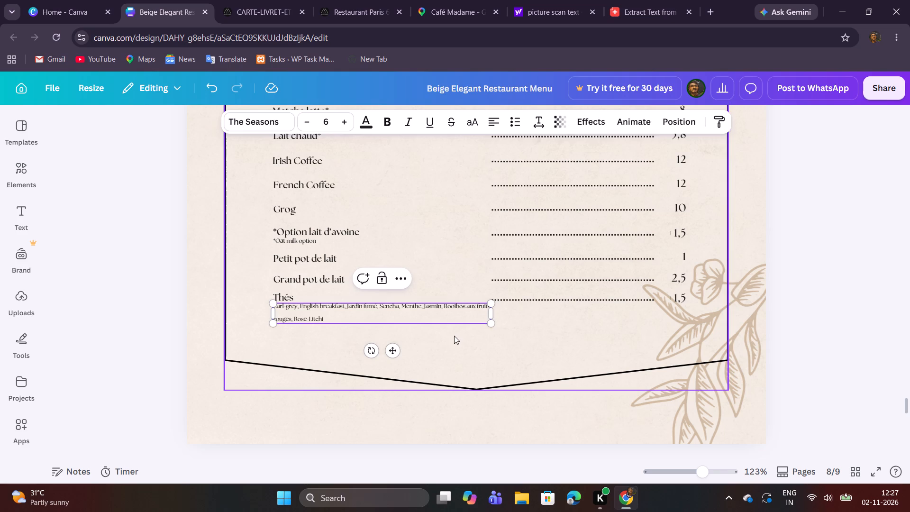
pyautogui.click(455, 336)
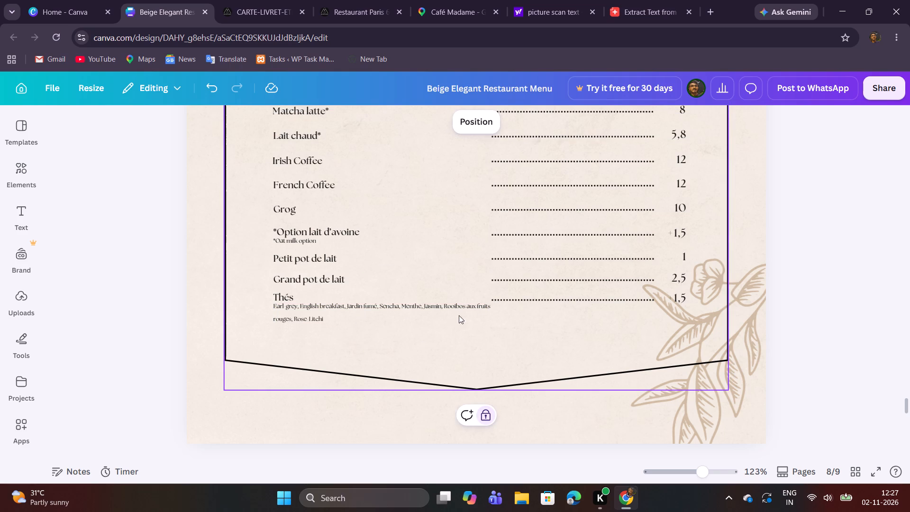
# Move "Rooibos aux fruits rouges, Rose-Litchi" out of the Thés description into a duplicated text line placed closely beneath it.
pyautogui.click(475, 348)
pyautogui.doubleClick(446, 306)
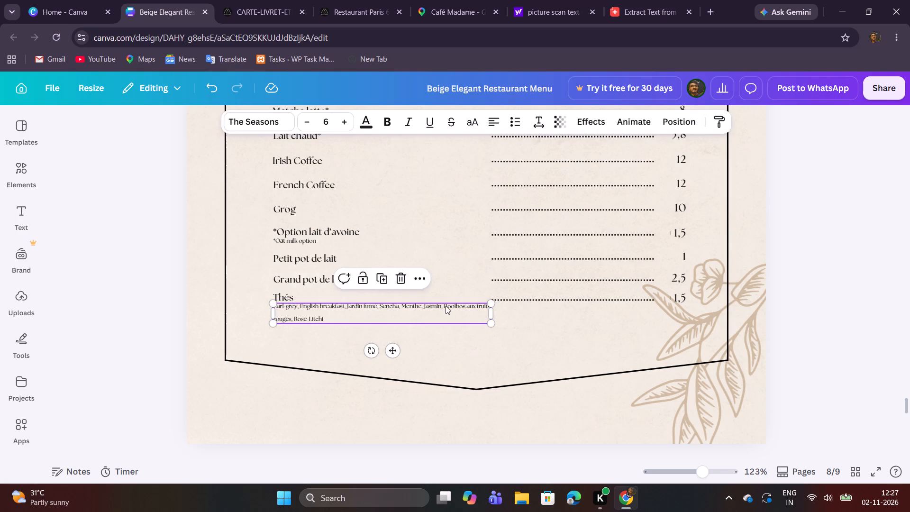
pyautogui.moveTo(444, 307); pyautogui.dragTo(455, 317)
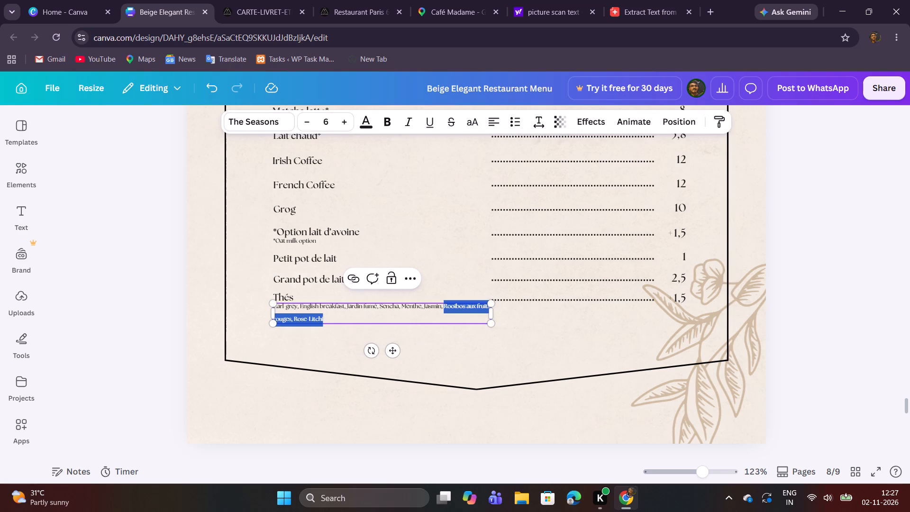
pyautogui.hotkey('ctrl', 'x')
pyautogui.click(440, 326)
pyautogui.click(428, 310)
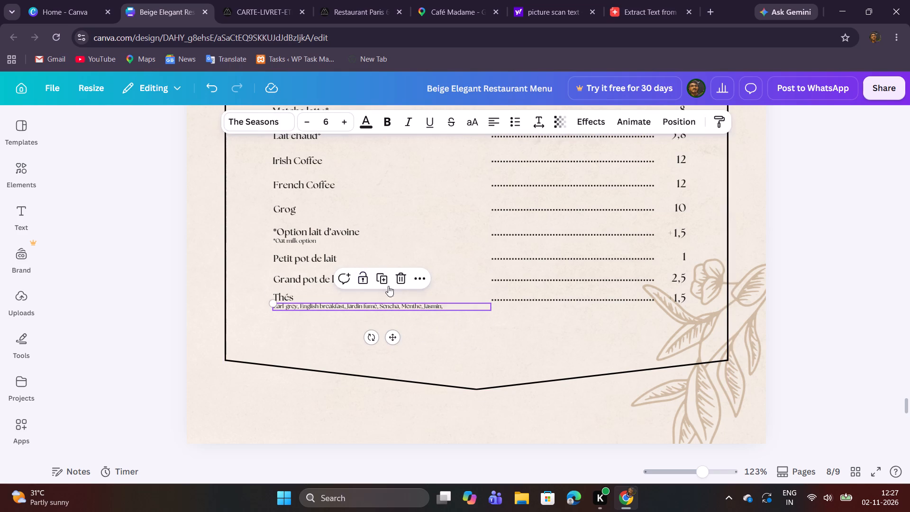
pyautogui.click(381, 282)
pyautogui.moveTo(402, 351); pyautogui.dragTo(391, 348)
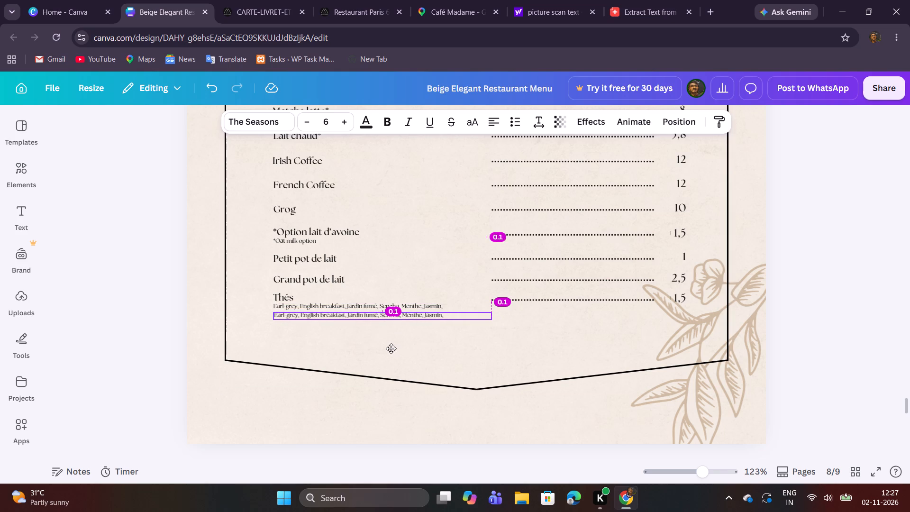
pyautogui.moveTo(391, 348); pyautogui.dragTo(391, 346)
pyautogui.doubleClick(350, 314)
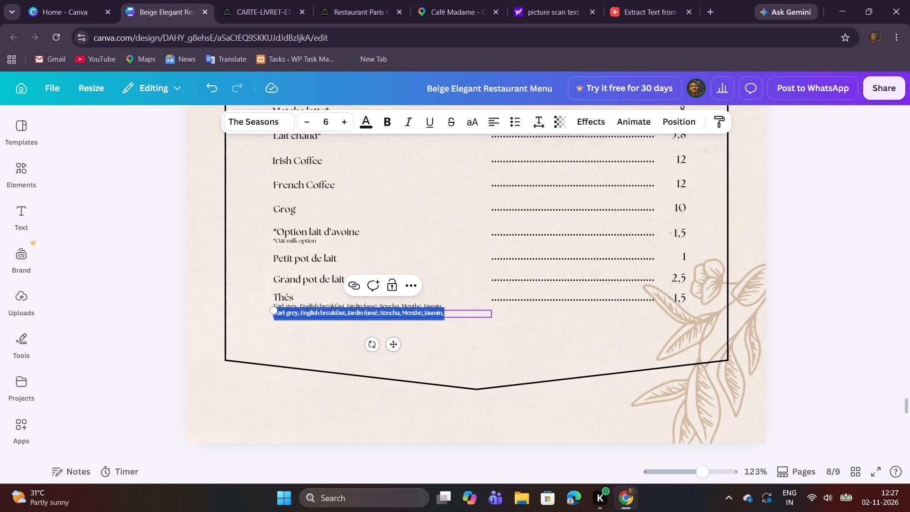
pyautogui.hotkey('ctrl', 'v')
pyautogui.click(309, 334)
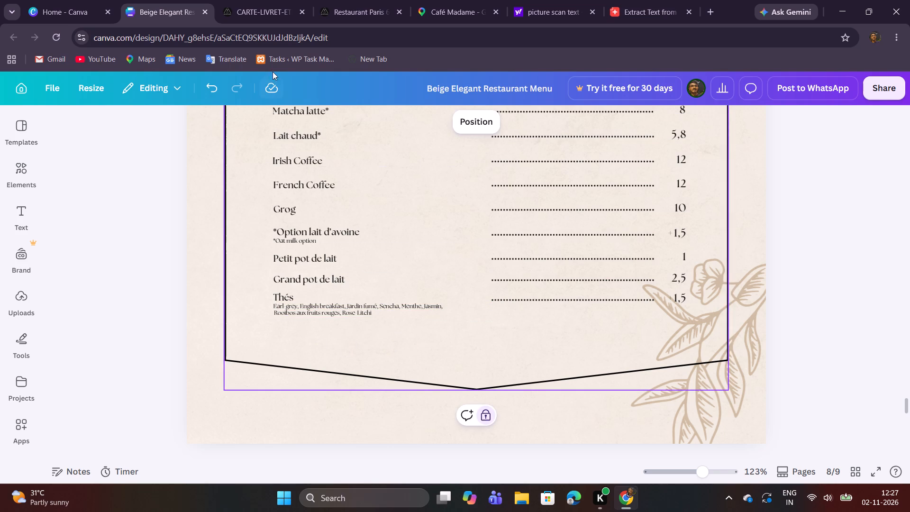
# Copy the name Infusions from the PDF's hot drinks list.
pyautogui.click(252, 4)
pyautogui.moveTo(325, 270); pyautogui.dragTo(328, 270)
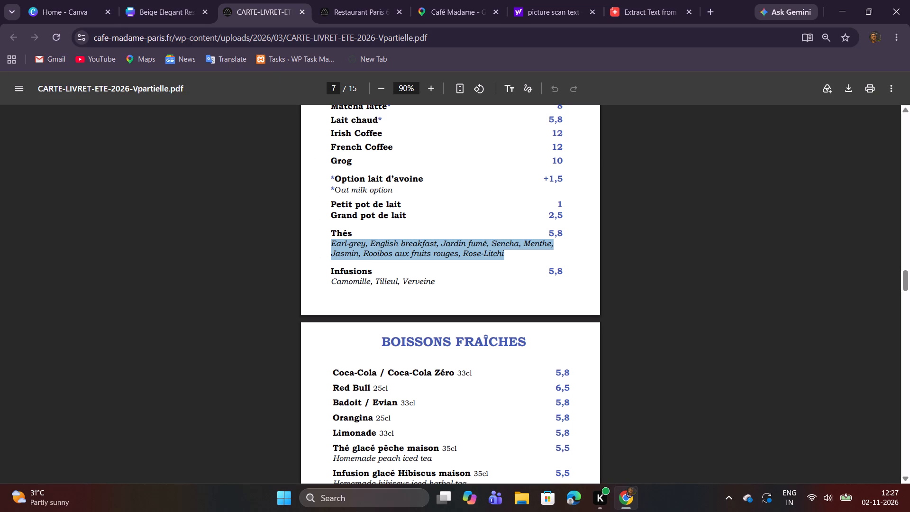
pyautogui.moveTo(328, 270); pyautogui.dragTo(379, 272)
pyautogui.click(377, 272)
pyautogui.moveTo(328, 269); pyautogui.dragTo(373, 273)
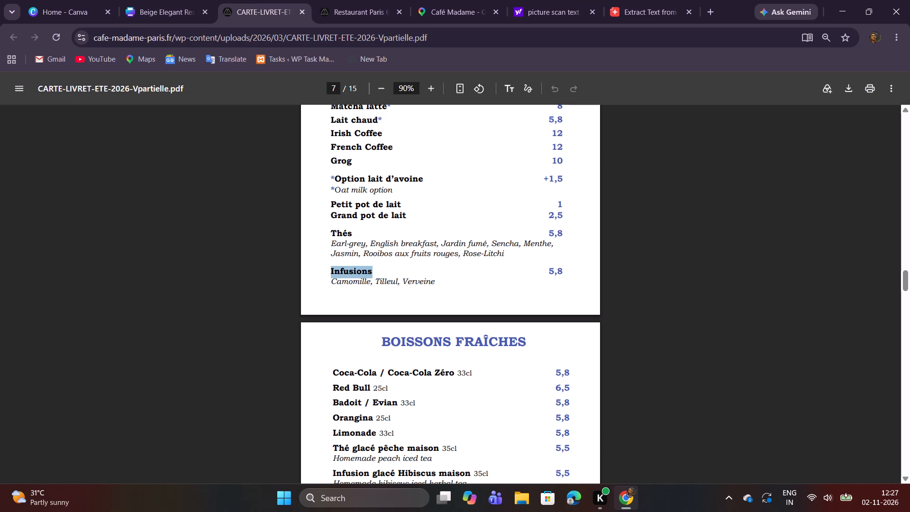
pyautogui.moveTo(373, 273); pyautogui.dragTo(376, 273)
pyautogui.hotkey('ctrl', 'c')
# In Canva, duplicate the *Option lait d'avoine row with its note, dotted line and price, and place the copy beneath the Thés description, aligned with the columns.
pyautogui.click(167, 5)
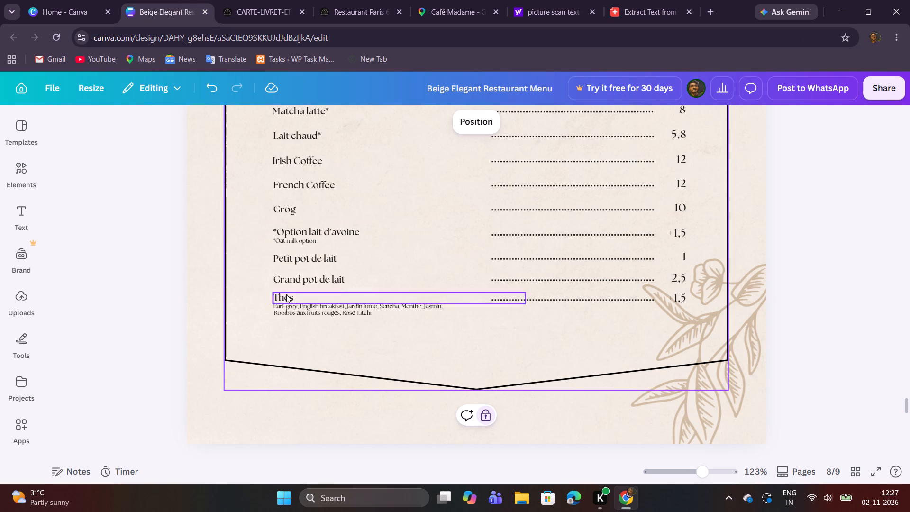
pyautogui.moveTo(272, 330); pyautogui.dragTo(273, 322)
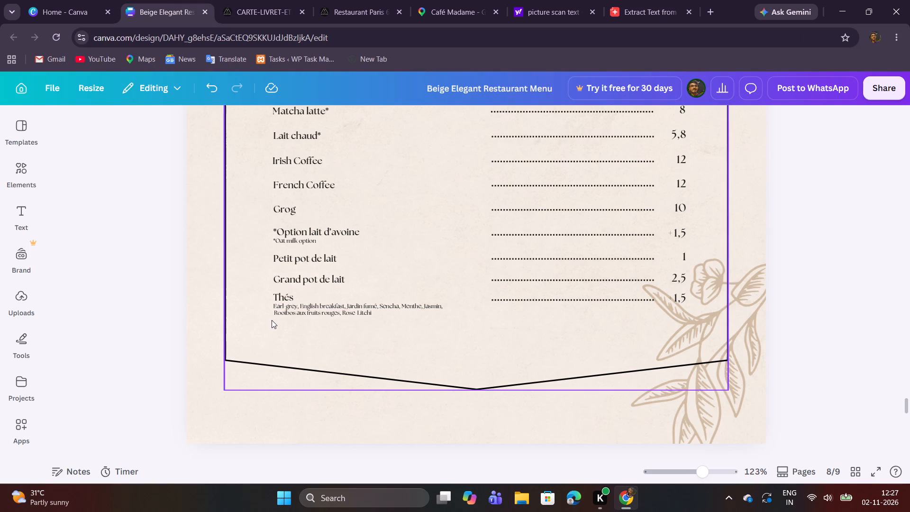
pyautogui.moveTo(258, 225); pyautogui.dragTo(678, 248)
pyautogui.click(491, 203)
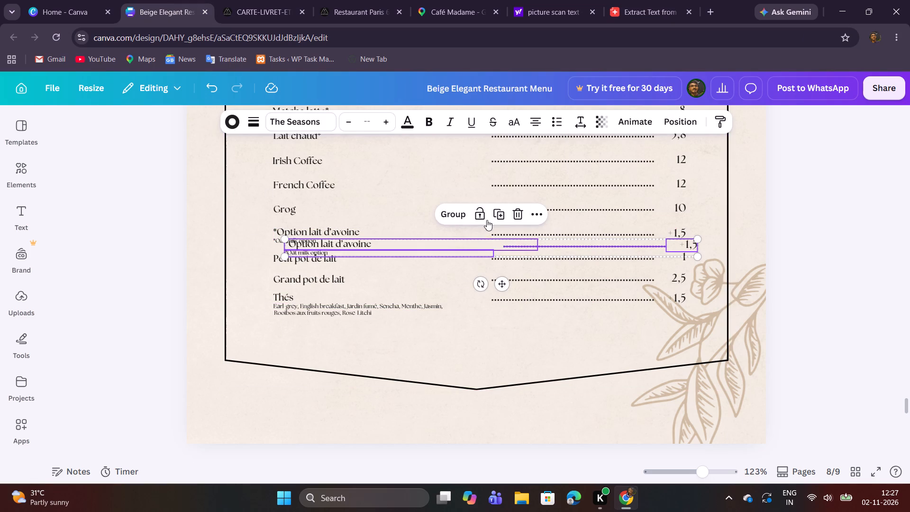
pyautogui.moveTo(505, 281); pyautogui.dragTo(491, 365)
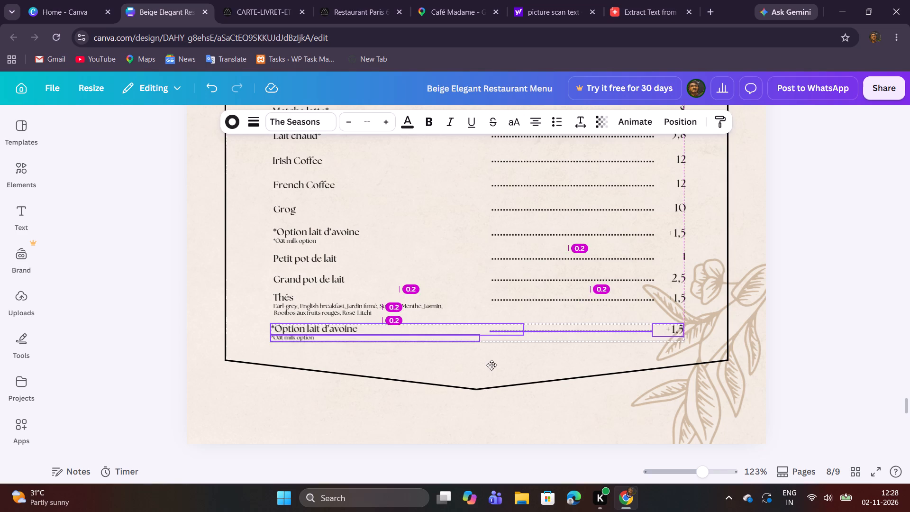
pyautogui.moveTo(491, 365); pyautogui.dragTo(494, 366)
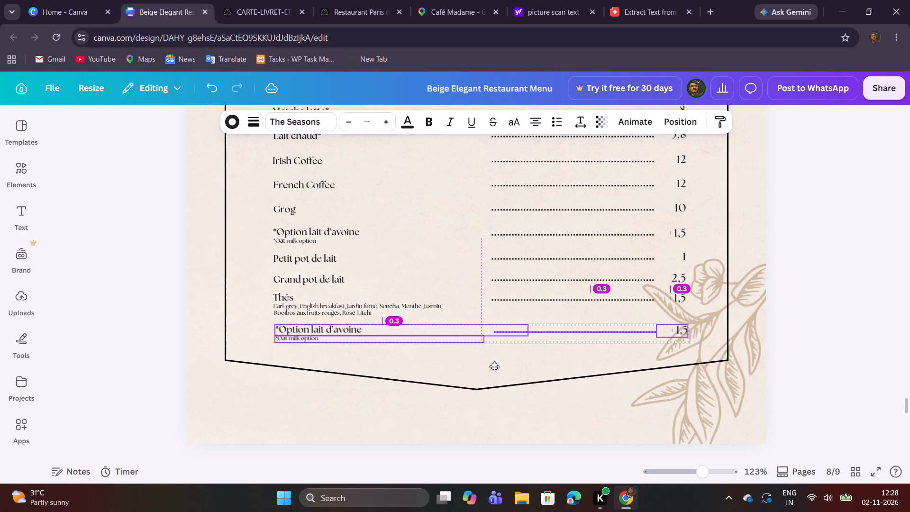
pyautogui.moveTo(494, 366); pyautogui.dragTo(492, 367)
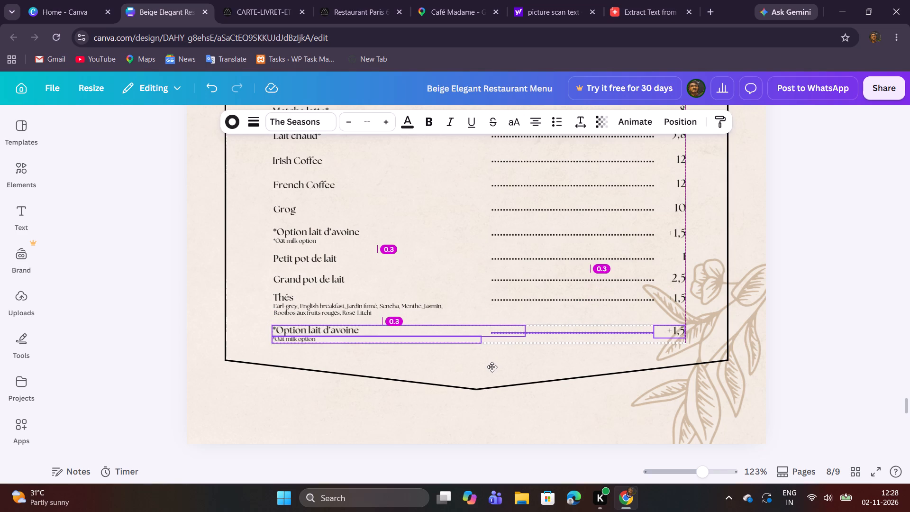
pyautogui.moveTo(492, 367); pyautogui.dragTo(497, 366)
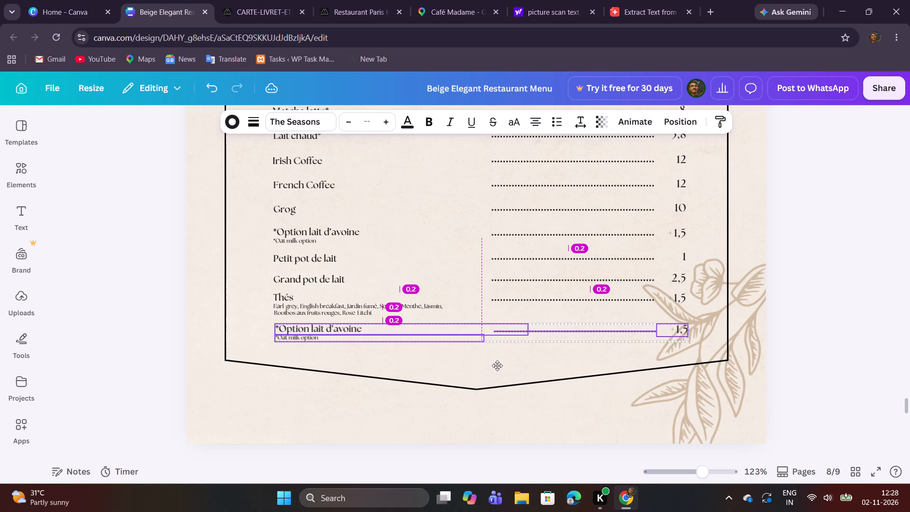
pyautogui.moveTo(497, 366); pyautogui.dragTo(494, 365)
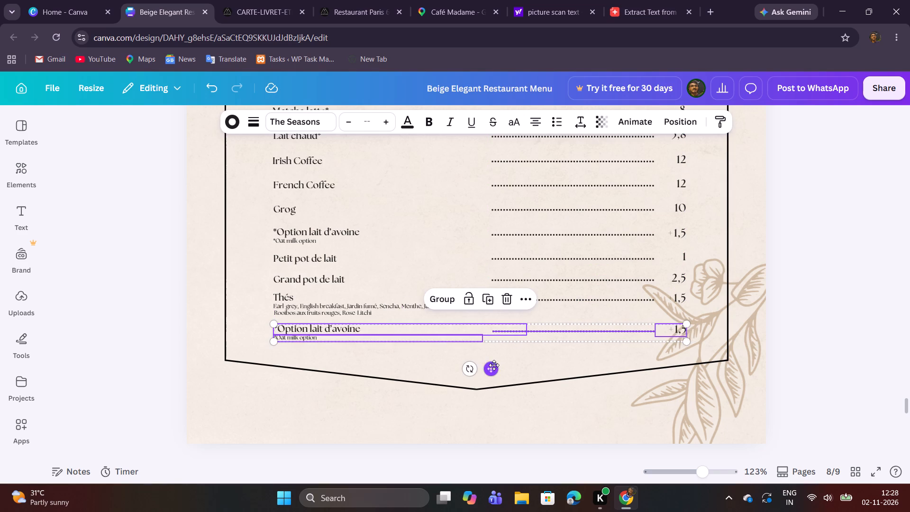
# Replace the name in the duplicated *Option lait d'avoine row beneath the Thés description with Infusions.
pyautogui.click(431, 358)
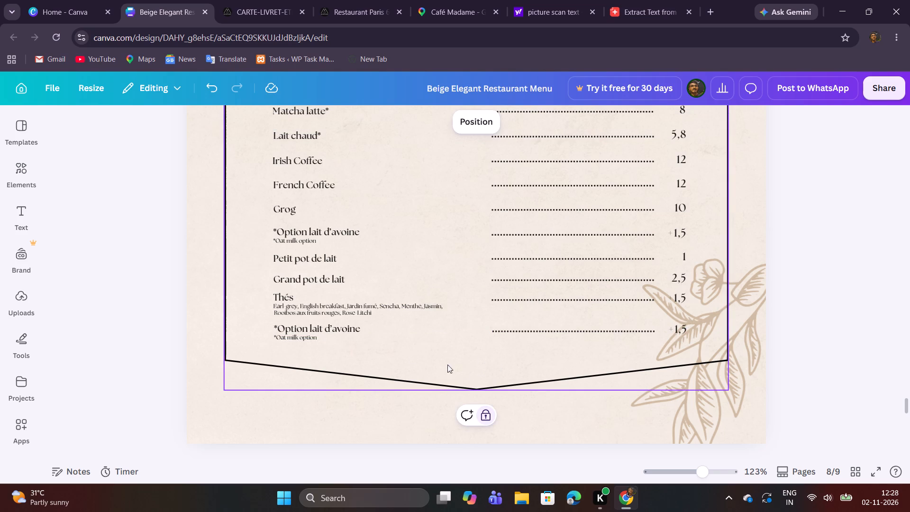
pyautogui.doubleClick(352, 324)
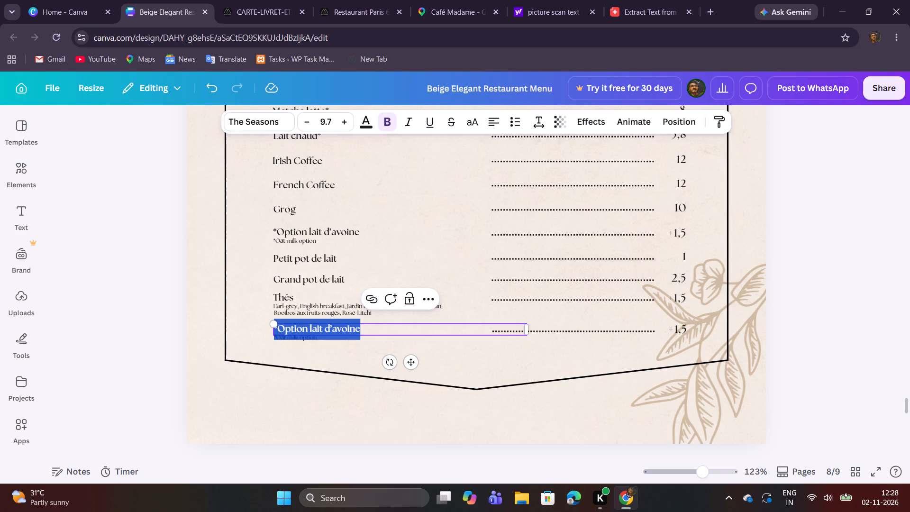
pyautogui.hotkey('ctrl', 'v')
# Replace the *Oat milk option note under Infusions with "Camomille, Tilleul, Verveine" copied from the PDF.
pyautogui.click(230, 0)
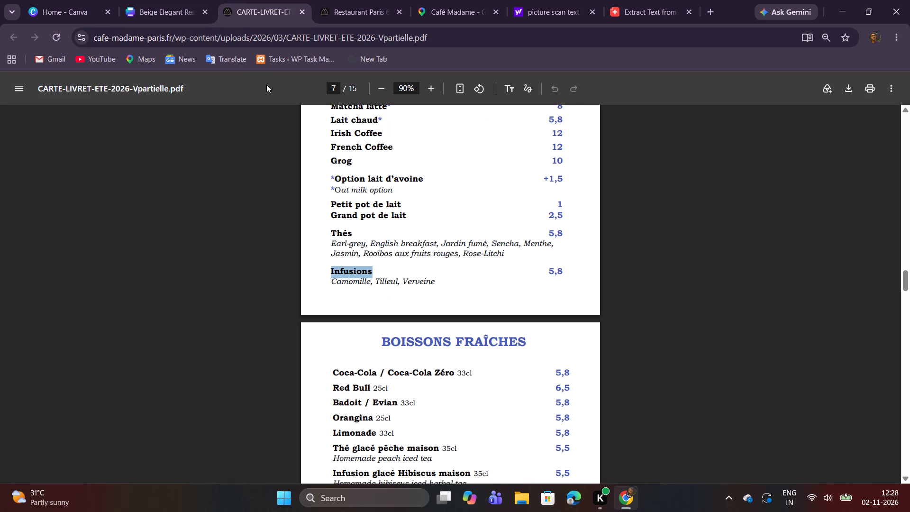
pyautogui.moveTo(332, 280); pyautogui.dragTo(444, 286)
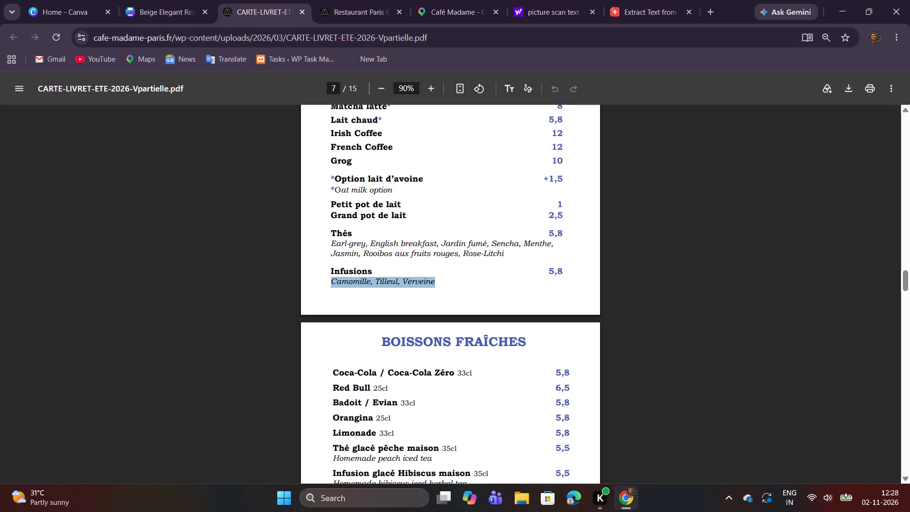
pyautogui.moveTo(444, 286); pyautogui.dragTo(445, 286)
pyautogui.hotkey('ctrl', 'c')
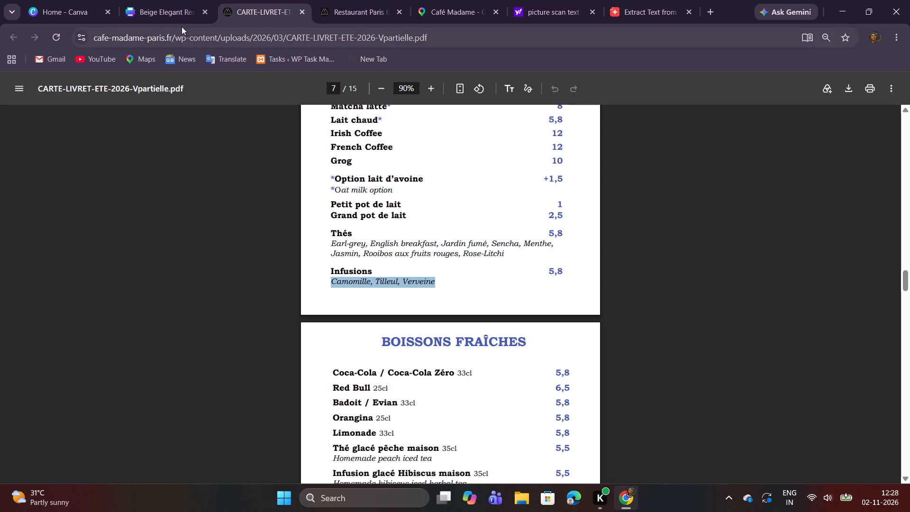
pyautogui.click(165, 1)
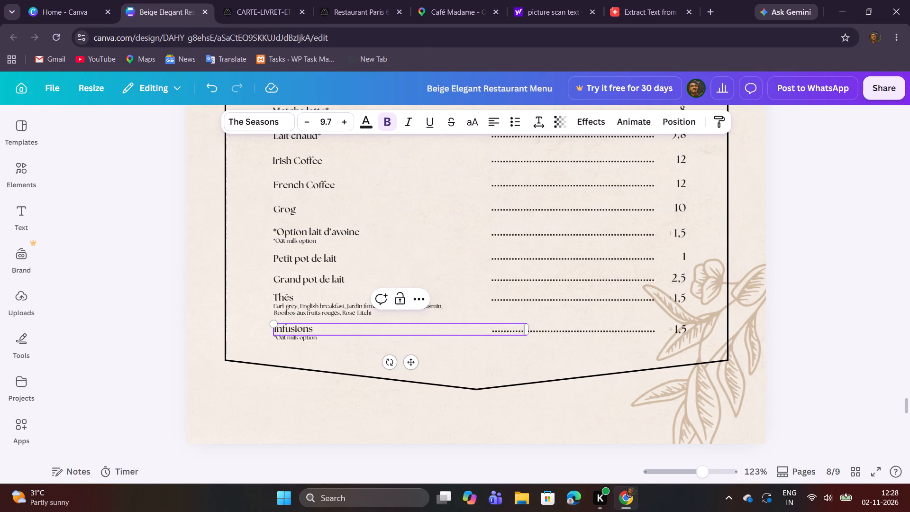
pyautogui.click(357, 347)
pyautogui.doubleClick(360, 339)
pyautogui.hotkey('ctrl', 'v')
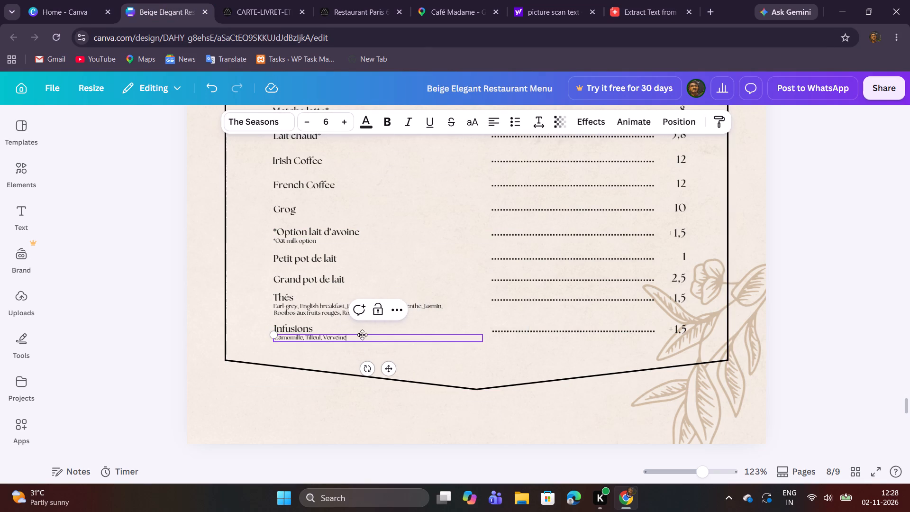
# Copy the price 5,8 from the PDF and set it as the price of both Thés and Infusions.
pyautogui.click(227, 8)
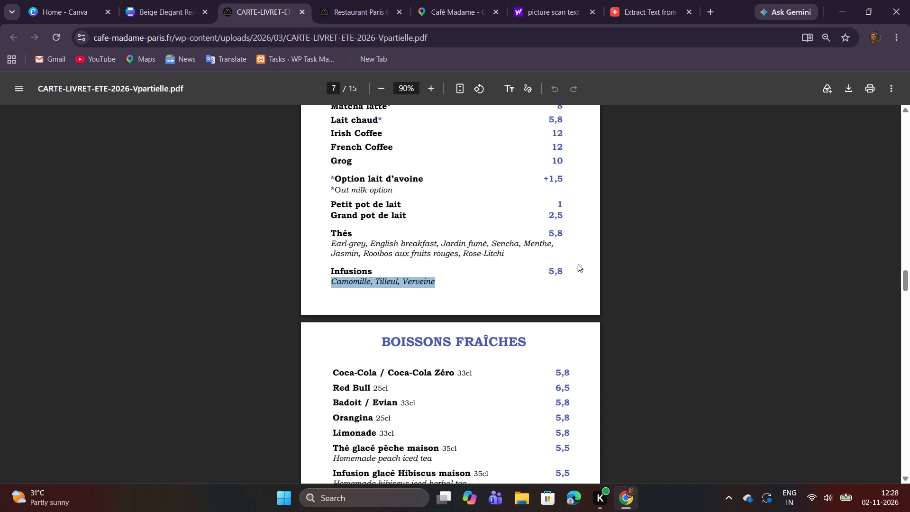
pyautogui.moveTo(548, 233); pyautogui.dragTo(564, 234)
pyautogui.hotkey('ctrl', 'c')
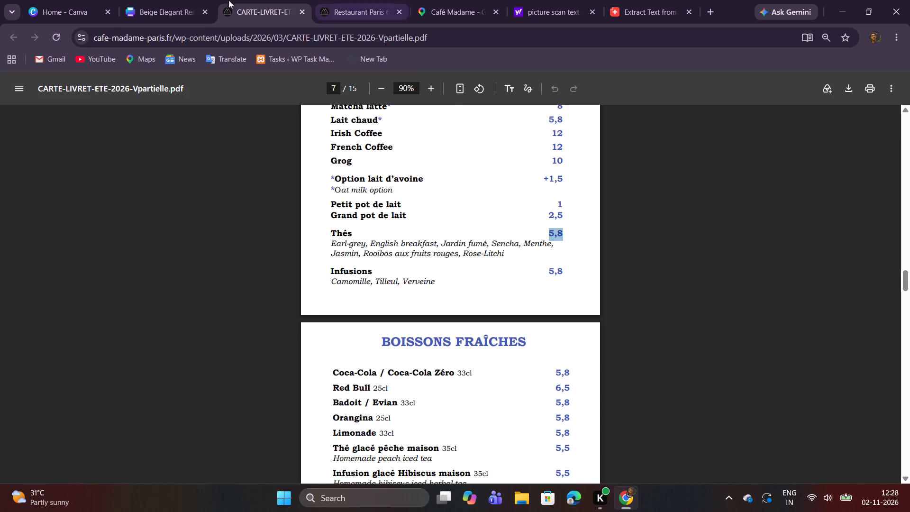
pyautogui.click(172, 0)
pyautogui.doubleClick(679, 302)
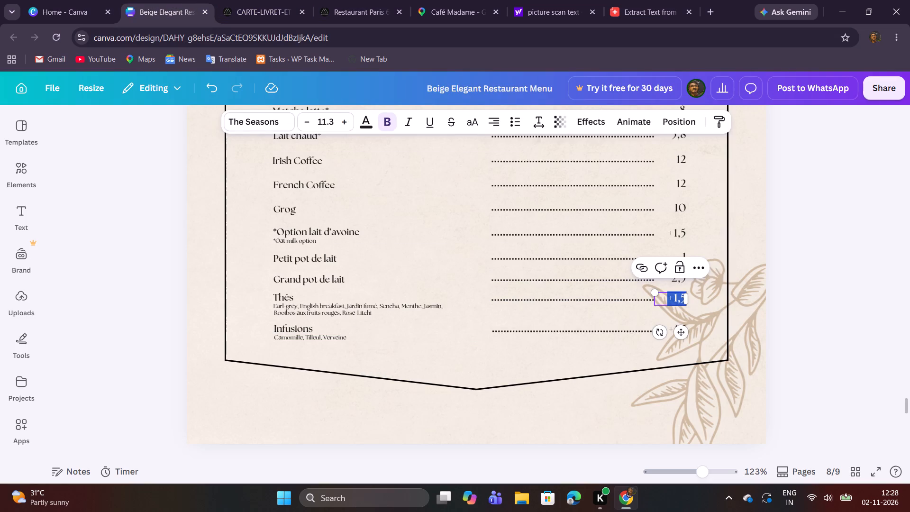
pyautogui.hotkey('ctrl', 'v')
pyautogui.click(593, 366)
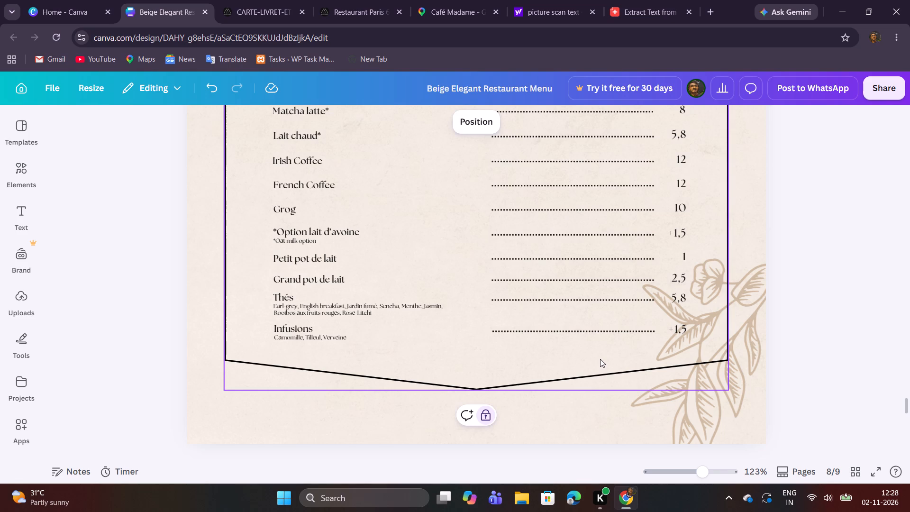
pyautogui.doubleClick(684, 332)
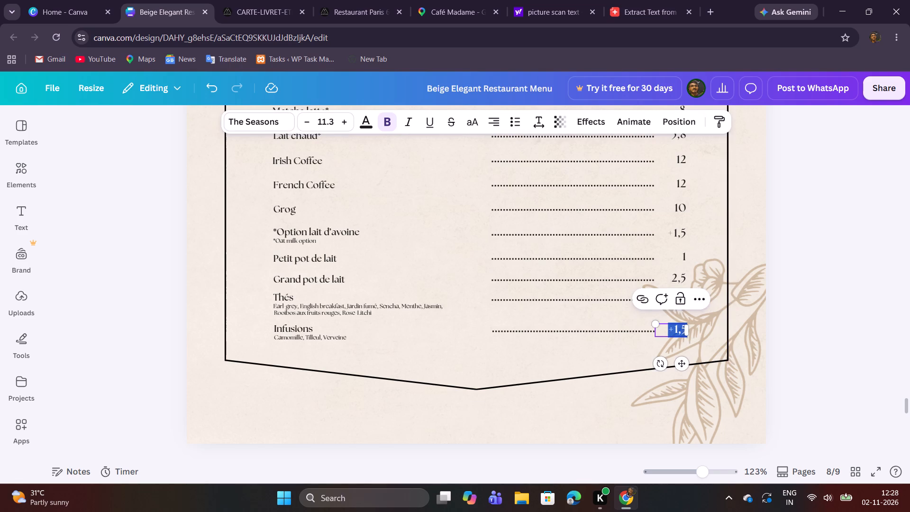
pyautogui.hotkey('ctrl', 'v')
pyautogui.click(550, 368)
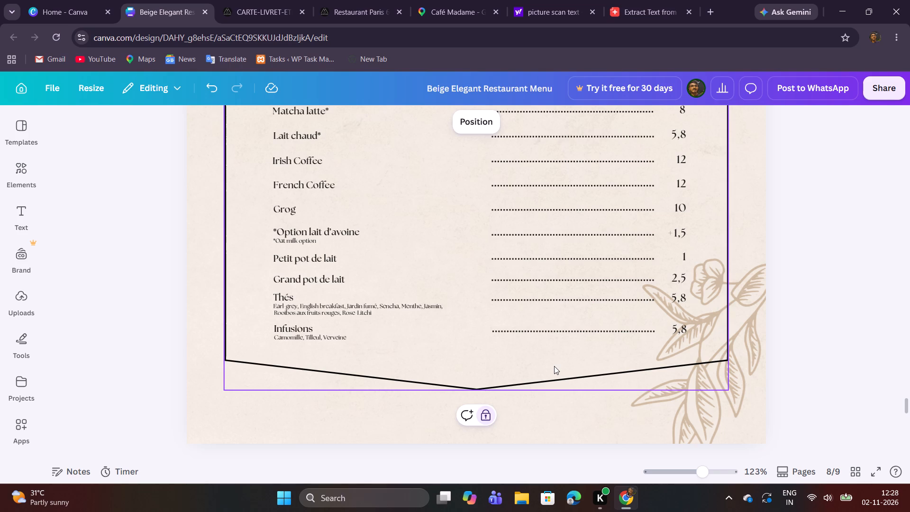
# Review the whole Boissons Chaudes page from title to last entry, checking its layout, row spacing and the start of page 9.
pyautogui.click(697, 475)
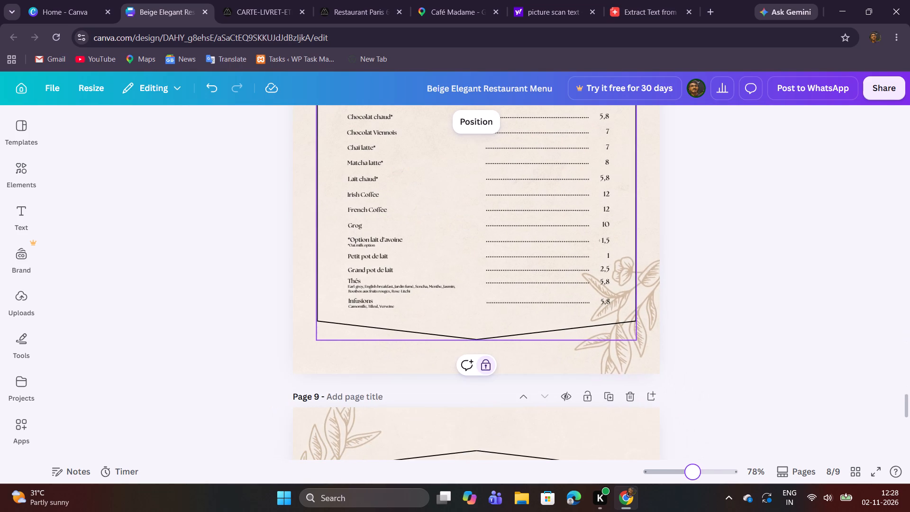
pyautogui.scroll(3, 665, 385)
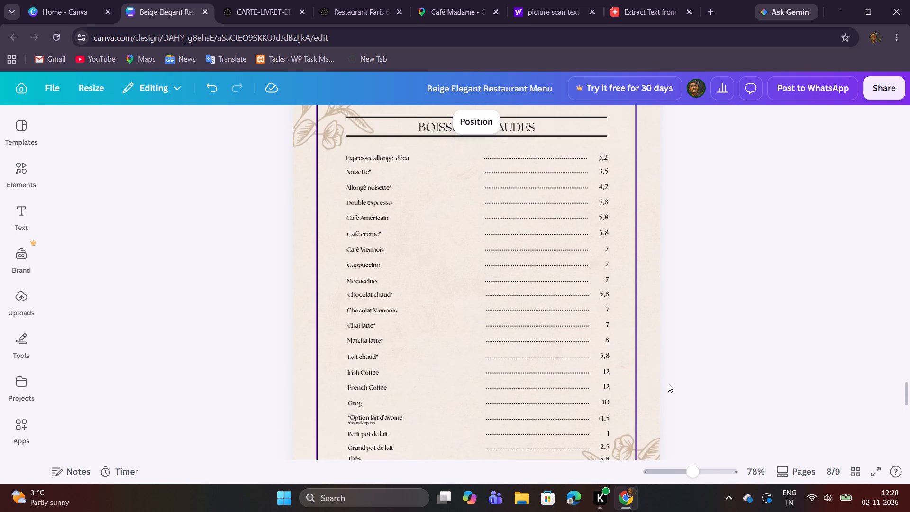
pyautogui.scroll(-1, 668, 384)
pyautogui.scroll(3, 668, 384)
pyautogui.scroll(-3, 679, 381)
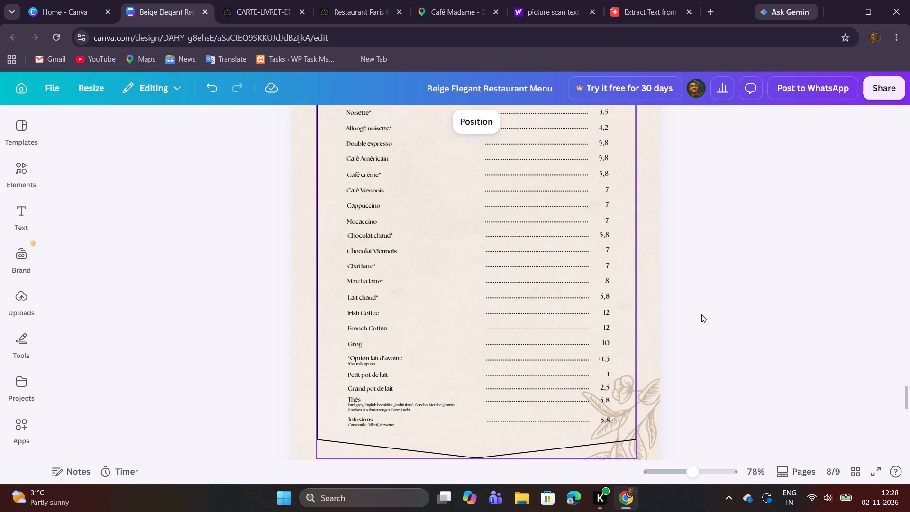
pyautogui.scroll(3, 701, 314)
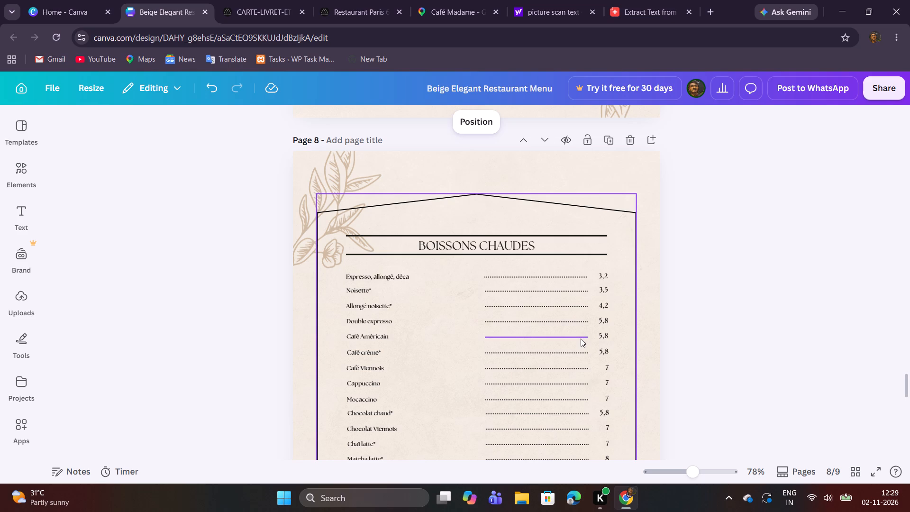
pyautogui.scroll(-3, 716, 295)
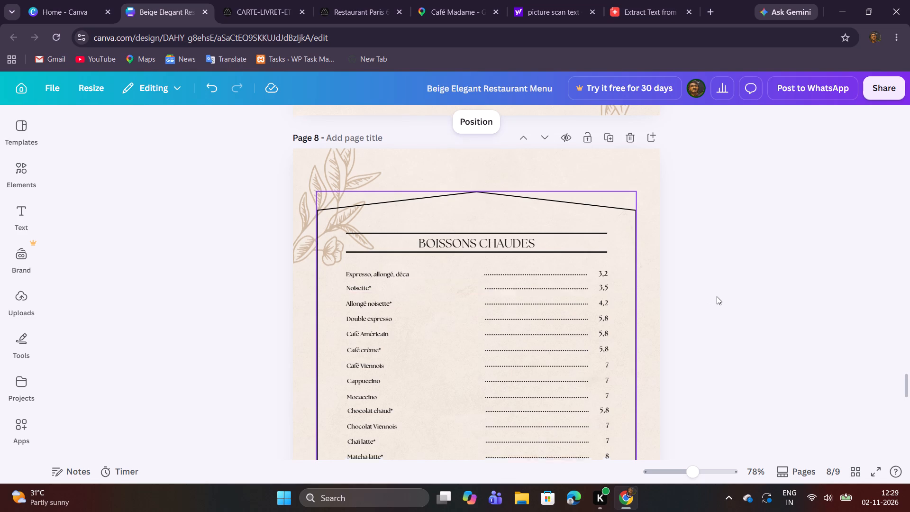
pyautogui.scroll(-4, 717, 296)
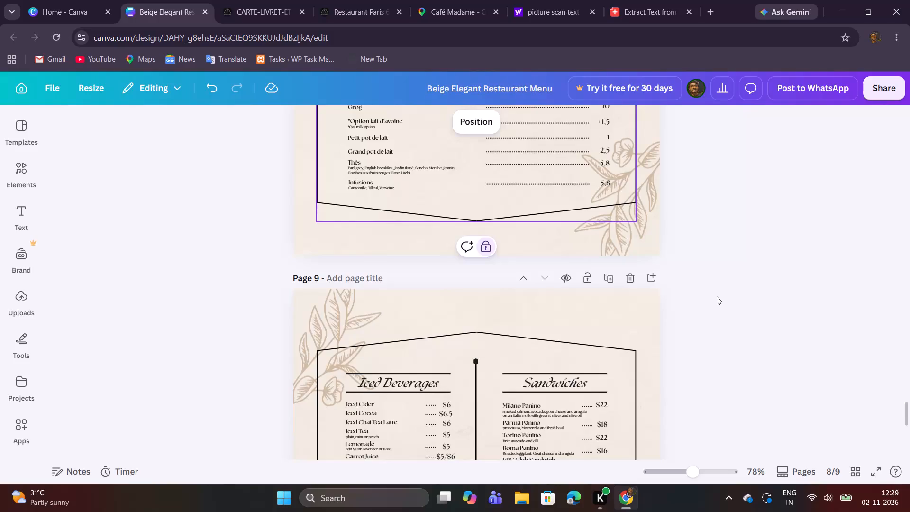
pyautogui.scroll(6, 718, 298)
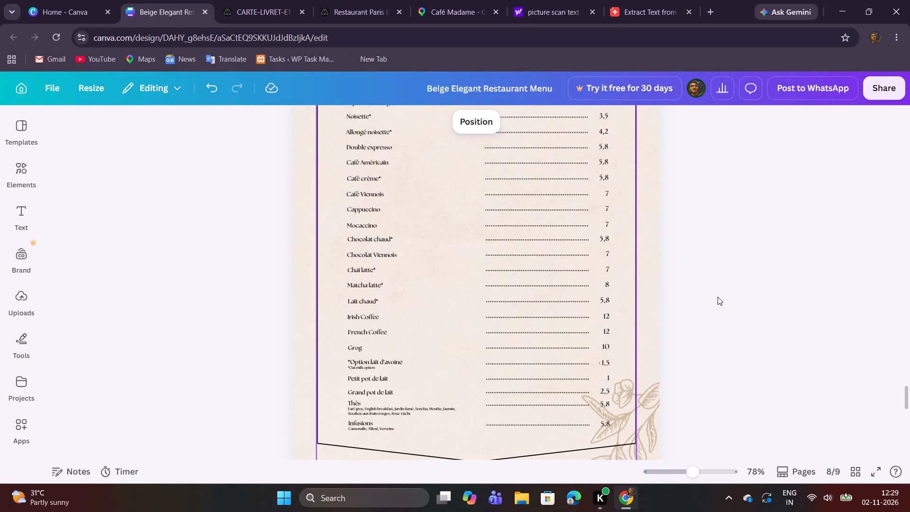
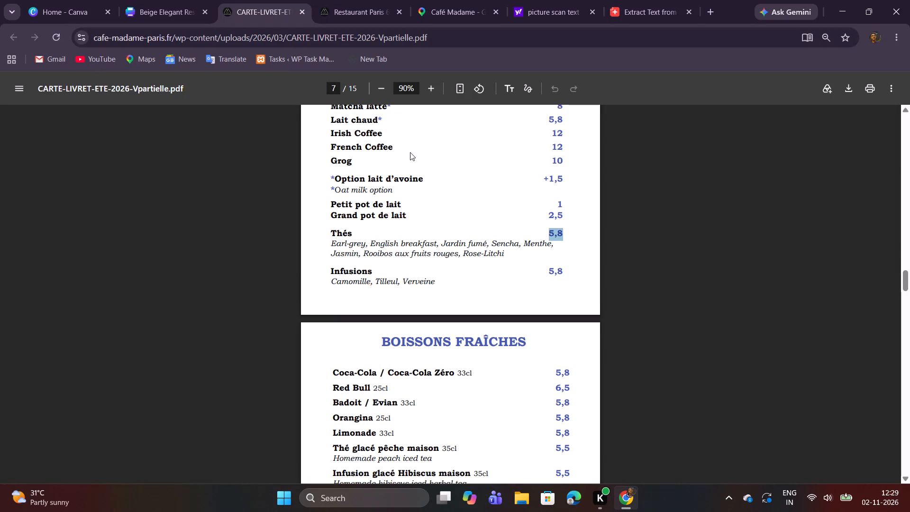
# Examine the Boissons Fraîches drinks and prices on page 8 of the café menu PDF.
pyautogui.scroll(-4, 457, 216)
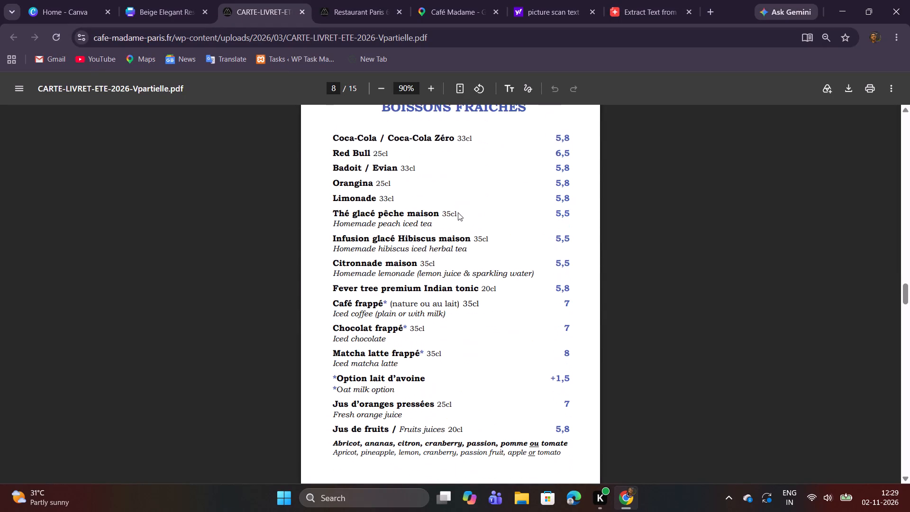
pyautogui.scroll(2, 458, 210)
pyautogui.scroll(-2, 459, 203)
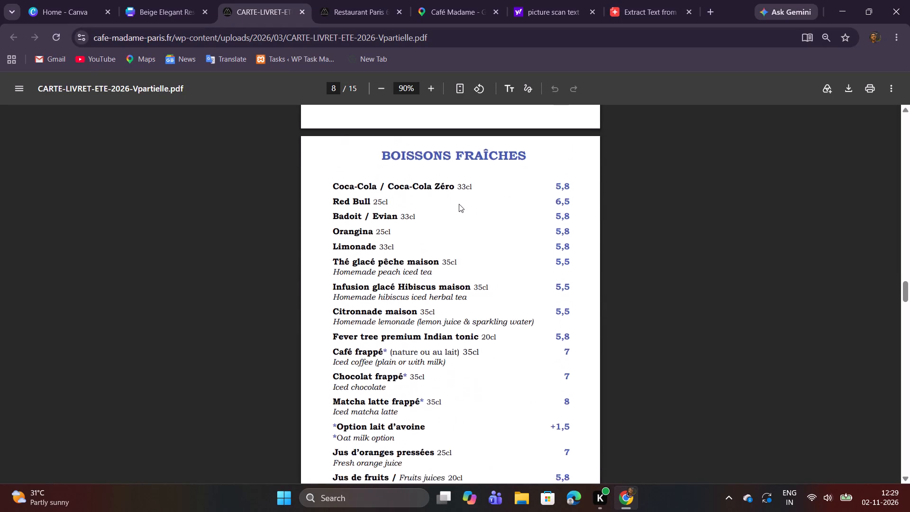
pyautogui.scroll(1, 459, 205)
pyautogui.scroll(-1, 459, 205)
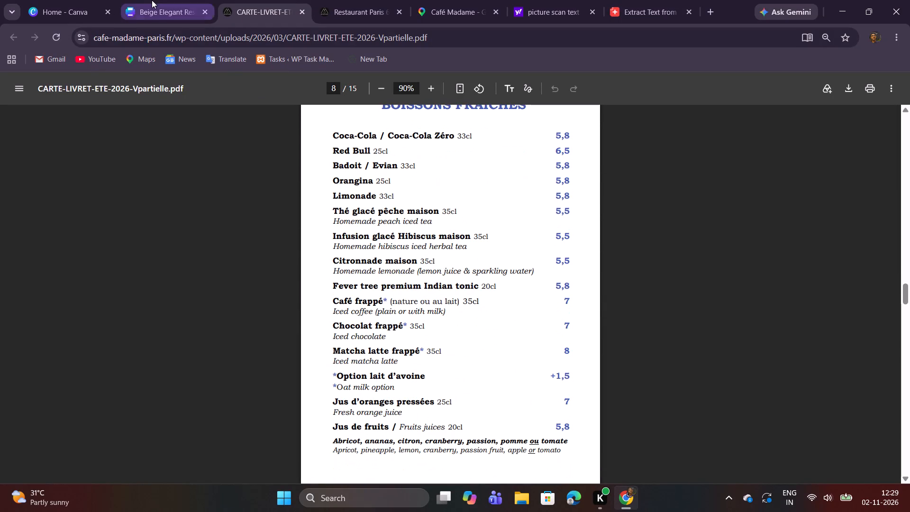
# In the Canva menu design, duplicate the Desserts page (page 6) and move the copy down to page 9, after the hot drinks page.
pyautogui.click(152, 0)
pyautogui.scroll(11, 420, 219)
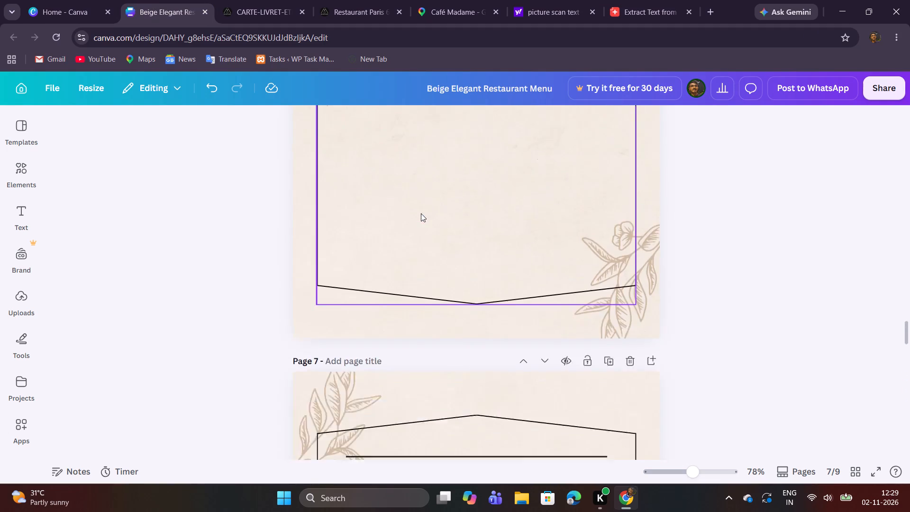
pyautogui.scroll(5, 421, 213)
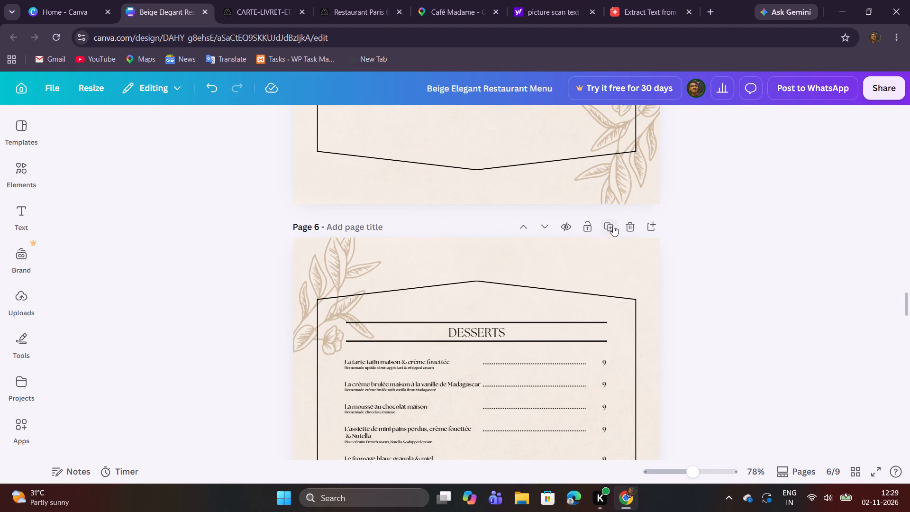
pyautogui.click(613, 226)
pyautogui.click(549, 224)
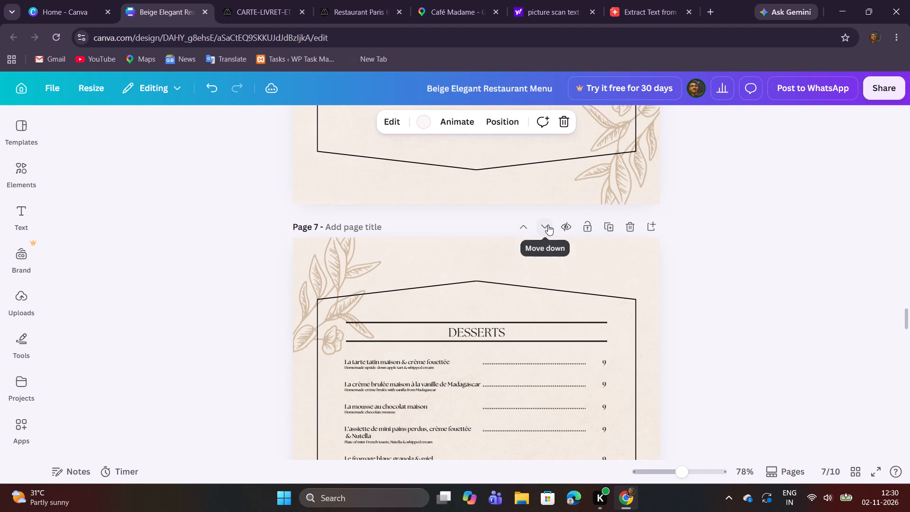
pyautogui.click(549, 226)
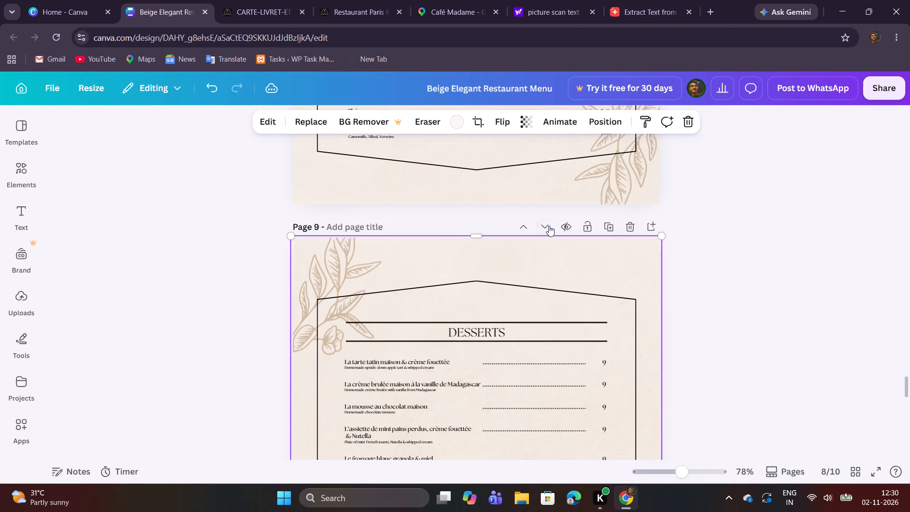
pyautogui.scroll(1, 548, 226)
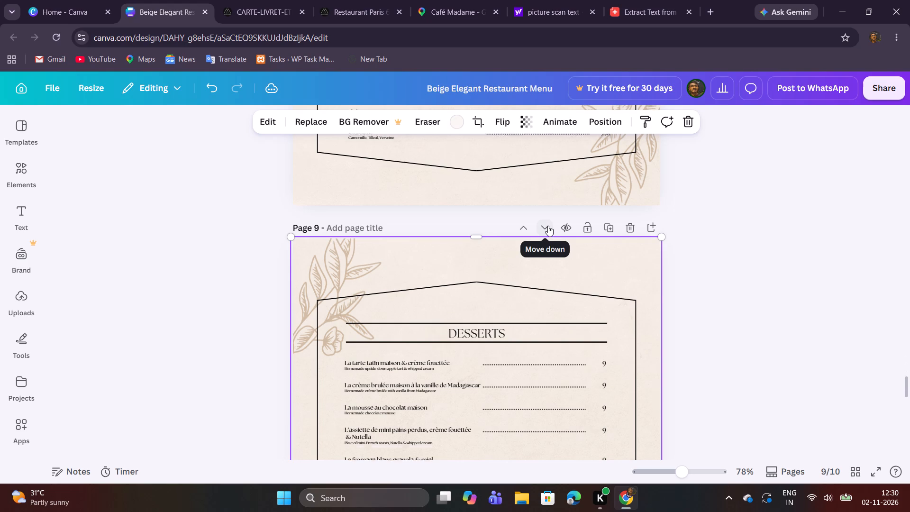
pyautogui.scroll(-10, 548, 226)
pyautogui.scroll(2, 548, 226)
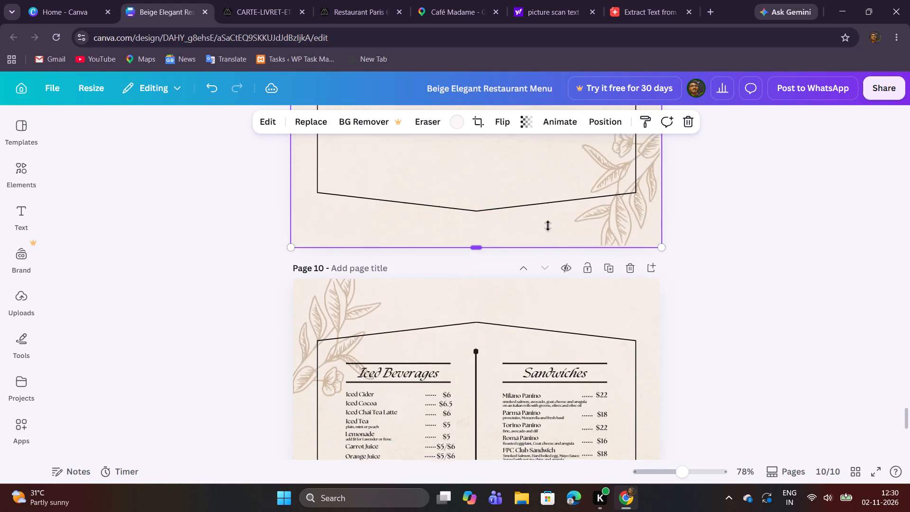
pyautogui.scroll(5, 548, 226)
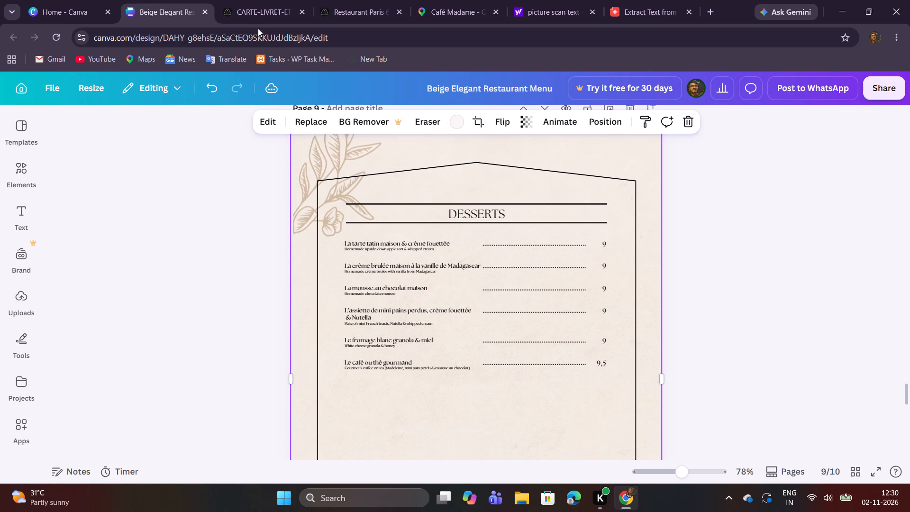
# Check the Boissons Fraîches list in the menu PDF again and return to the duplicated Desserts page in Canva.
pyautogui.click(246, 21)
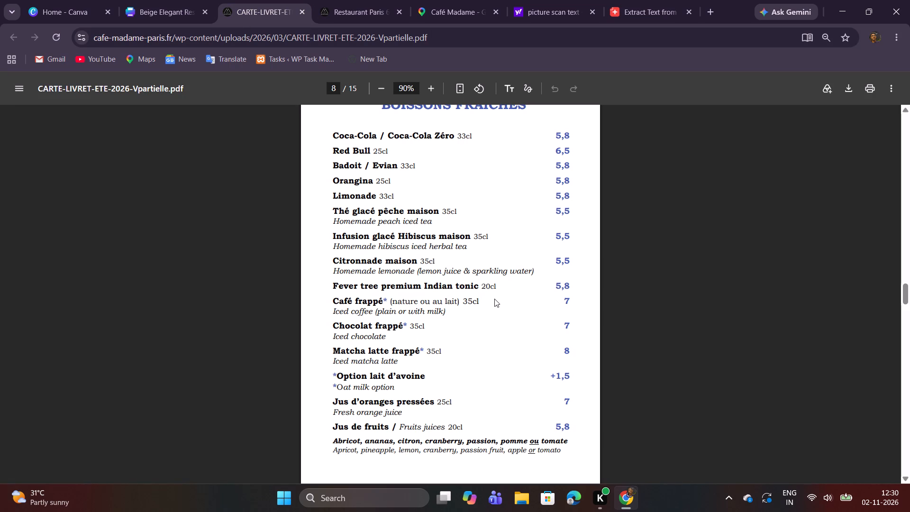
pyautogui.click(175, 5)
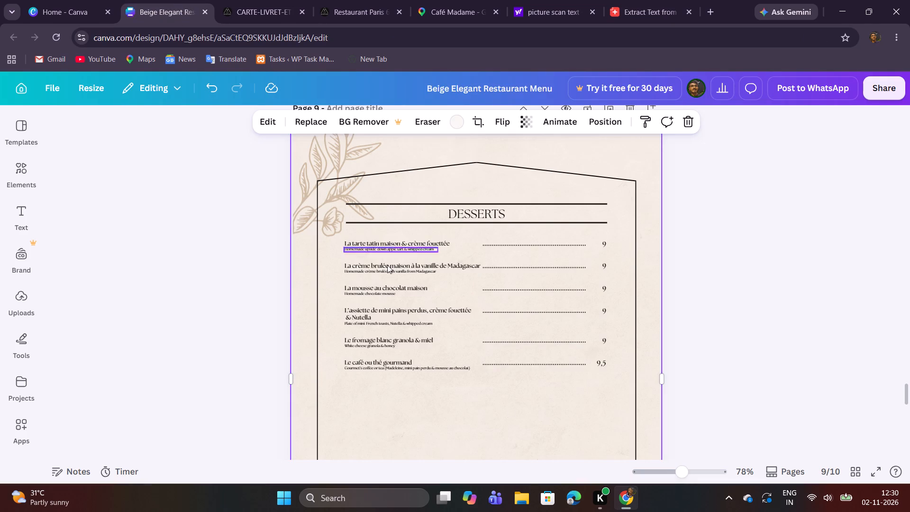